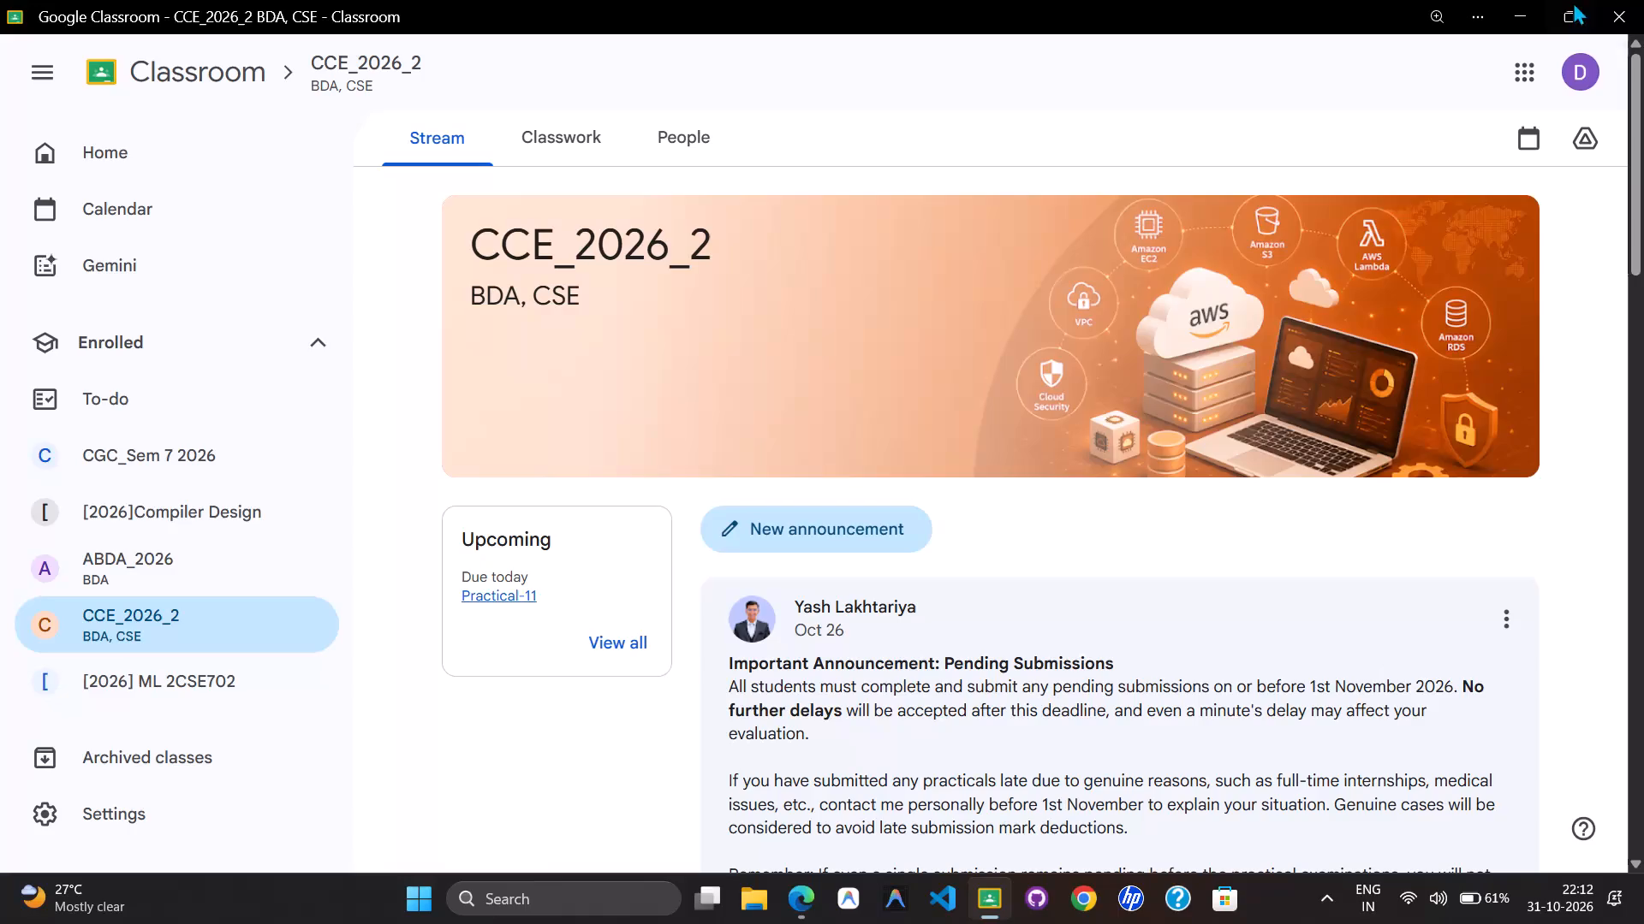
# Check the announcements in the CCE_2026_2 class stream and open the Practical-11 assignment due today.
pyautogui.moveTo(1185, 116); pyautogui.dragTo(1101, 115, button='right')
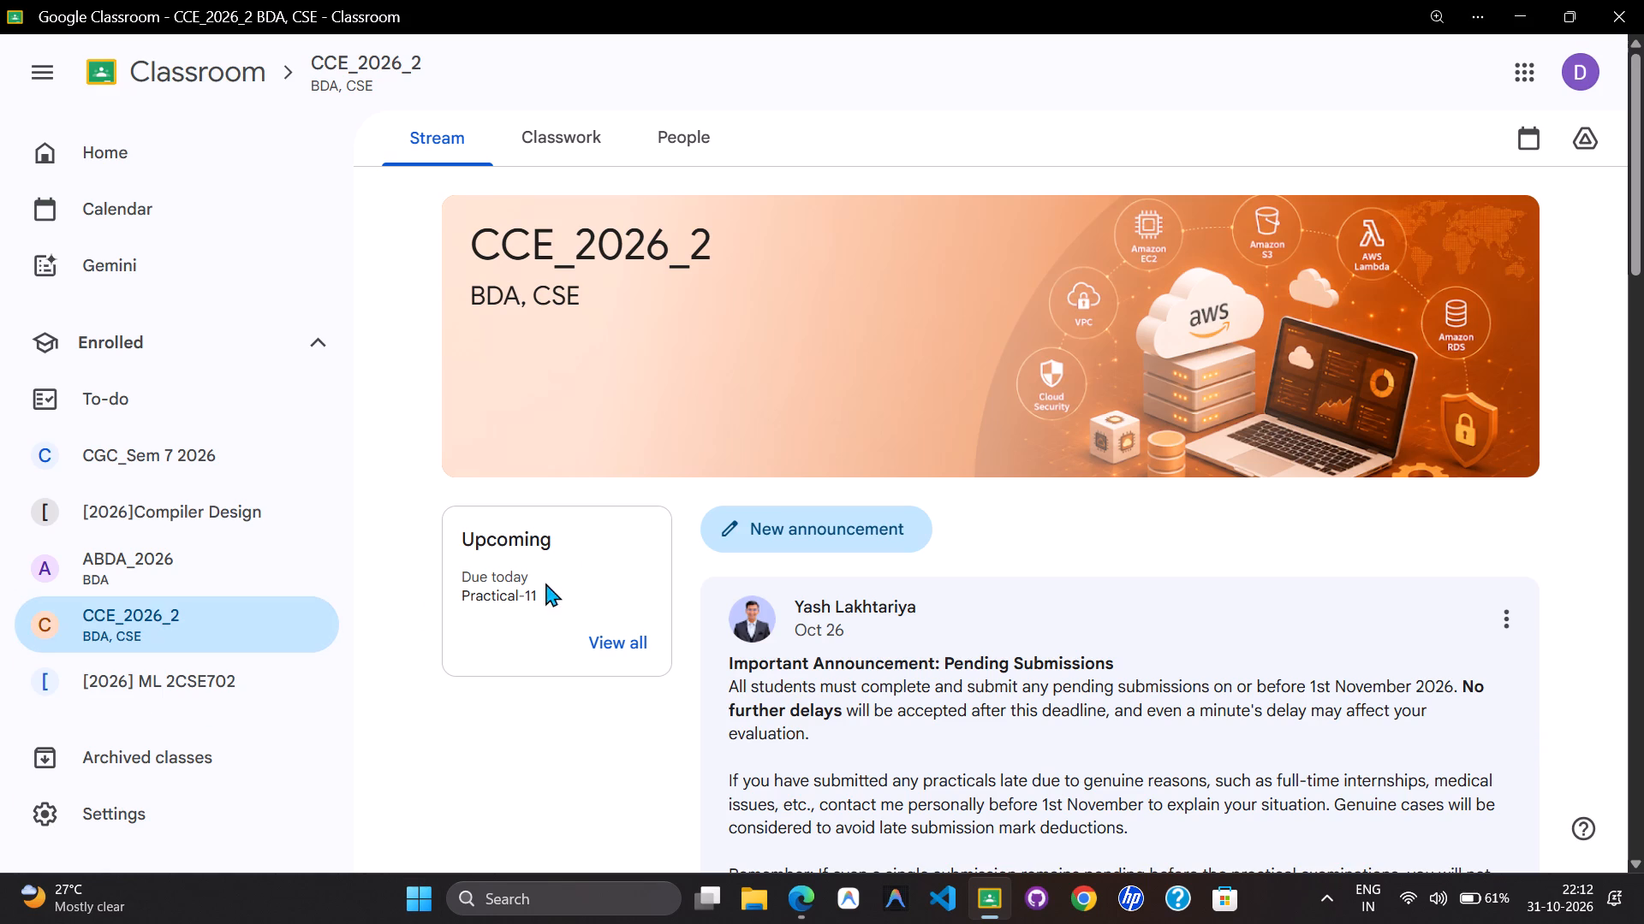
pyautogui.scroll(-5, 1033, 314)
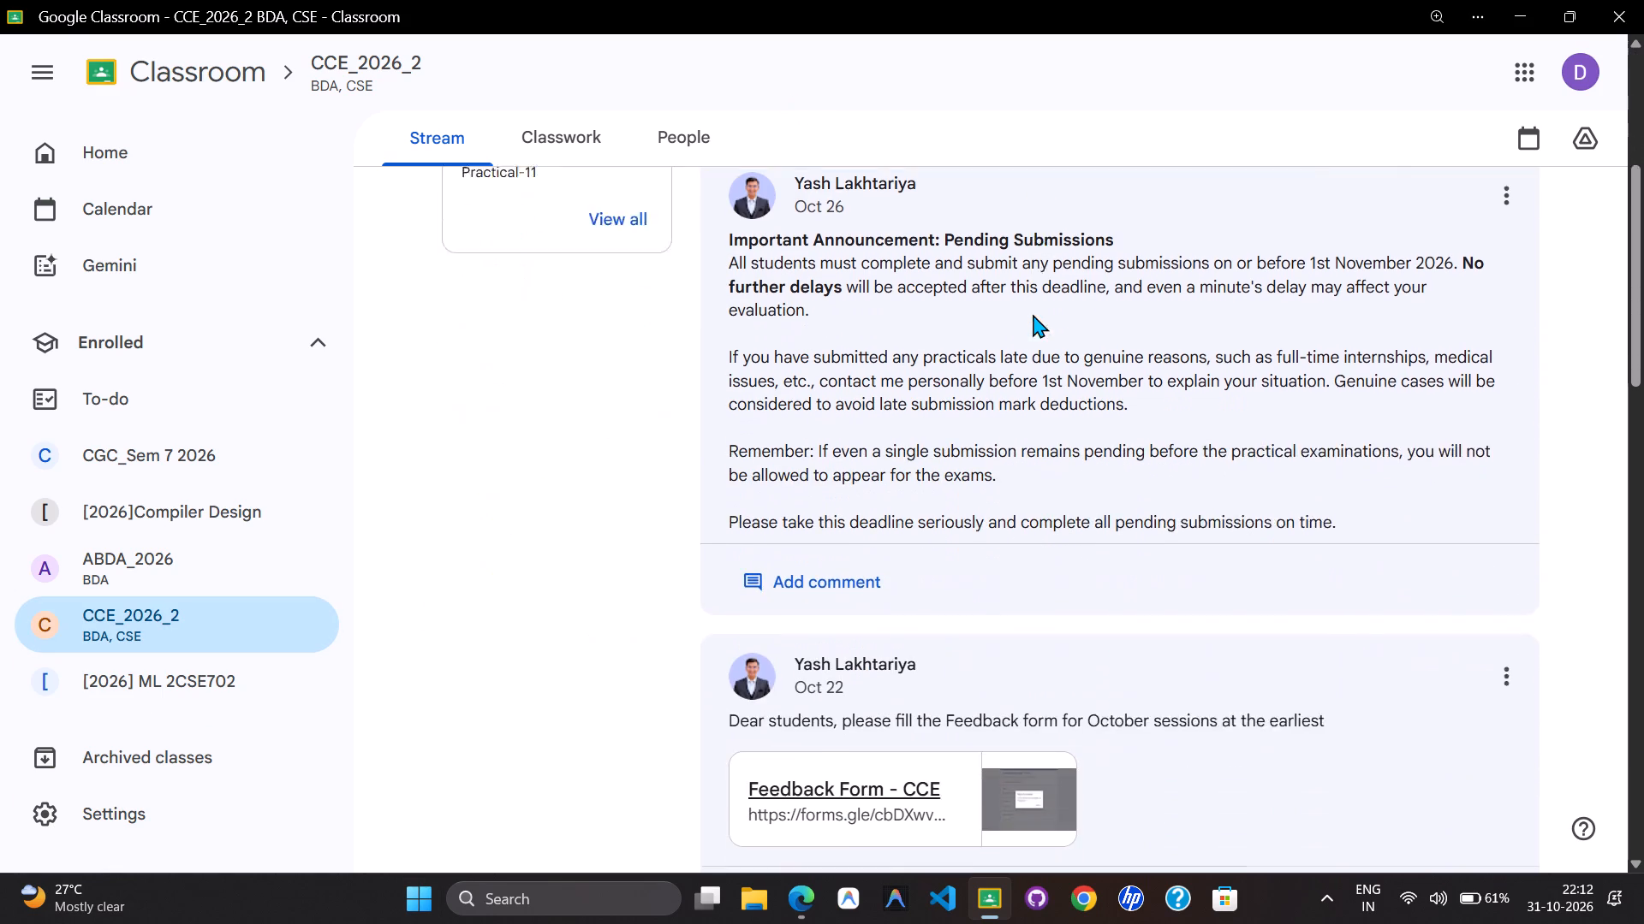
pyautogui.scroll(9, 1033, 304)
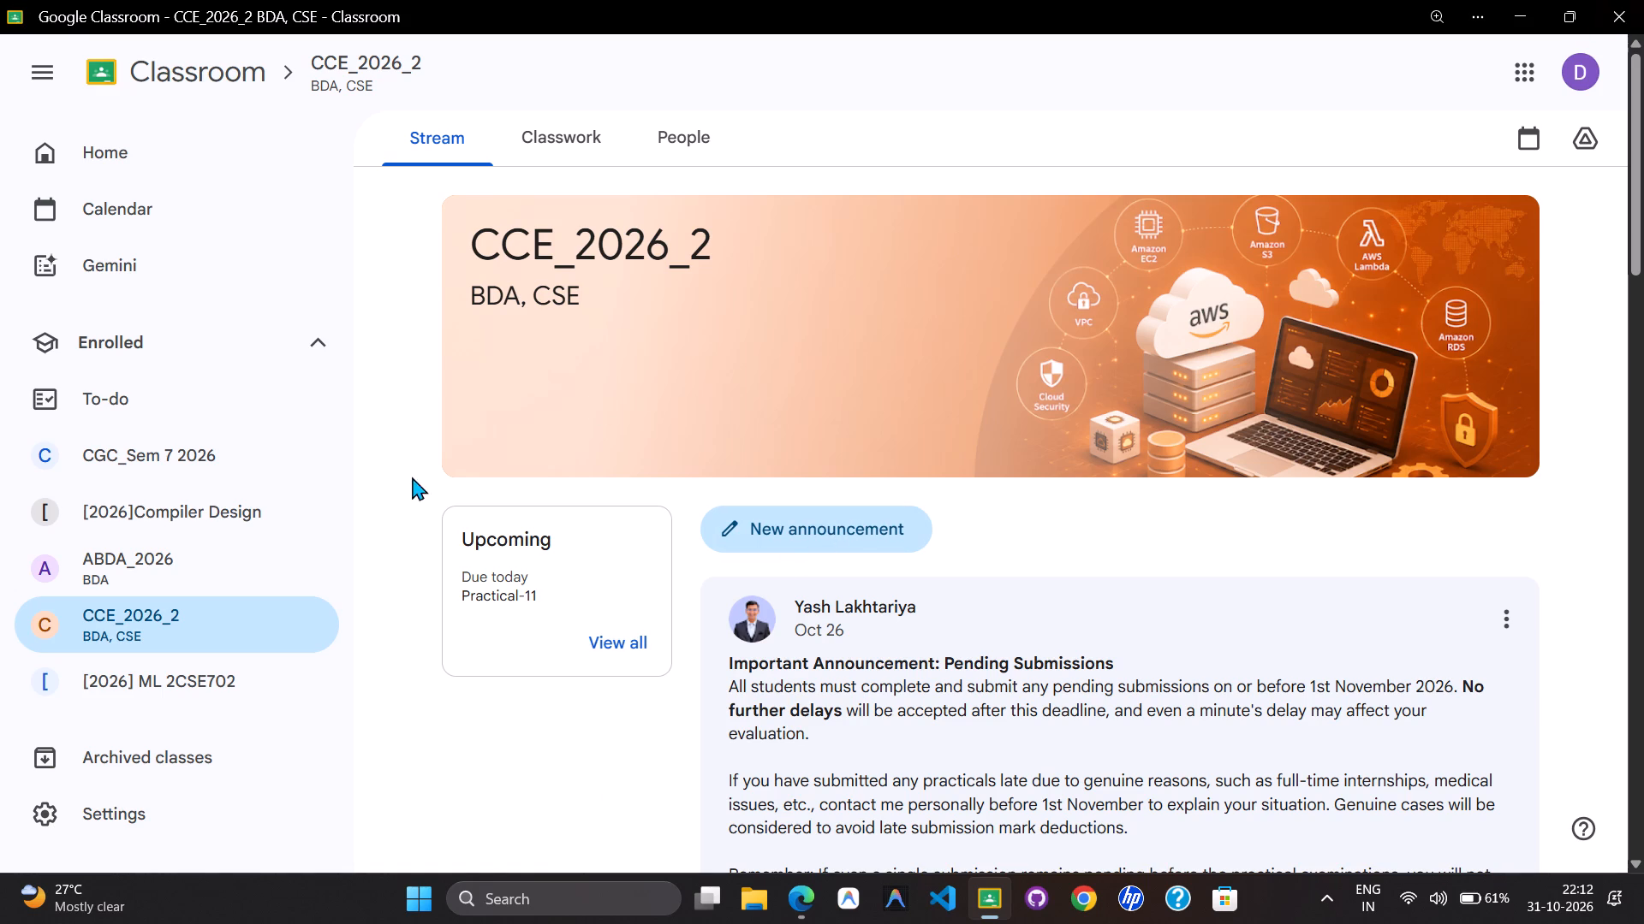
pyautogui.click(491, 599)
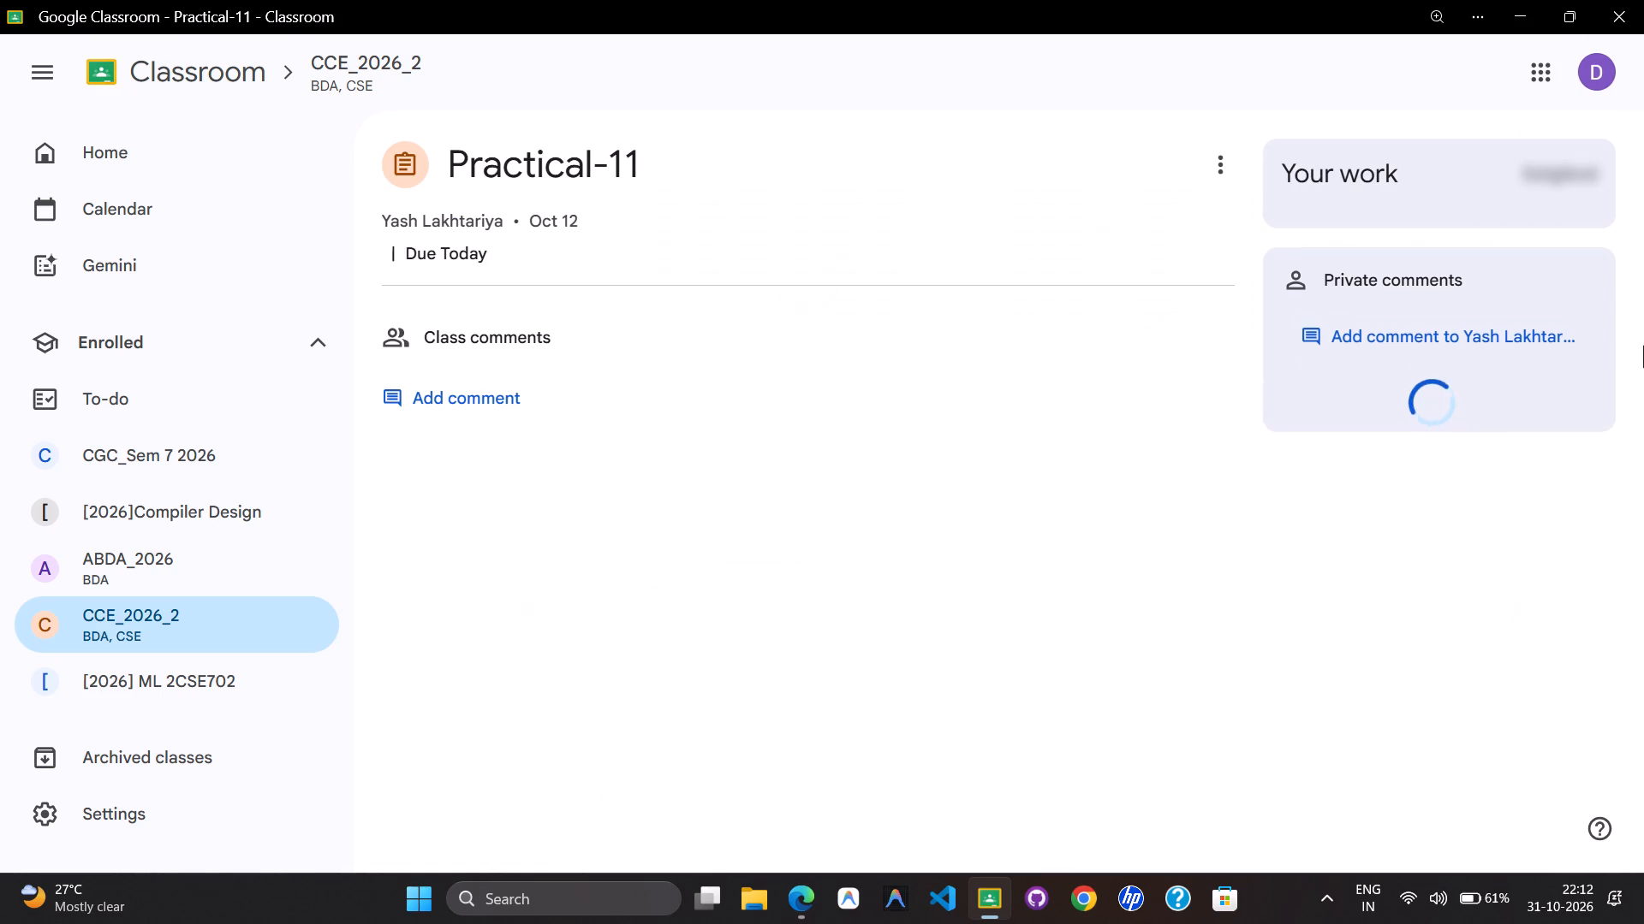
# Switch to the CCE_Practical_11 PDF in Edge and review it backward from the page 6 steps to the scenario and title on page 1.
pyautogui.click(735, 909)
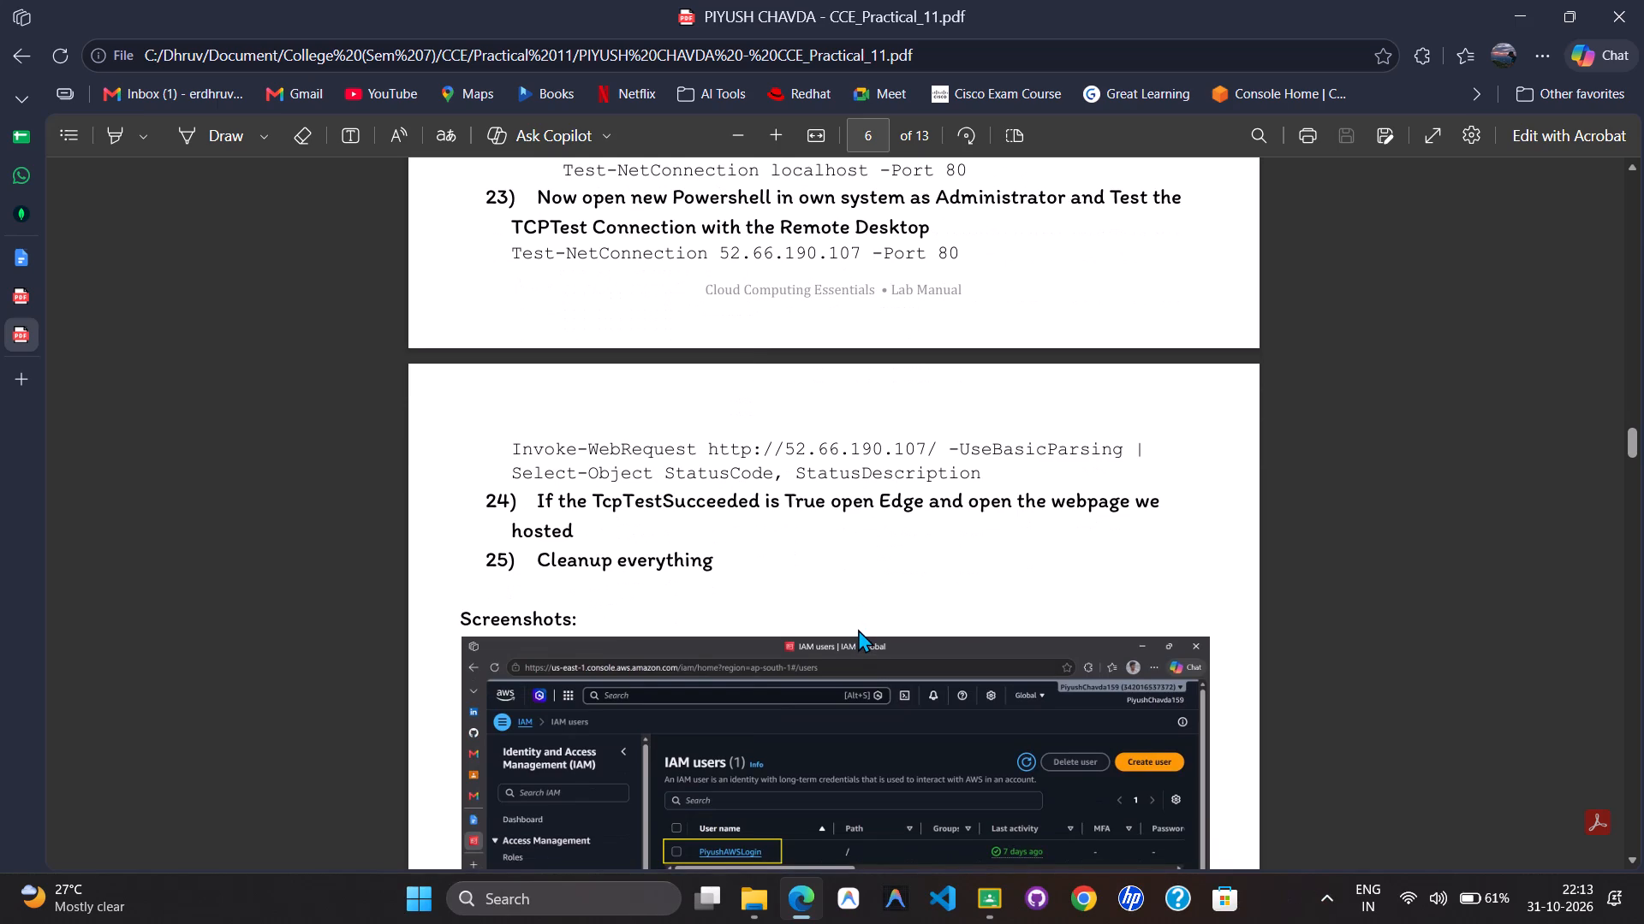
pyautogui.scroll(9, 858, 629)
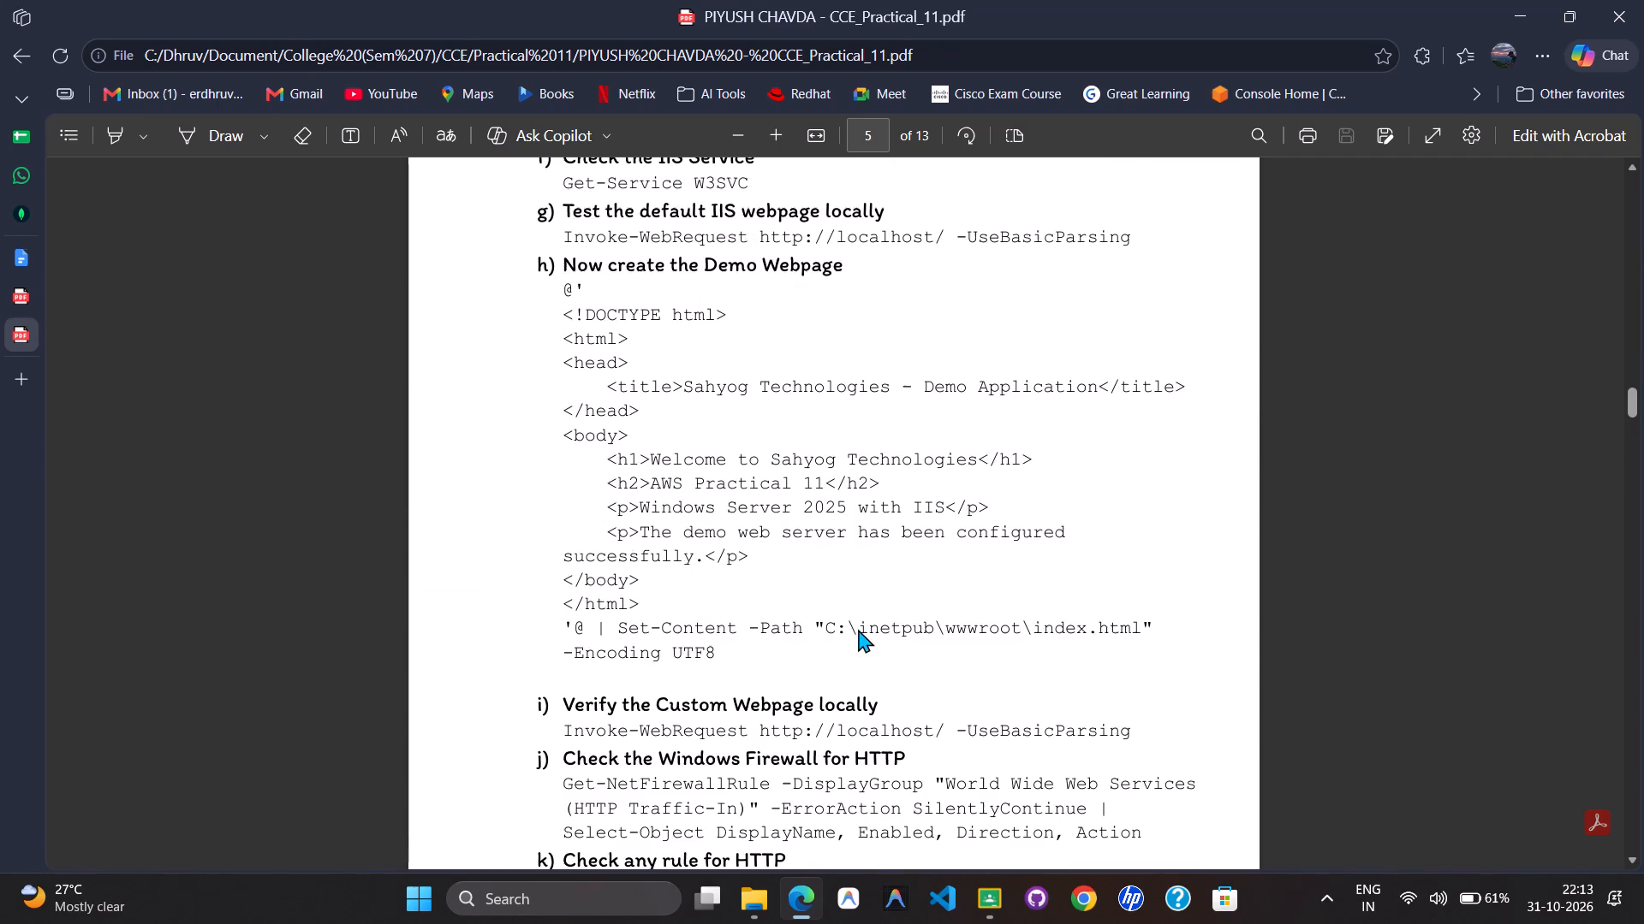
pyautogui.scroll(15, 858, 629)
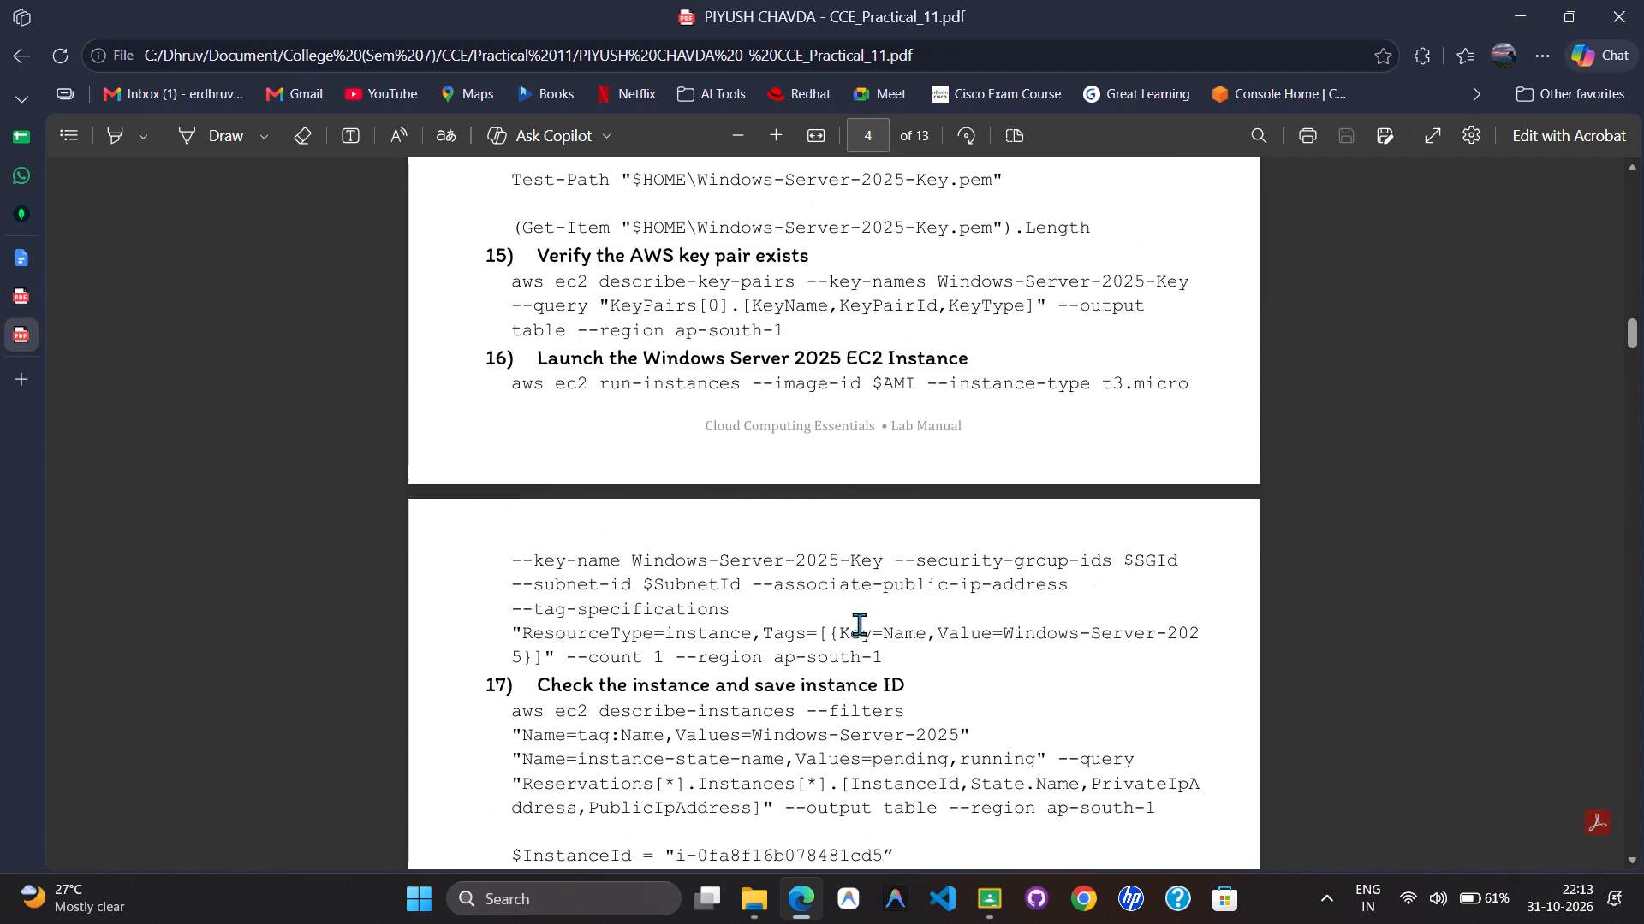
pyautogui.scroll(20, 859, 624)
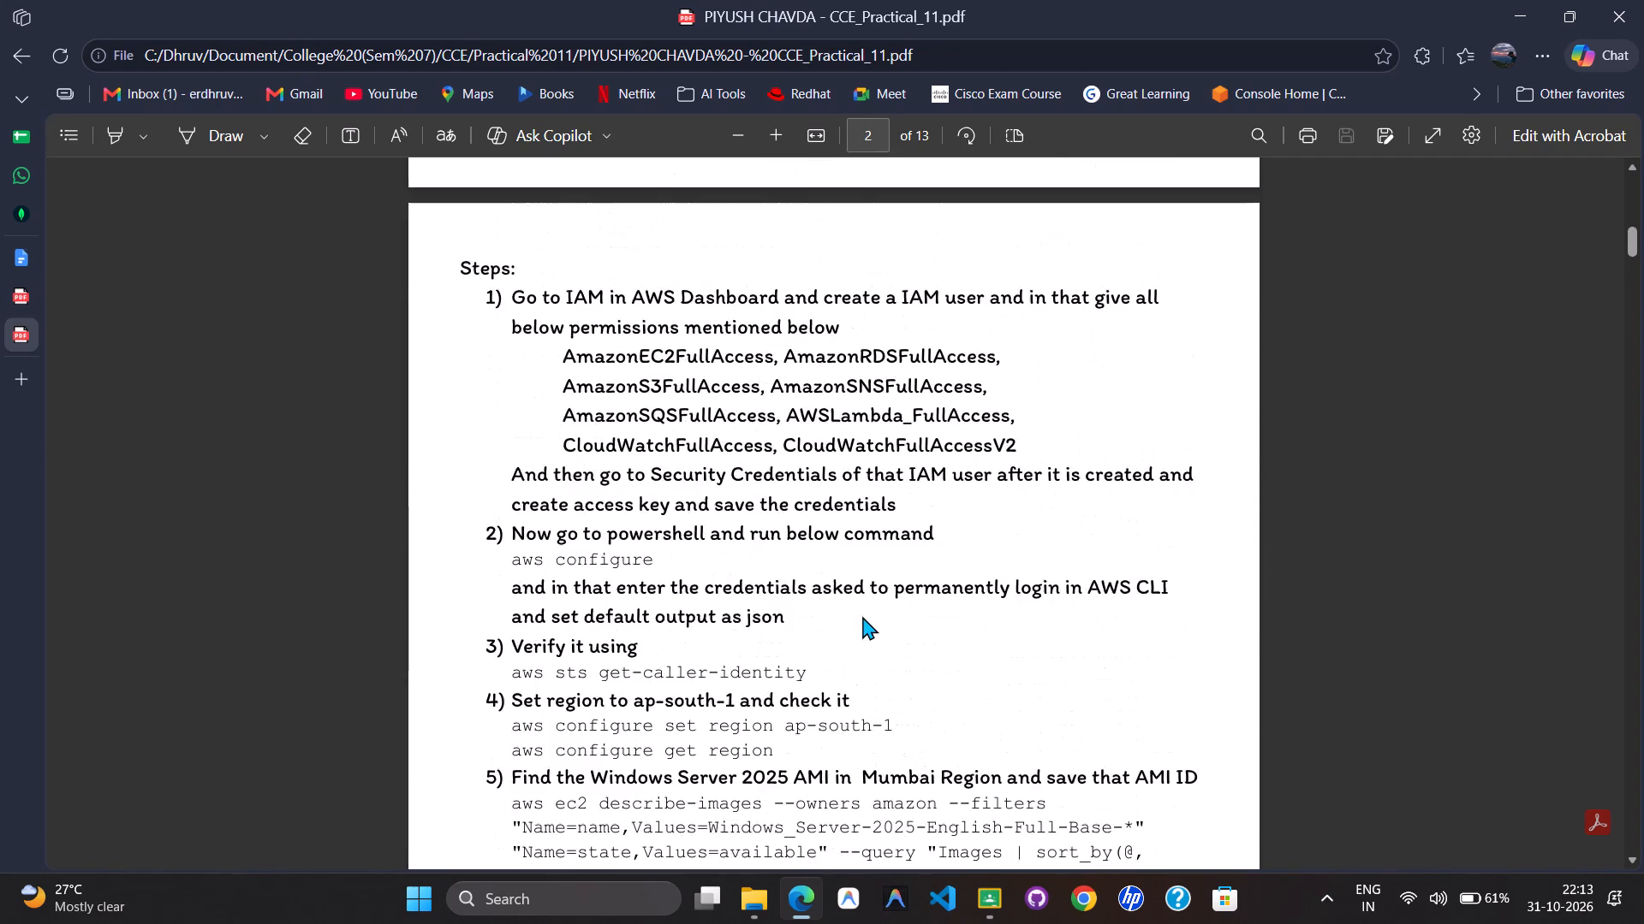
pyautogui.scroll(3, 862, 616)
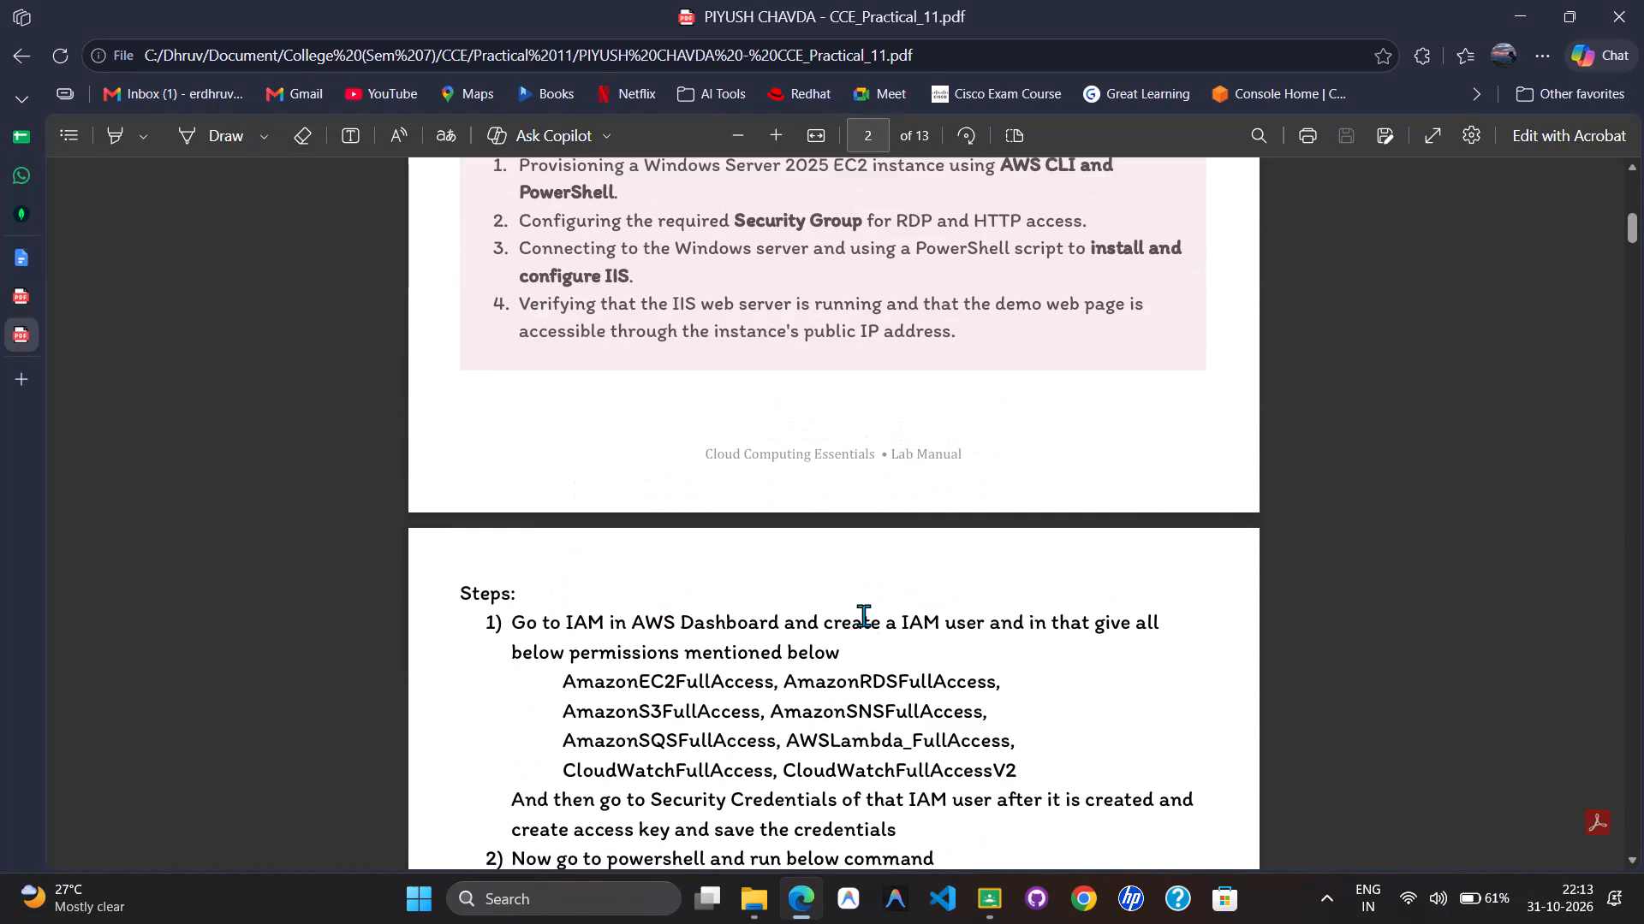
pyautogui.scroll(1, 863, 613)
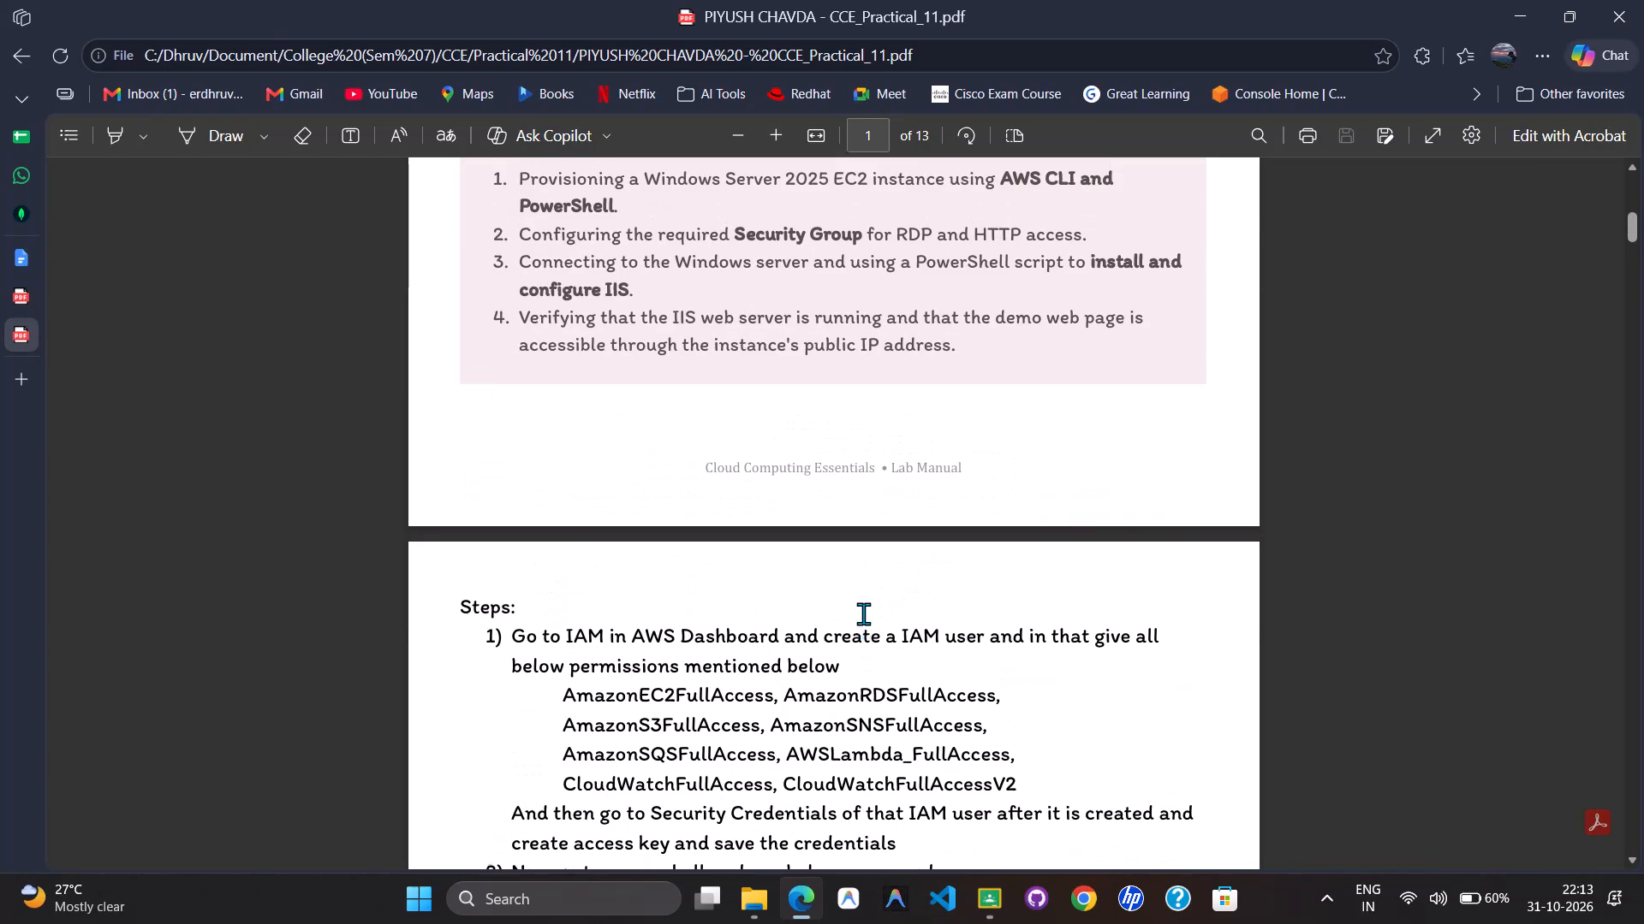
pyautogui.scroll(4, 863, 613)
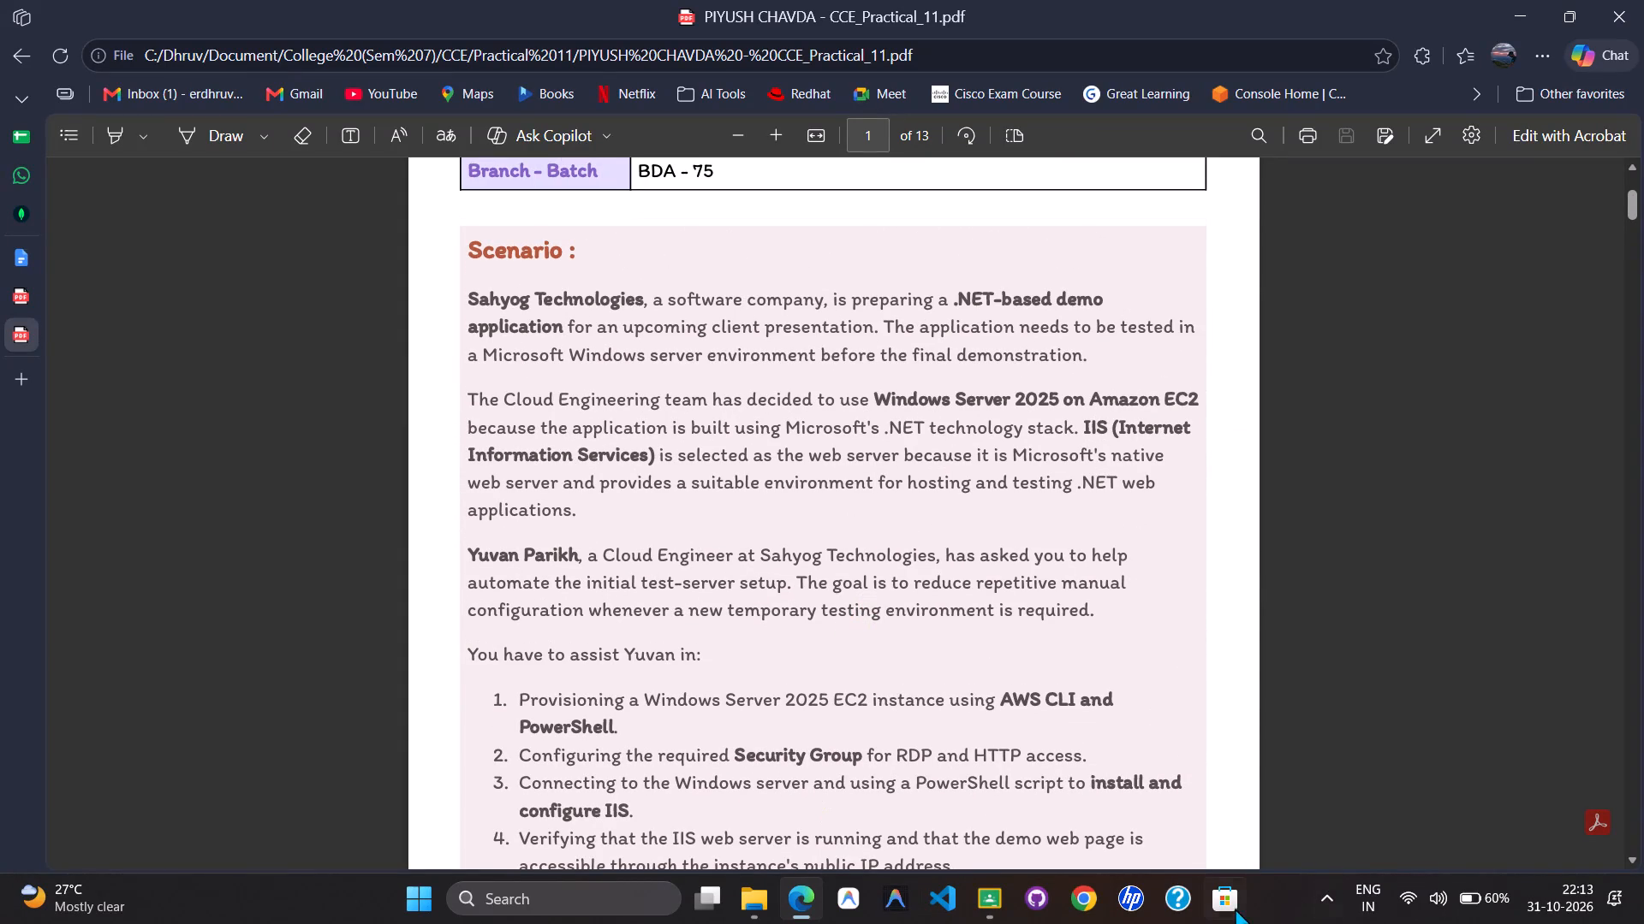
pyautogui.scroll(3, 634, 686)
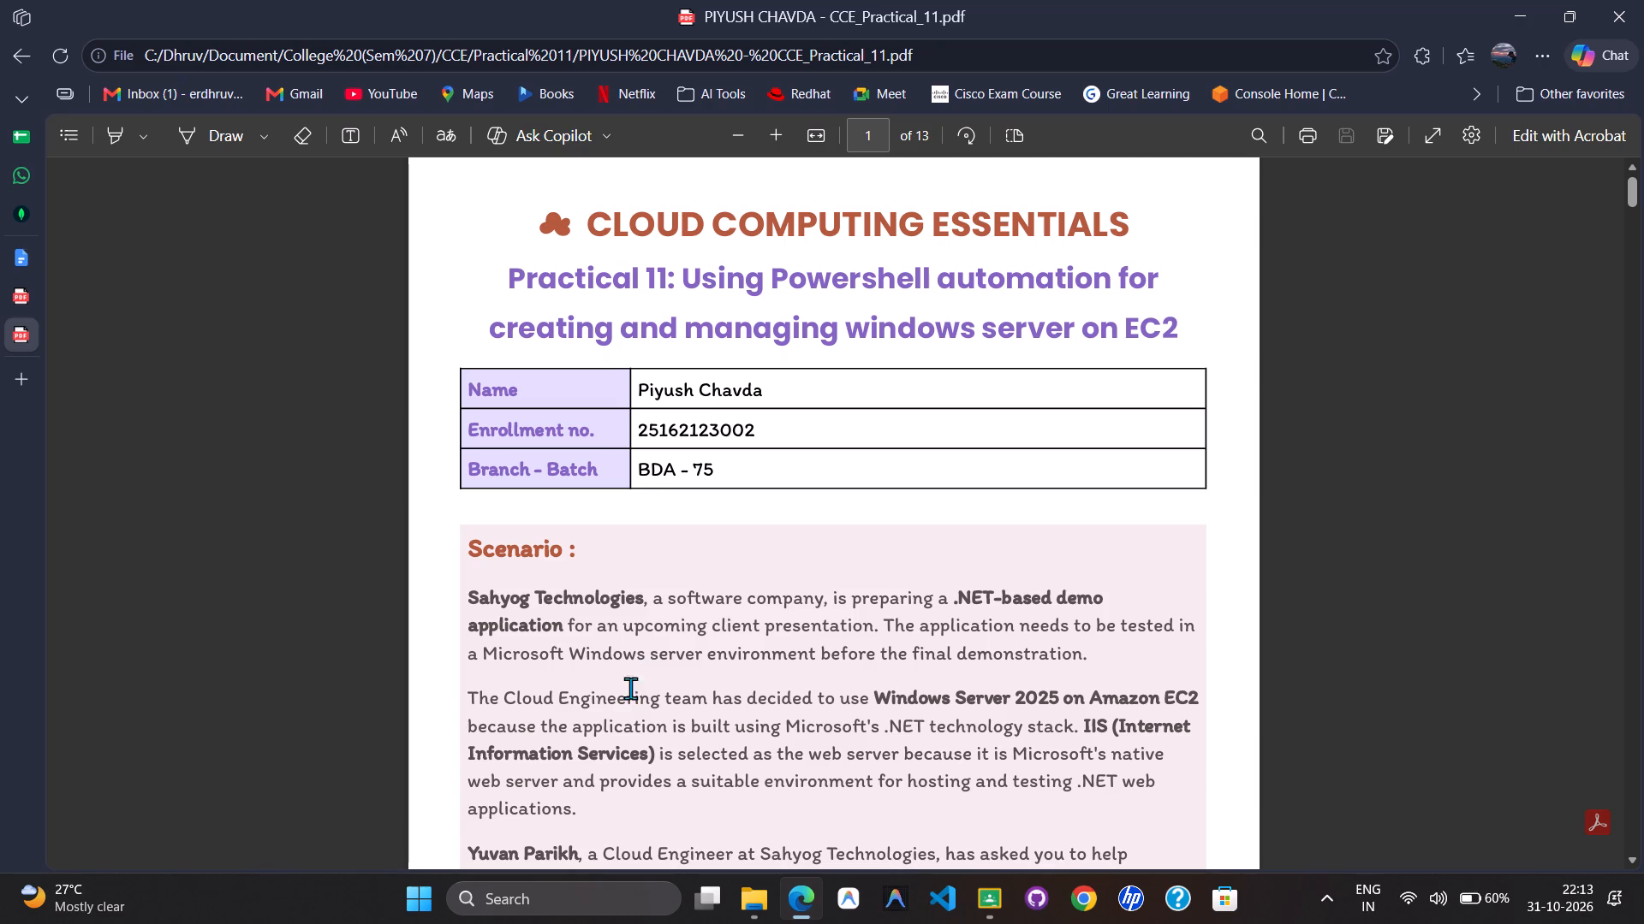
# Switch back to Classroom to check the Practical-11 assignment's reference material and attached work.
pyautogui.click(996, 891)
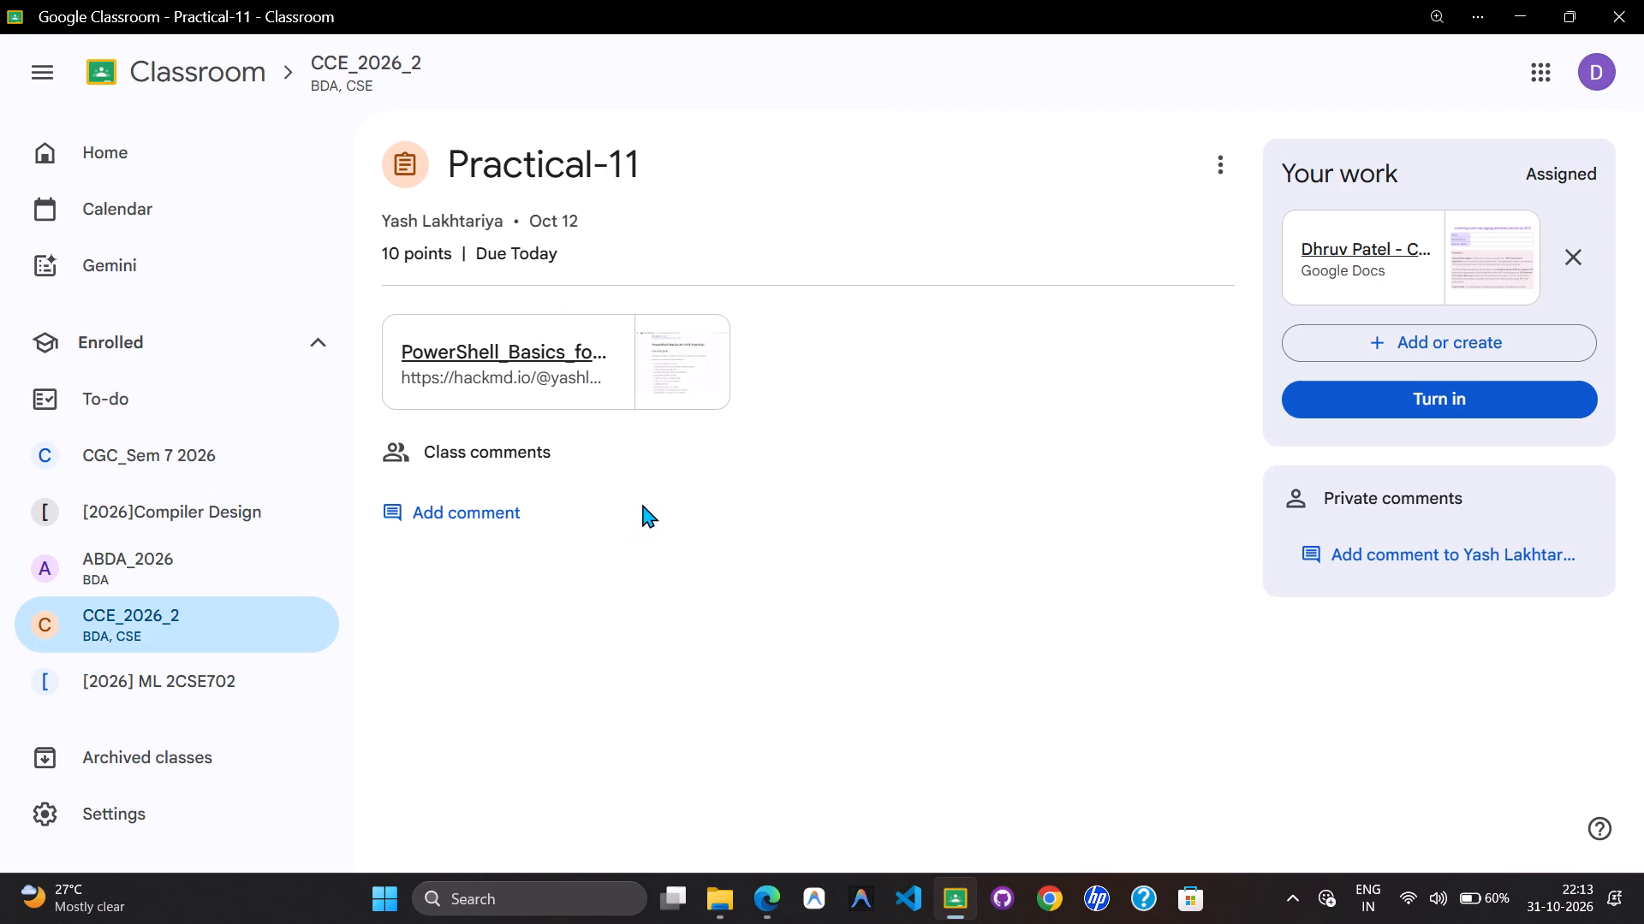
# Switch to the Edge browser window and open a new tab.
pyautogui.click(781, 900)
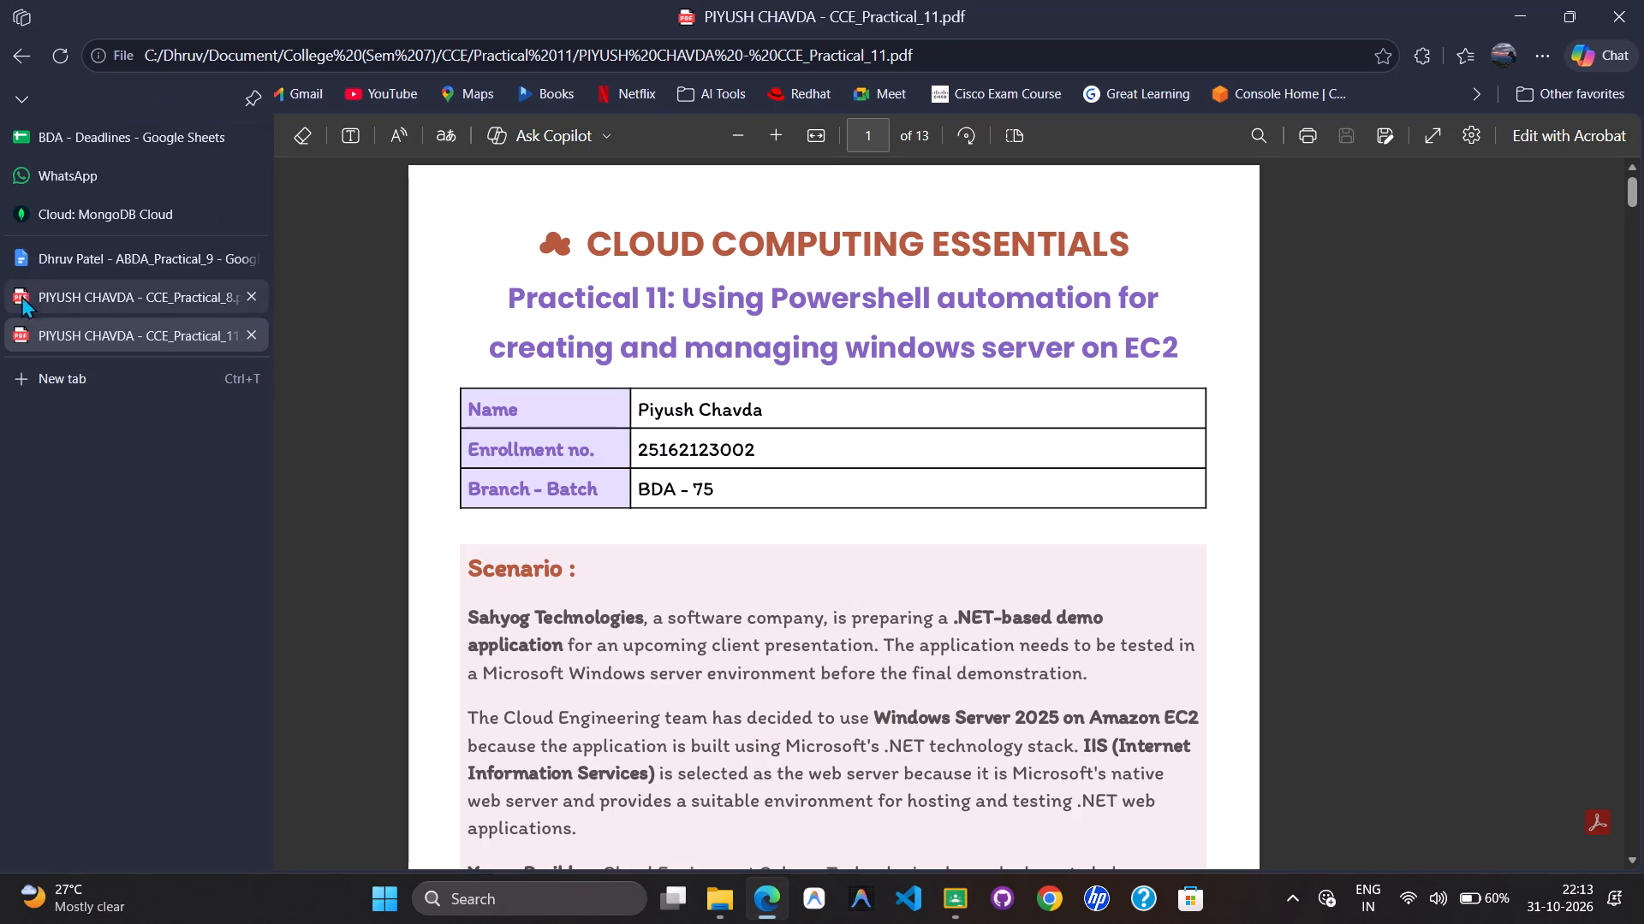
pyautogui.click(74, 376)
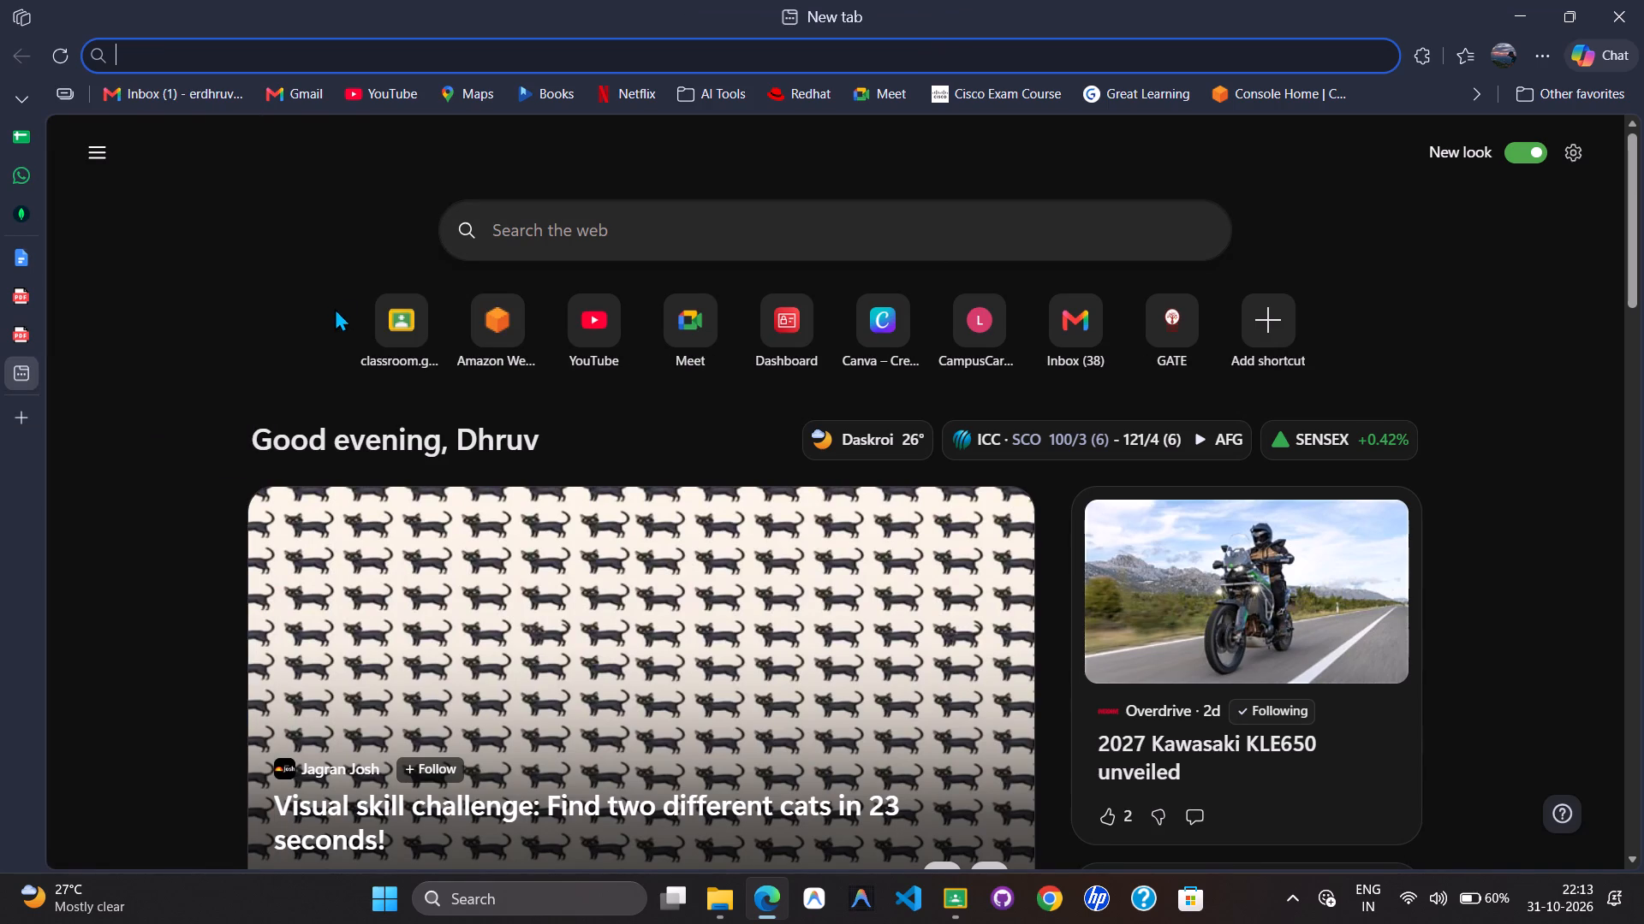
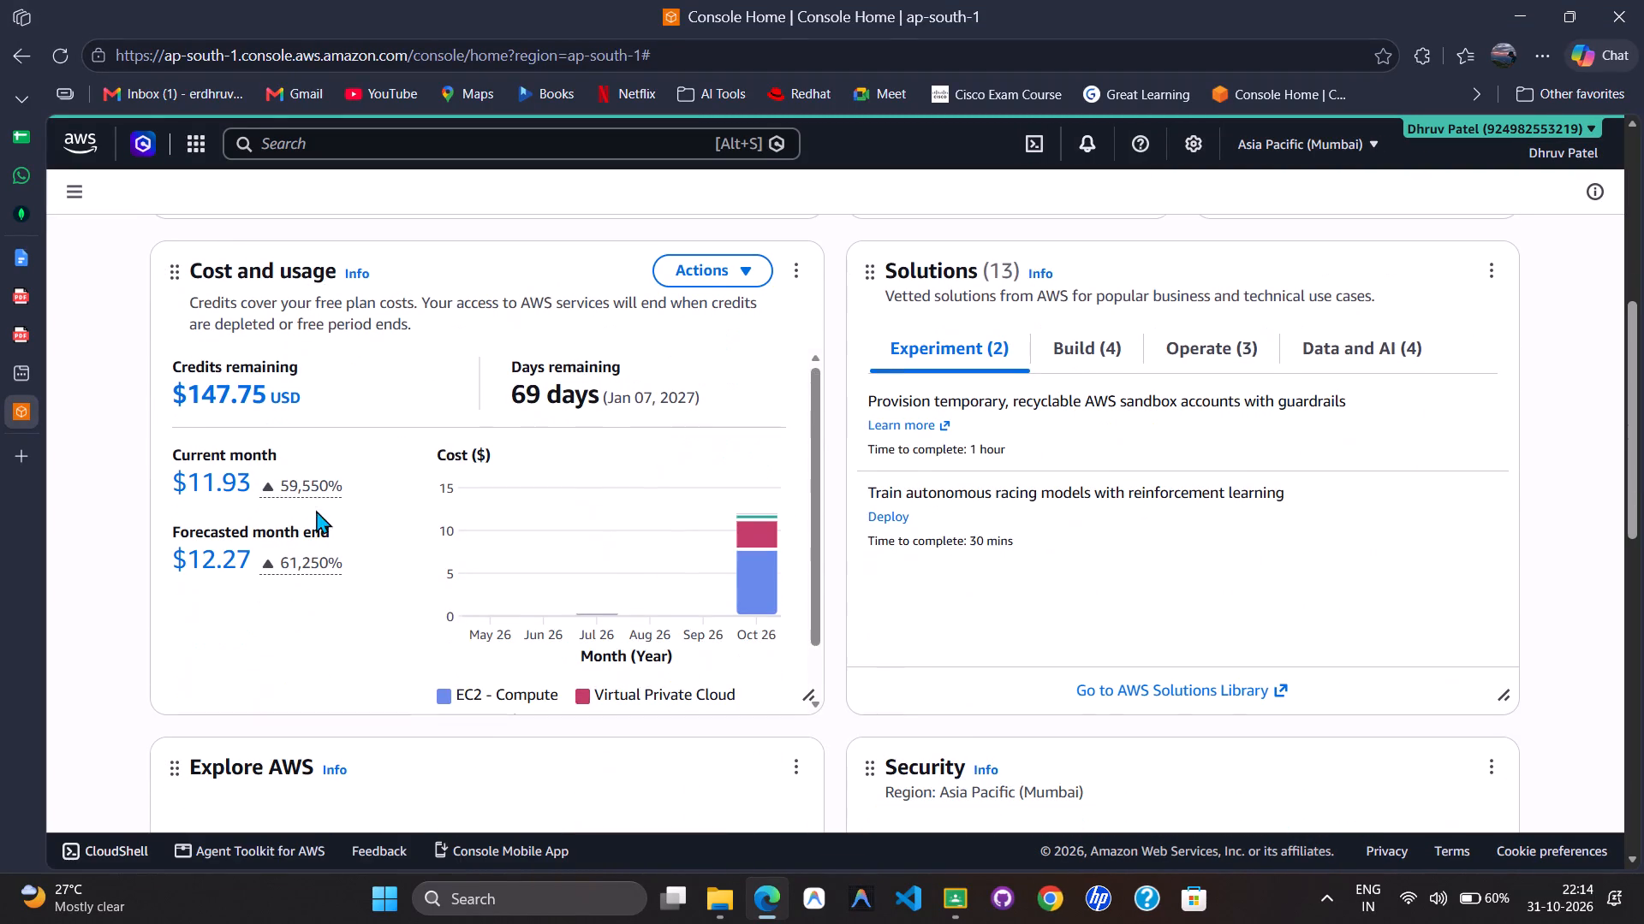
# Open the billing Credits page from the remaining credits shown in the console home's Cost and usage widget.
pyautogui.moveTo(344, 400); pyautogui.dragTo(289, 355)
pyautogui.moveTo(156, 364); pyautogui.dragTo(211, 357)
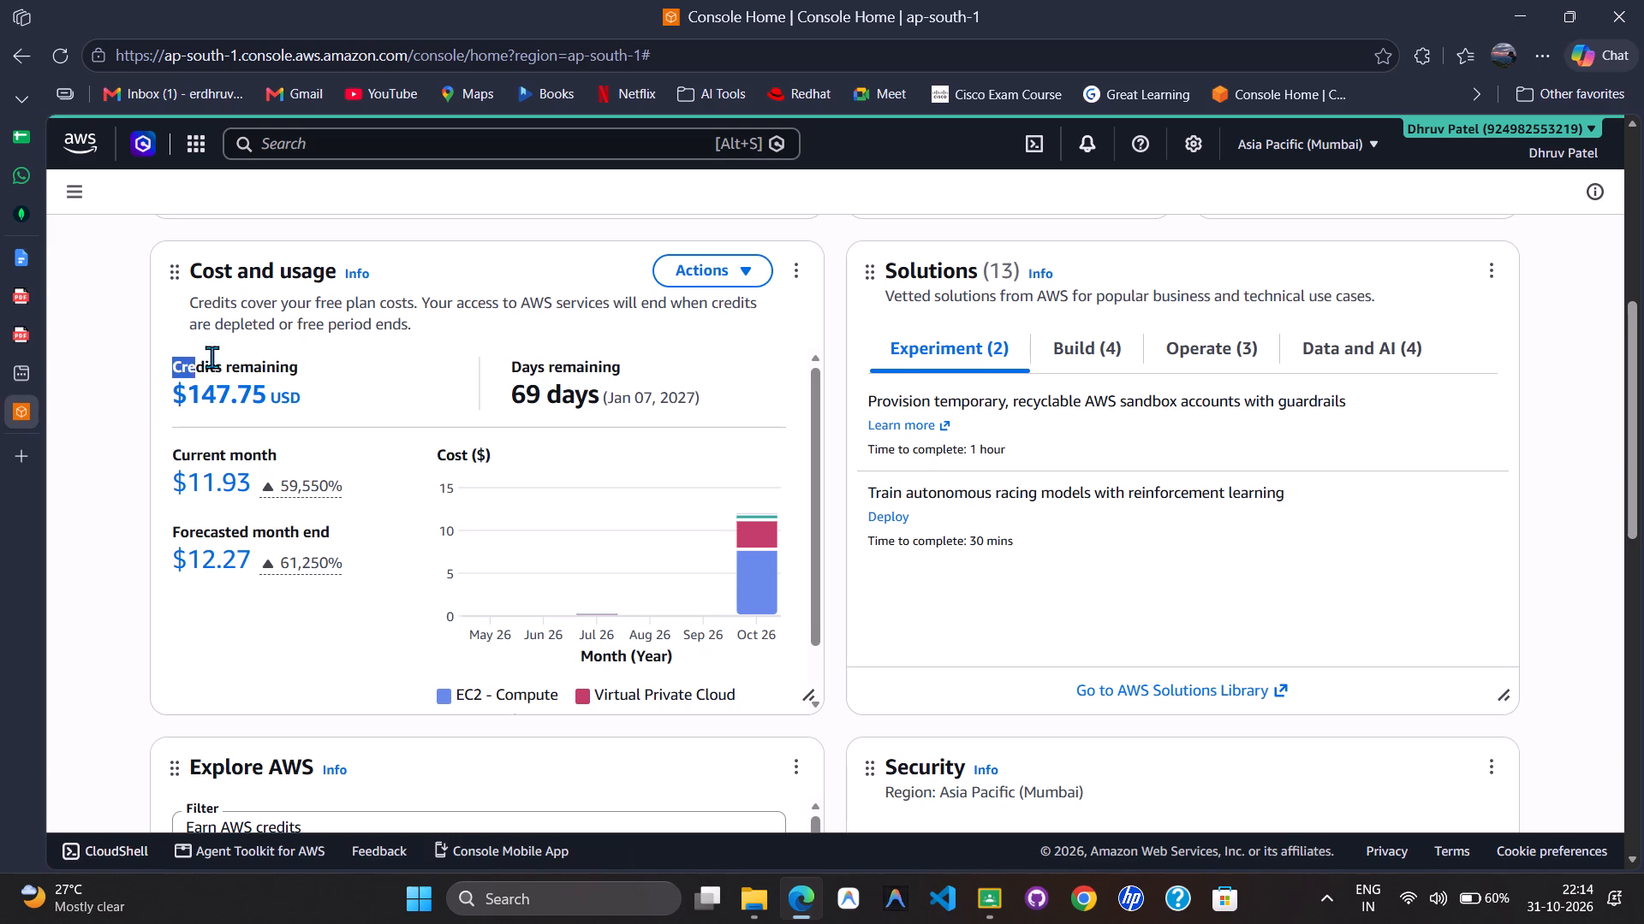
pyautogui.moveTo(211, 357); pyautogui.dragTo(361, 398)
pyautogui.click(361, 398)
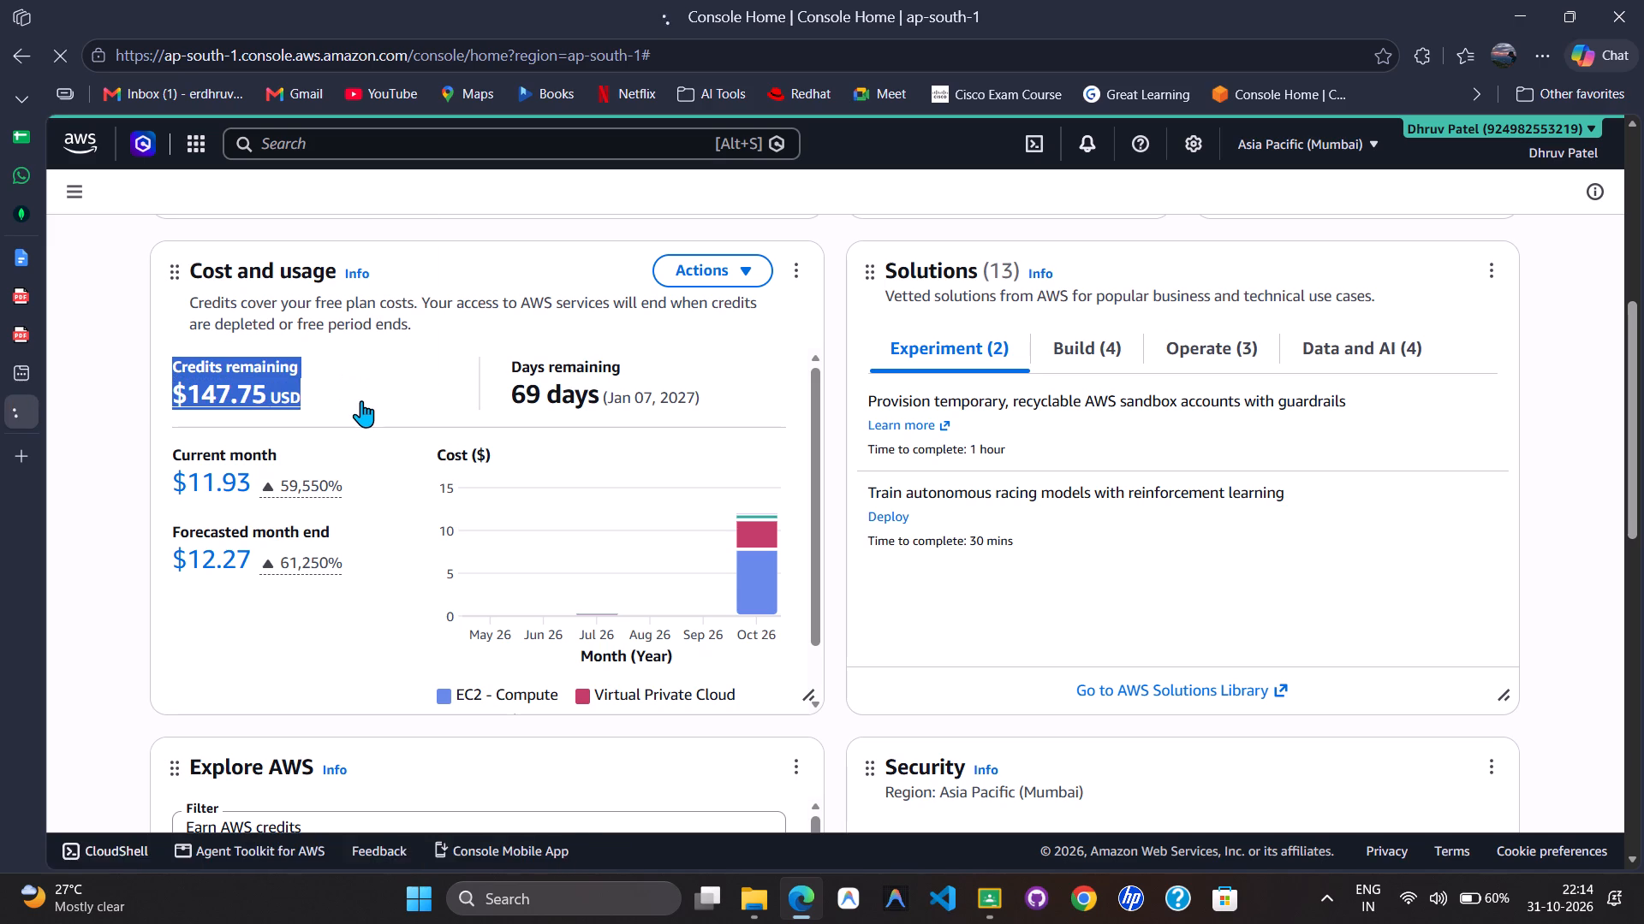
pyautogui.click(361, 402)
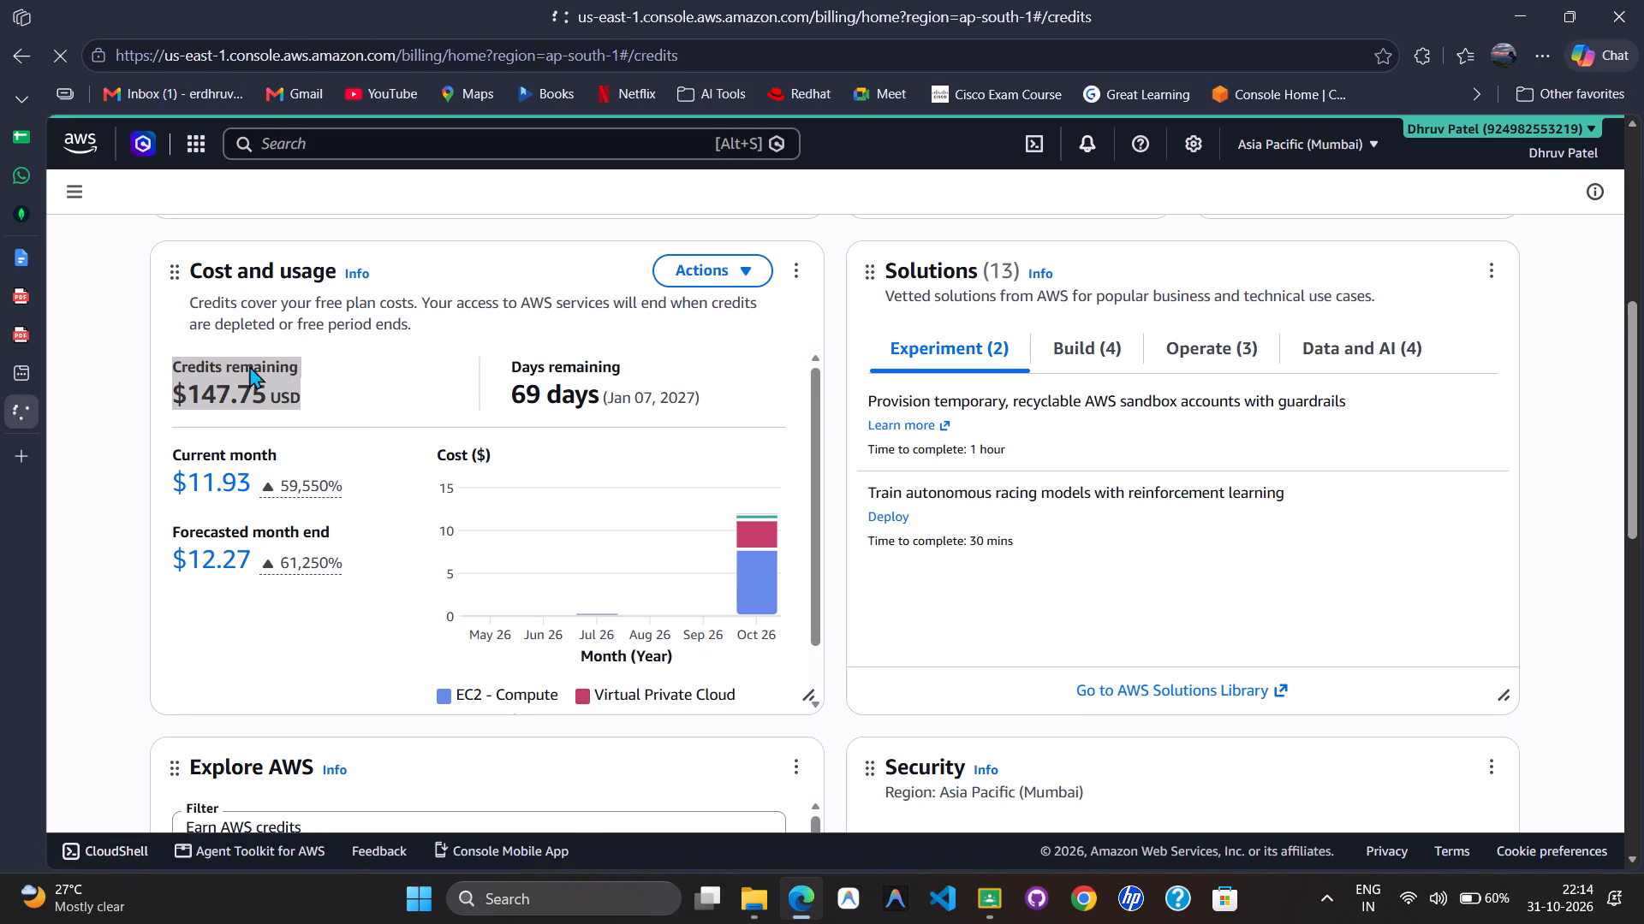
pyautogui.click(142, 349)
pyautogui.moveTo(592, 351); pyautogui.dragTo(520, 351, button='right')
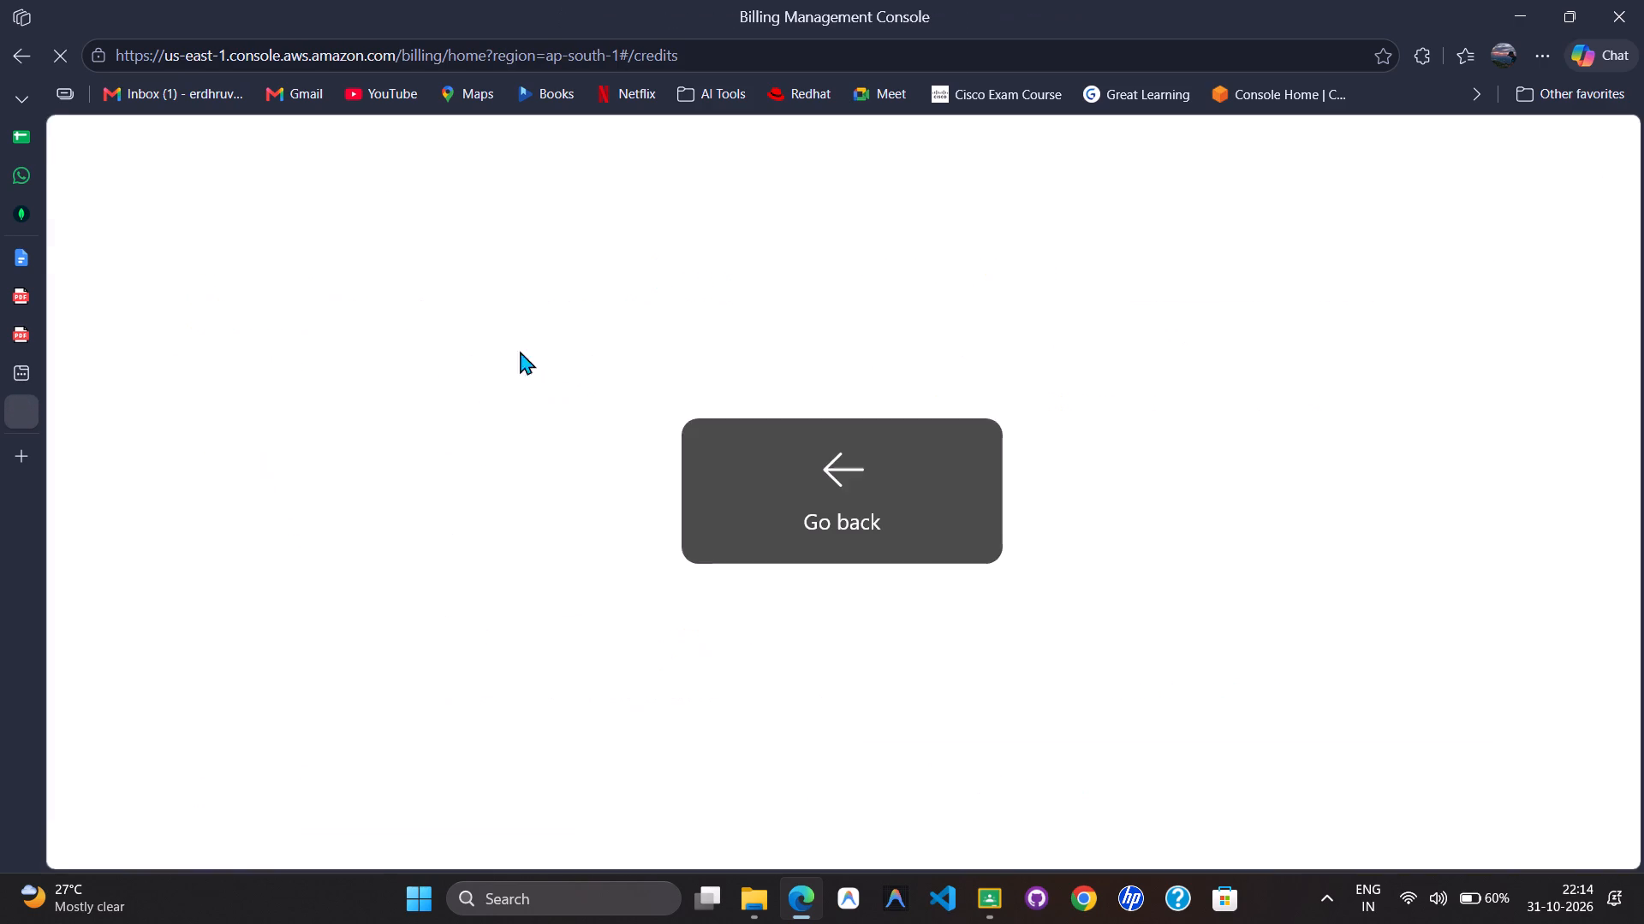
pyautogui.moveTo(520, 351); pyautogui.dragTo(288, 333, button='right')
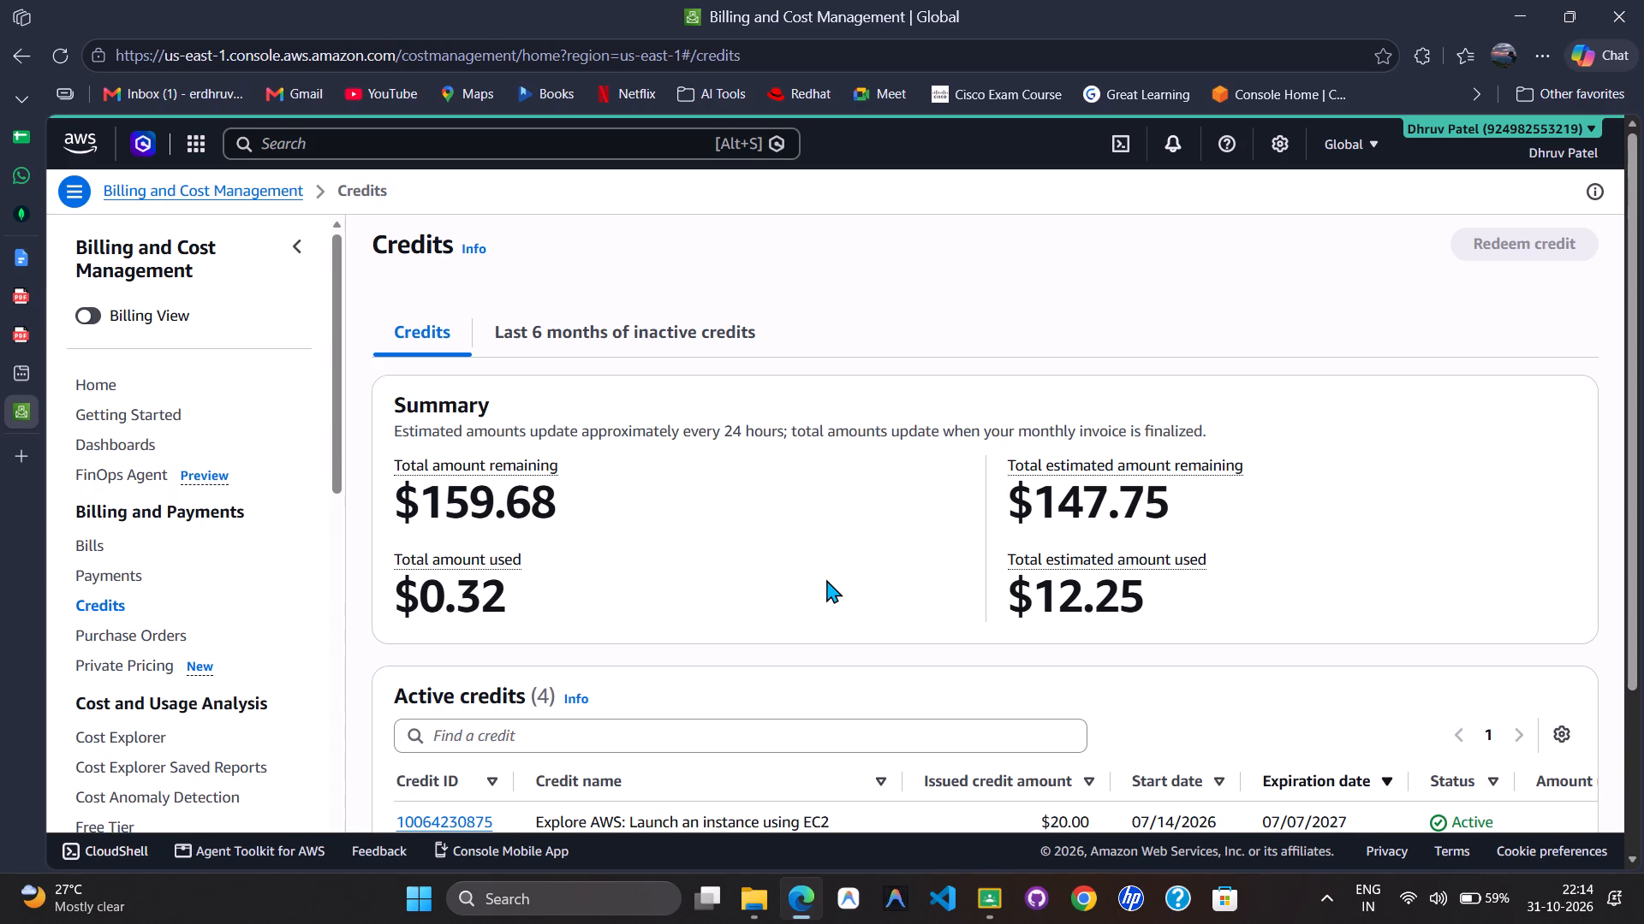
# Review the credits summary and the active credits list on the Billing and Cost Management Credits page.
pyautogui.scroll(-1, 826, 579)
pyautogui.scroll(2, 826, 579)
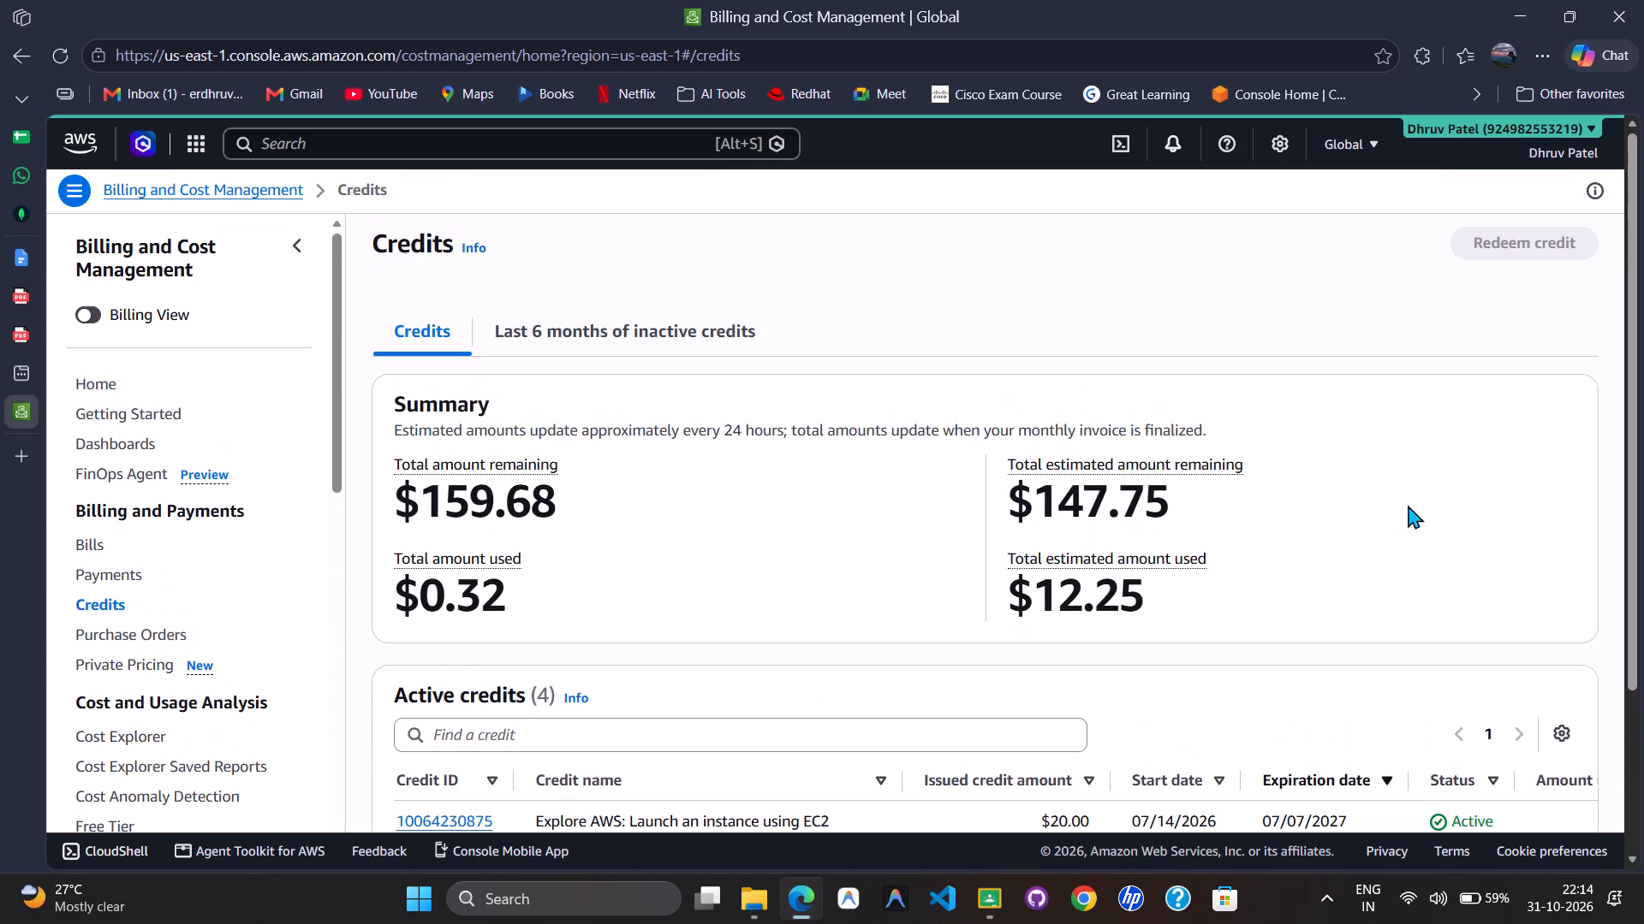
pyautogui.scroll(-3, 1408, 505)
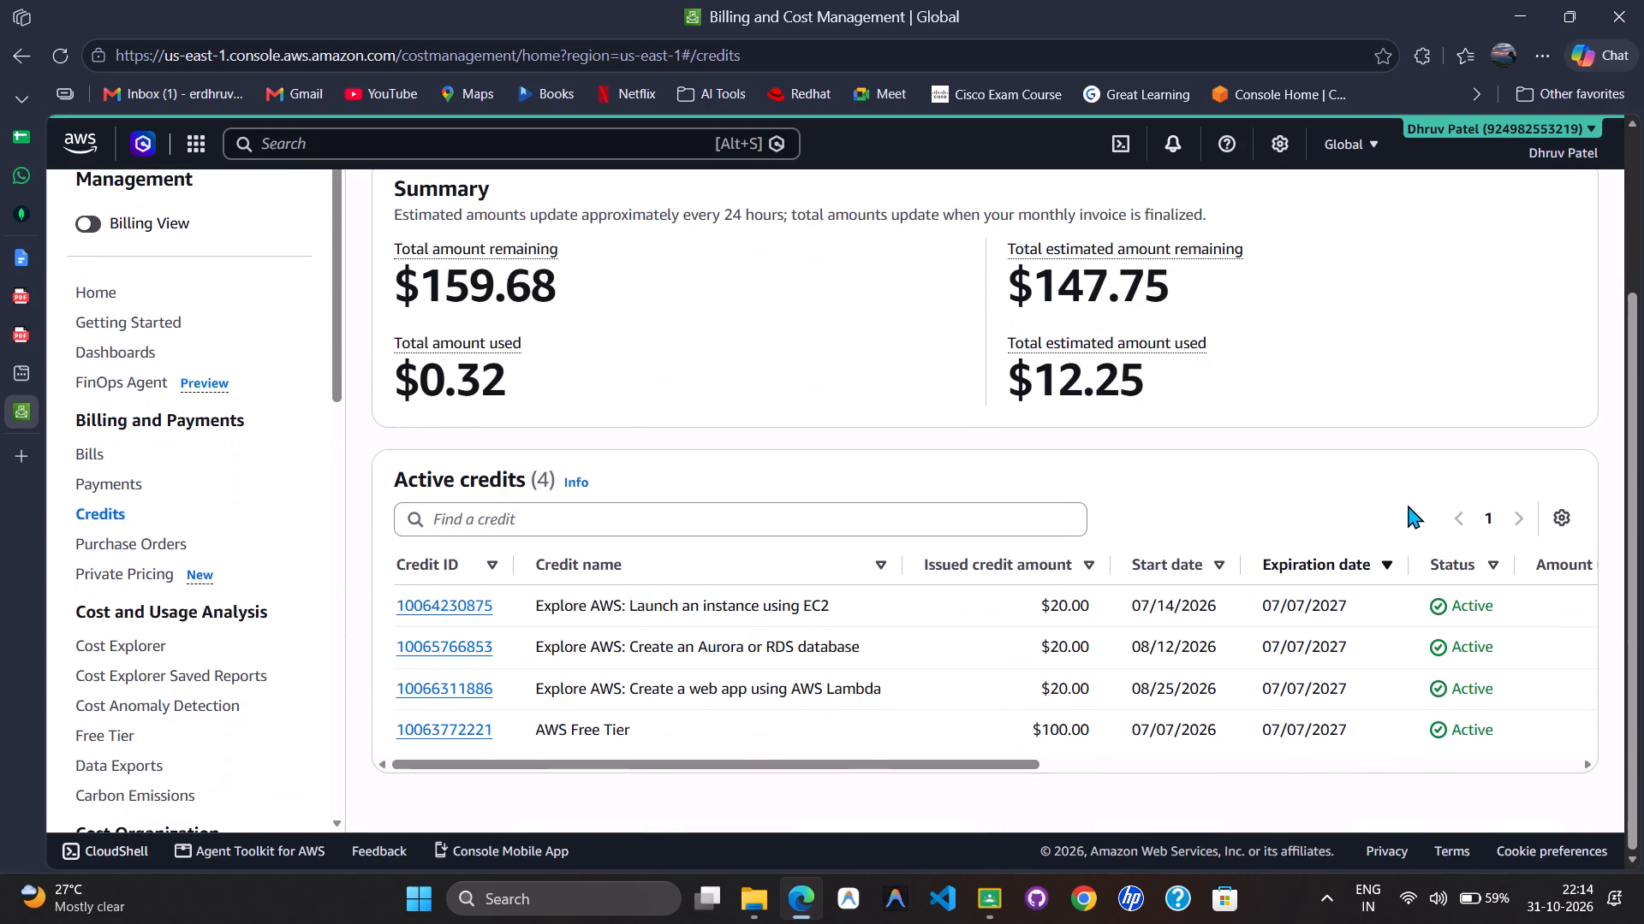
pyautogui.scroll(-1, 1408, 505)
pyautogui.scroll(4, 1408, 505)
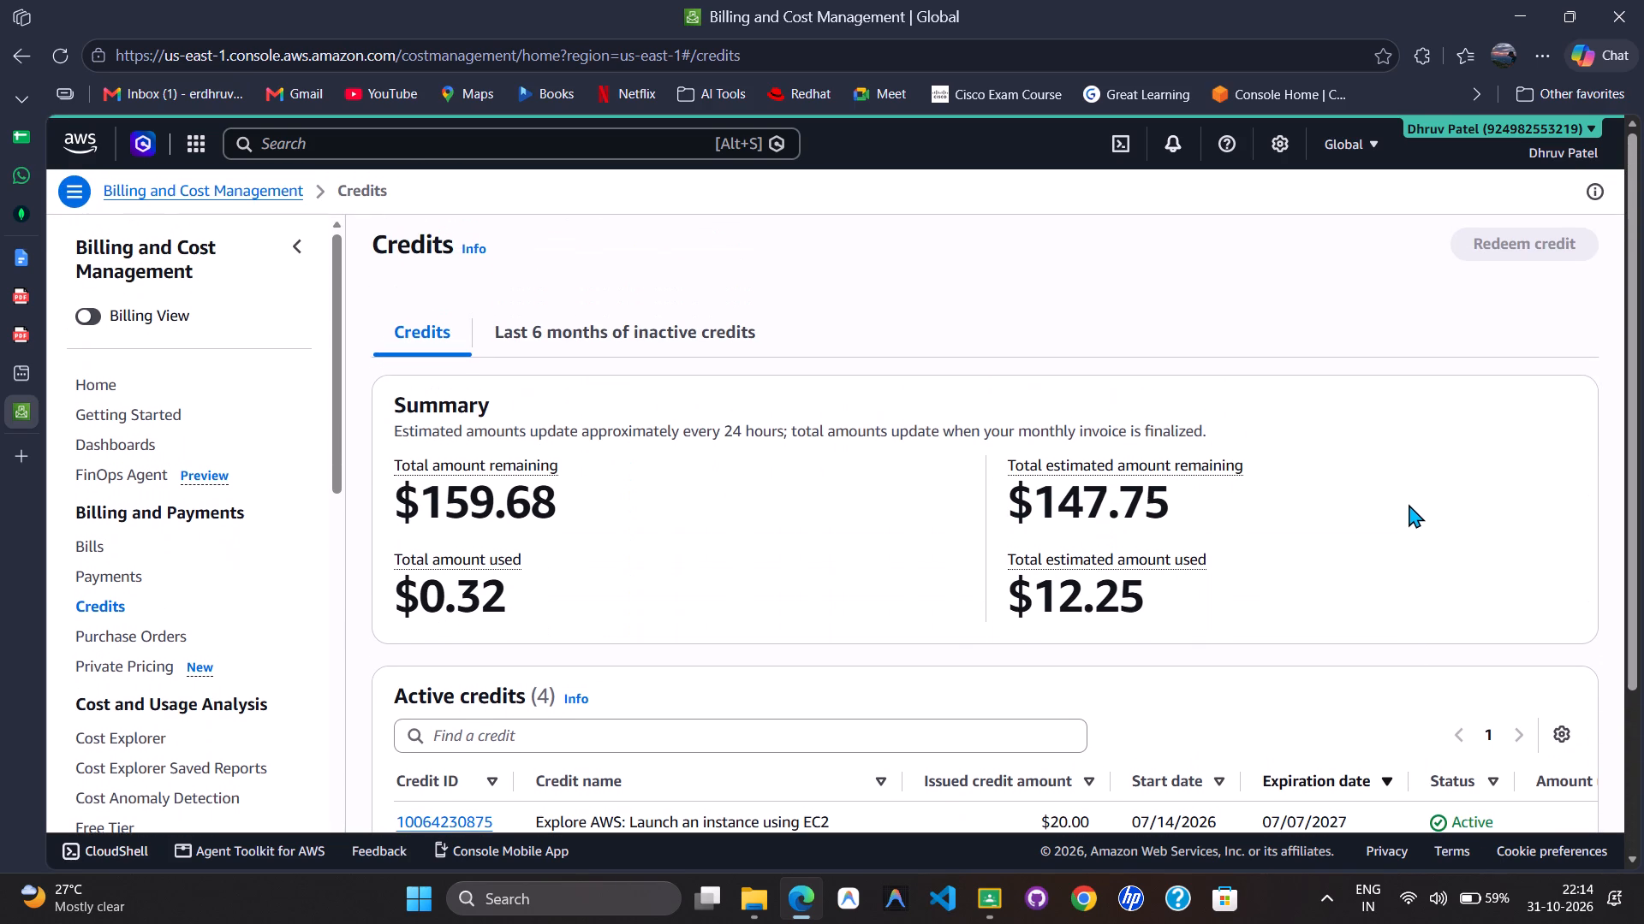
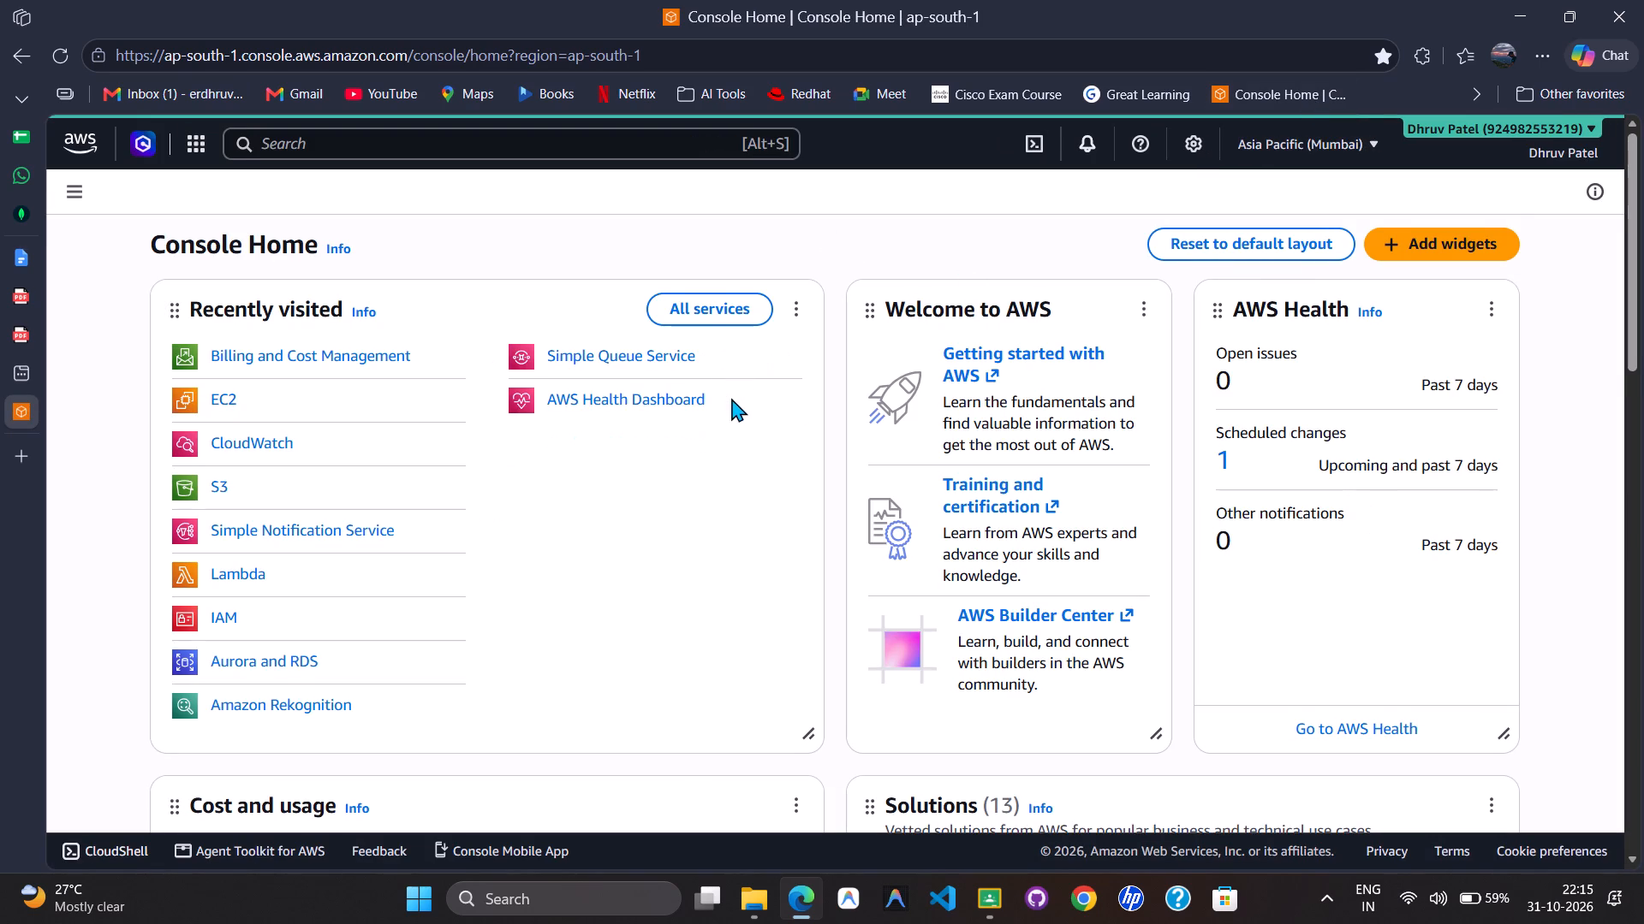
# Switch to Google Classroom and open the CCE_Practical_11 document attached to the Practical-11 assignment in class CCE_2026_2.
pyautogui.scroll(-5, 732, 458)
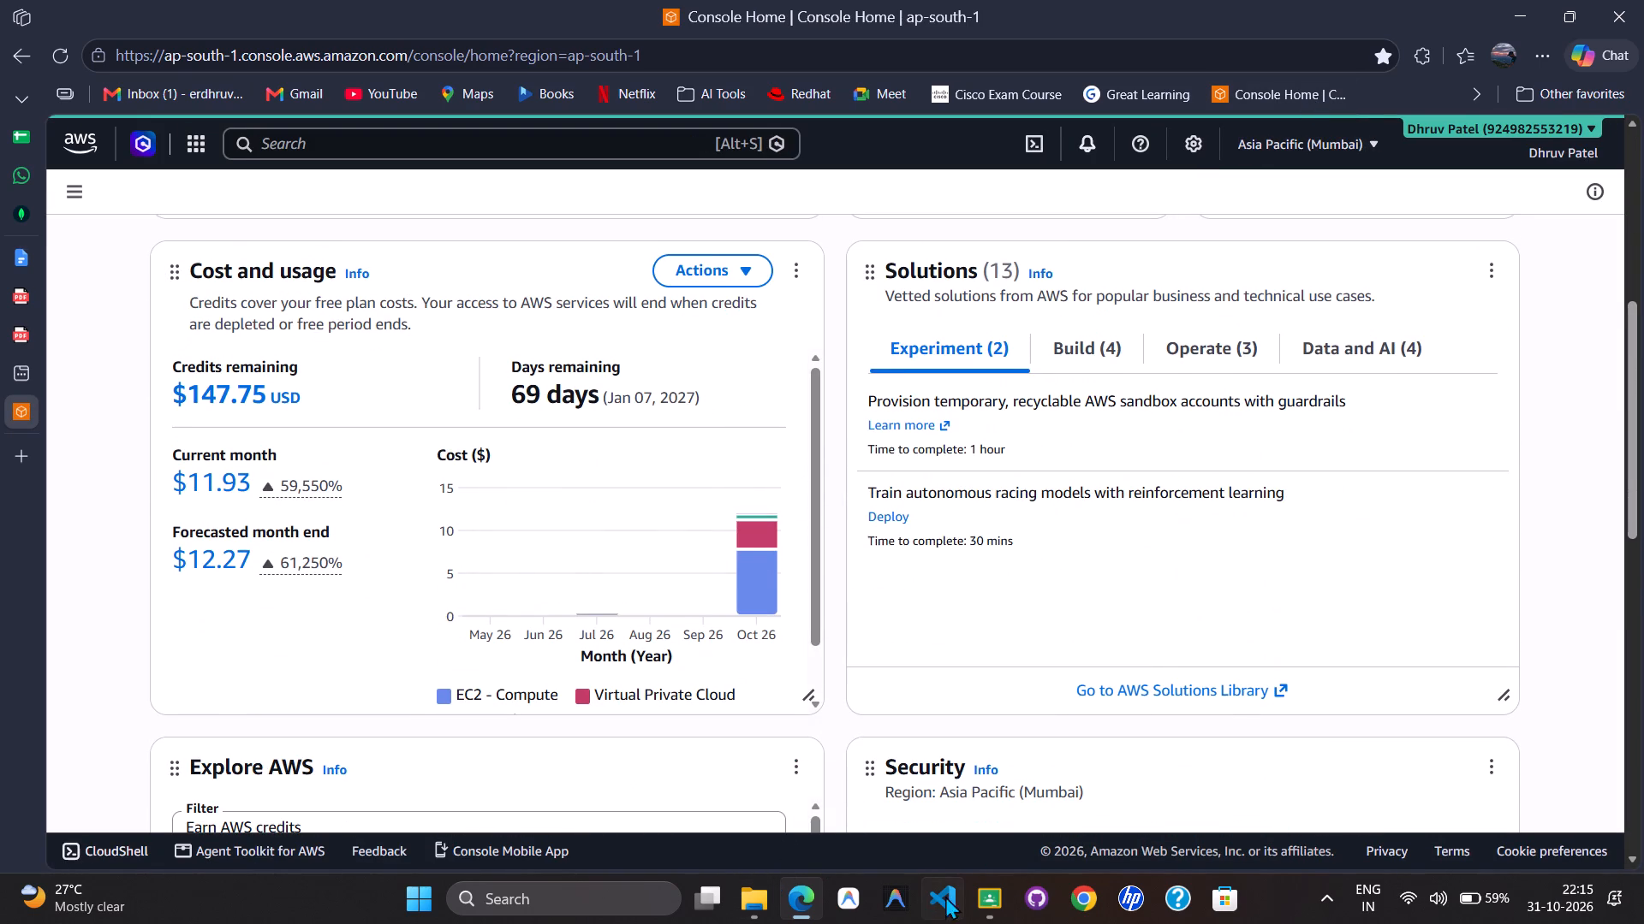
pyautogui.click(998, 891)
pyautogui.hscroll(6, 796, 487)
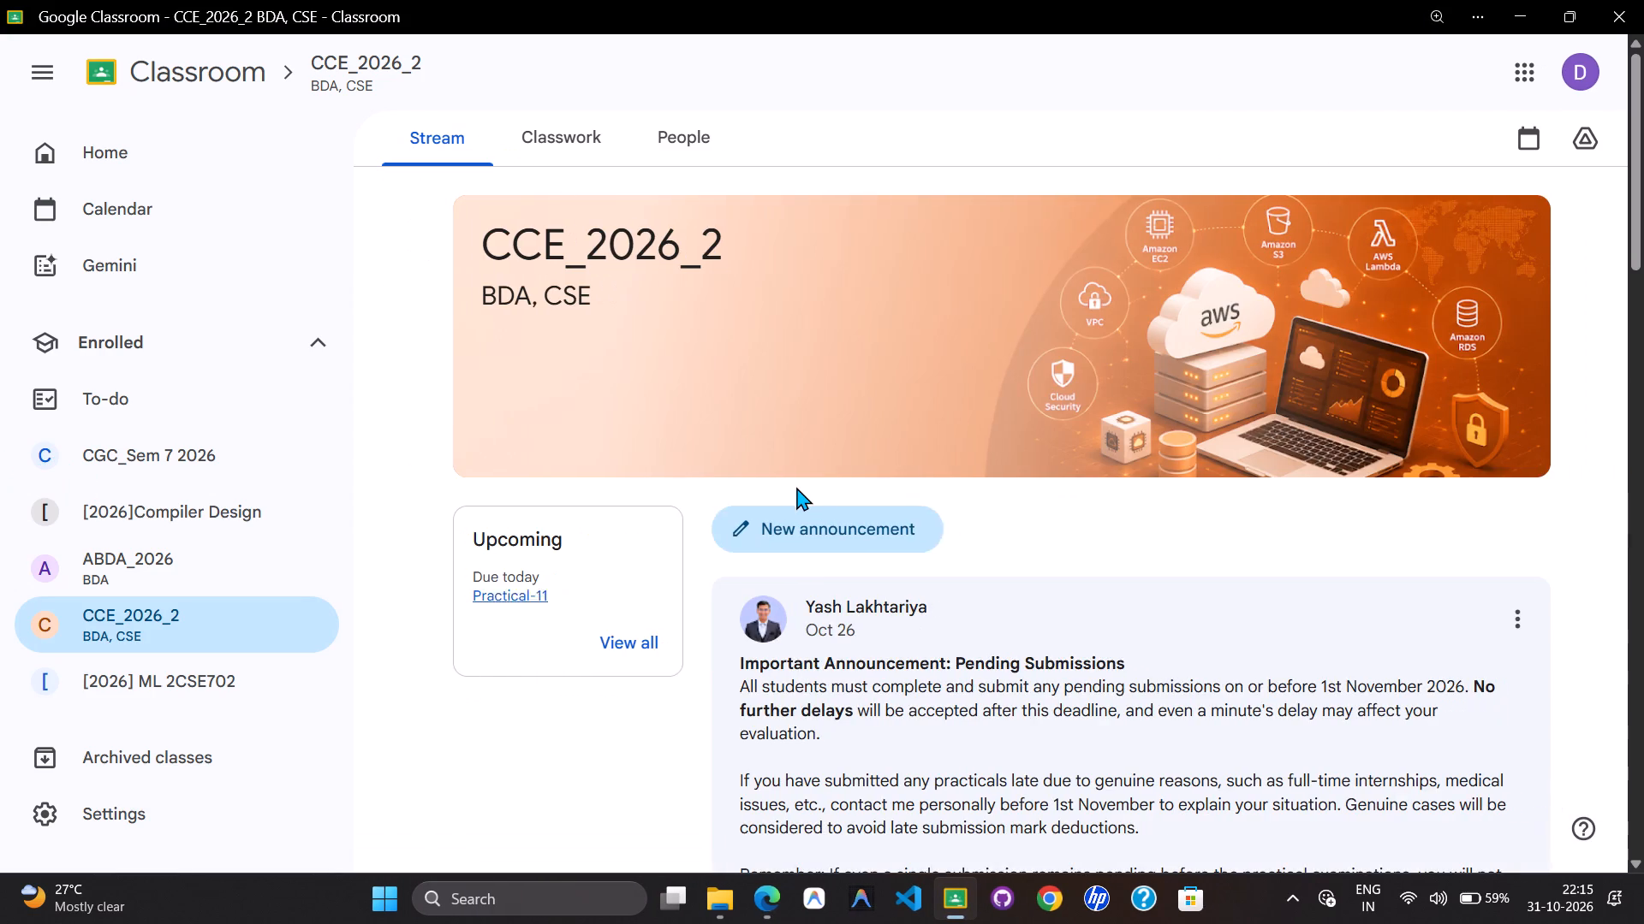
pyautogui.scroll(-3, 721, 568)
pyautogui.scroll(-5, 636, 585)
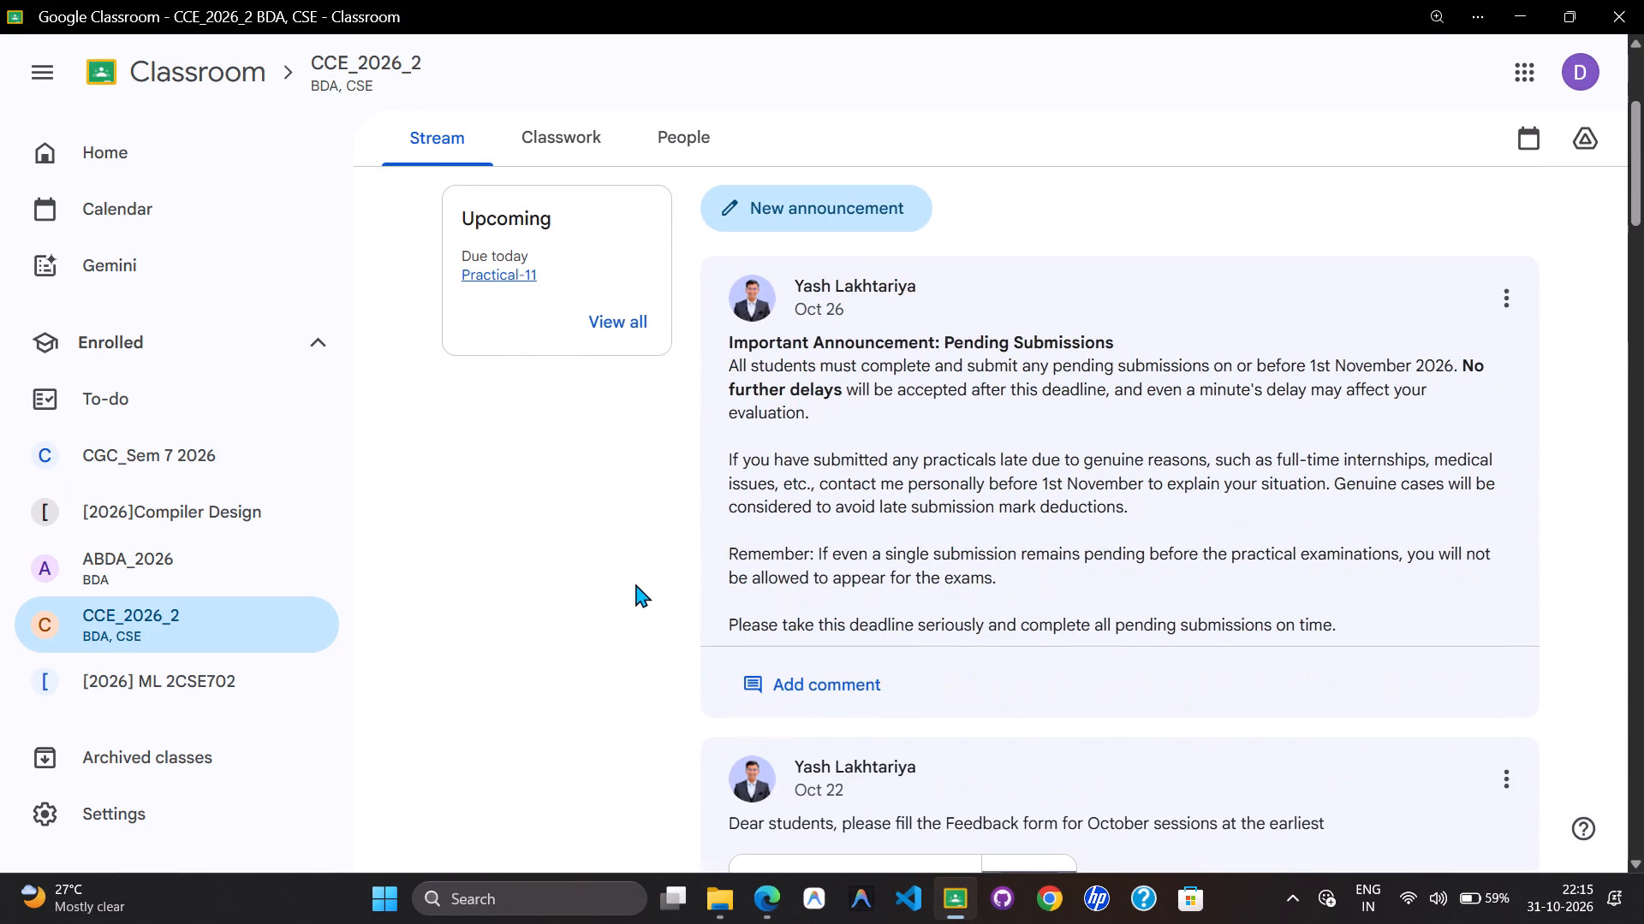
pyautogui.click(516, 282)
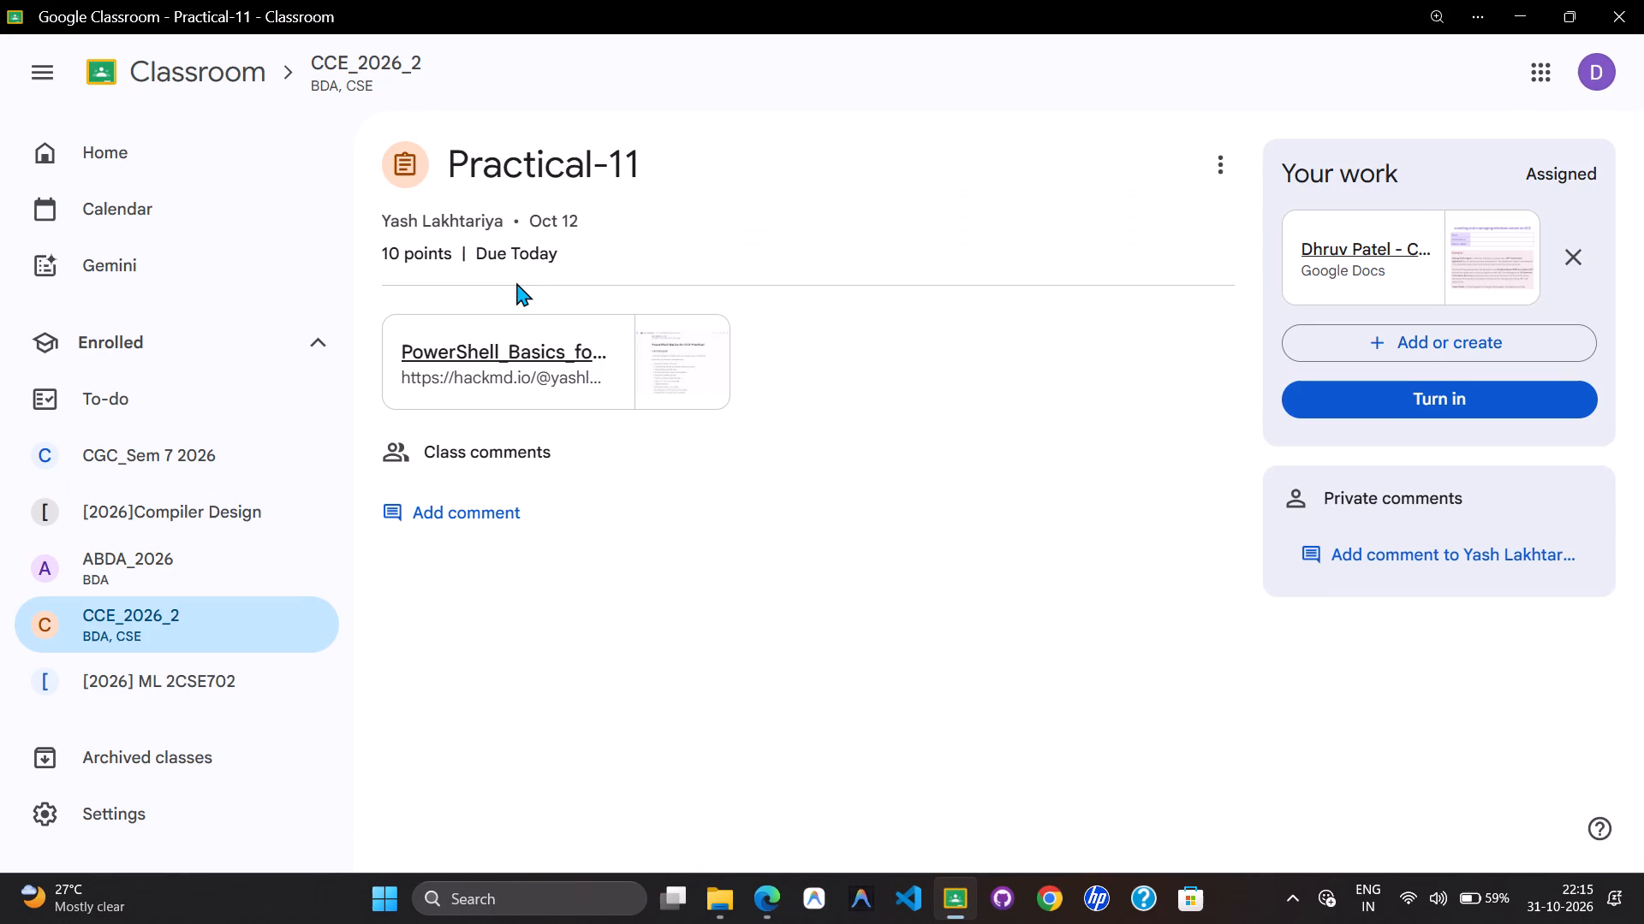
pyautogui.hotkey('alt', 'Tab')
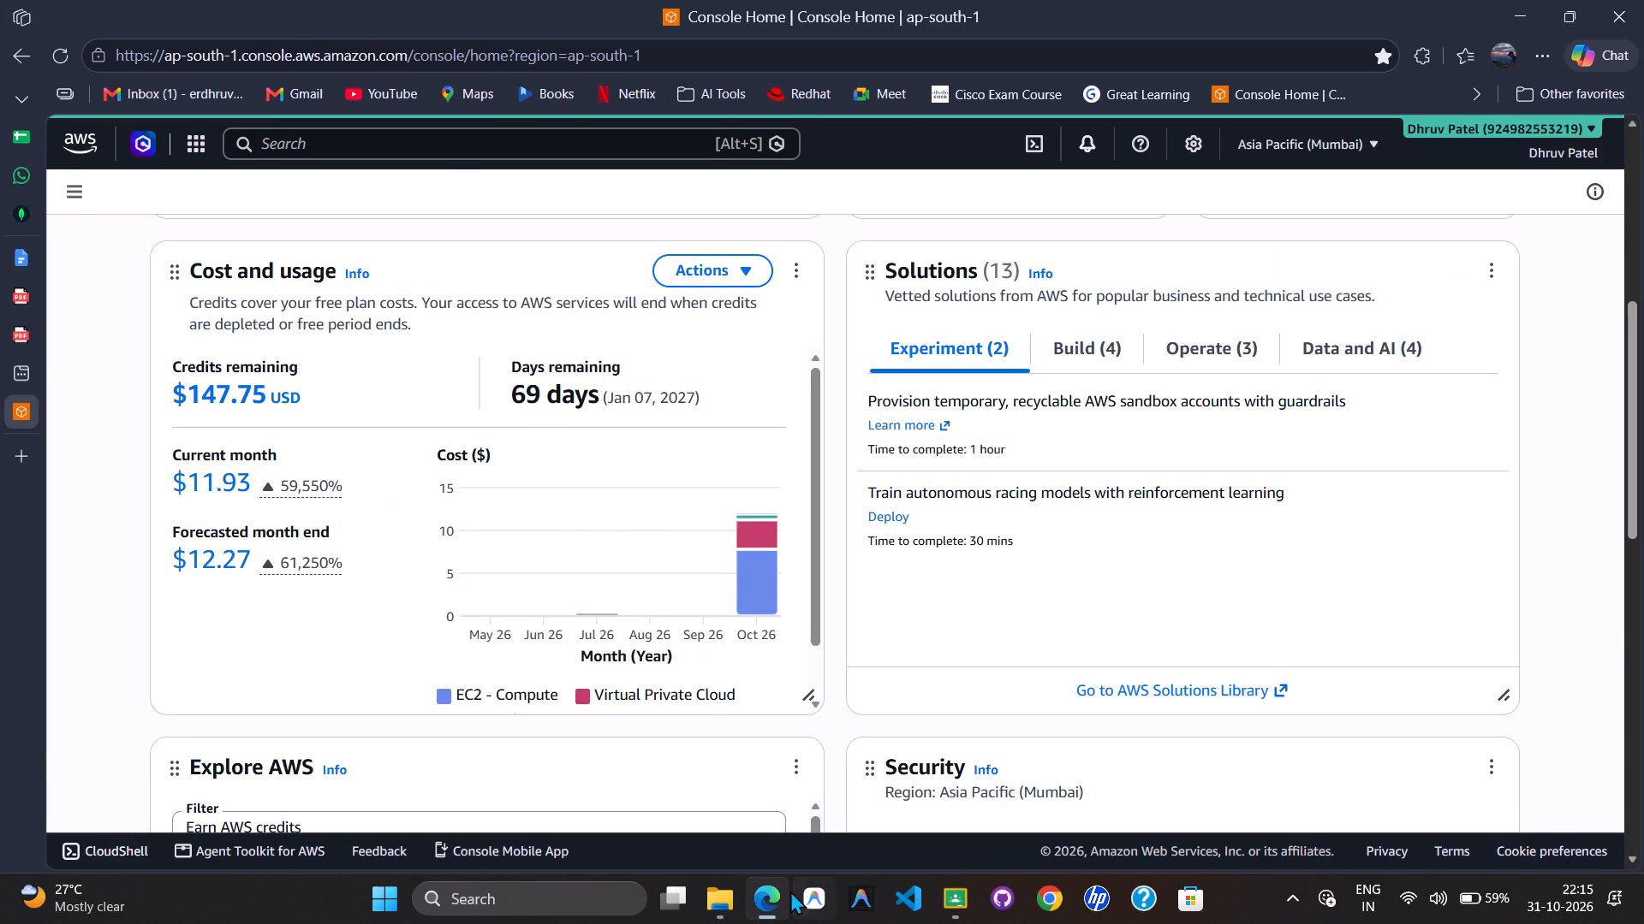
pyautogui.hotkey('alt', 'Tab')
pyautogui.click(1457, 254)
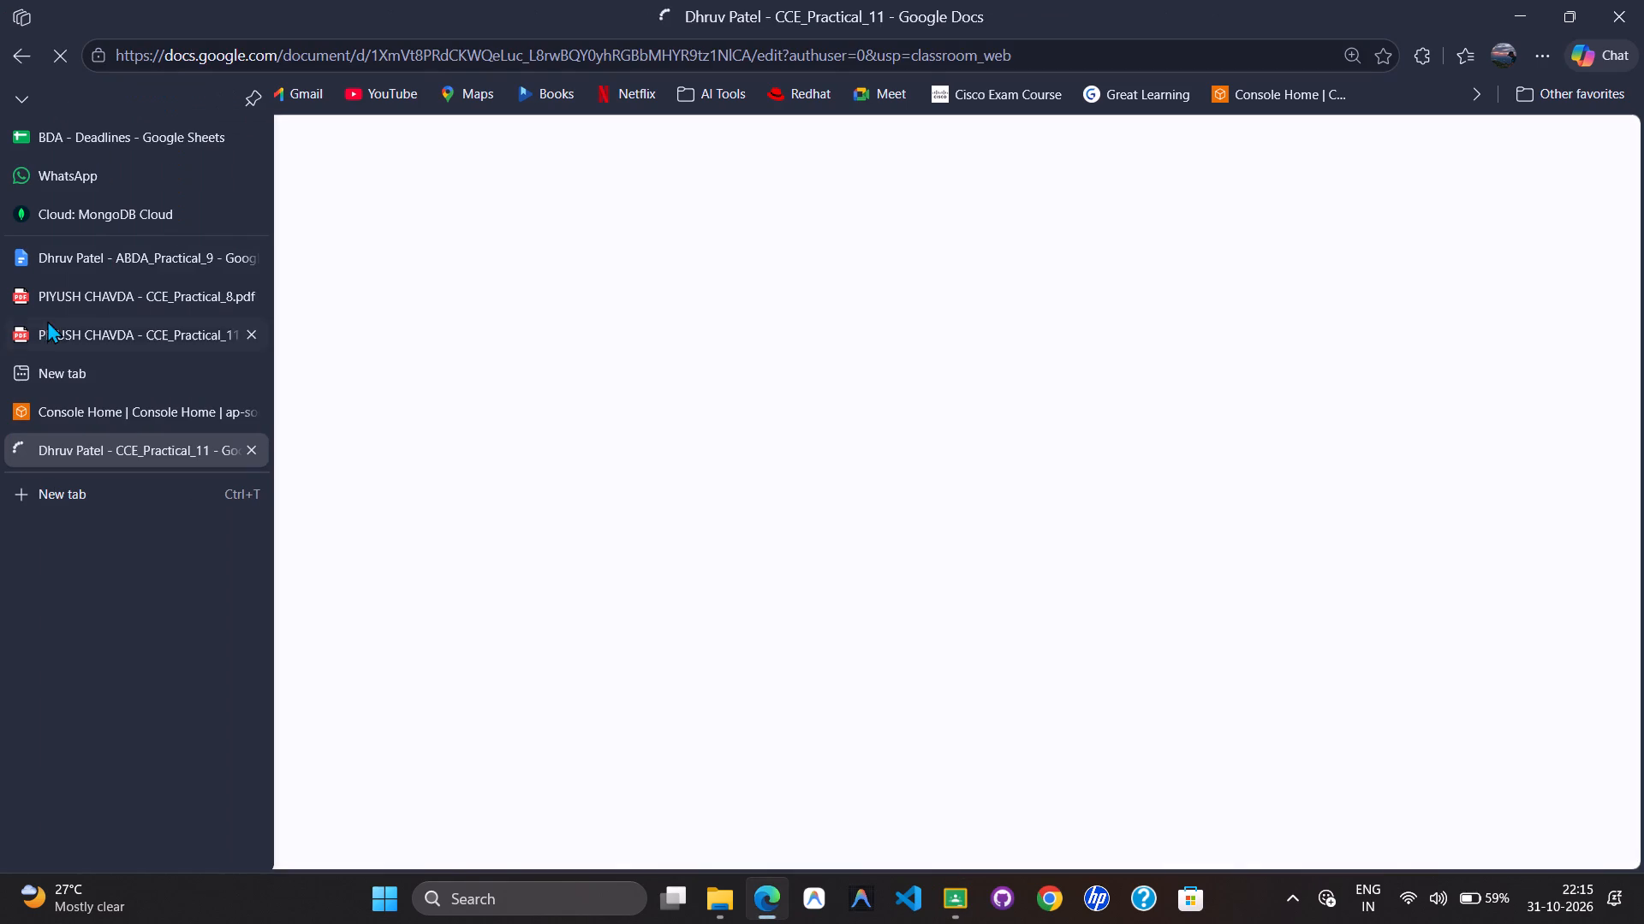
pyautogui.click(206, 257)
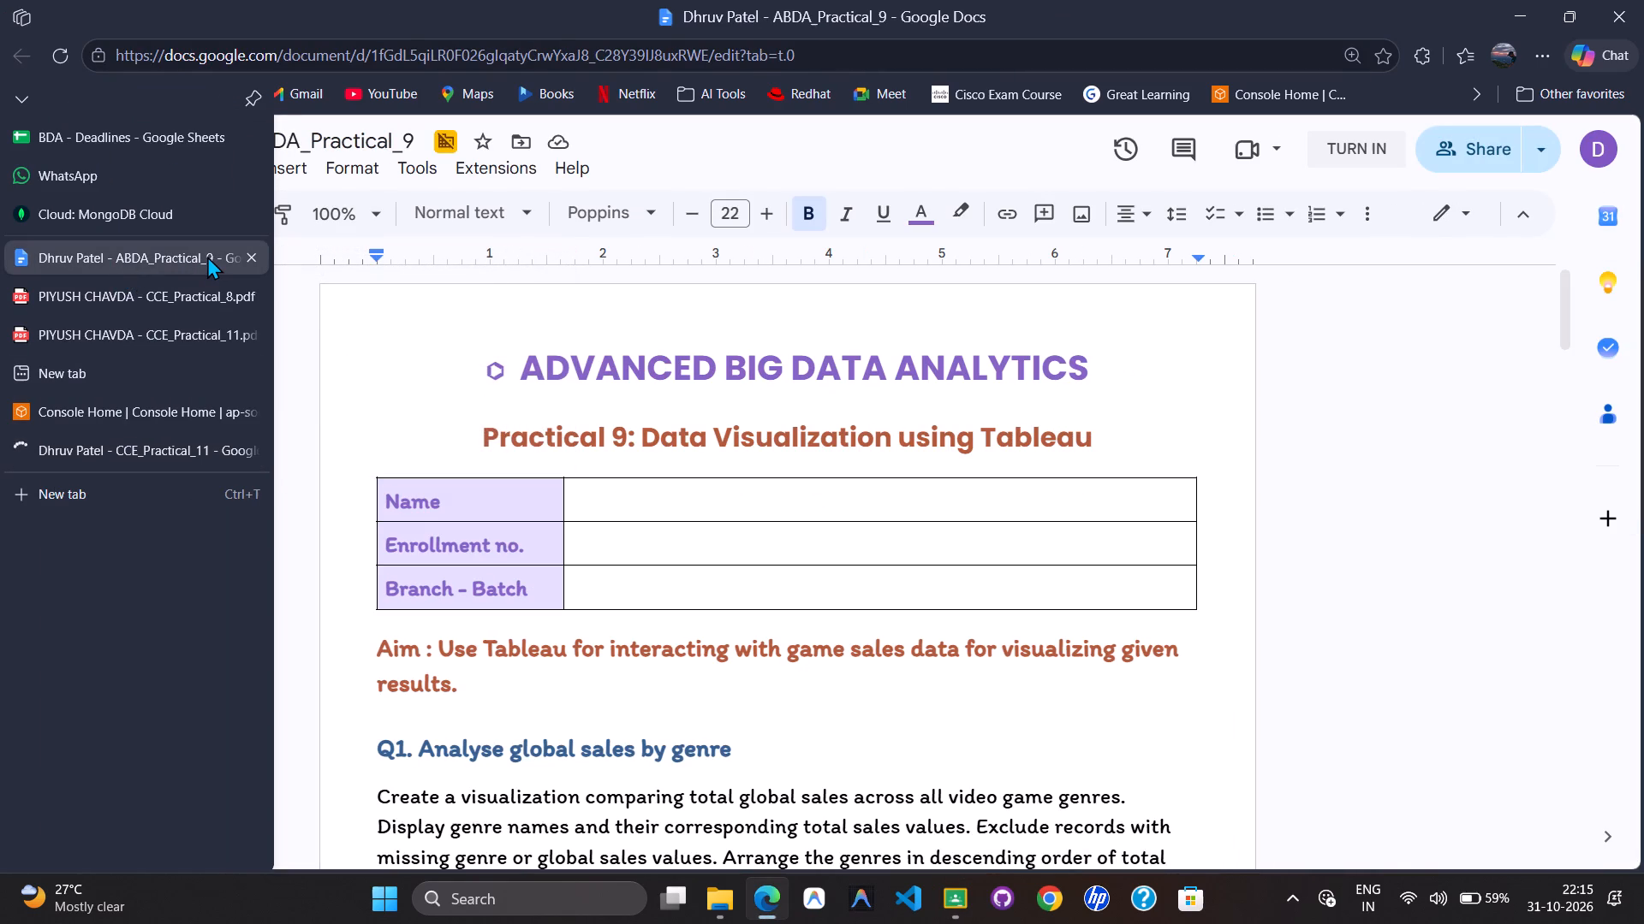
pyautogui.click(187, 451)
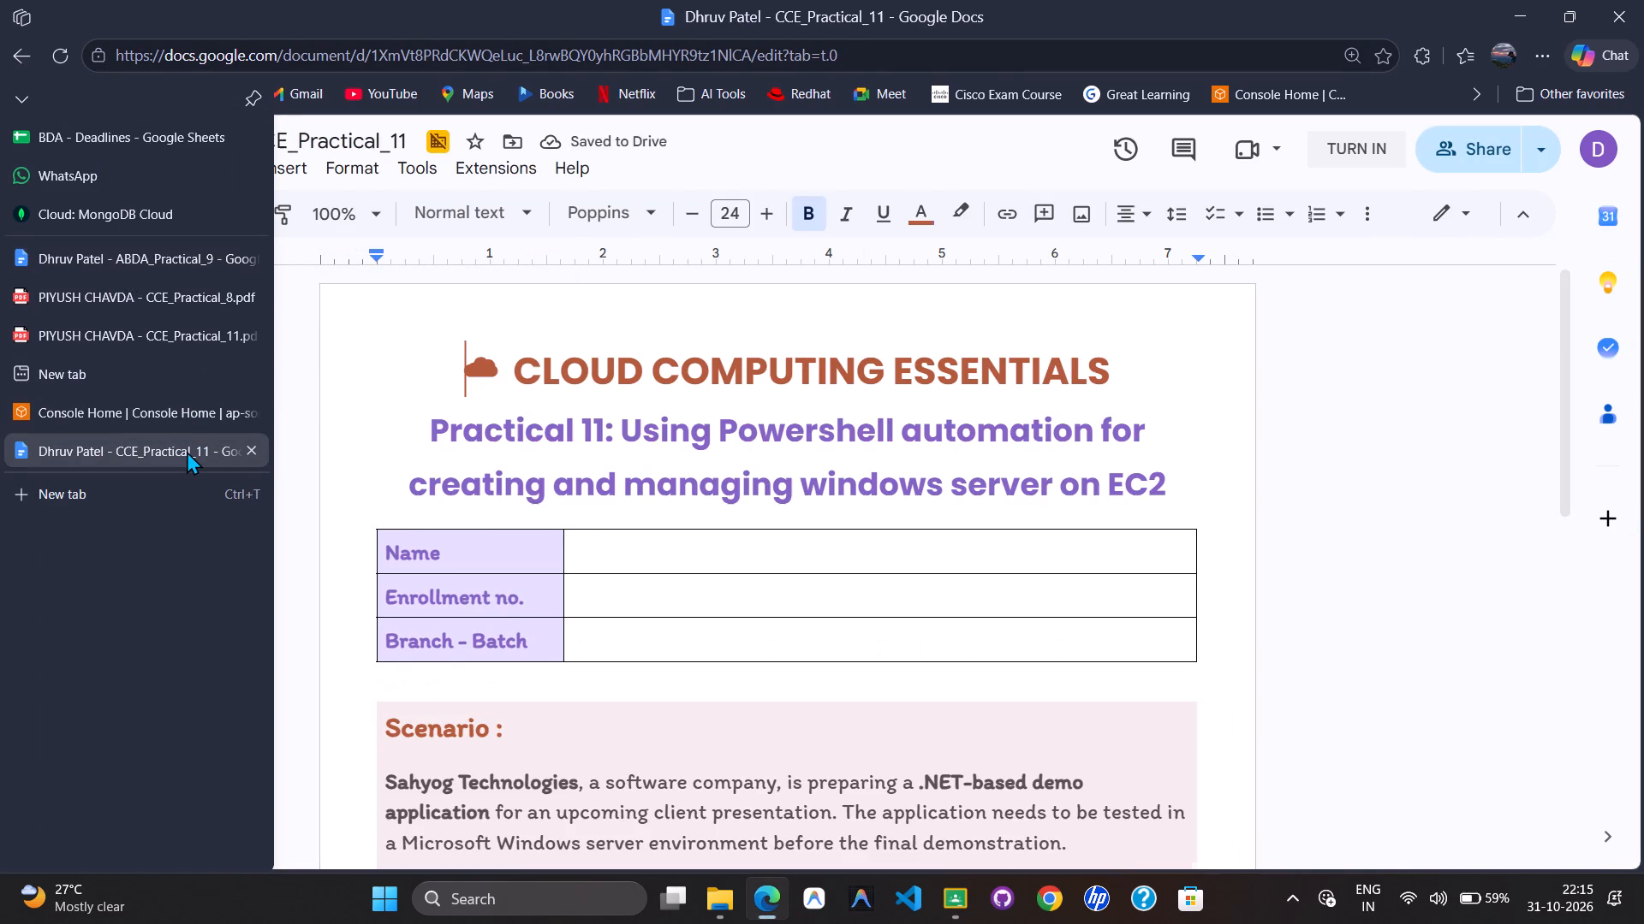
# Close the blank browser tab and place the CCE_Practical_11 reference PDF's tab directly after the Practical 11 document's tab.
pyautogui.click(187, 382)
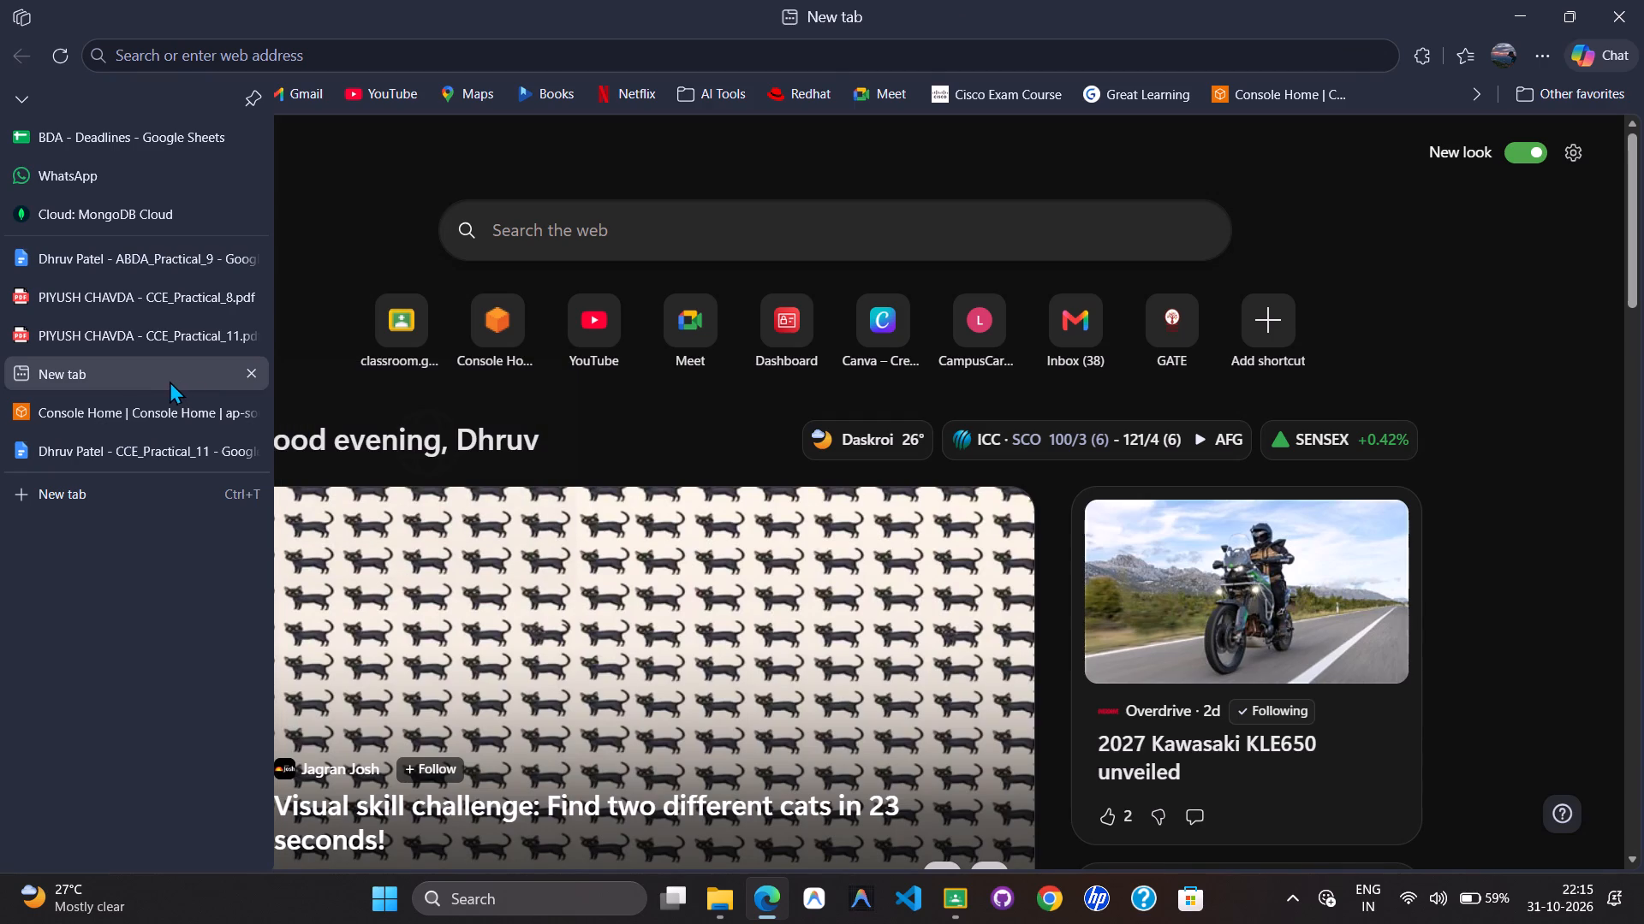
pyautogui.hotkey('ctrl', 'w')
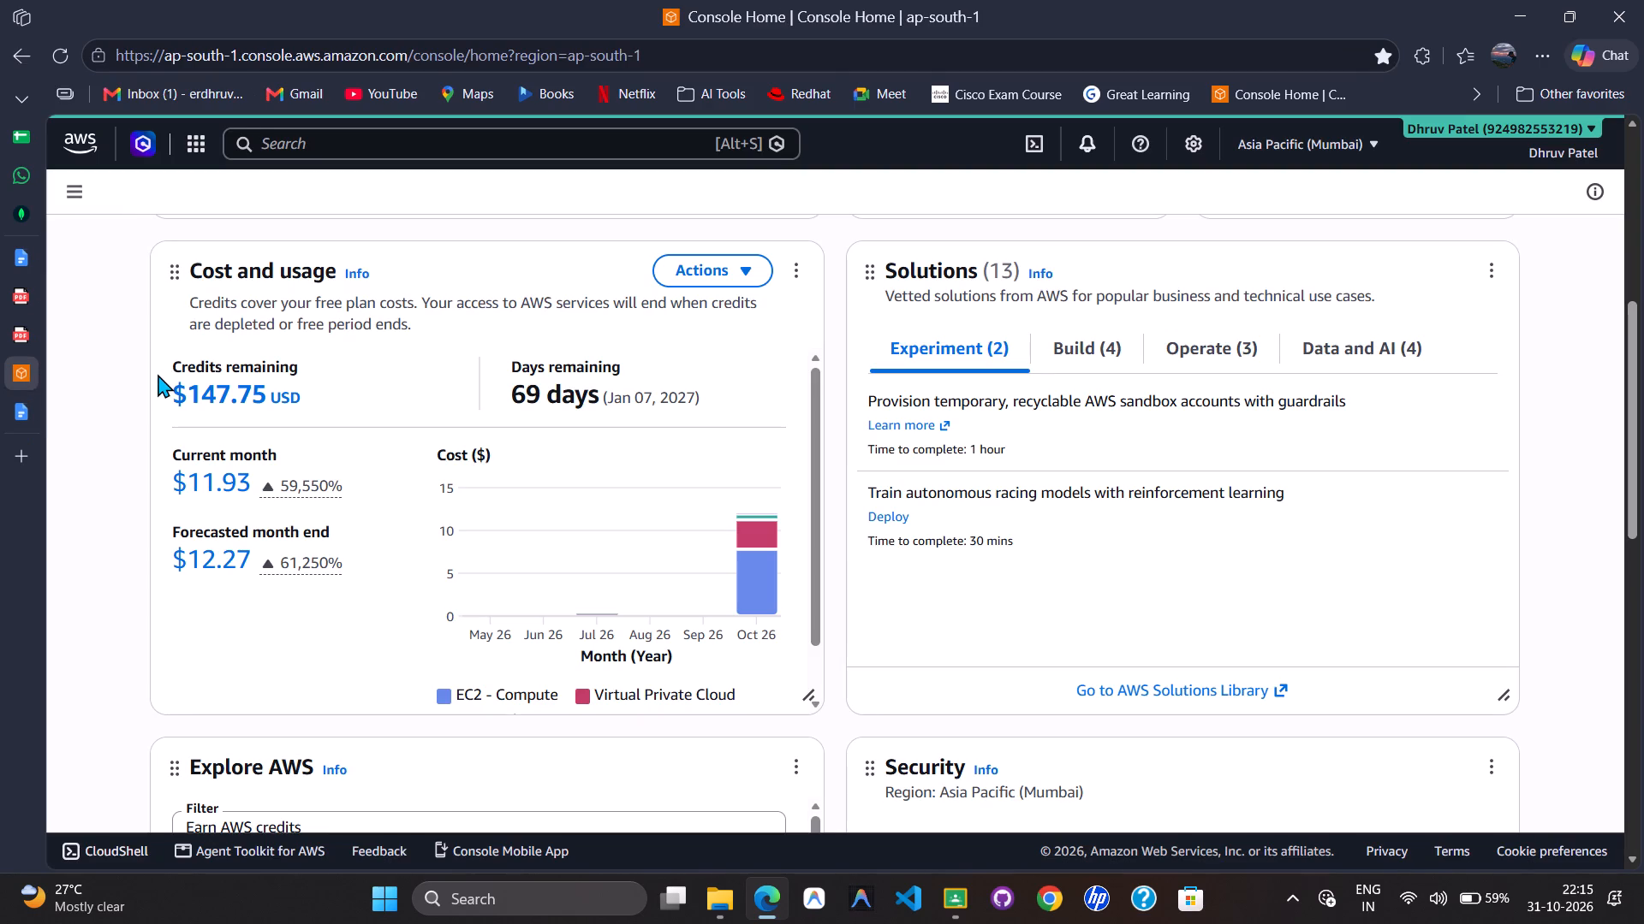
pyautogui.moveTo(61, 329); pyautogui.dragTo(70, 389)
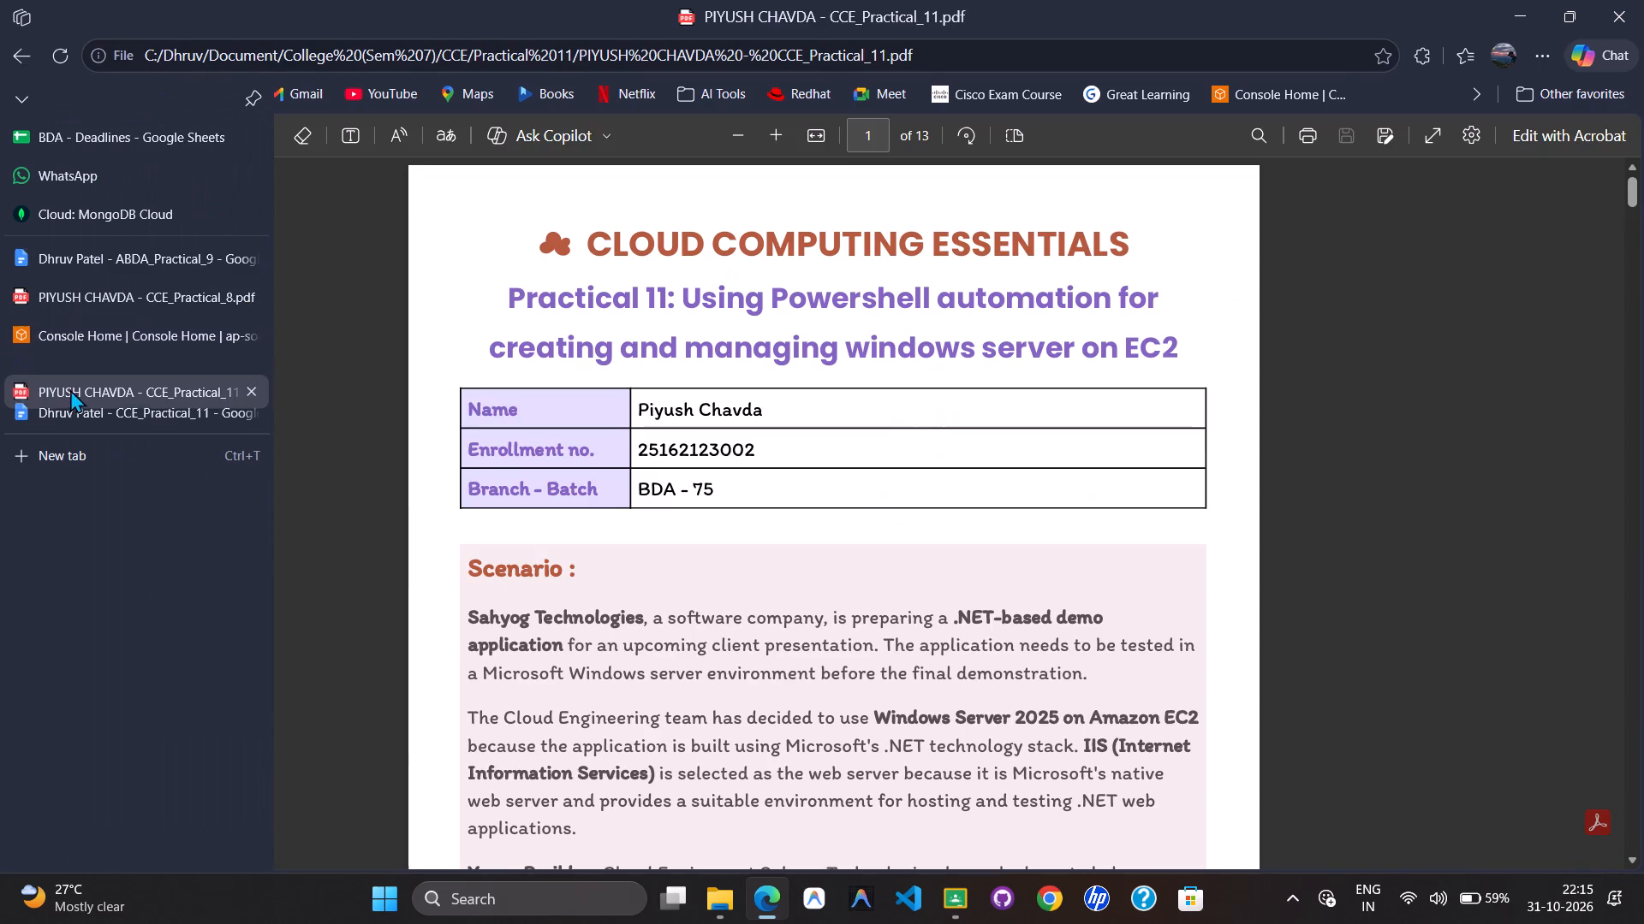
pyautogui.moveTo(70, 389); pyautogui.dragTo(76, 406)
pyautogui.click(89, 365)
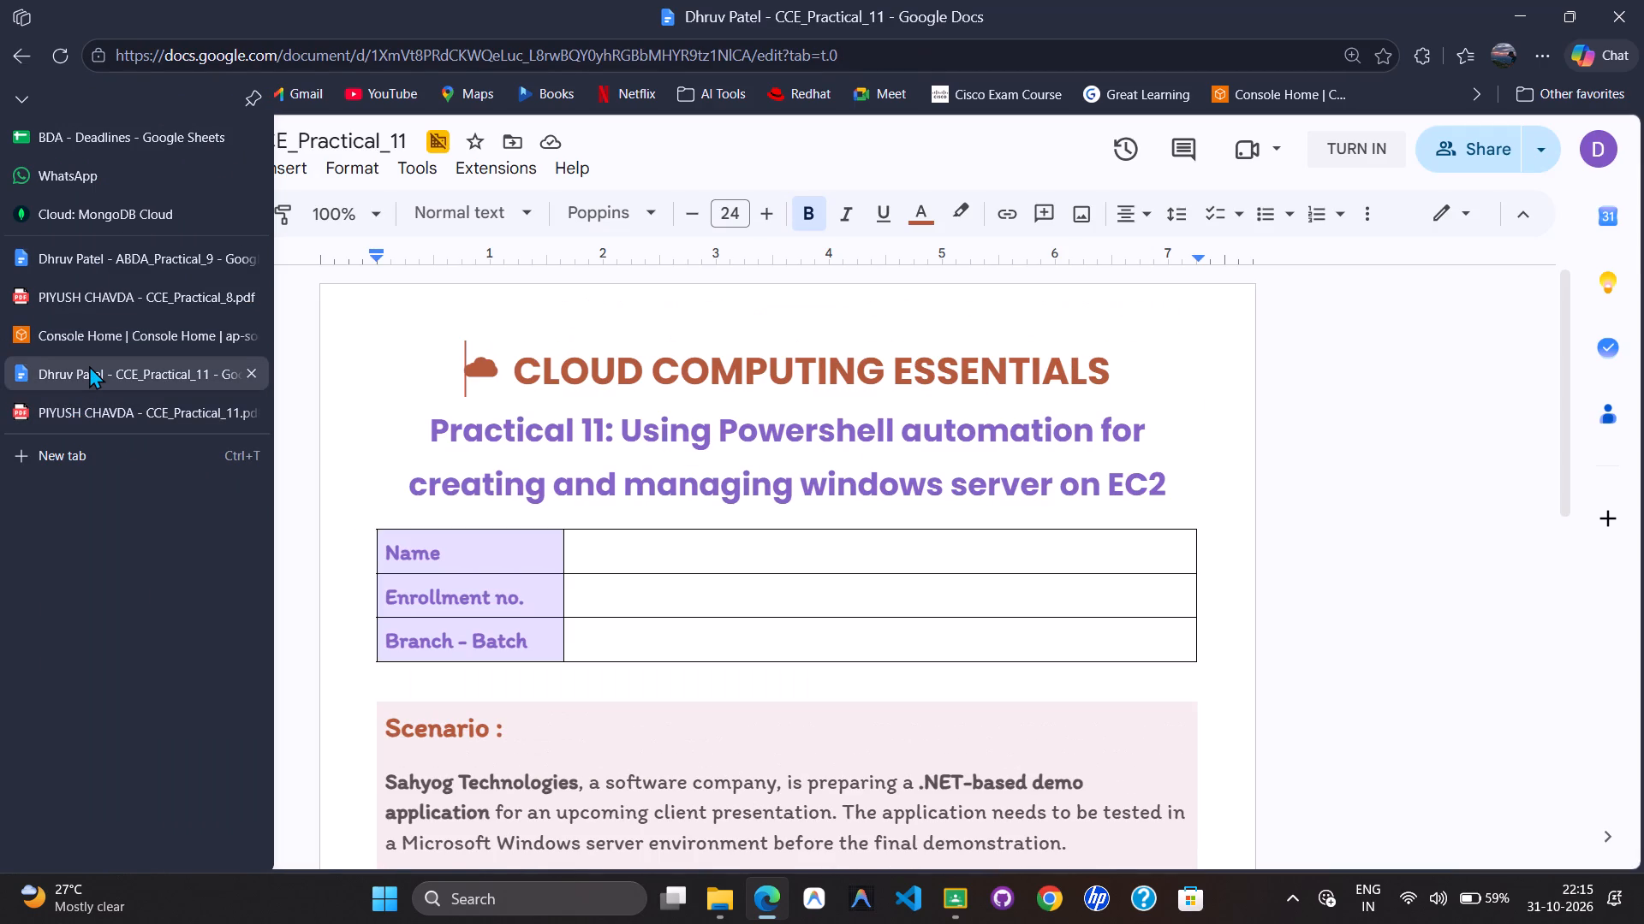
pyautogui.click(84, 410)
pyautogui.click(85, 369)
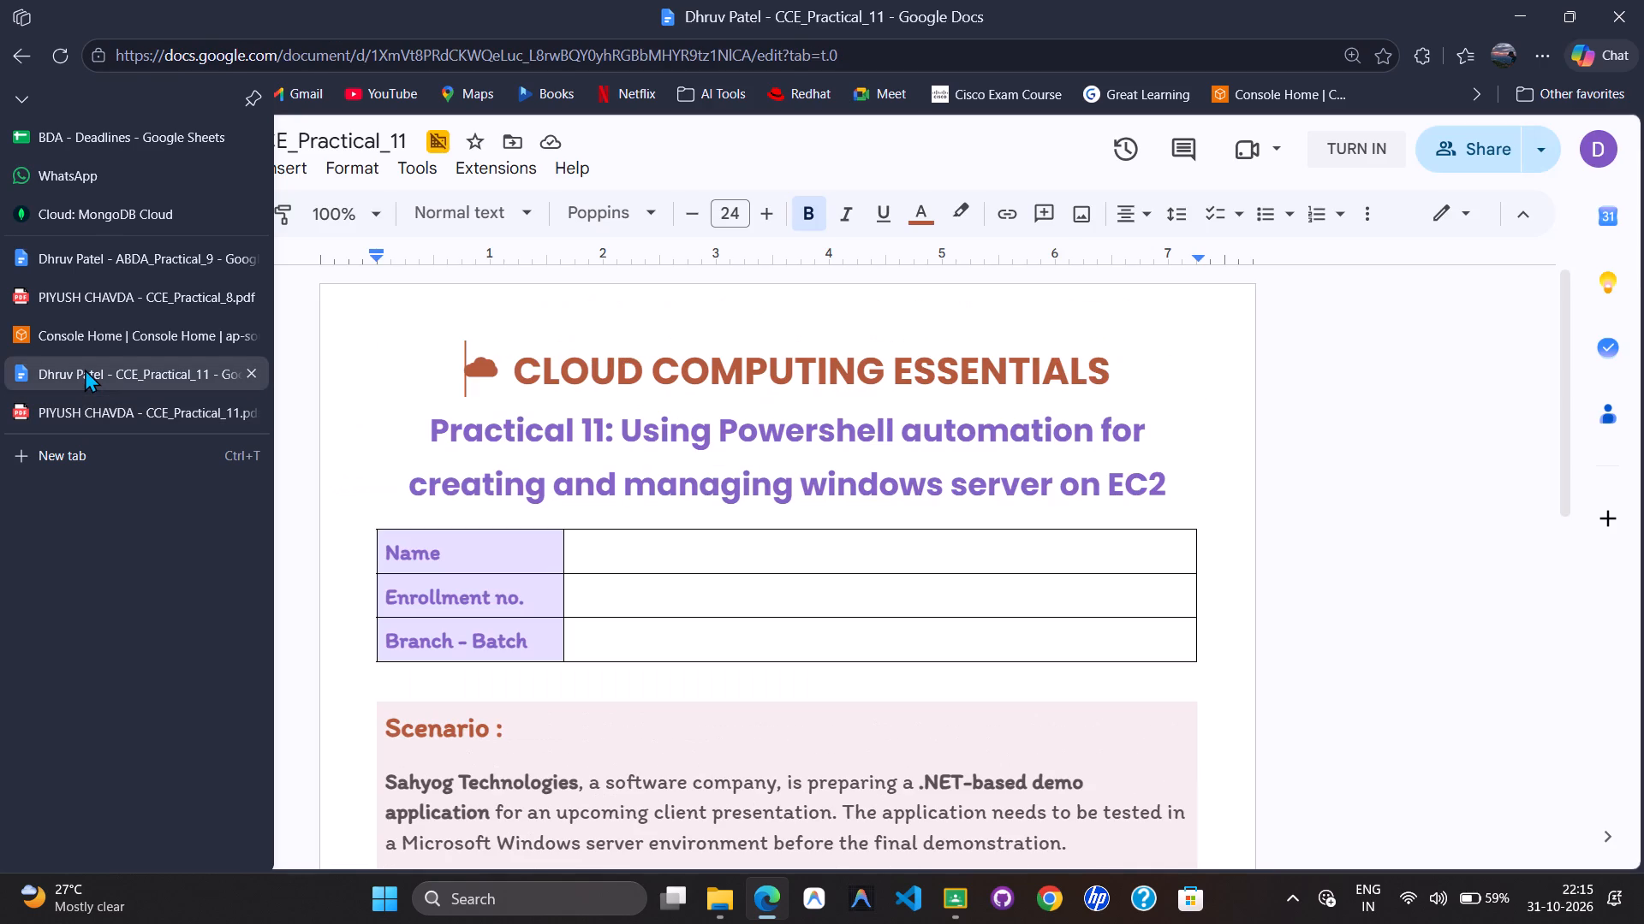
pyautogui.click(84, 407)
pyautogui.click(95, 358)
# Fill in the Practical 11 document's header table with the student's name, enrollment number and branch-batch "BDA - 75".
pyautogui.click(637, 548)
pyautogui.press('Left')
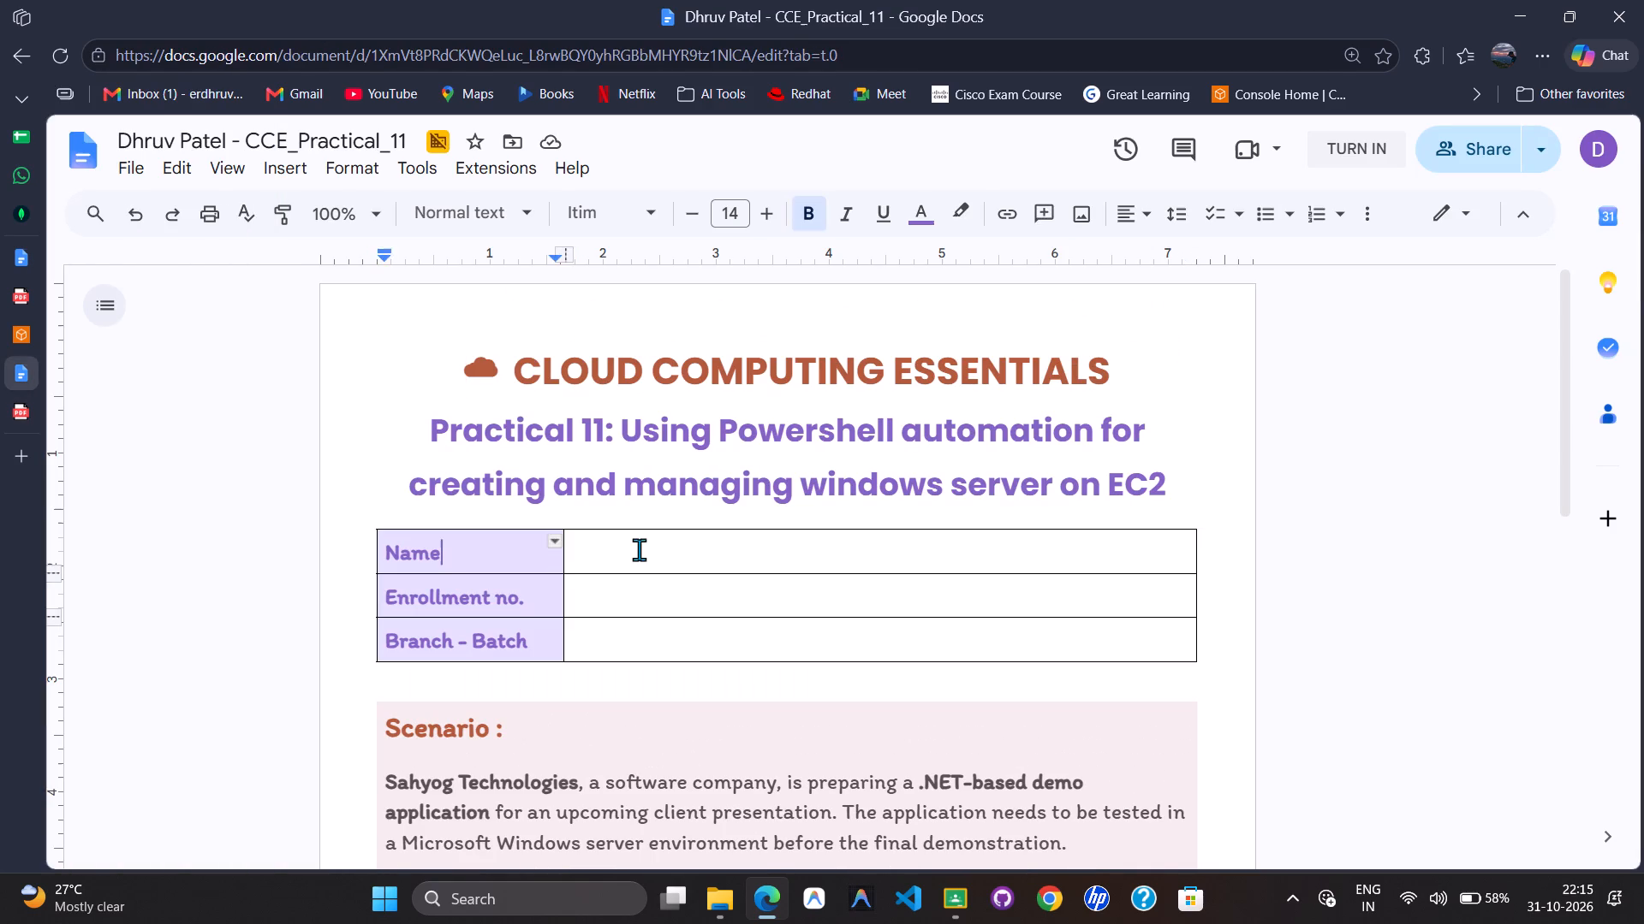
pyautogui.press('Right')
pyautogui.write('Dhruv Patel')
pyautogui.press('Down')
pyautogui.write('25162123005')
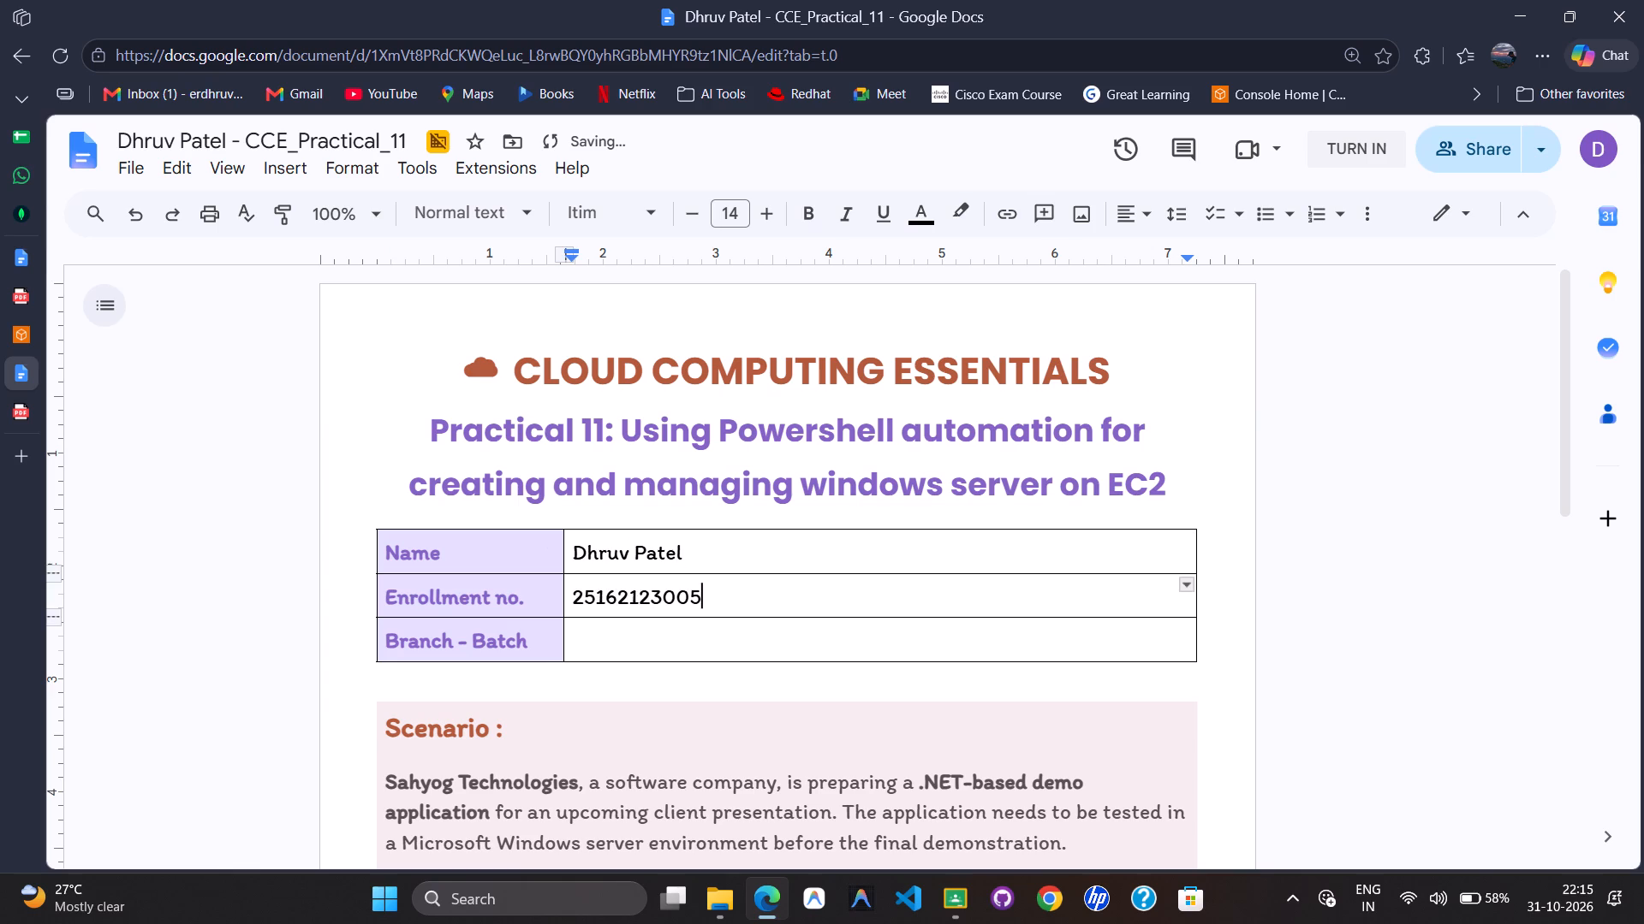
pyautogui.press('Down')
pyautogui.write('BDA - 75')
# Insert a page break after the scenario section and add three blank lines on the new page.
pyautogui.scroll(-2, 639, 549)
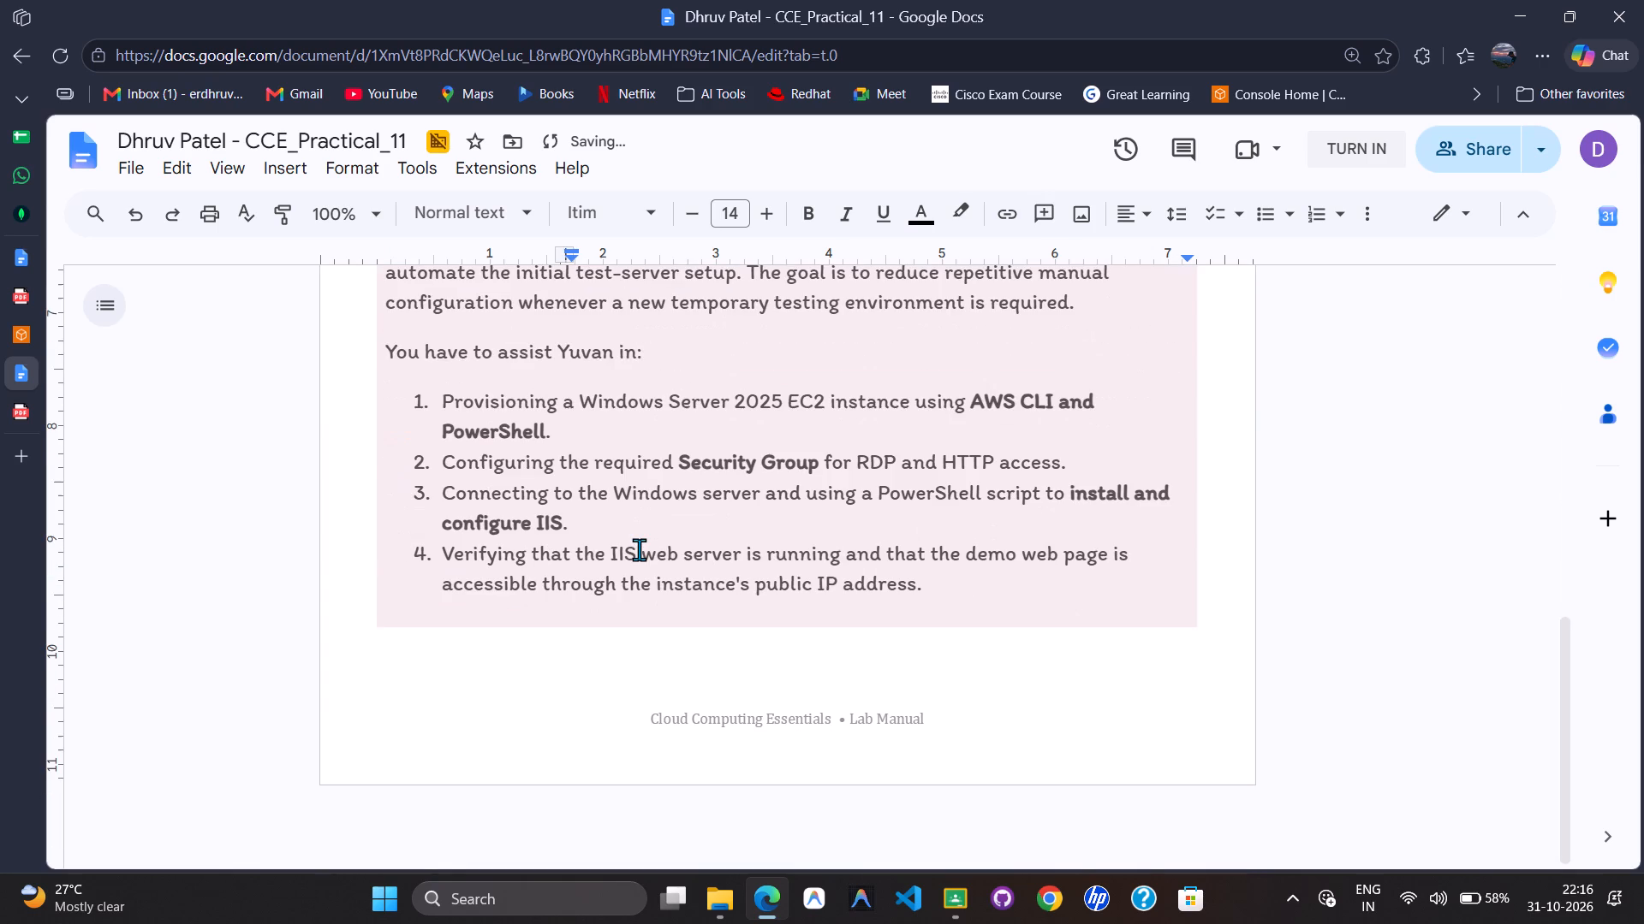
pyautogui.scroll(-1, 639, 549)
pyautogui.click(1004, 678)
pyautogui.hotkey('ctrl', 'Return')
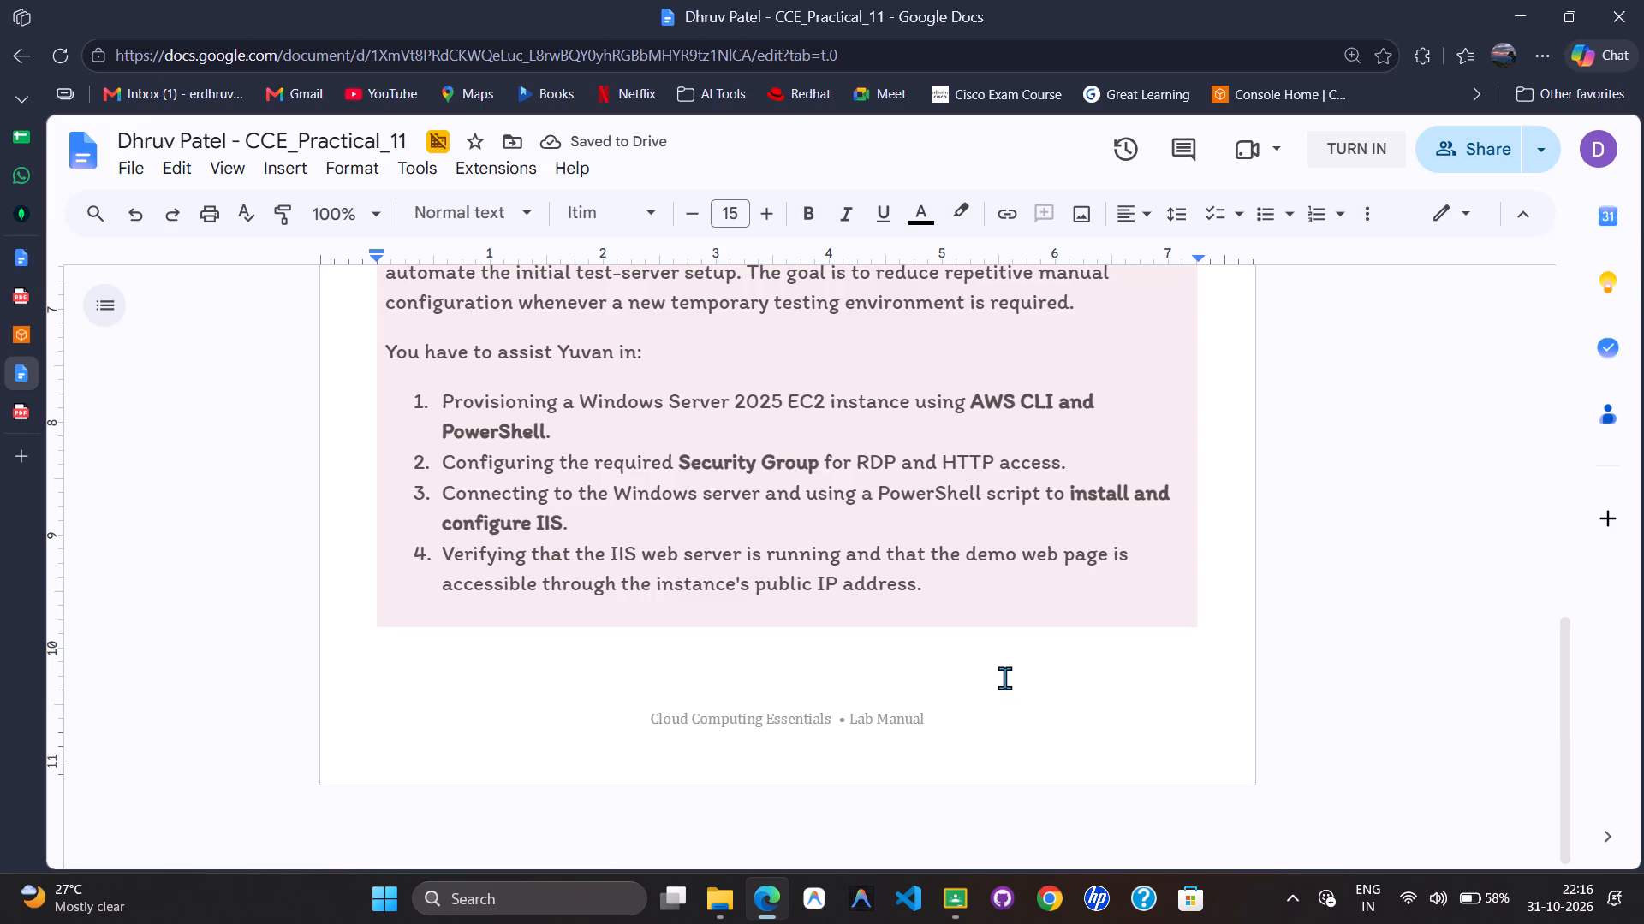
pyautogui.press('Return')
pyautogui.press('Return')
pyautogui.press('Return')
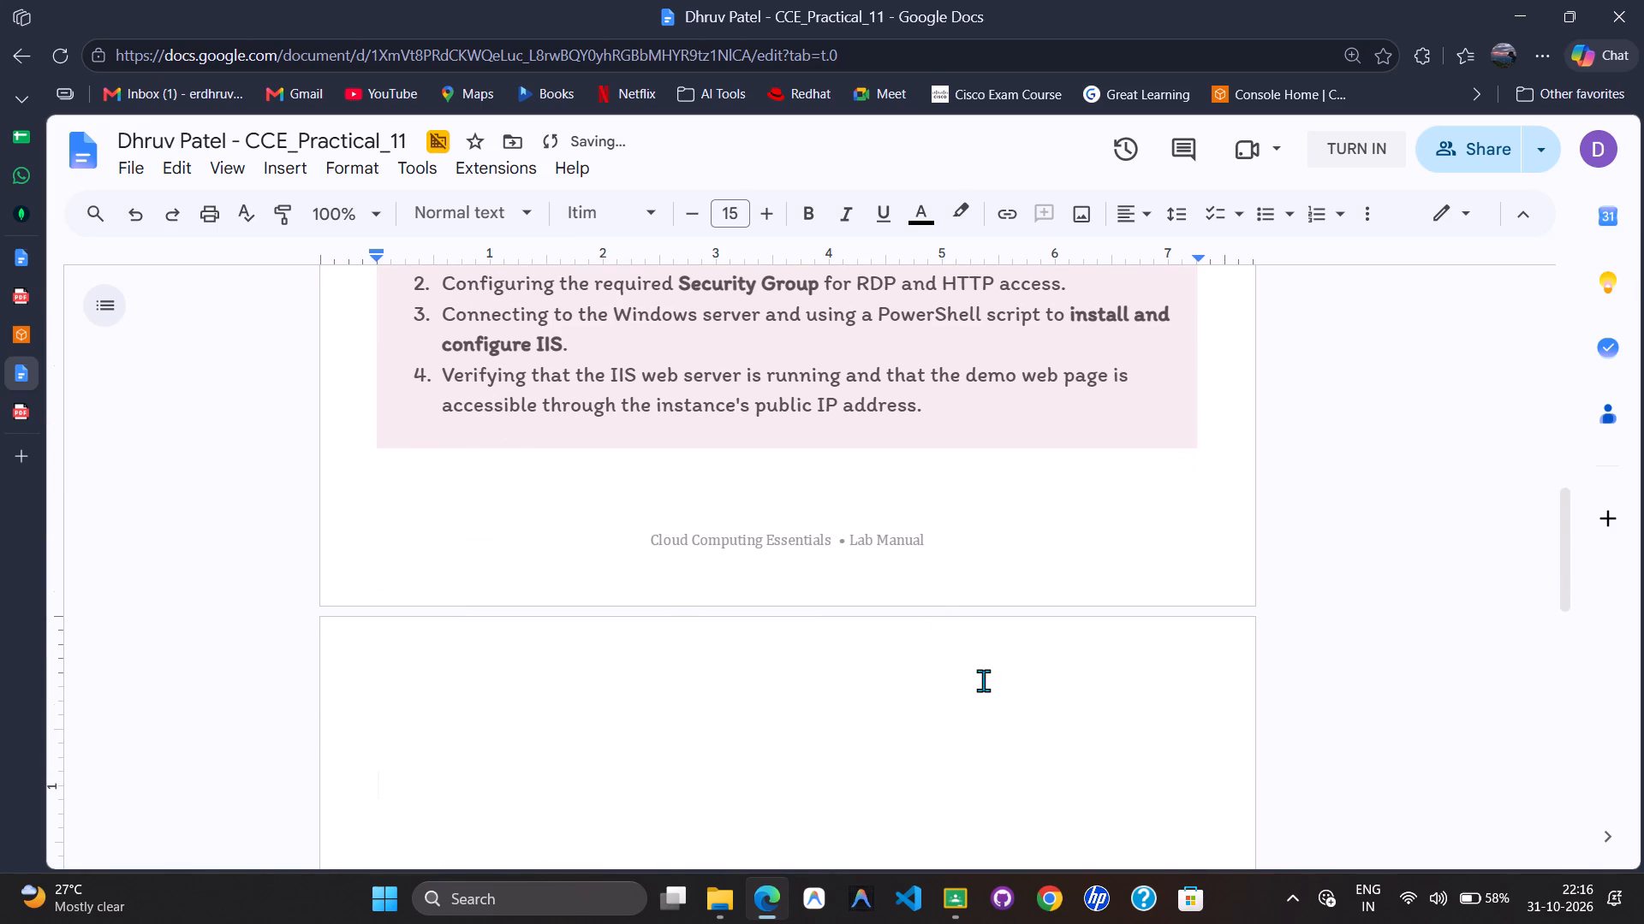
# Switch to Google Classroom and check the Practical-10 assignment's attached work, returning to the class stream.
pyautogui.click(951, 903)
pyautogui.click(921, 818)
pyautogui.hscroll(1, 670, 473)
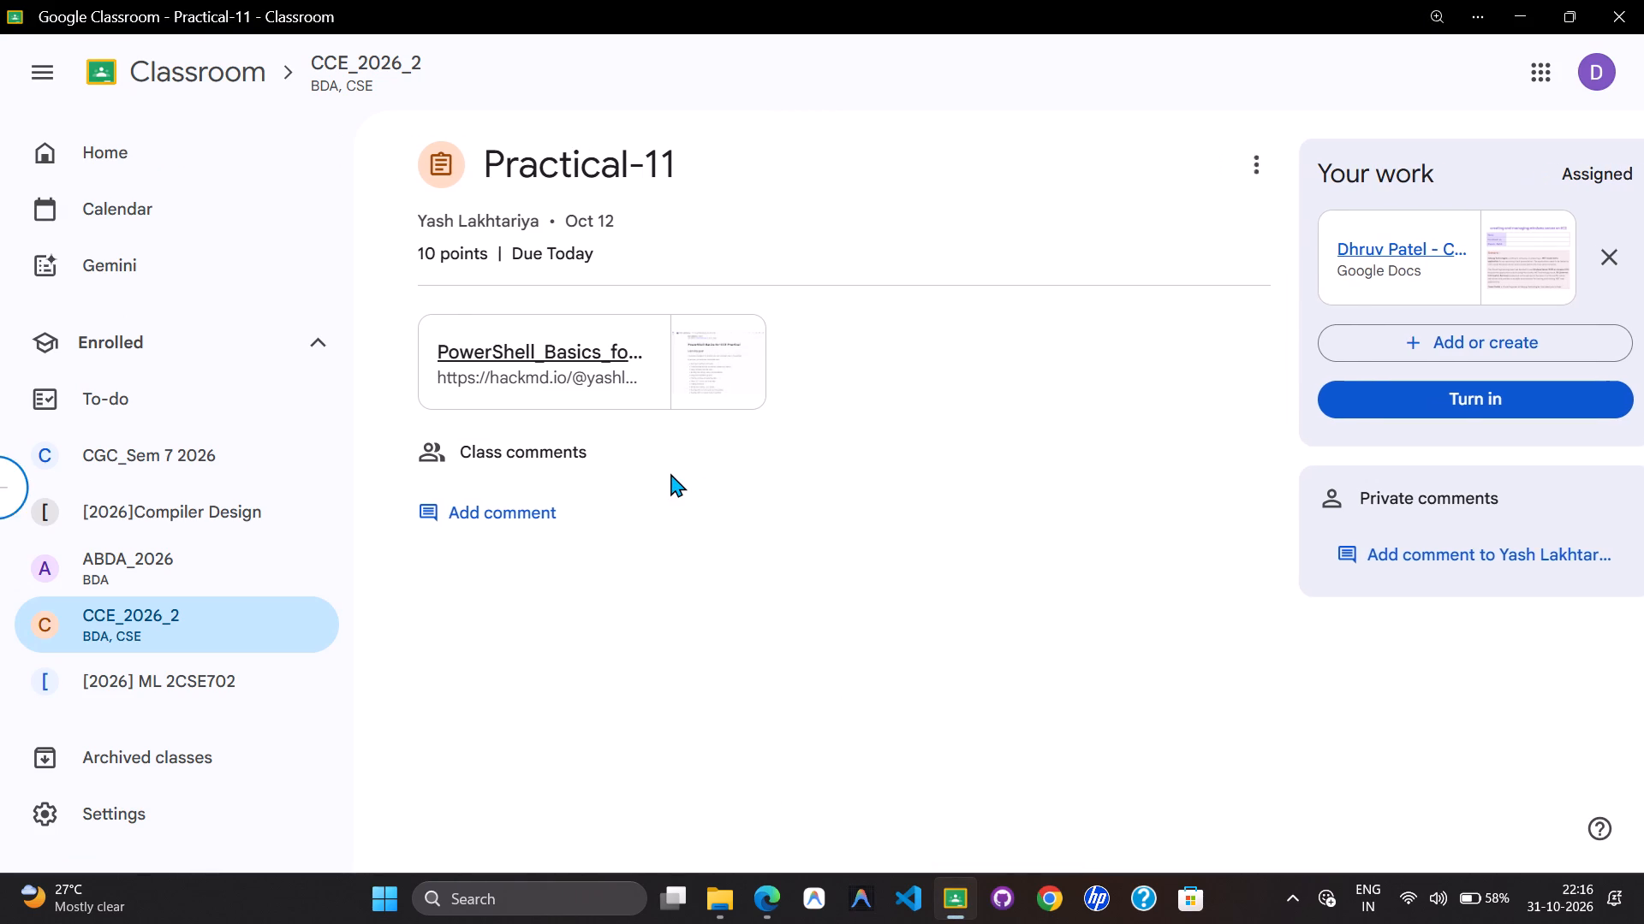
pyautogui.moveTo(670, 473); pyautogui.dragTo(433, 440, button='right')
pyautogui.scroll(-5, 791, 307)
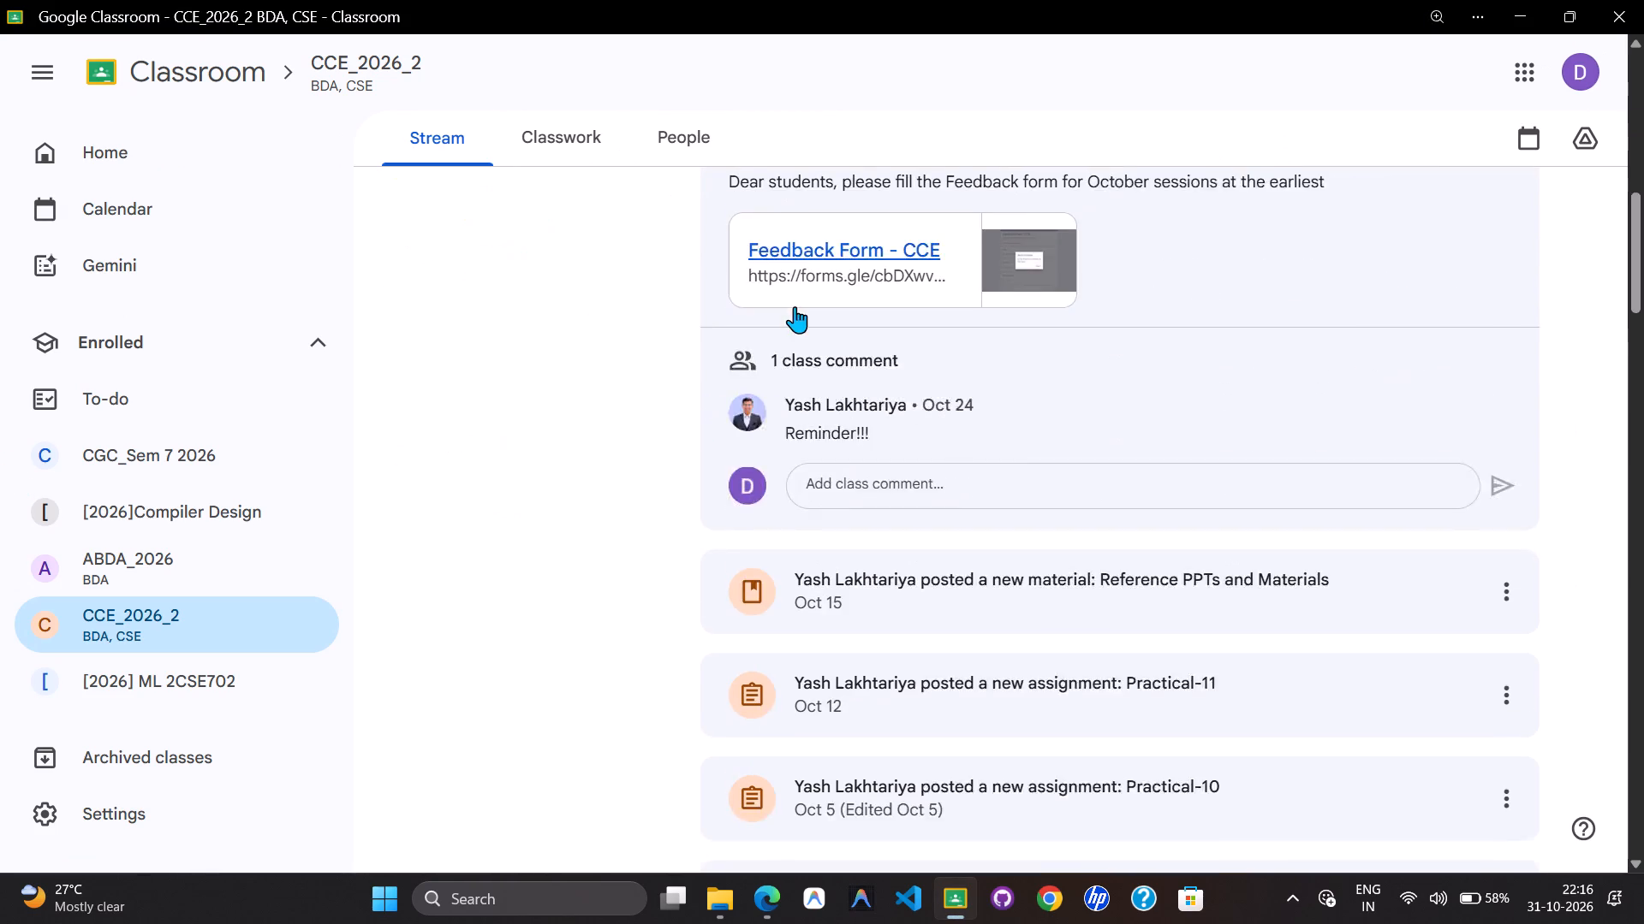
pyautogui.scroll(-4, 795, 306)
pyautogui.click(972, 485)
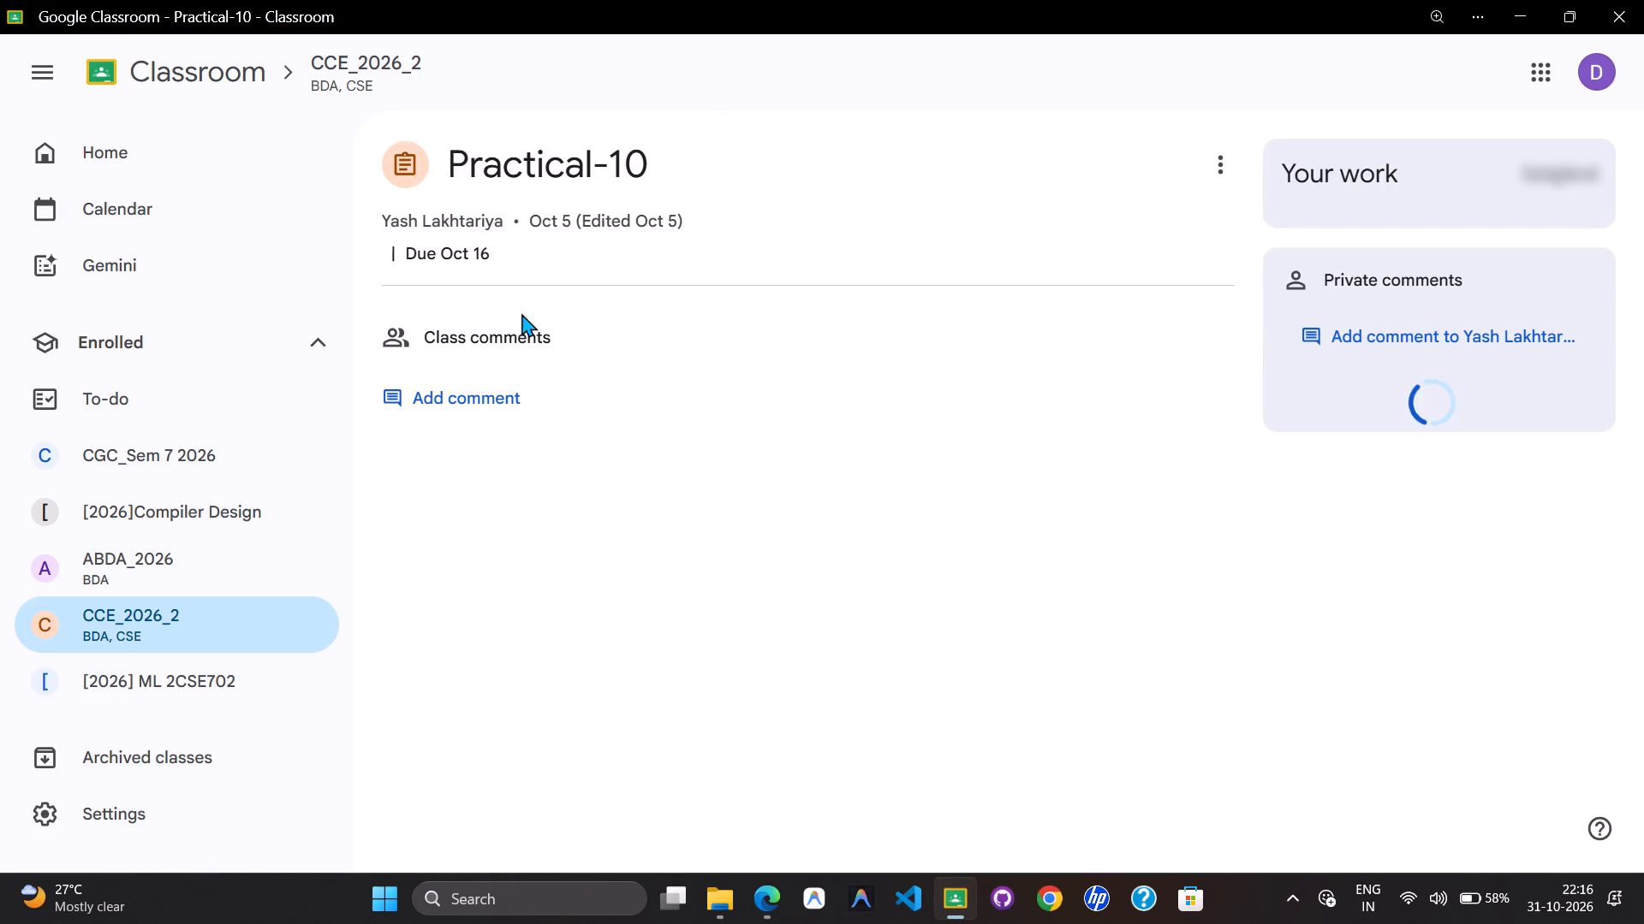
pyautogui.moveTo(560, 397); pyautogui.dragTo(402, 402, button='right')
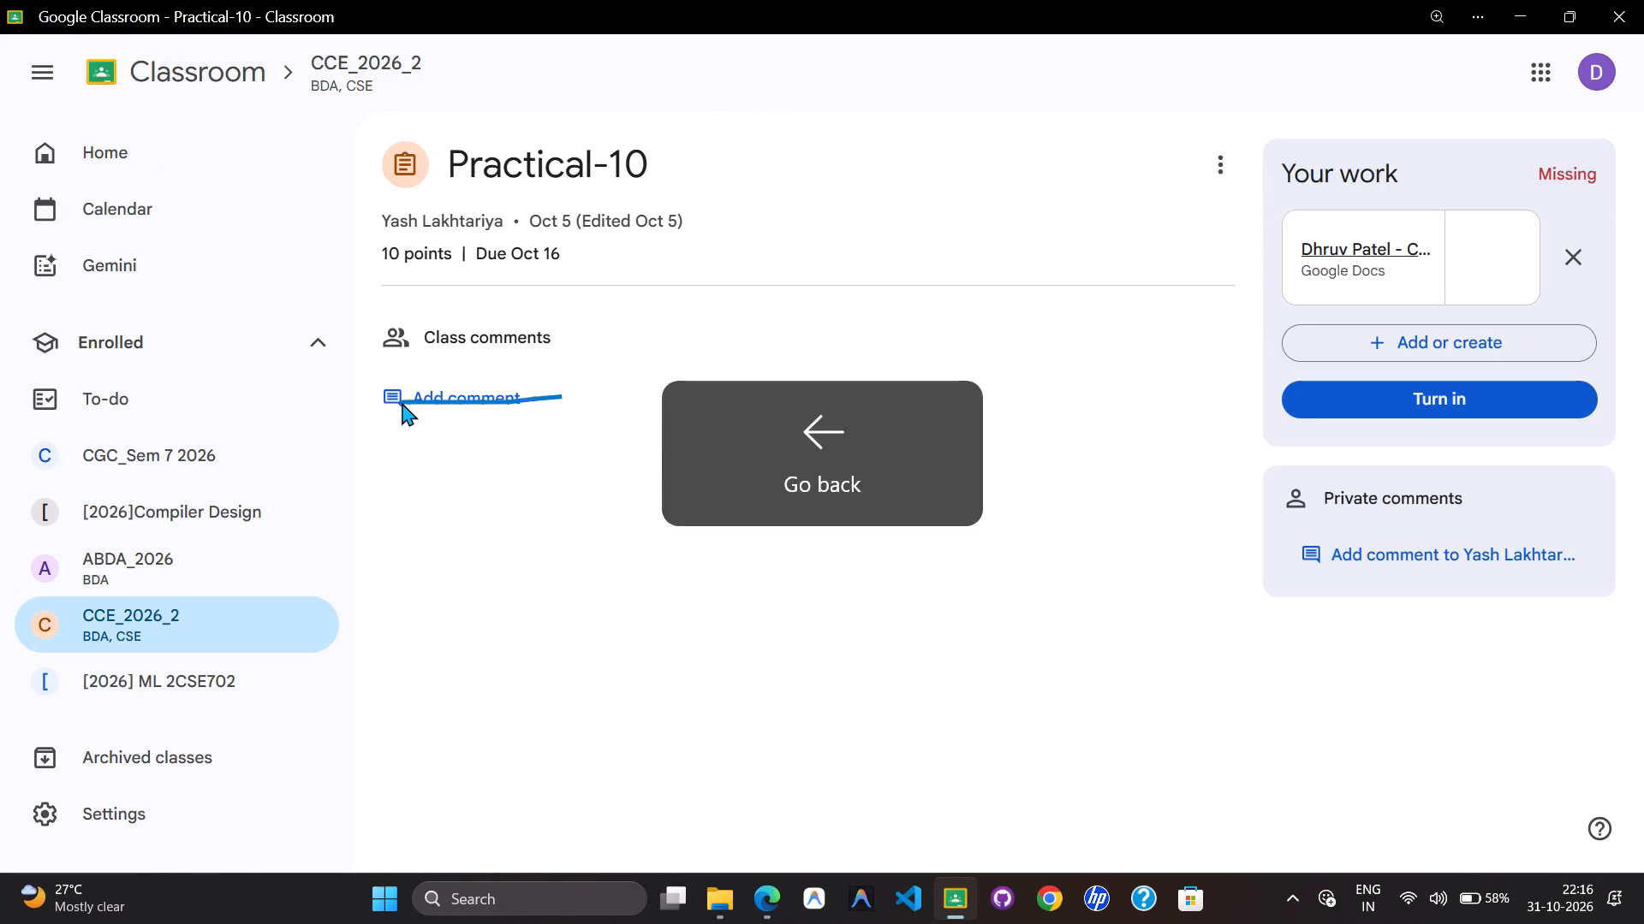
pyautogui.moveTo(402, 402); pyautogui.dragTo(396, 399, button='right')
# Find the Practical-9 assignment in the class stream and open its submitted CCE_Practical_9 document.
pyautogui.scroll(-17, 958, 437)
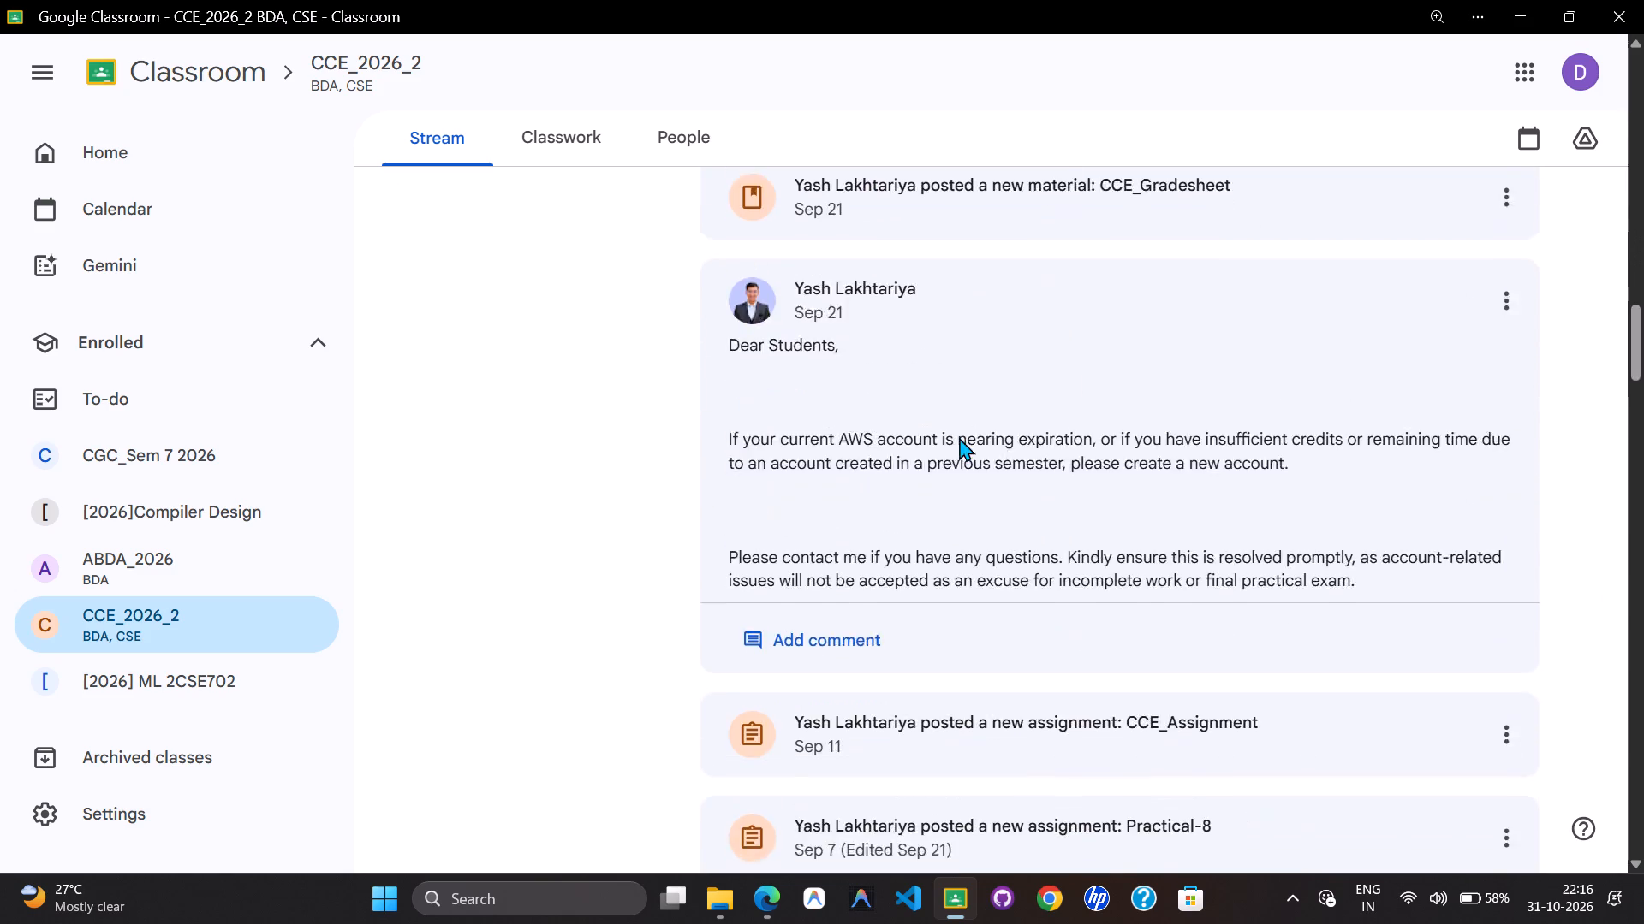
pyautogui.scroll(-6, 959, 437)
pyautogui.scroll(11, 959, 437)
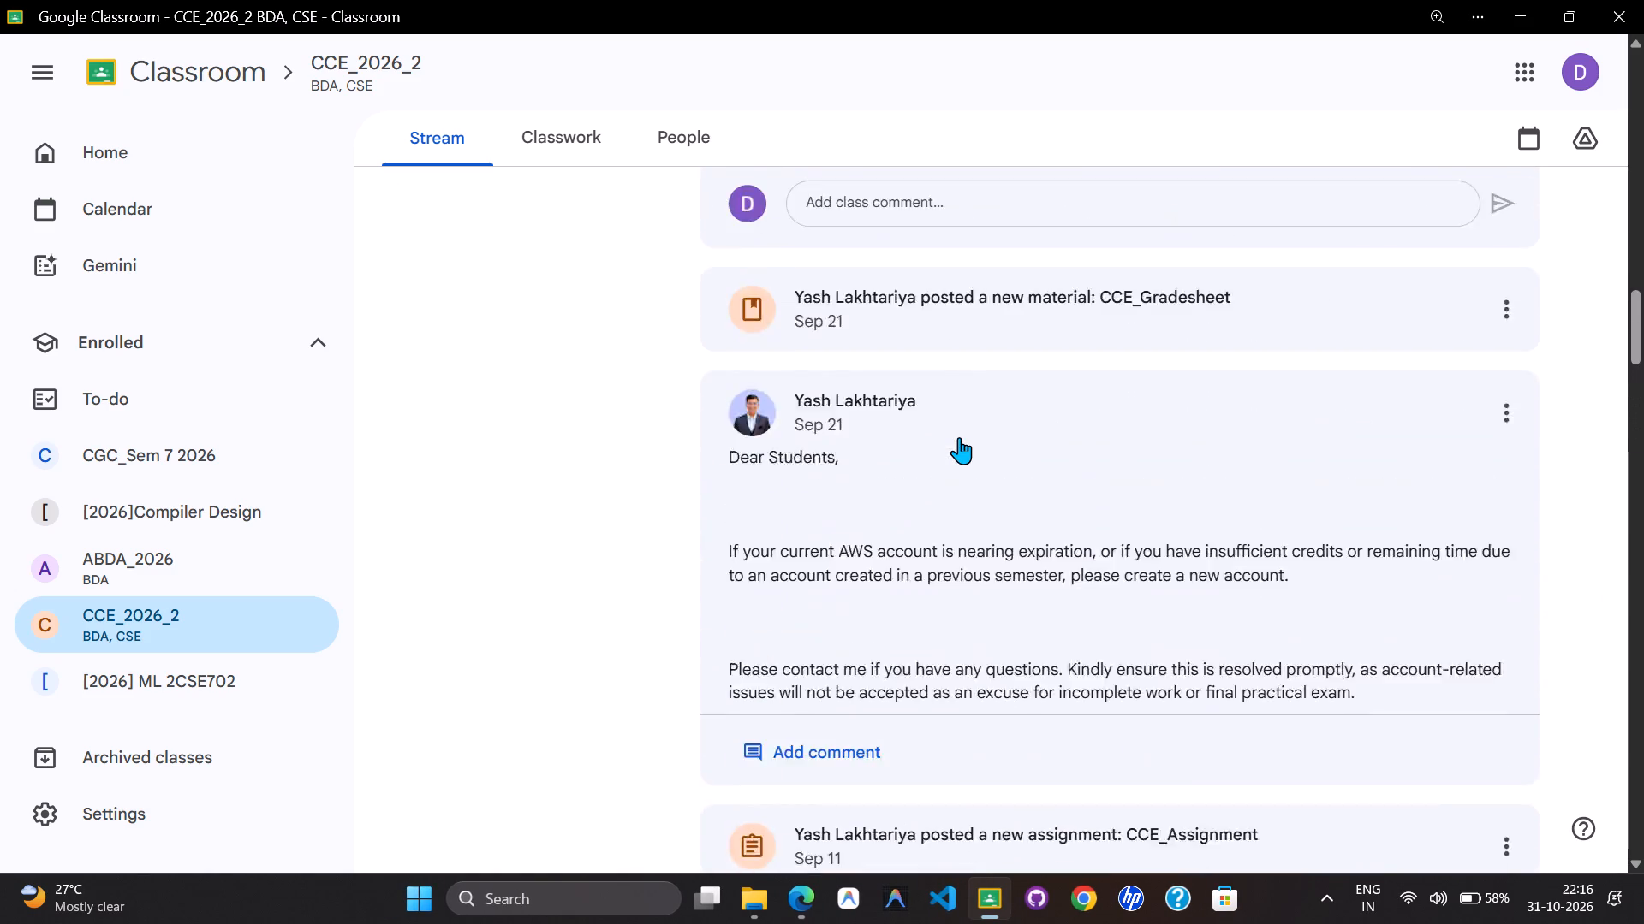
pyautogui.scroll(12, 959, 437)
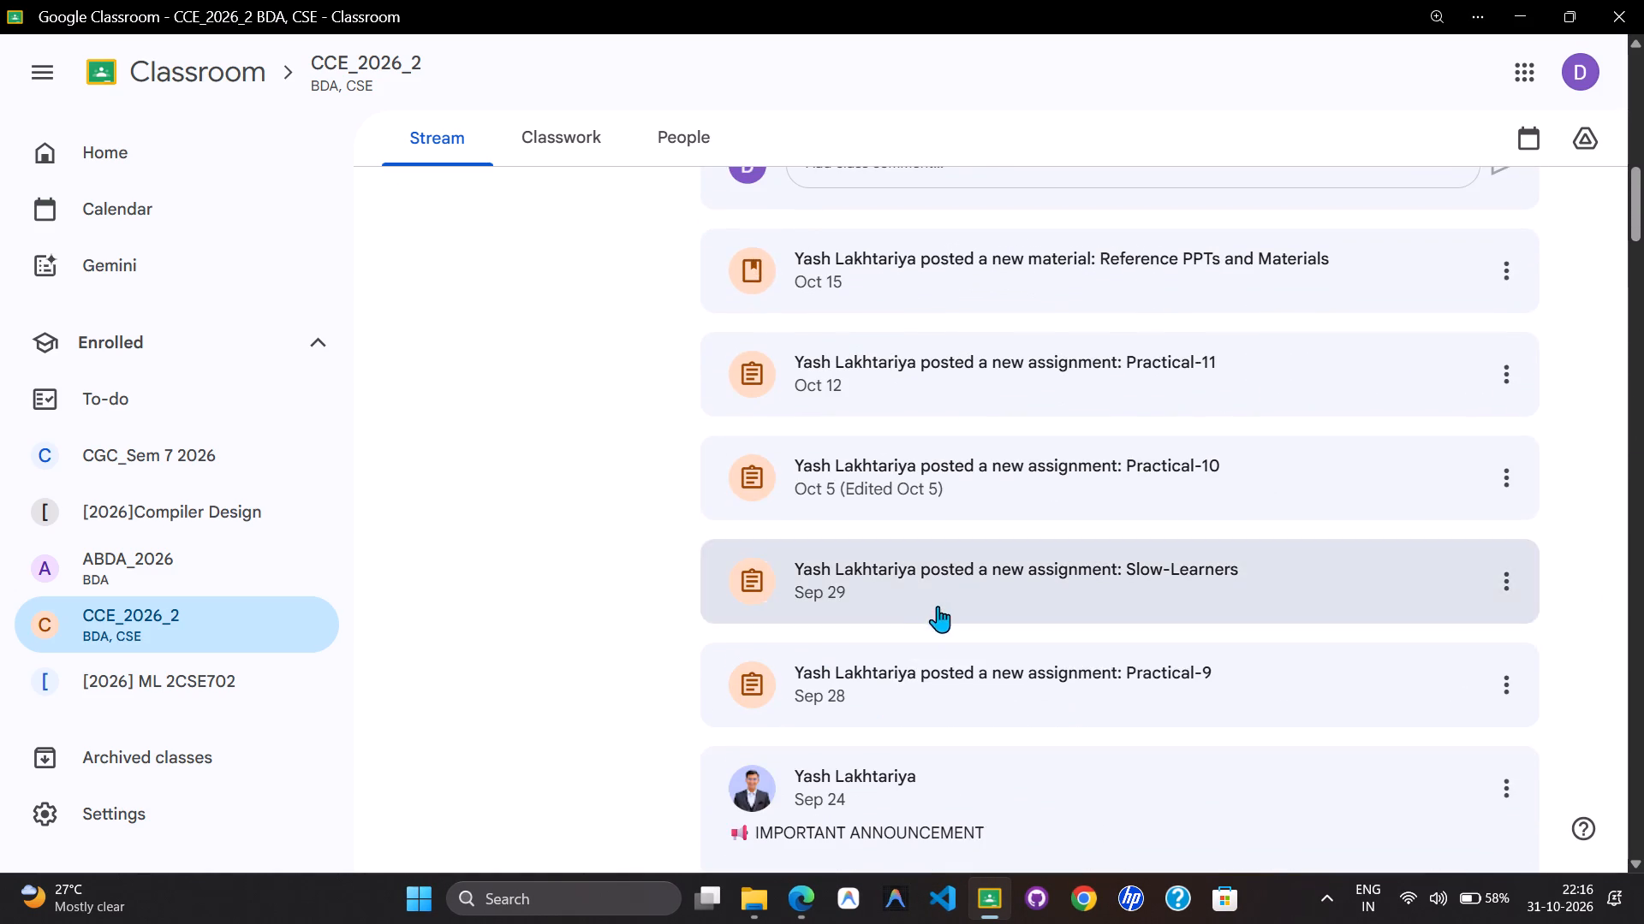
pyautogui.click(950, 658)
pyautogui.scroll(-4, 958, 620)
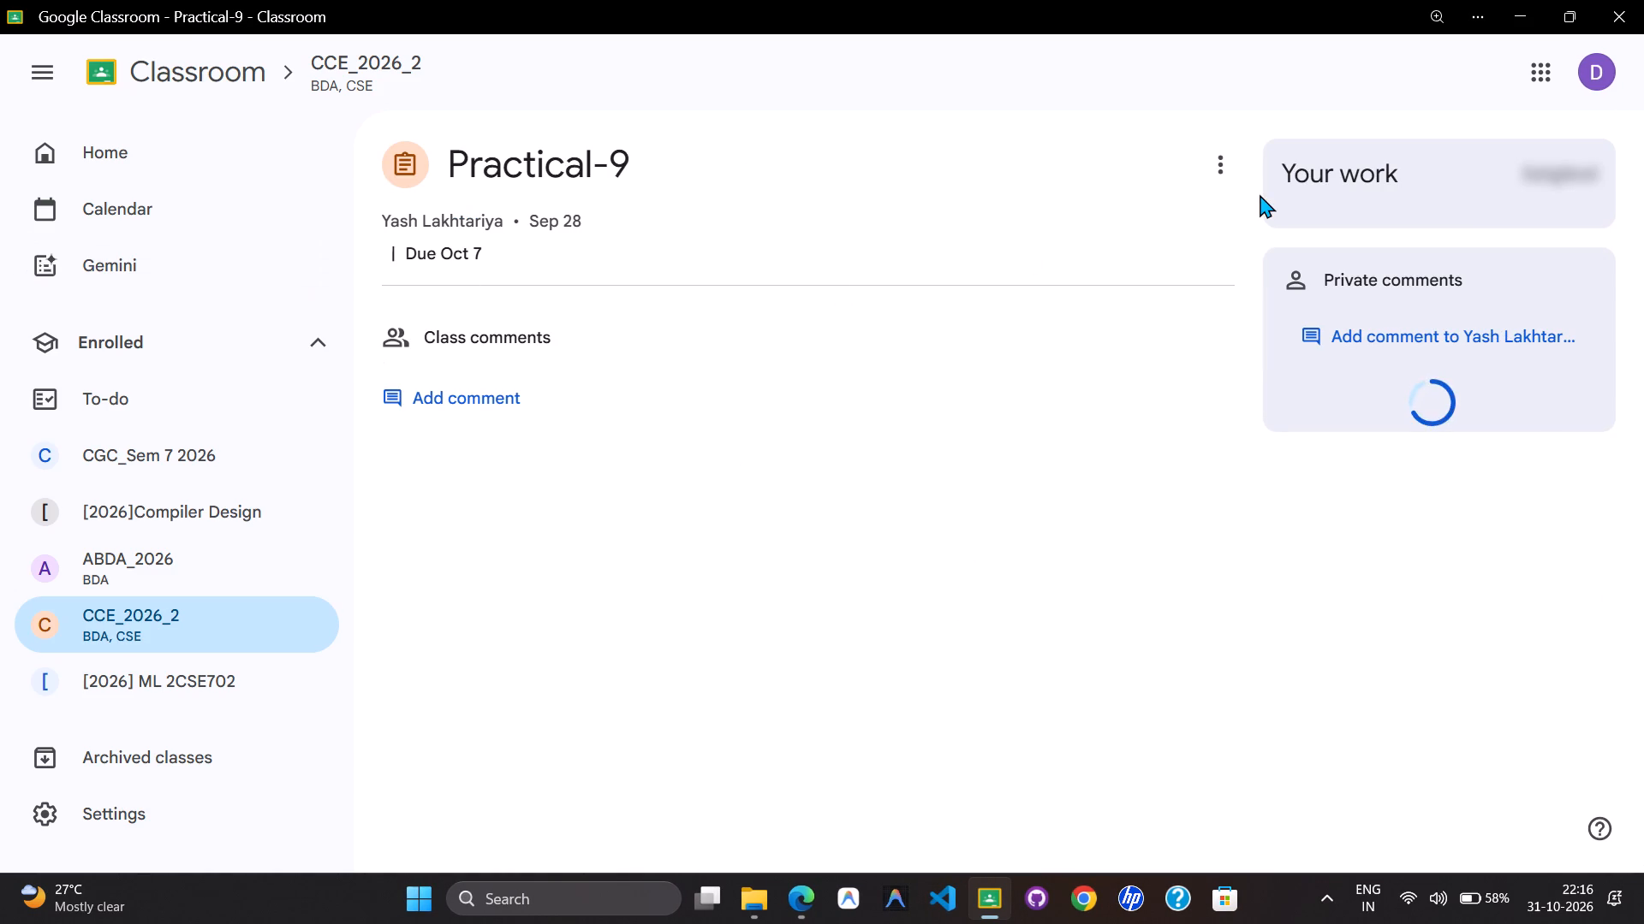
pyautogui.click(1361, 252)
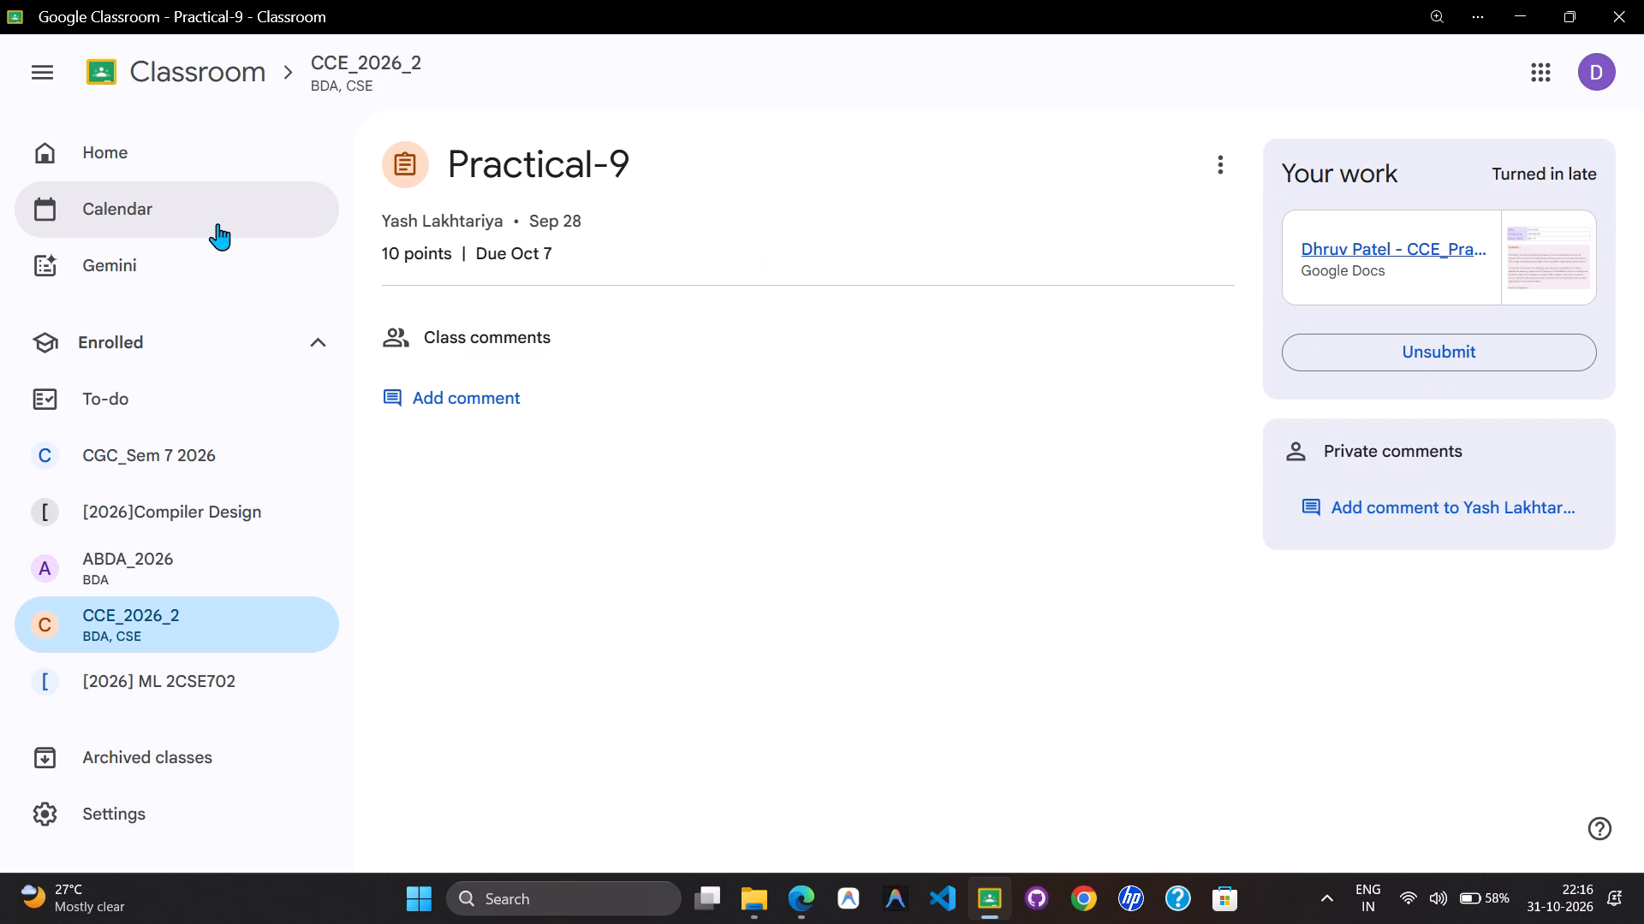
pyautogui.click(1385, 250)
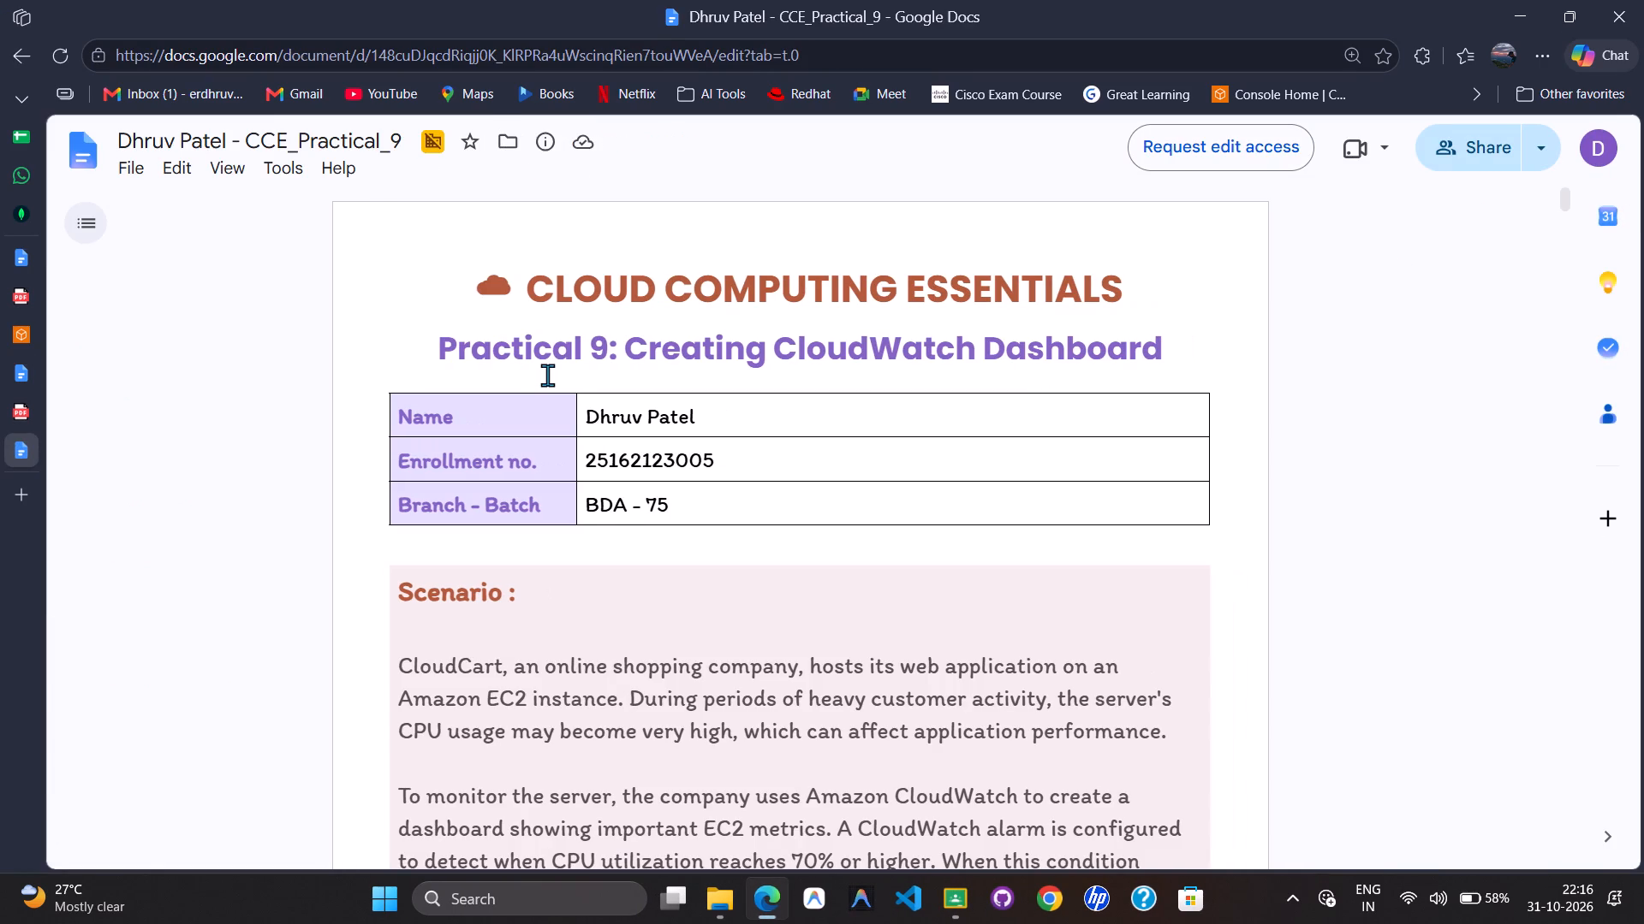
# Copy the Practical 9 document's "Steps:" heading, "Create EC2 Instance:" item and launch screenshot onto the new page of the Practical 11 document.
pyautogui.scroll(-4, 555, 359)
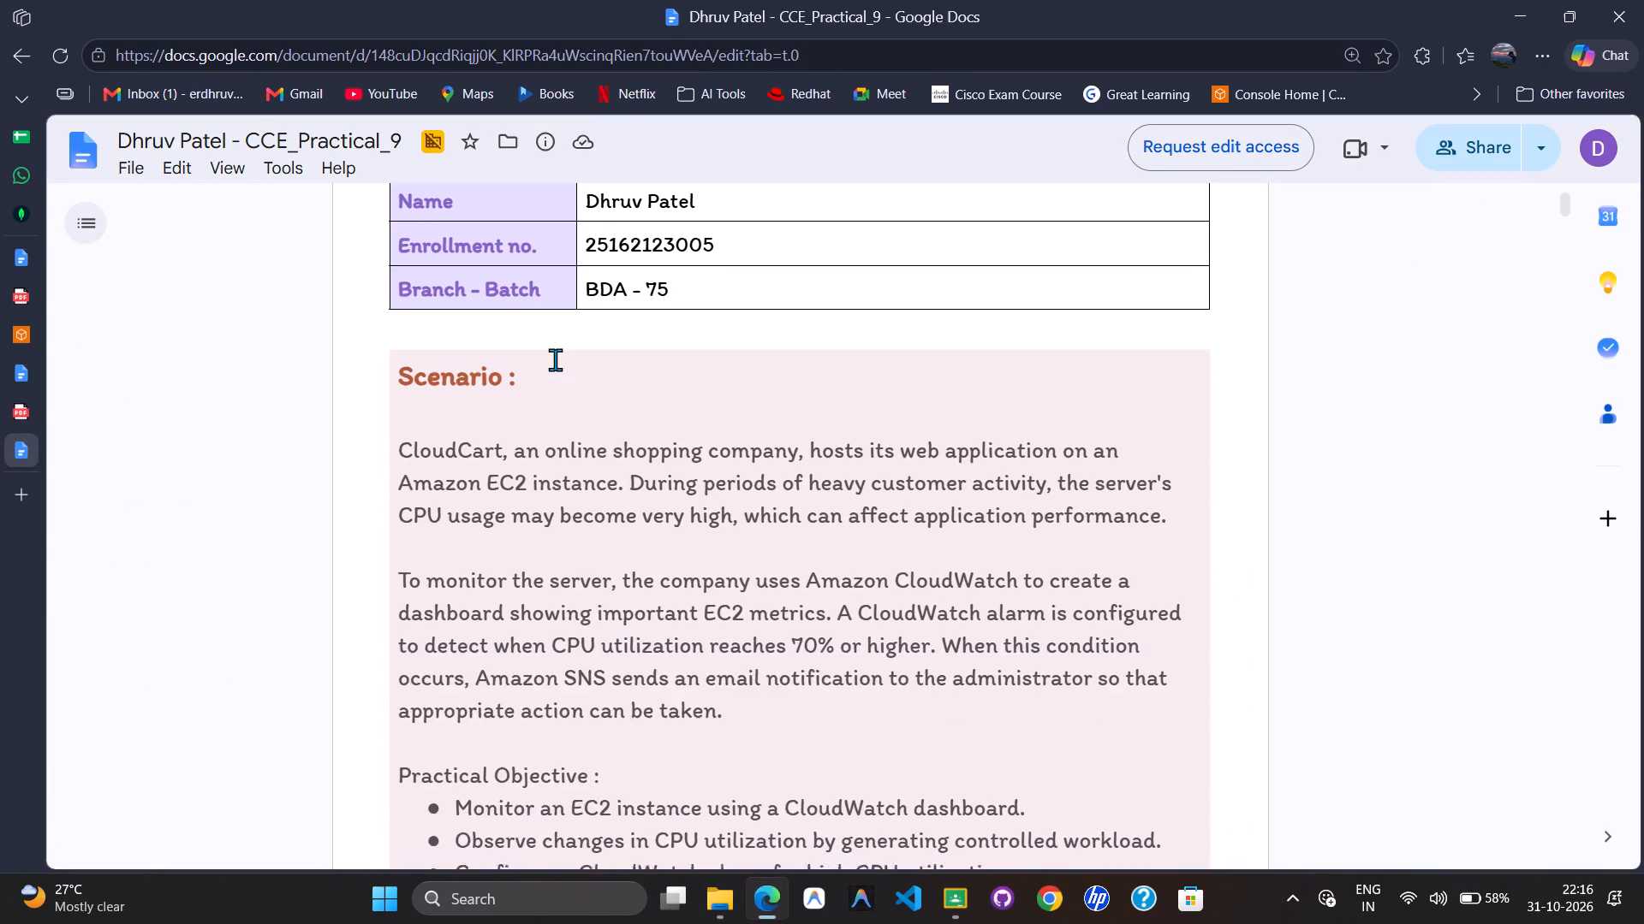
pyautogui.scroll(-8, 555, 359)
pyautogui.moveTo(361, 323); pyautogui.dragTo(463, 412)
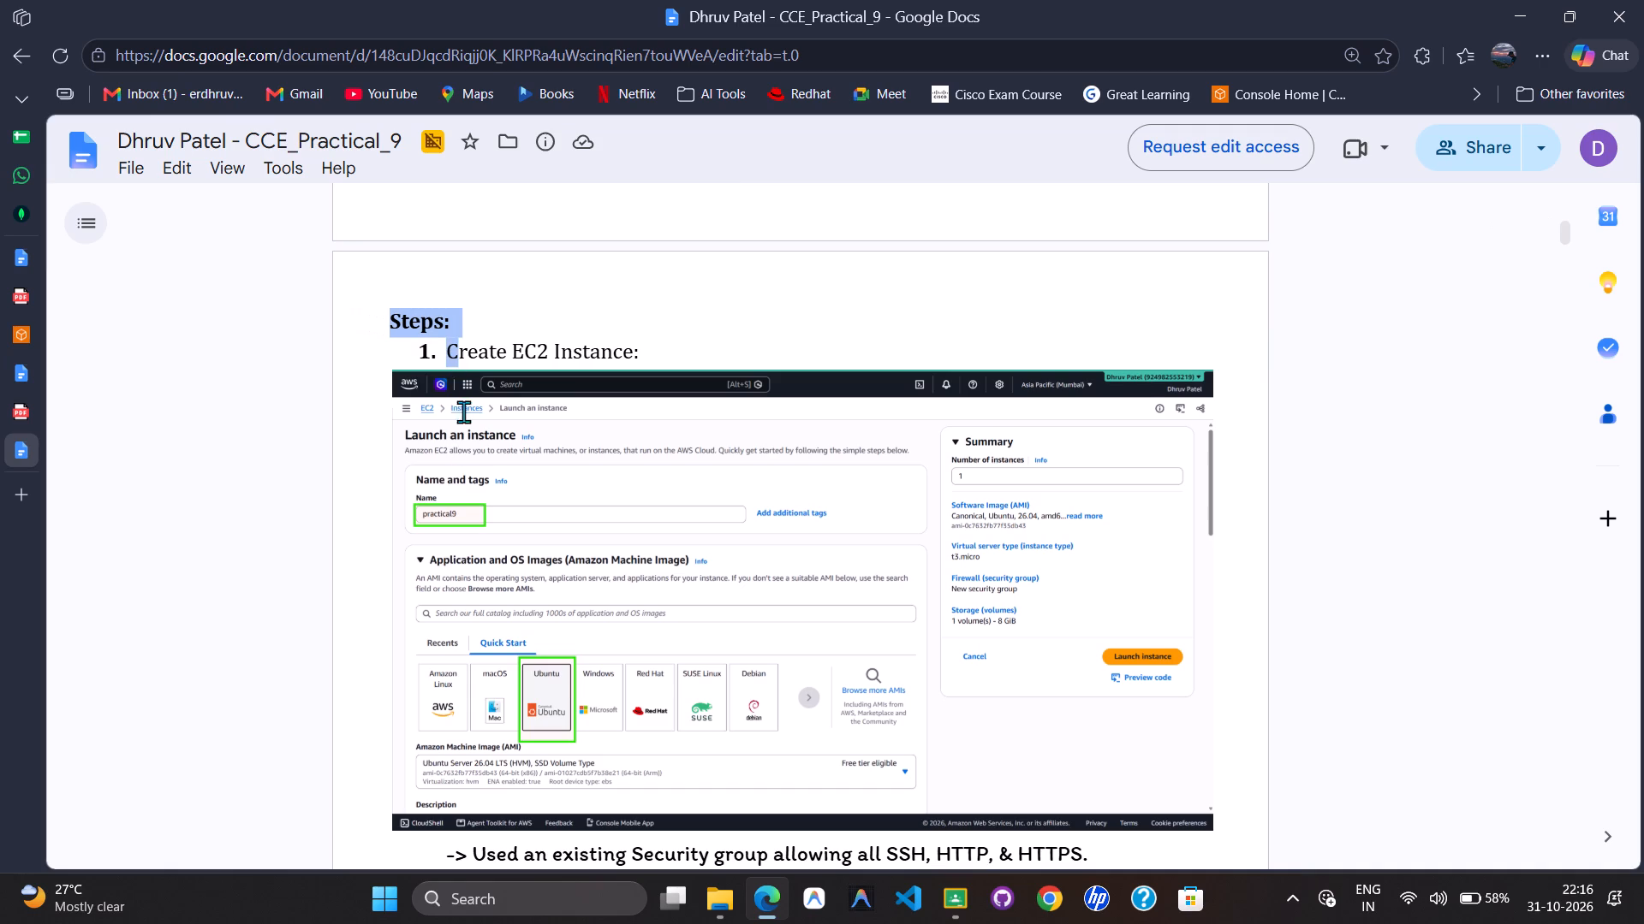
pyautogui.moveTo(463, 412); pyautogui.dragTo(1259, 820)
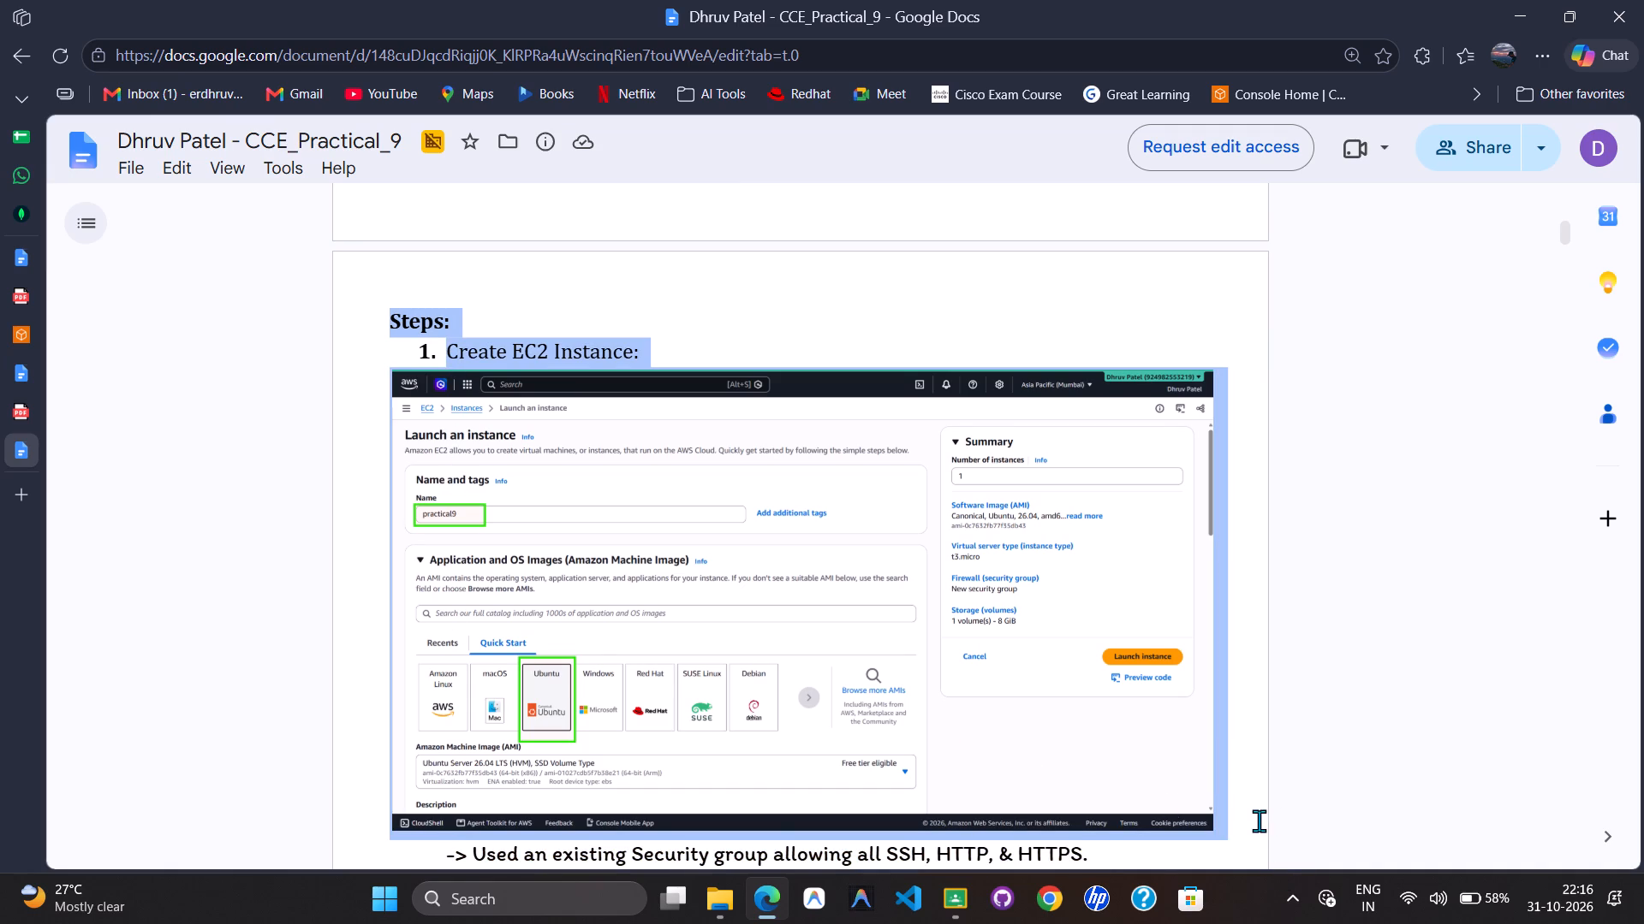
pyautogui.moveTo(1259, 820); pyautogui.dragTo(1259, 820)
pyautogui.hotkey('ctrl', 'c')
pyautogui.click(113, 382)
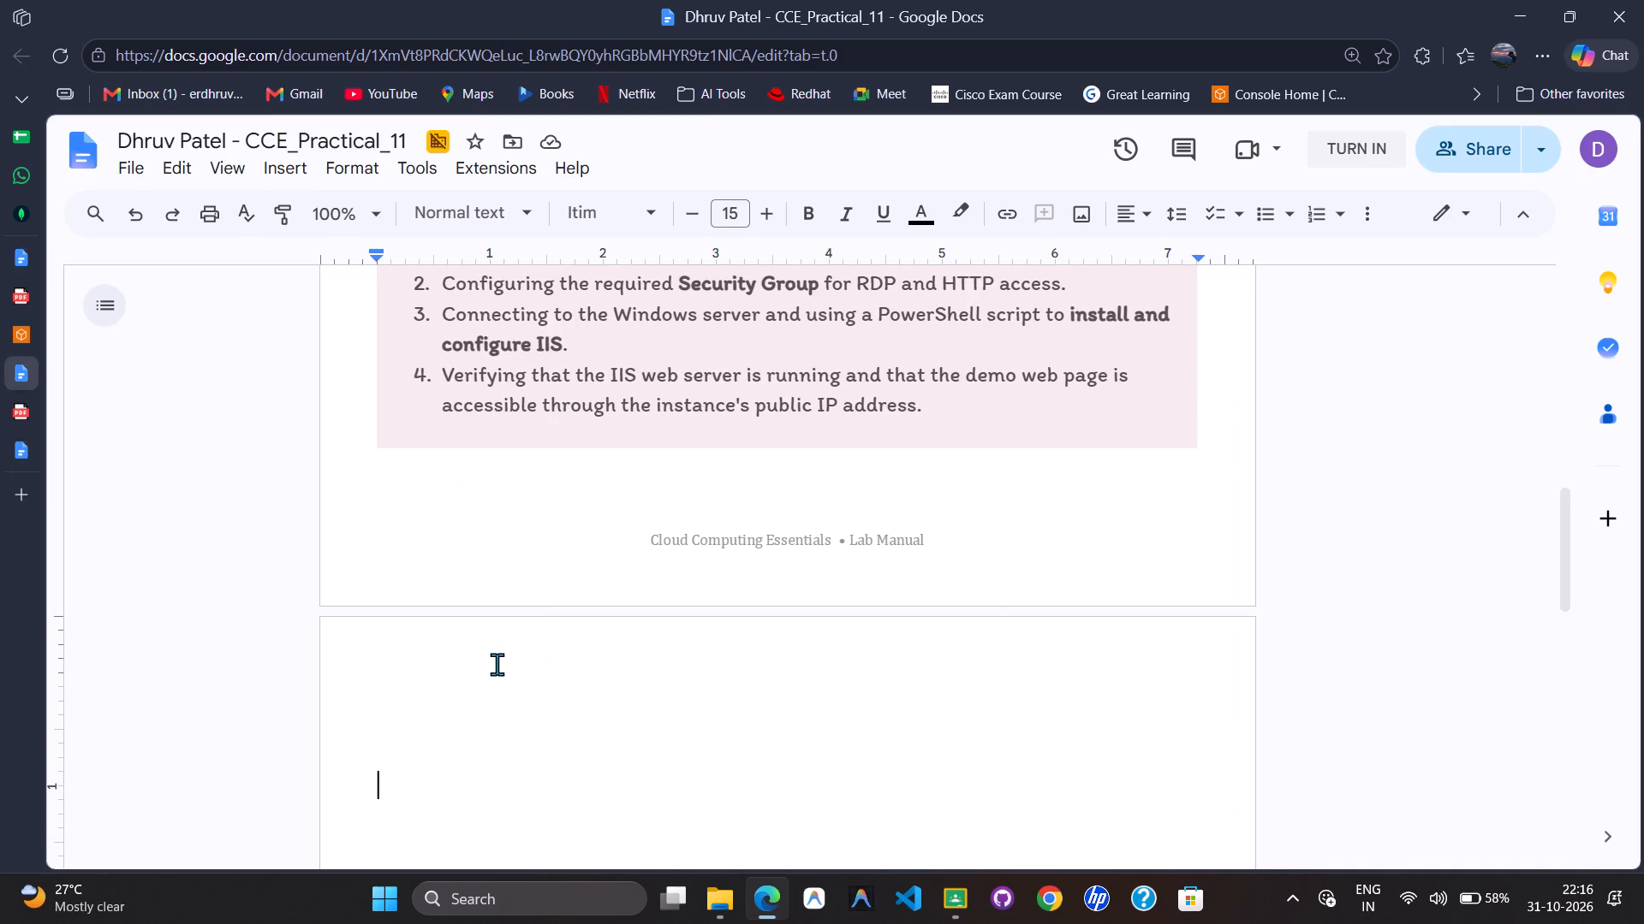
pyautogui.click(491, 666)
pyautogui.hotkey('ctrl', 'v')
pyautogui.scroll(1, 527, 576)
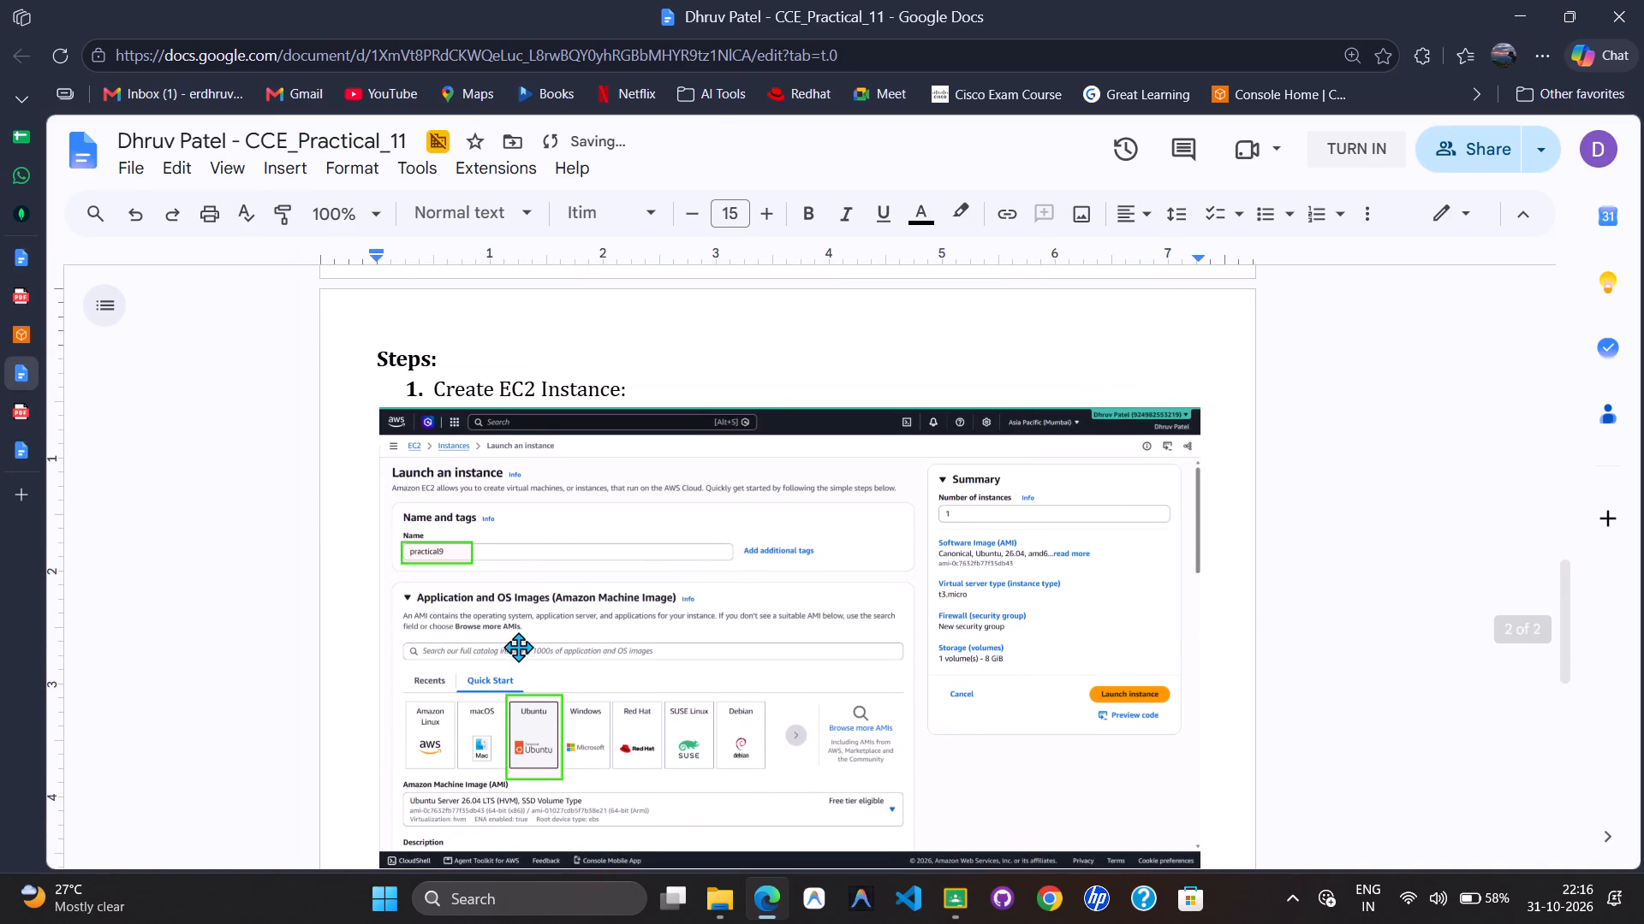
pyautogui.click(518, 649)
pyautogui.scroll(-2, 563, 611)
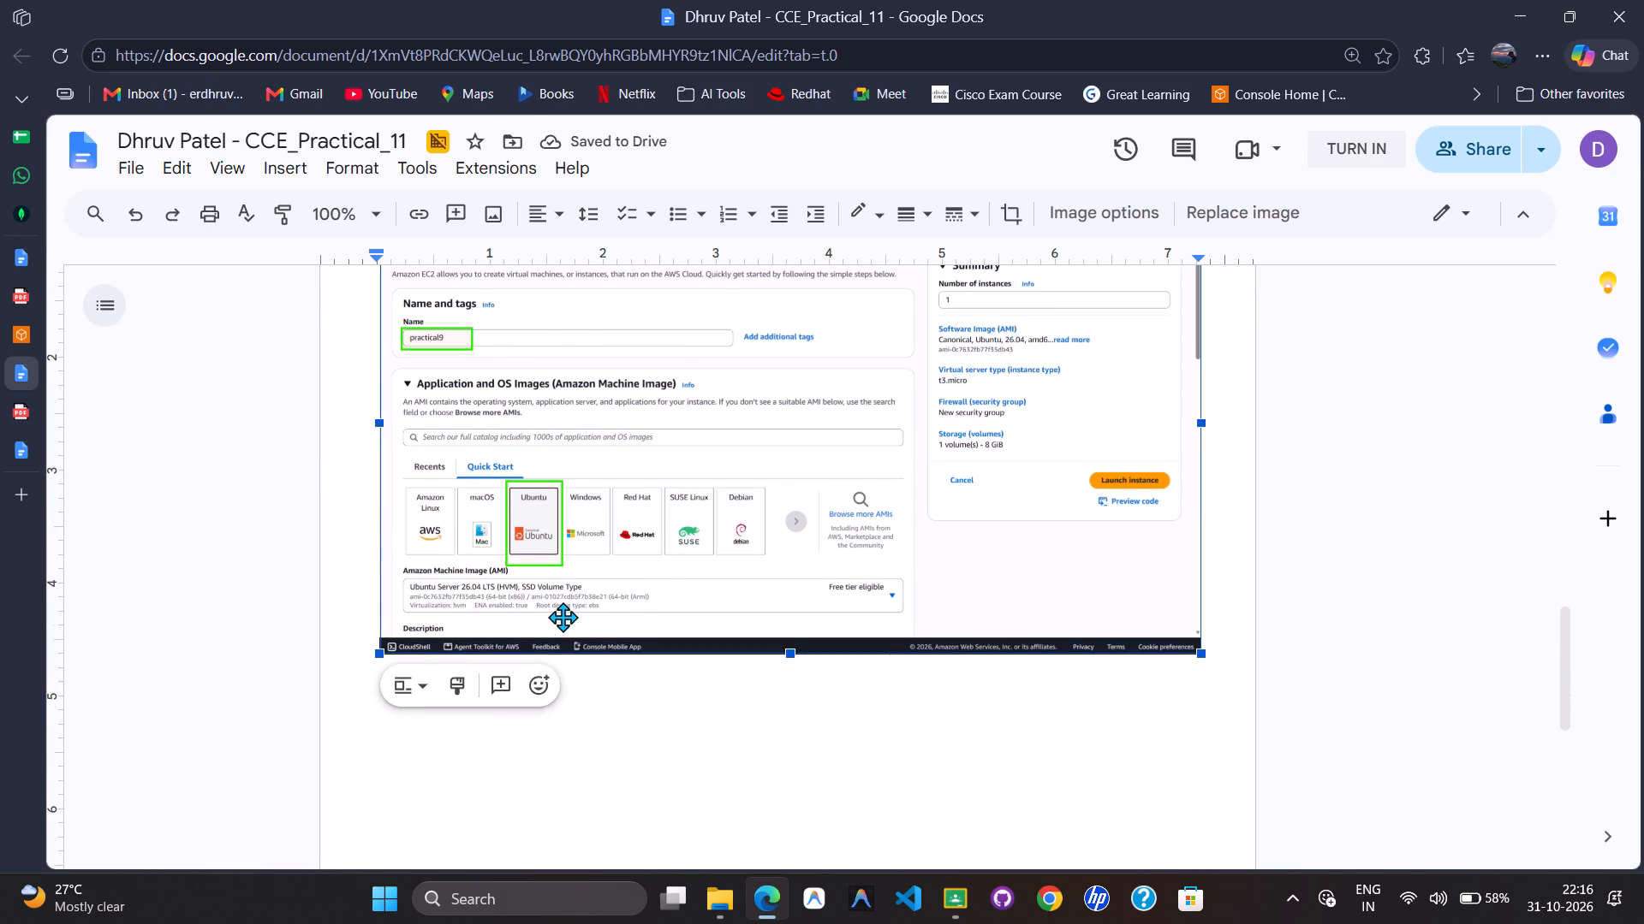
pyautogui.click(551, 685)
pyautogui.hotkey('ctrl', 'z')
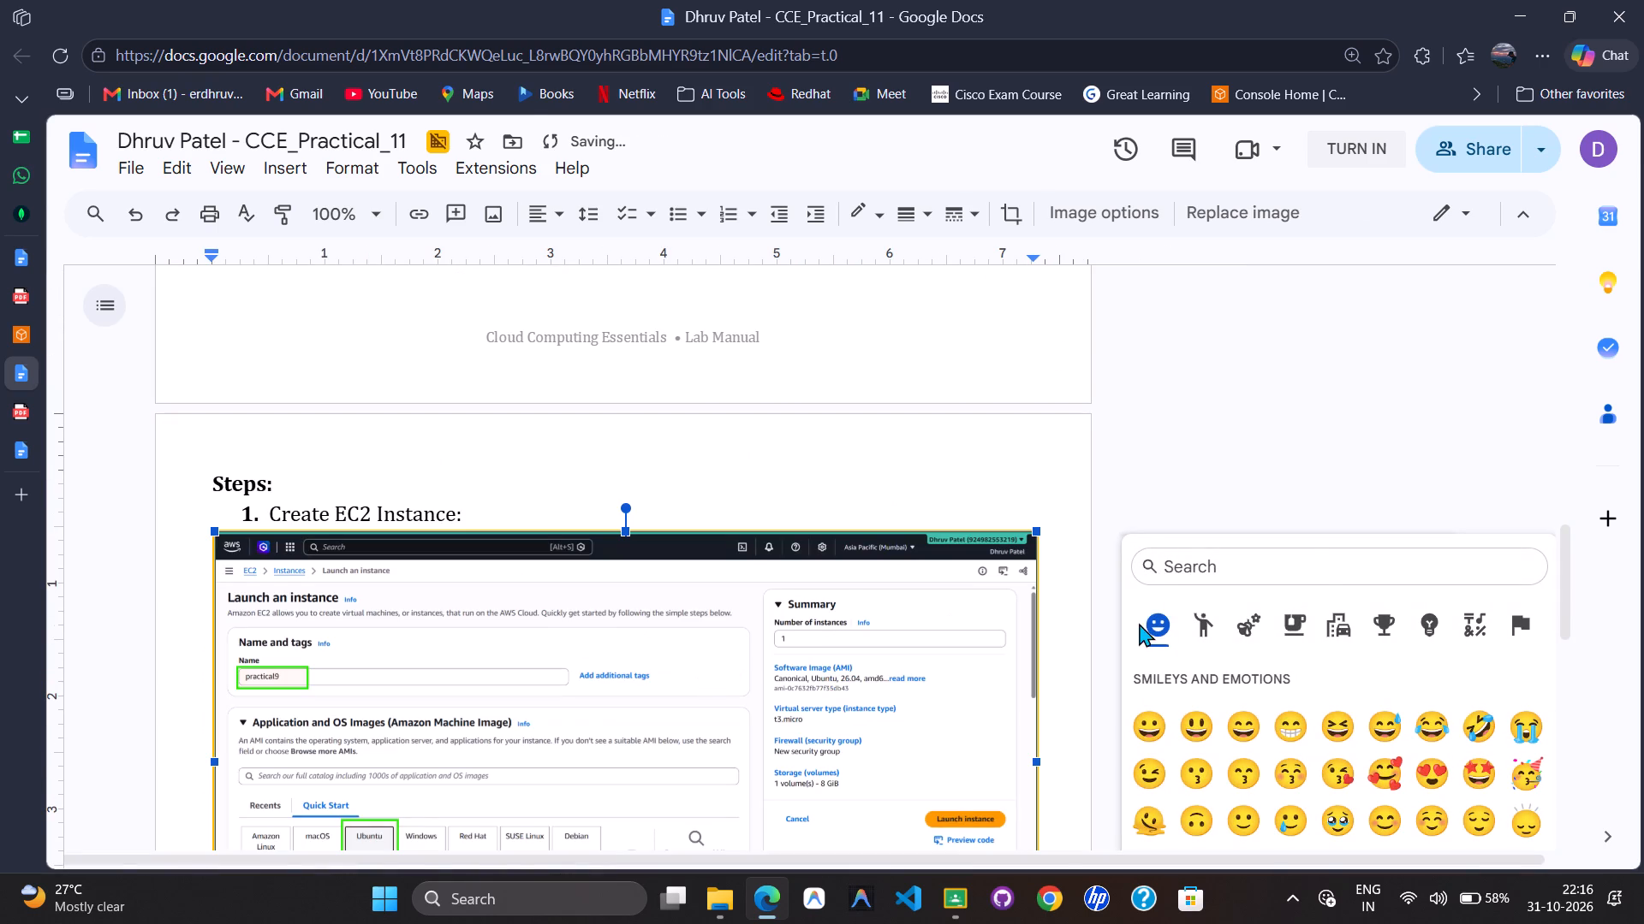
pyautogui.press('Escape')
# Add eleven blank lines below the pasted EC2 launch screenshot.
pyautogui.scroll(-4, 680, 702)
pyautogui.click(669, 598)
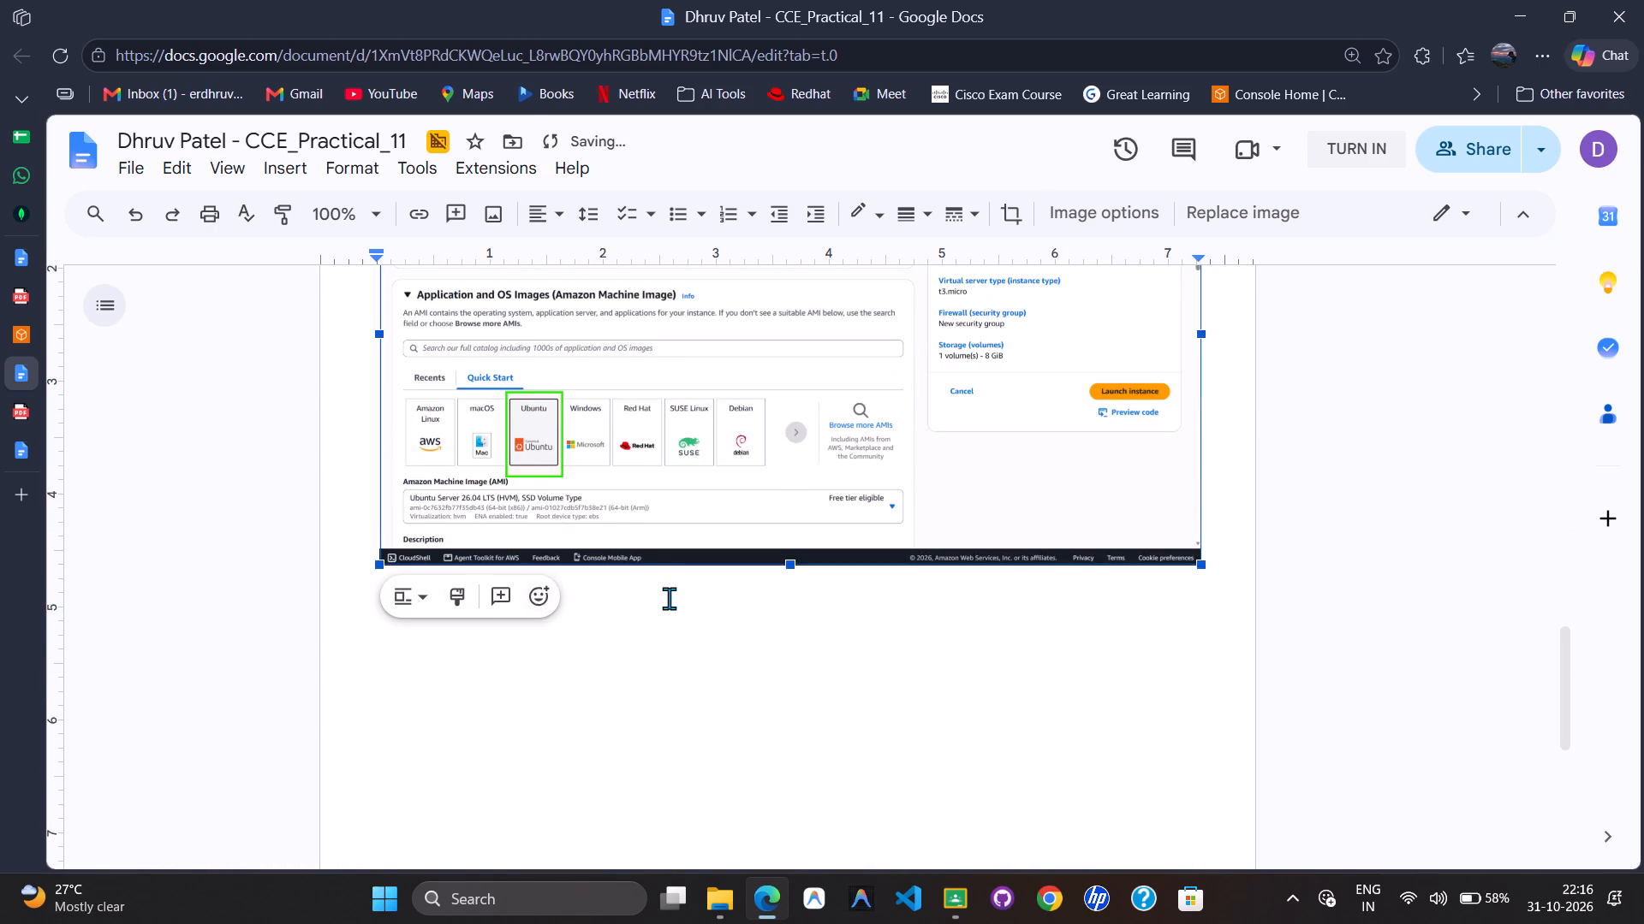
pyautogui.click(1252, 528)
pyautogui.press('Return')
pyautogui.press('Return')
pyautogui.press('Return')
pyautogui.press('Return')
pyautogui.press('Return')
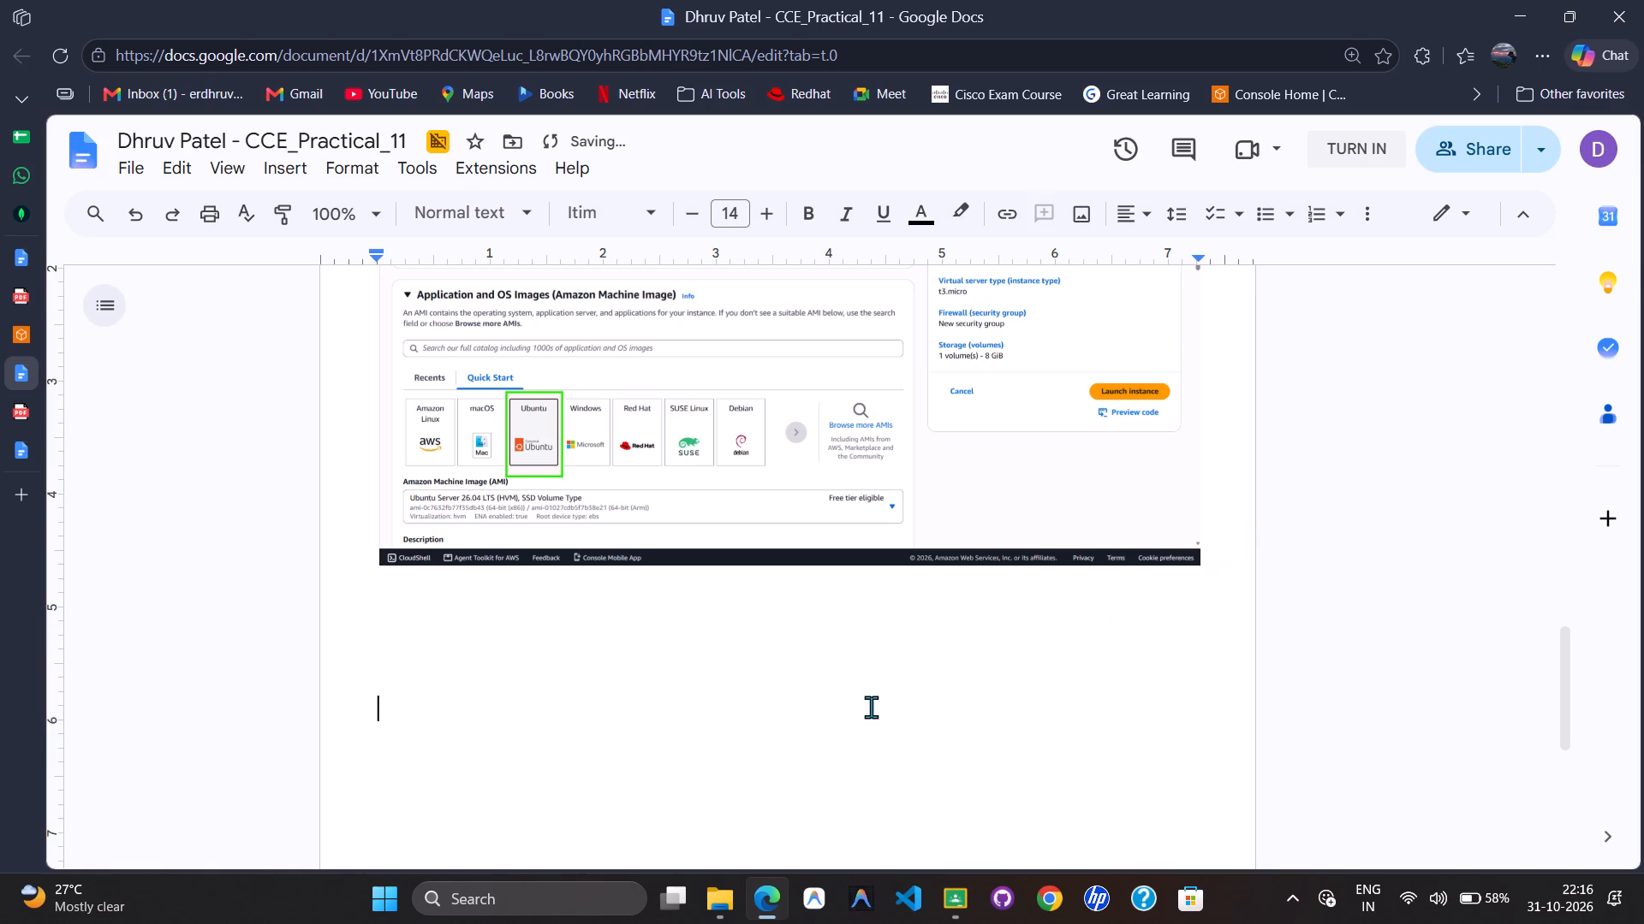
pyautogui.press('Return')
pyautogui.press('Return')
pyautogui.press('Return')
pyautogui.press('Return')
pyautogui.press('Return')
pyautogui.press('Return')
# Remove surplus blank lines at the end of the space below the EC2 launch screenshot.
pyautogui.press('Delete')
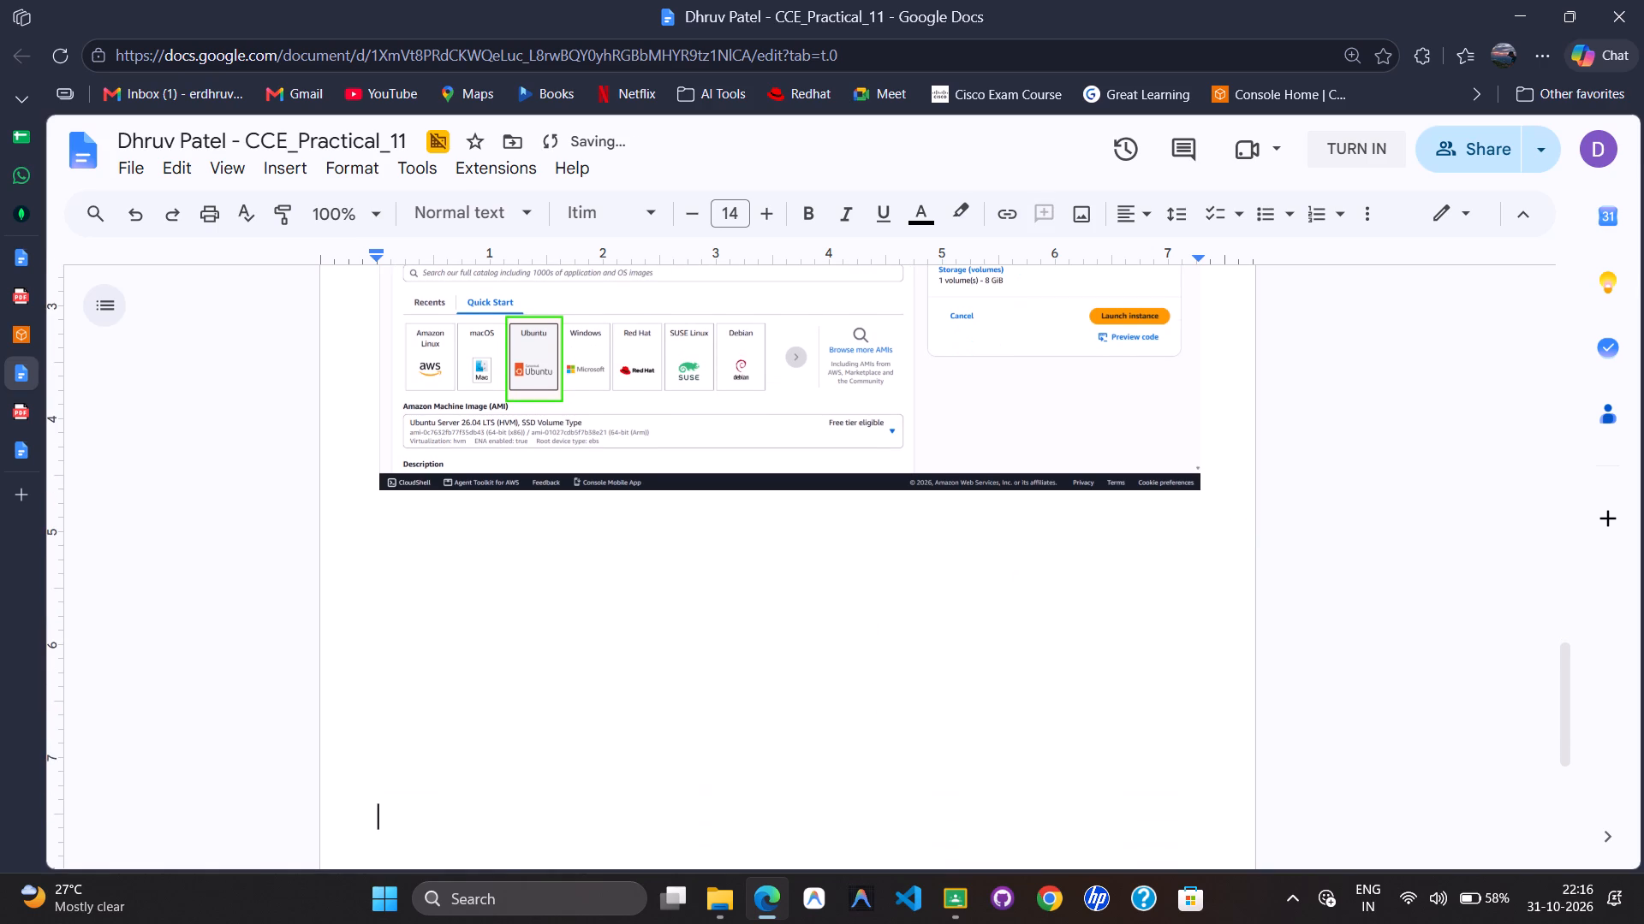
pyautogui.press('Delete')
pyautogui.press('Delete')
pyautogui.press('Delete')
pyautogui.press('Delete')
pyautogui.press('Delete')
pyautogui.press('Delete')
pyautogui.press('Delete')
pyautogui.click(720, 687)
pyautogui.click(689, 715)
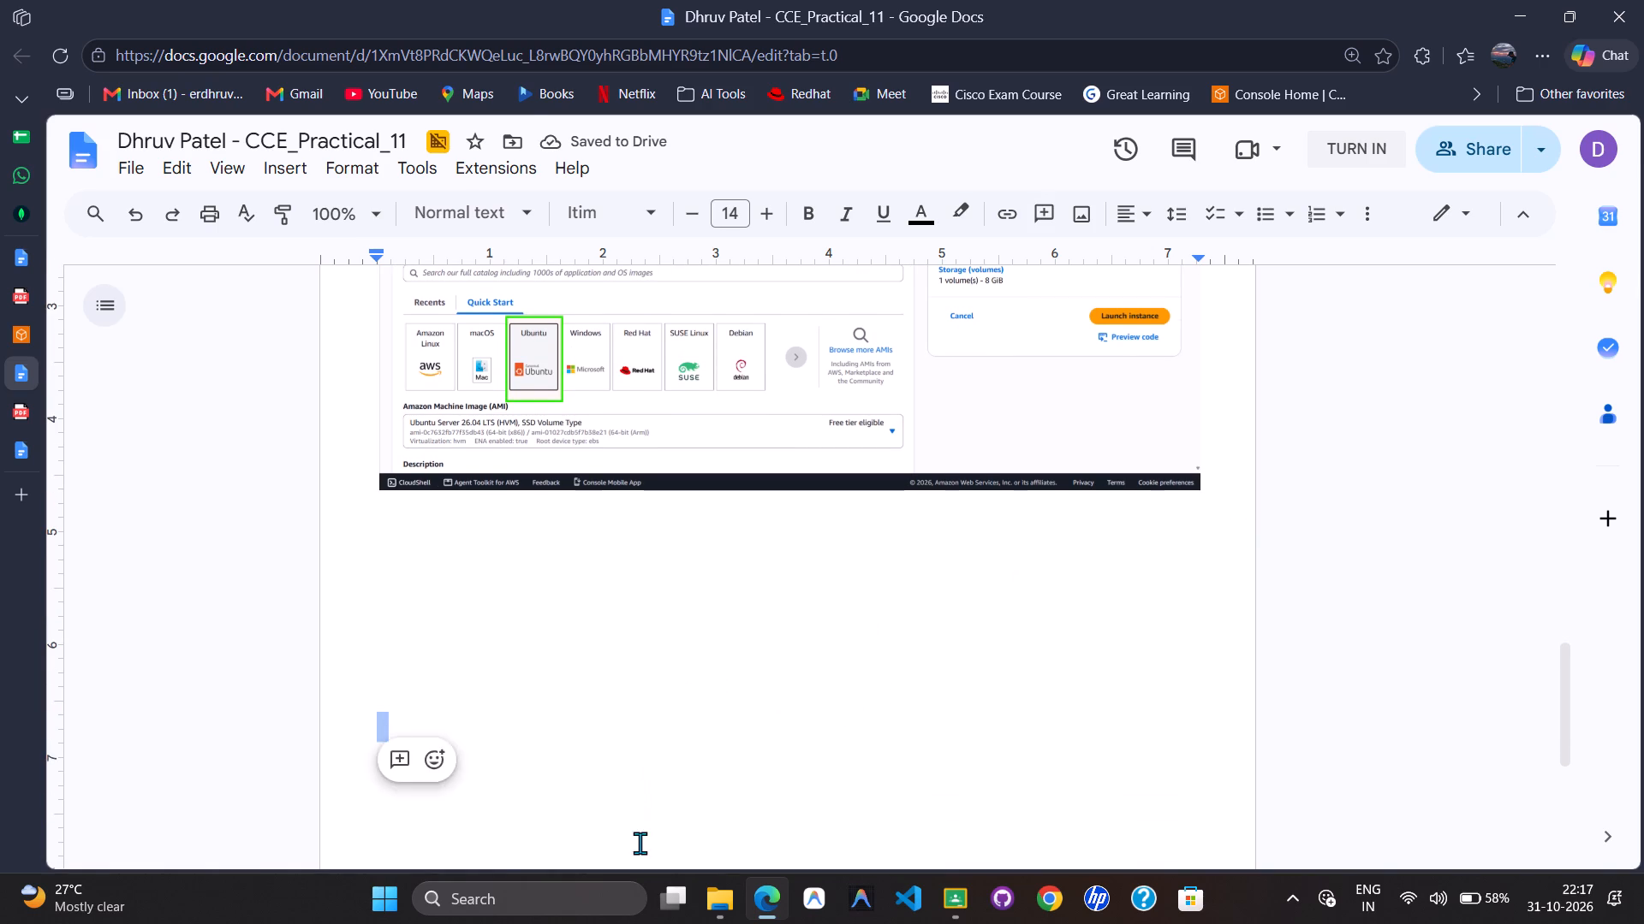
pyautogui.click(640, 843)
pyautogui.moveTo(628, 851); pyautogui.dragTo(542, 785)
pyautogui.doubleClick(553, 826)
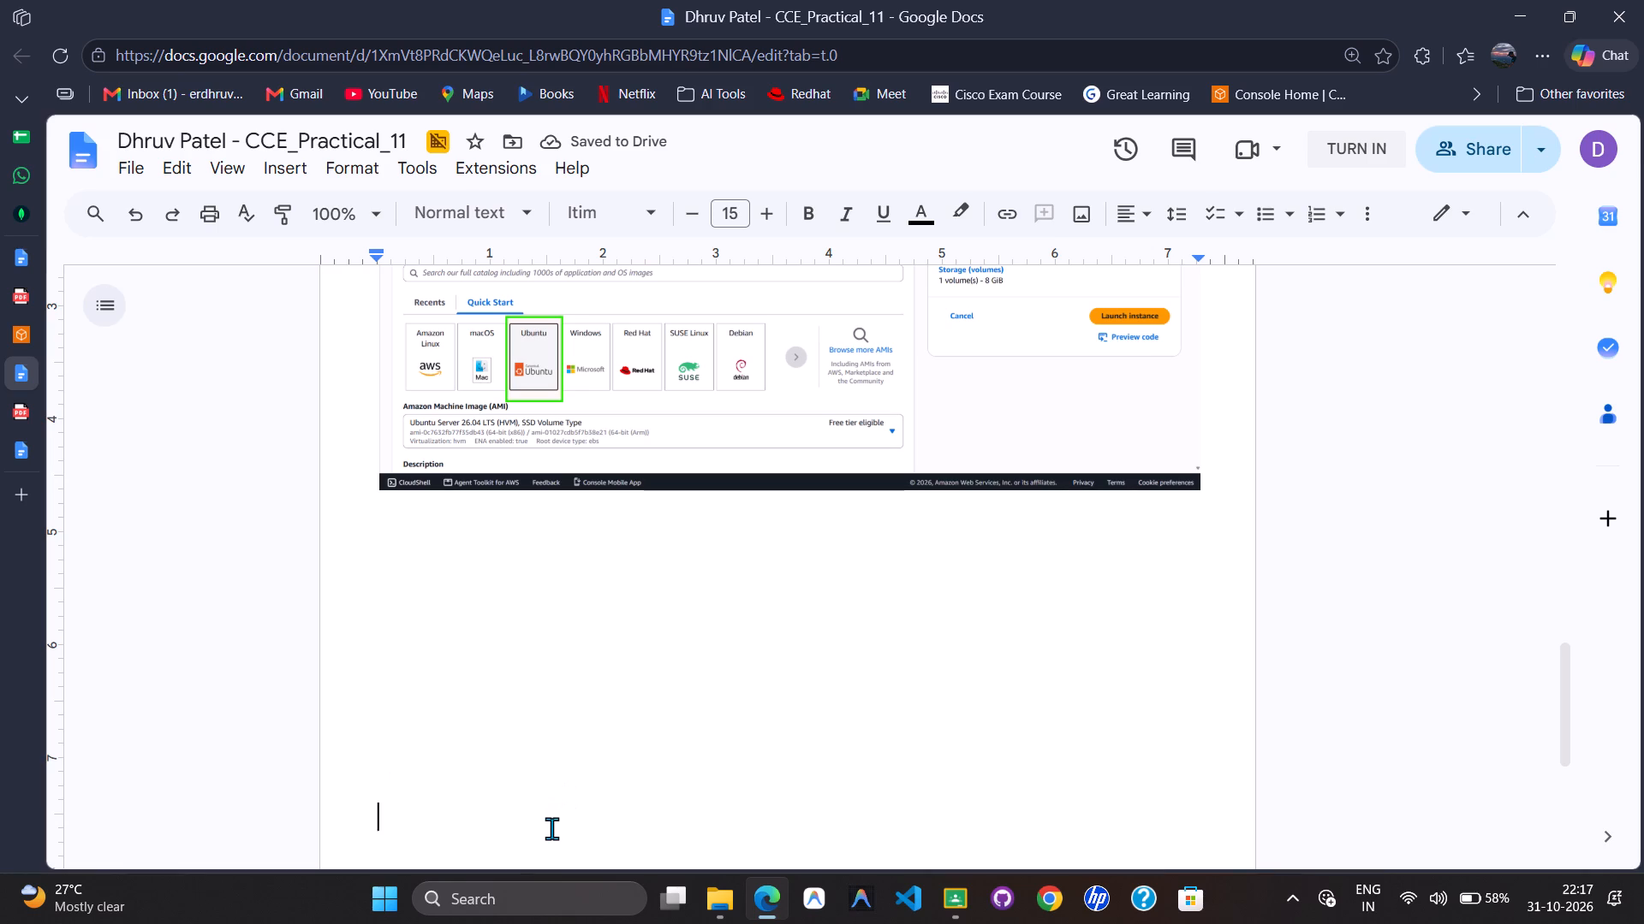
pyautogui.press('BackSpace')
pyautogui.press('BackSpace')
pyautogui.press('BackSpace')
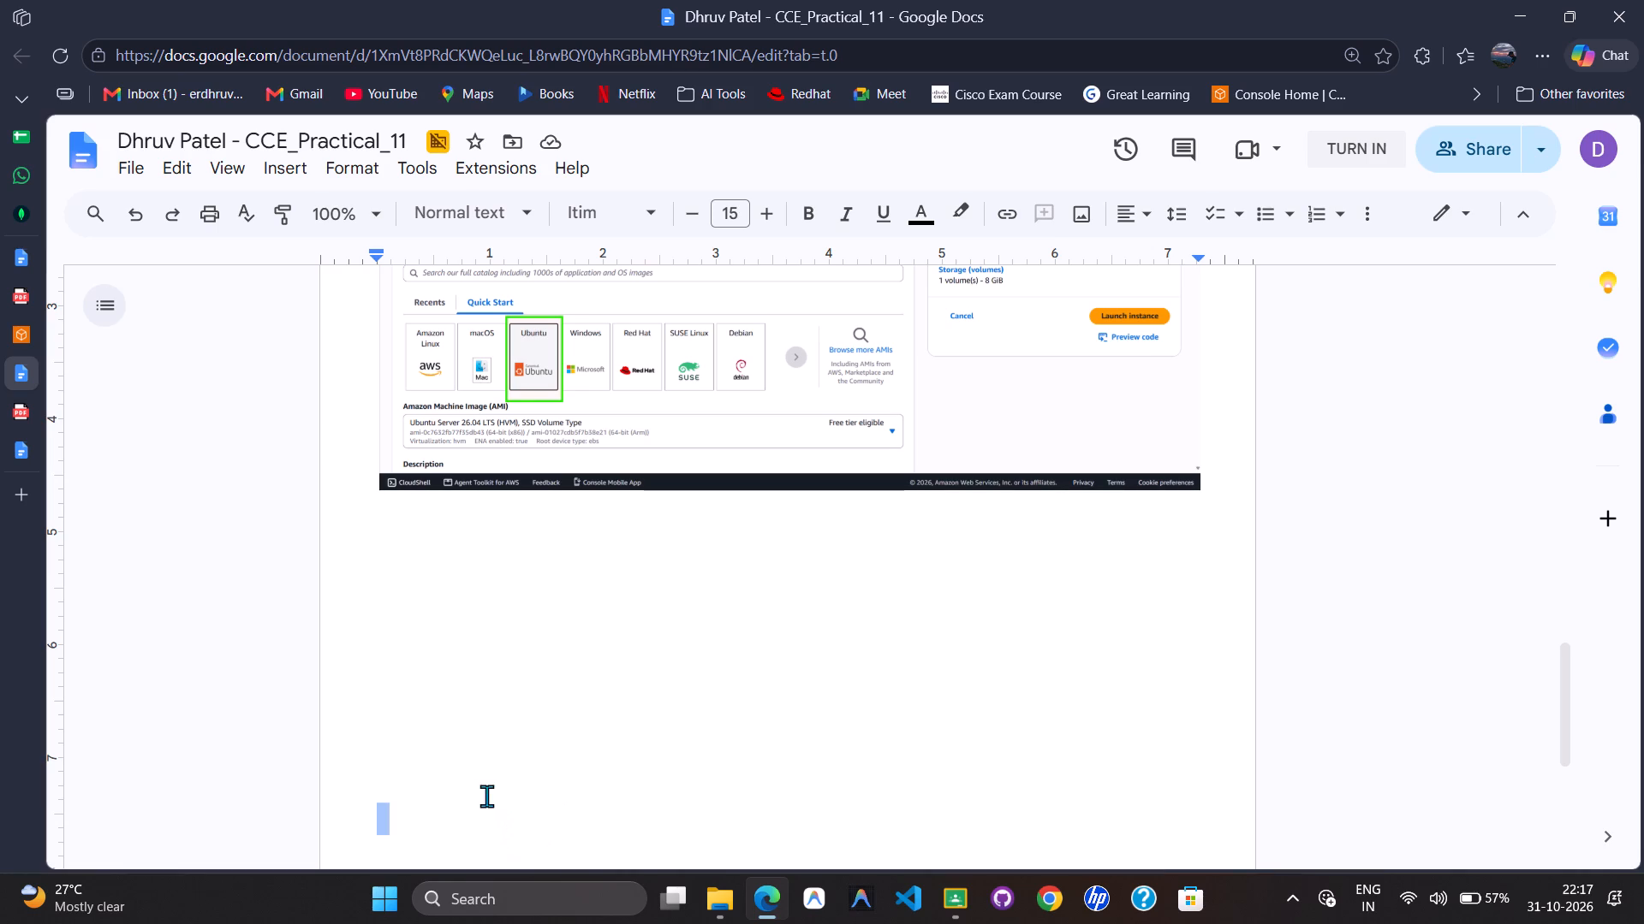
pyautogui.click(460, 783)
pyautogui.moveTo(458, 779); pyautogui.dragTo(498, 856)
pyautogui.press('BackSpace')
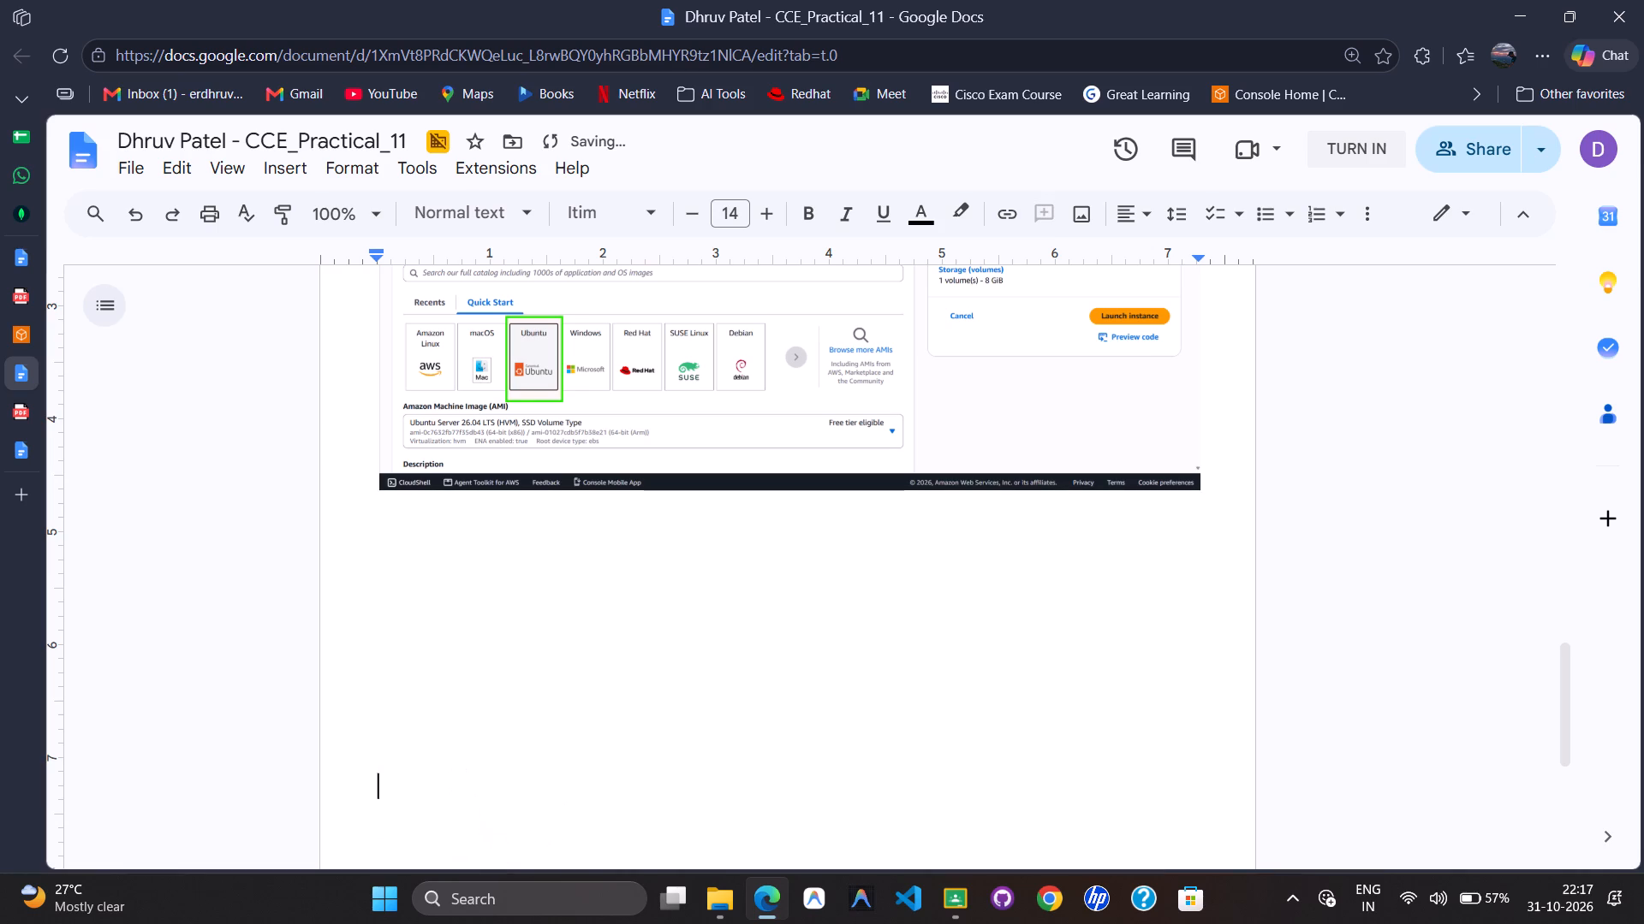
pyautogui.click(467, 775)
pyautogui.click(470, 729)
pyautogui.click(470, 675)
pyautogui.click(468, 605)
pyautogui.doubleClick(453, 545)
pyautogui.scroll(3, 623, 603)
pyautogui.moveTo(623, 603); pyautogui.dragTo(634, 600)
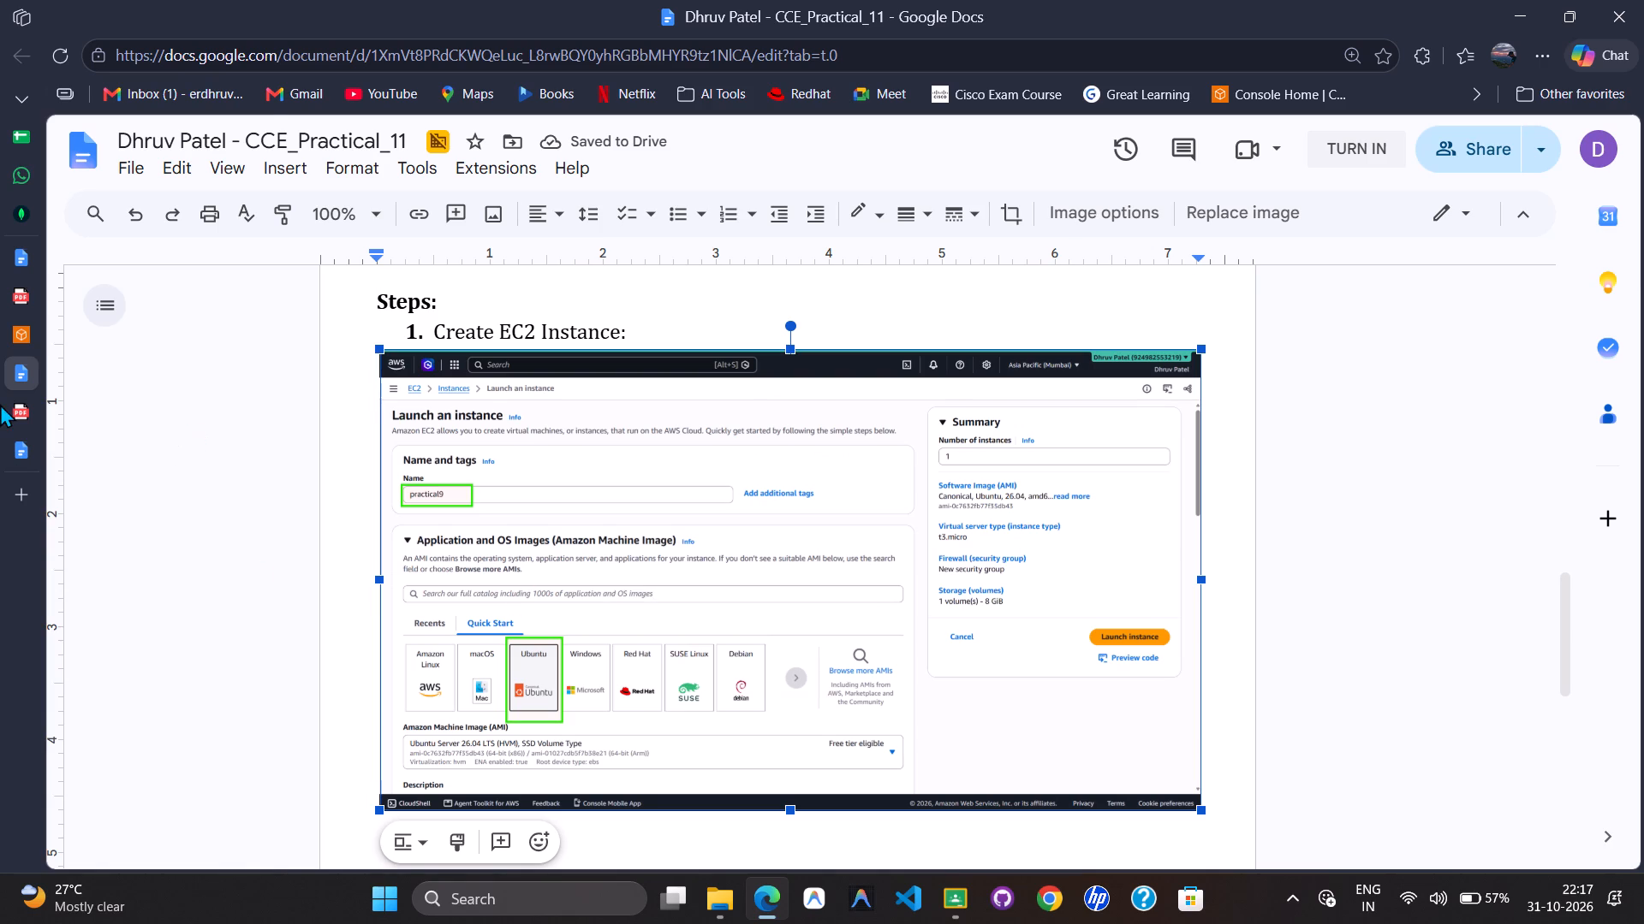
# Switch to the classmate's Practical 11 PDF and copy its whole Steps section, from the "Steps:" heading through step 25, "Cleanup everything".
pyautogui.click(86, 428)
pyautogui.scroll(-8, 479, 498)
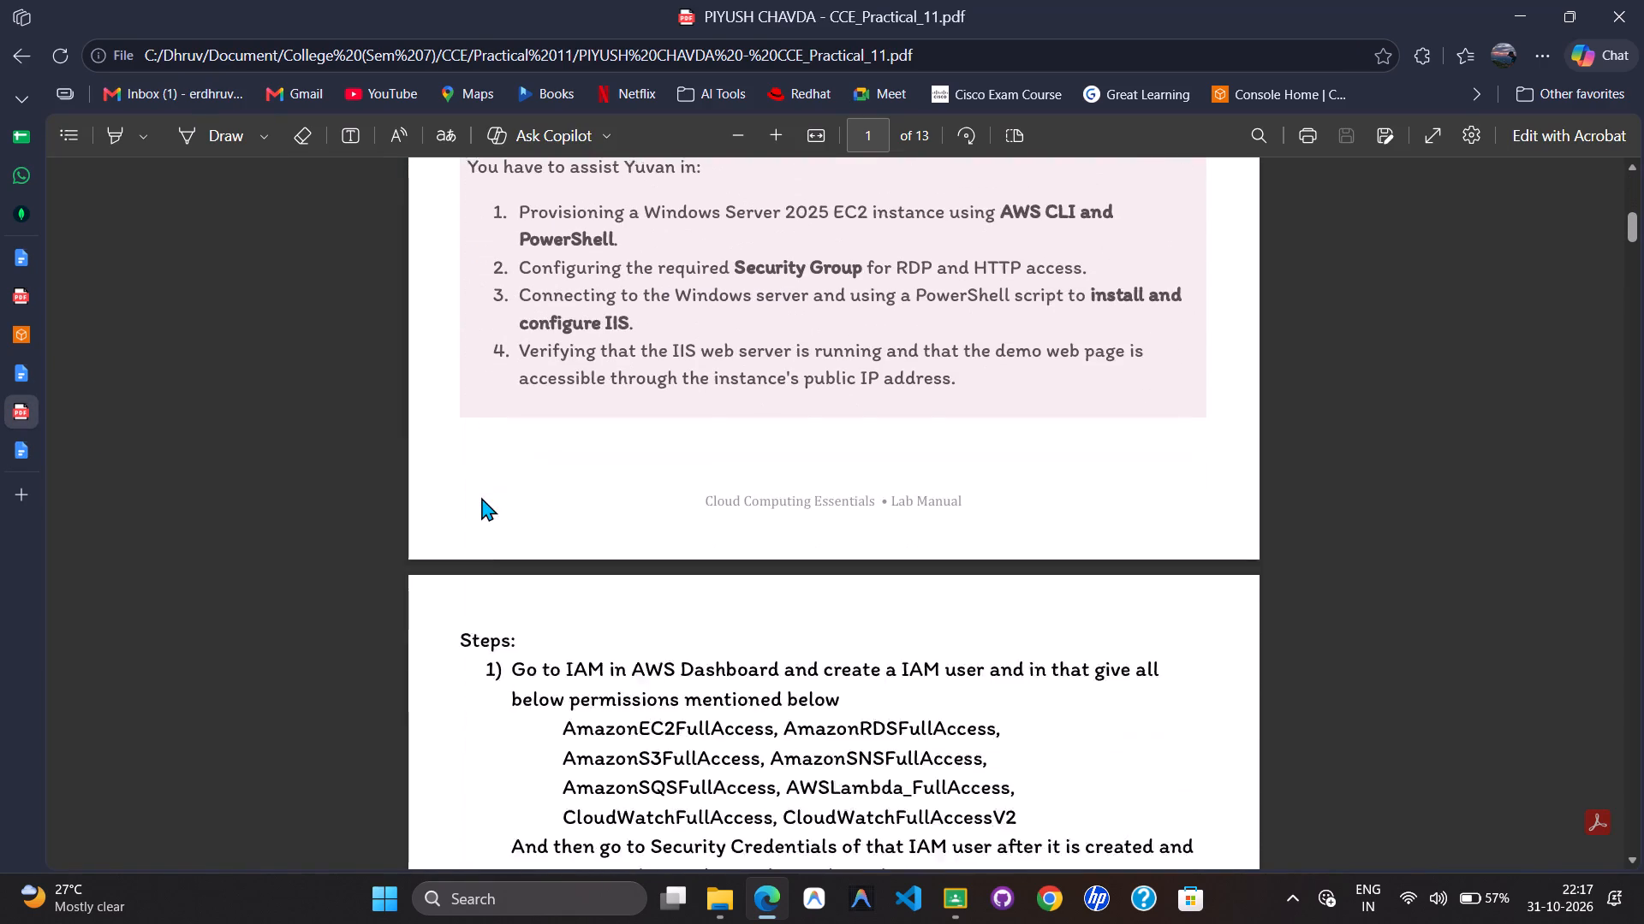
pyautogui.scroll(-10, 481, 497)
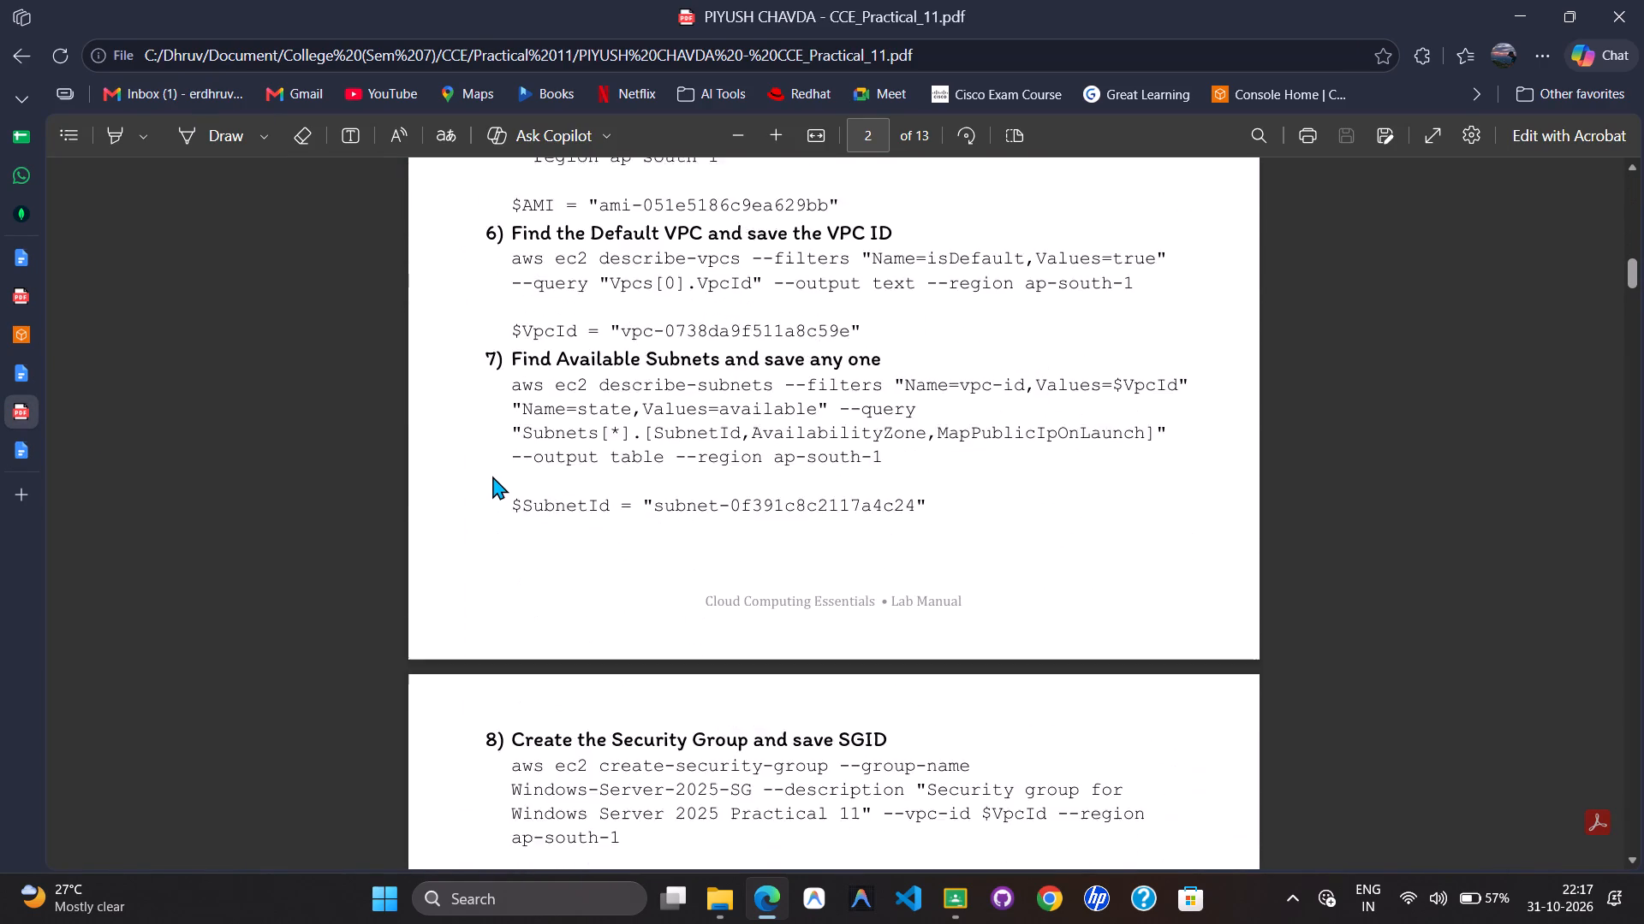
pyautogui.scroll(-20, 492, 476)
pyautogui.scroll(-4, 492, 476)
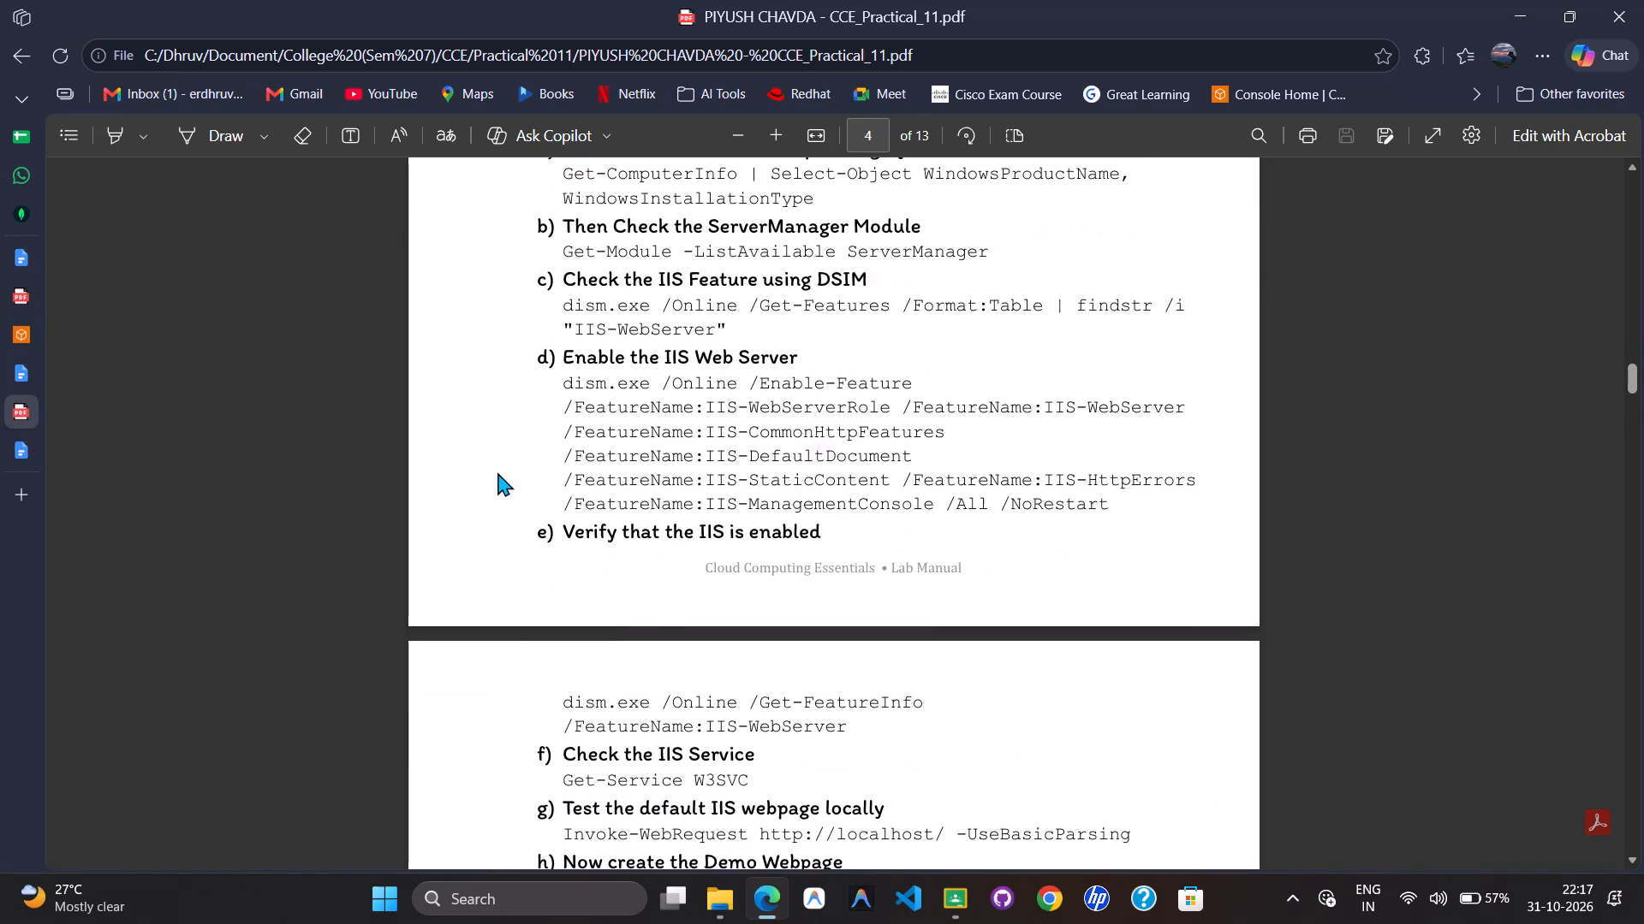
pyautogui.scroll(-16, 497, 472)
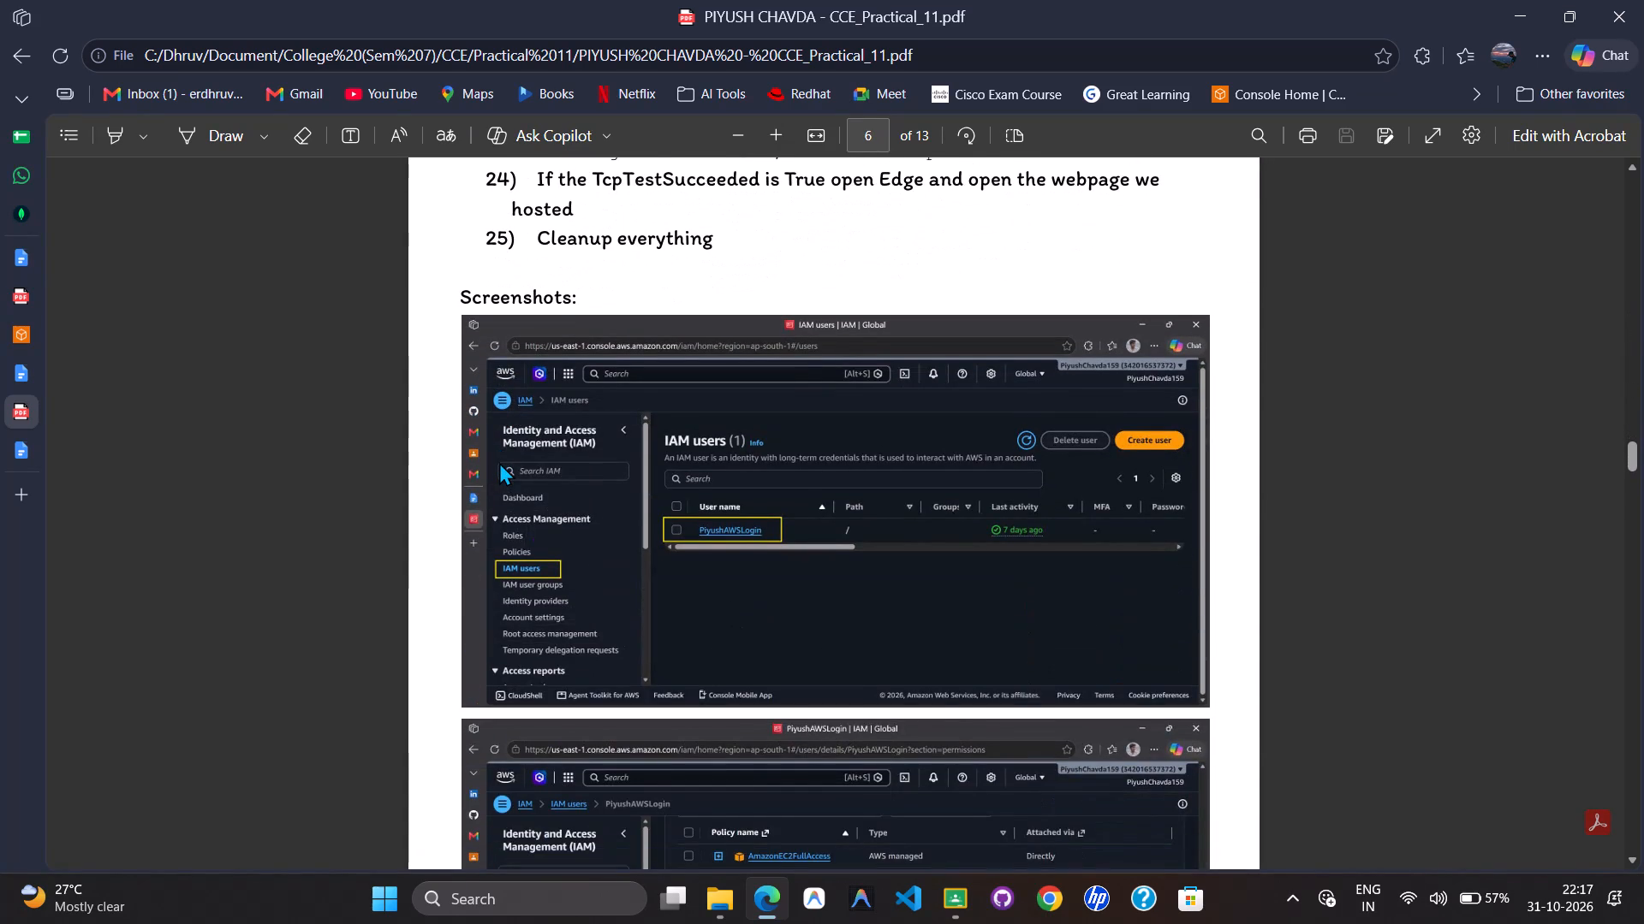
pyautogui.scroll(3, 501, 459)
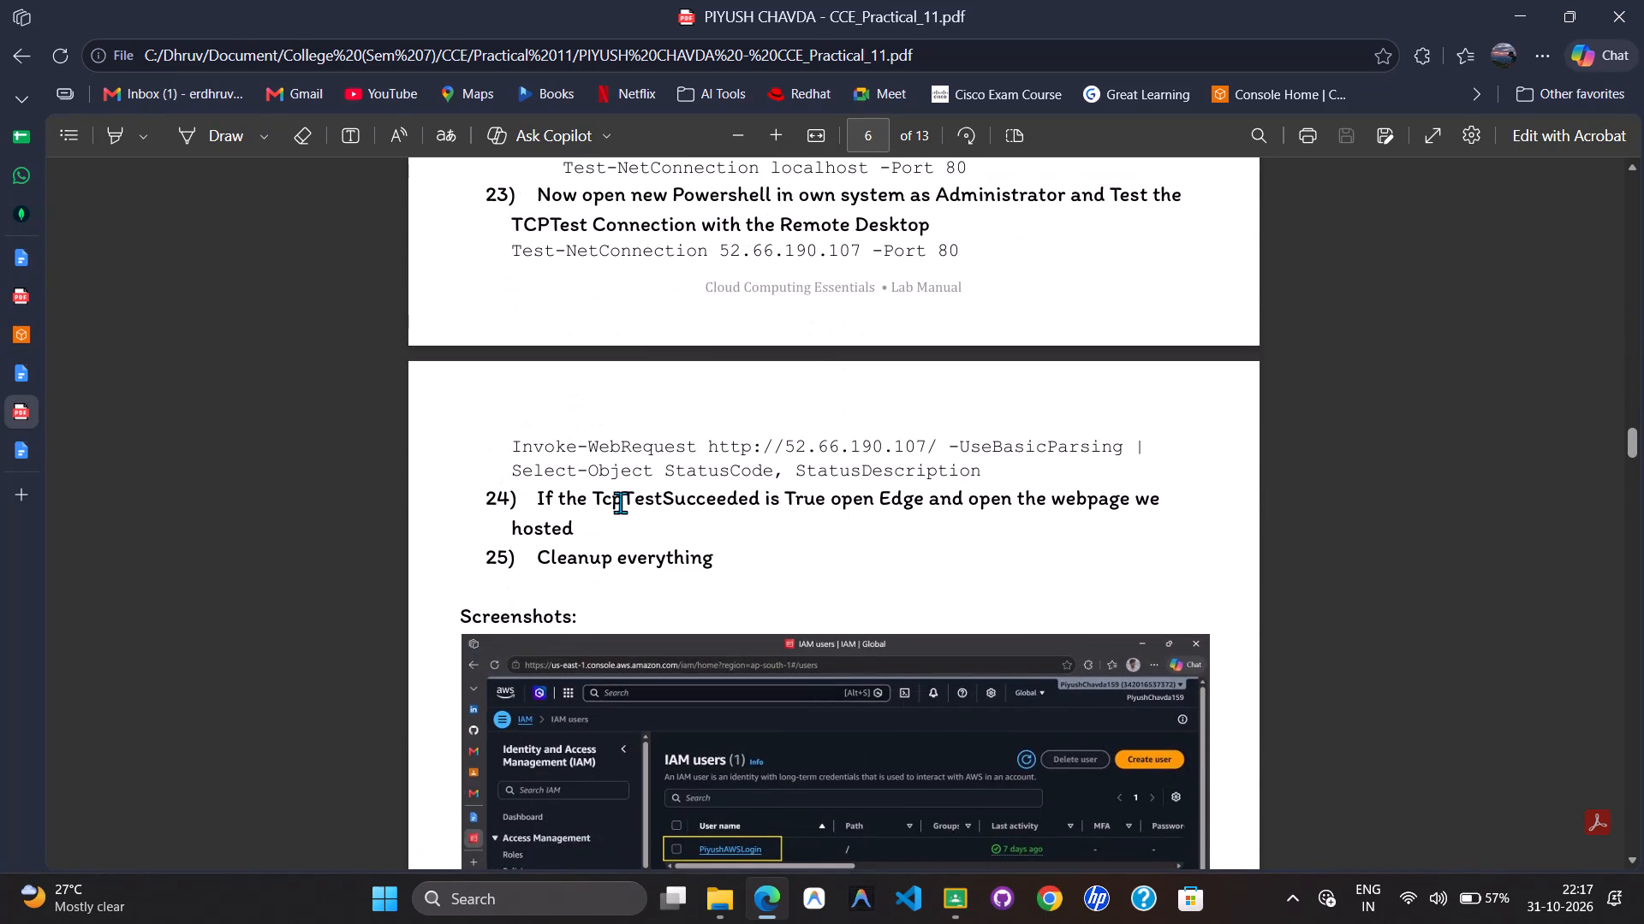
pyautogui.moveTo(745, 555); pyautogui.dragTo(617, 415)
pyautogui.moveTo(714, 572); pyautogui.dragTo(713, 572)
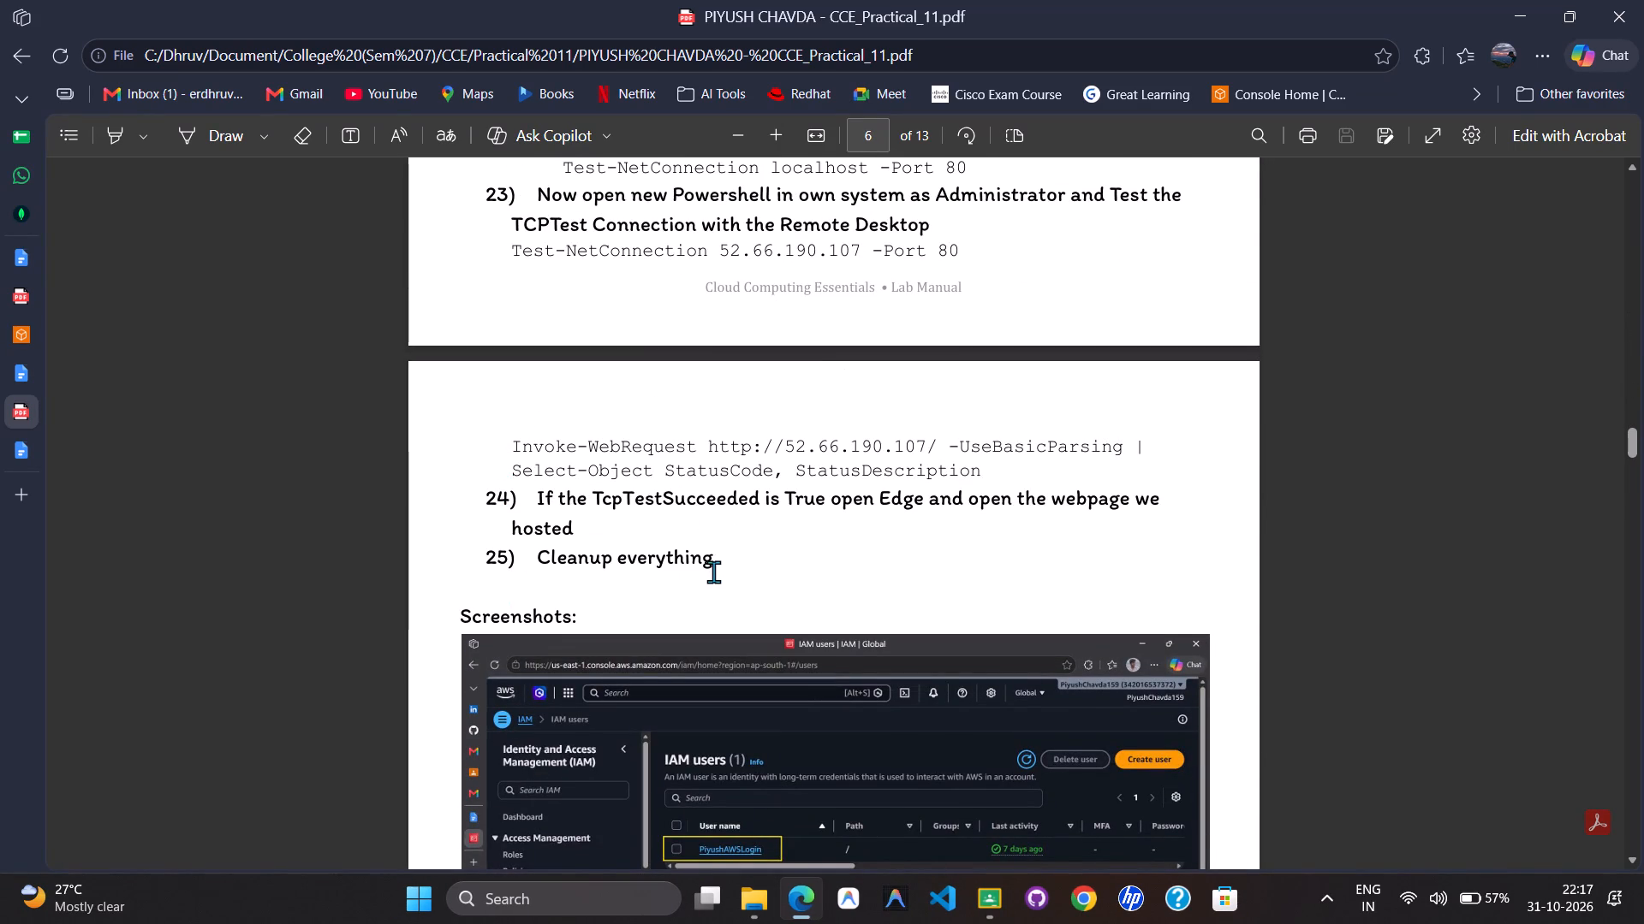
pyautogui.moveTo(713, 572); pyautogui.dragTo(450, 127)
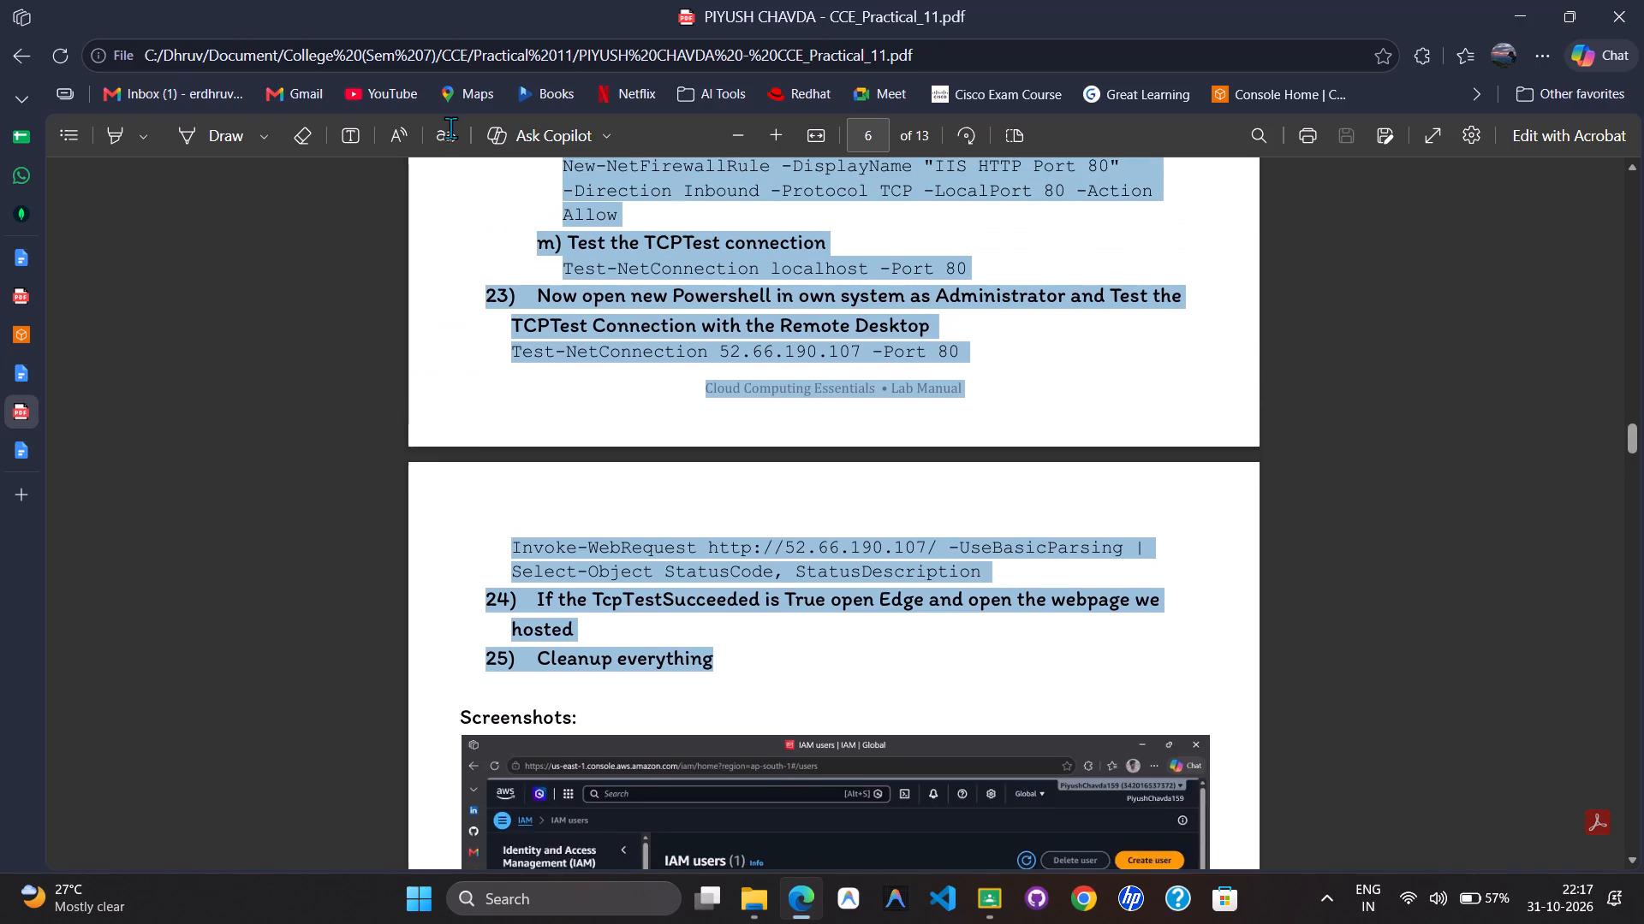
pyautogui.moveTo(450, 127); pyautogui.dragTo(469, 93)
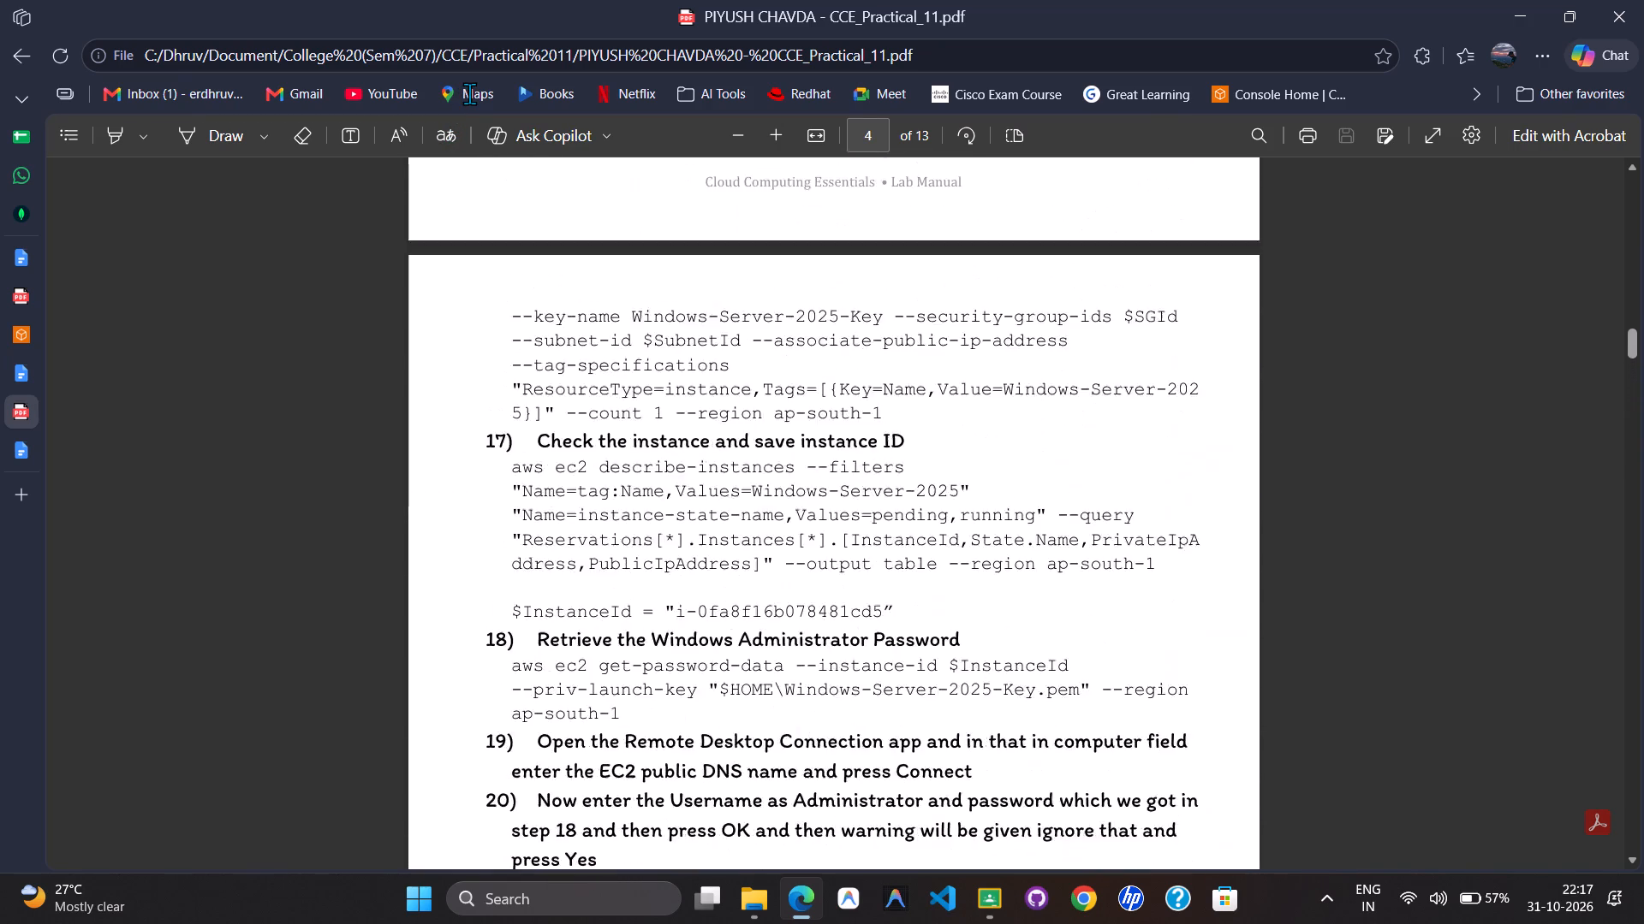
pyautogui.moveTo(469, 93); pyautogui.dragTo(477, 123)
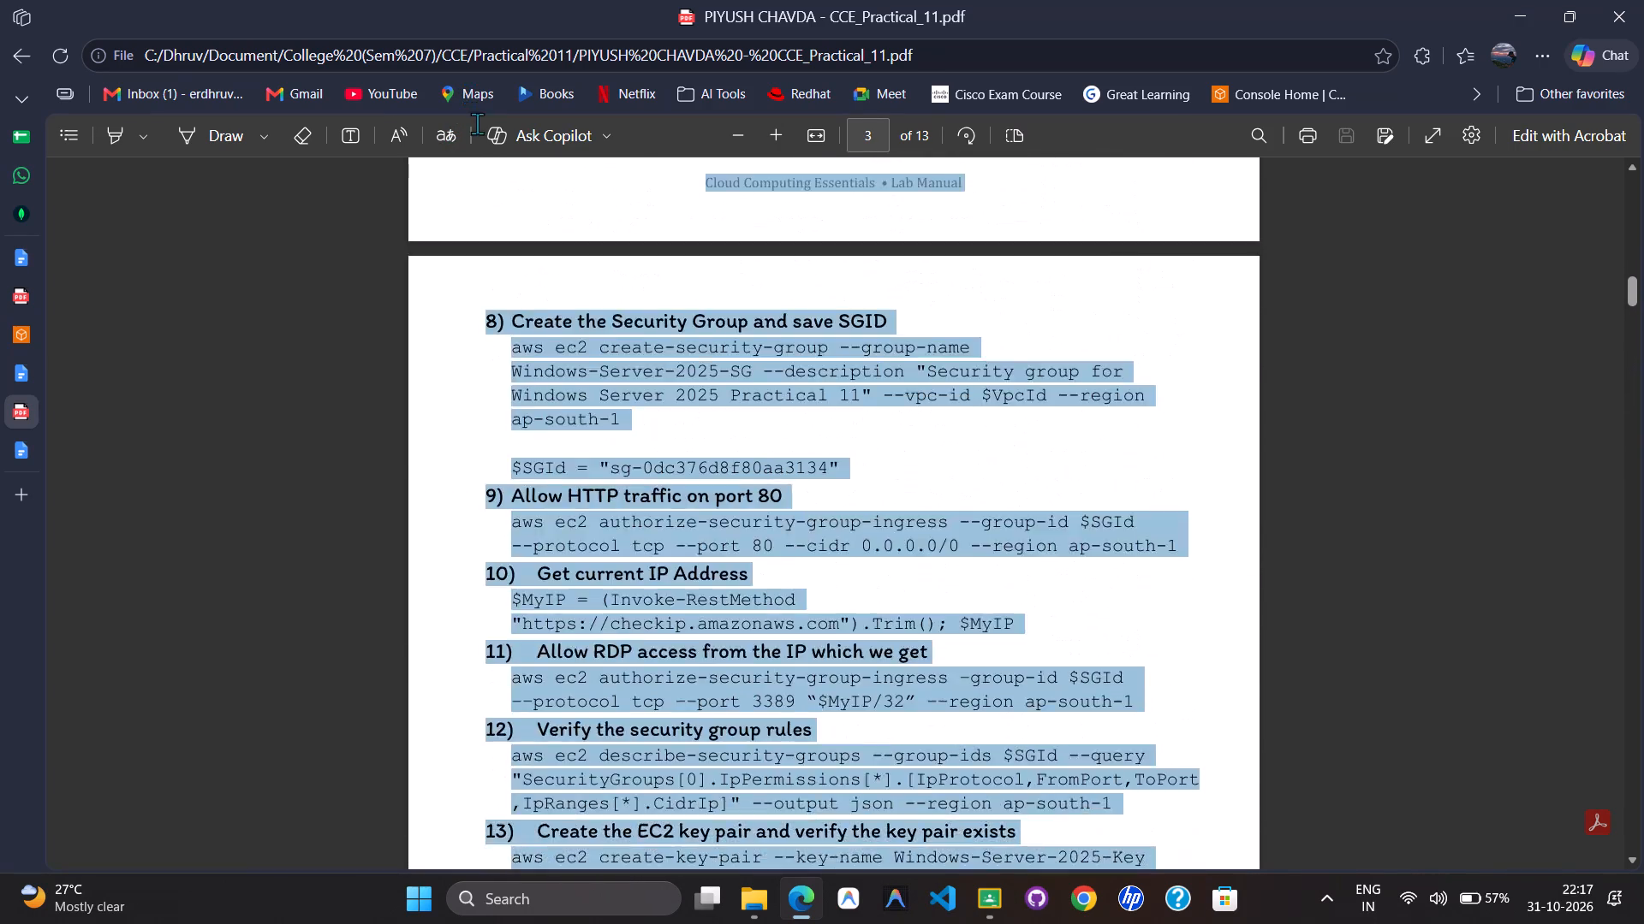
pyautogui.moveTo(477, 123); pyautogui.dragTo(475, 124)
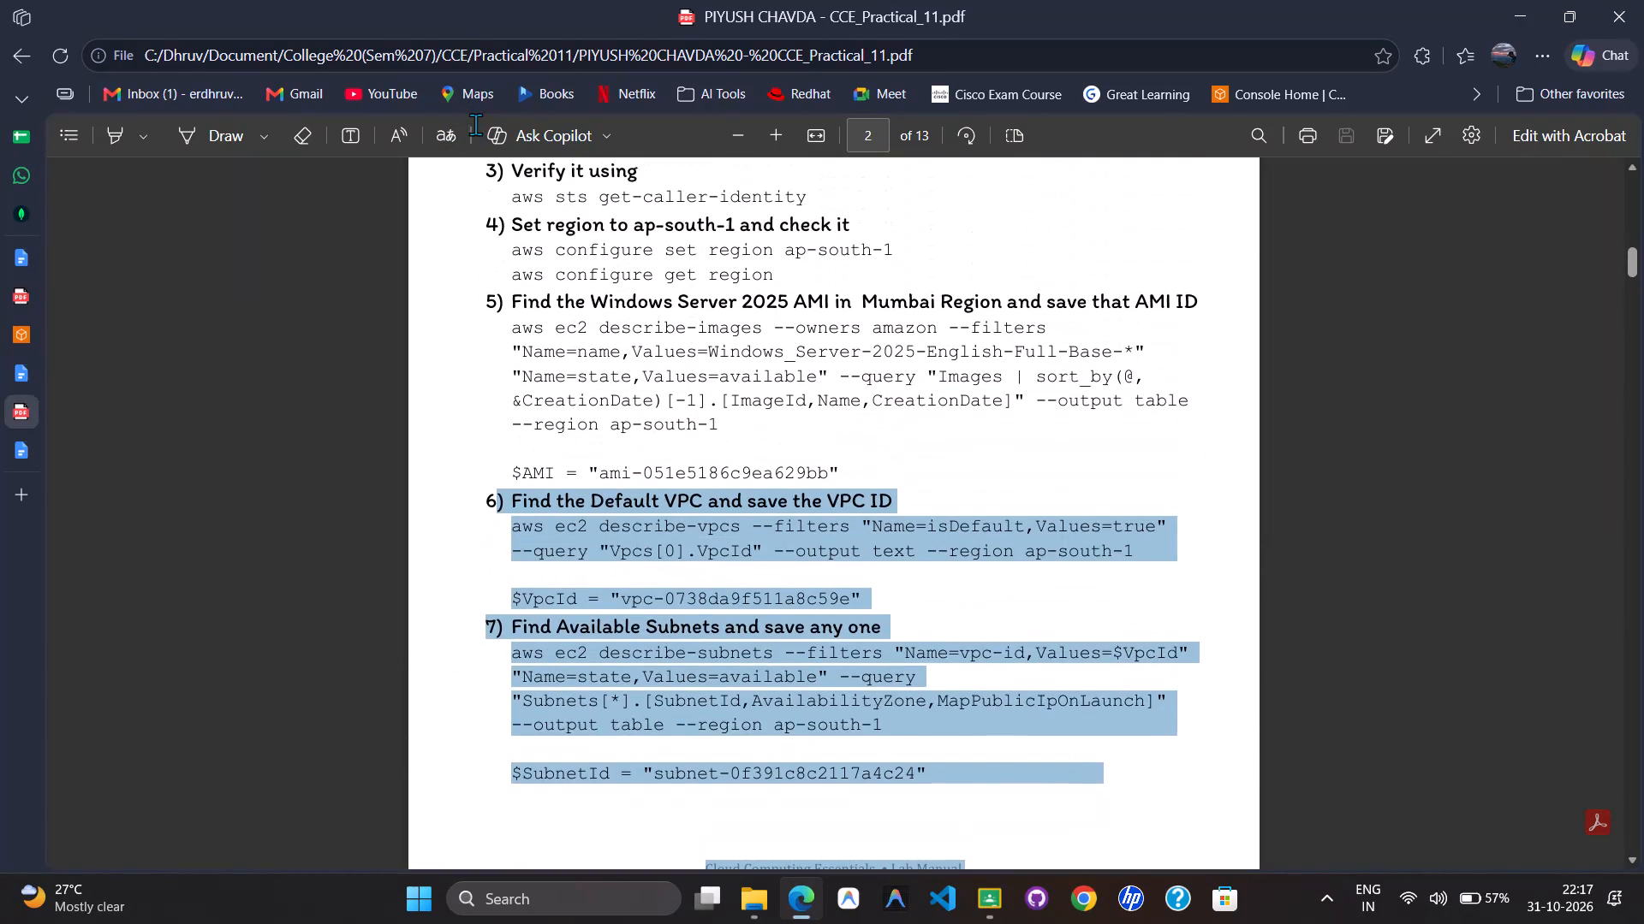
pyautogui.moveTo(475, 124); pyautogui.dragTo(459, 283)
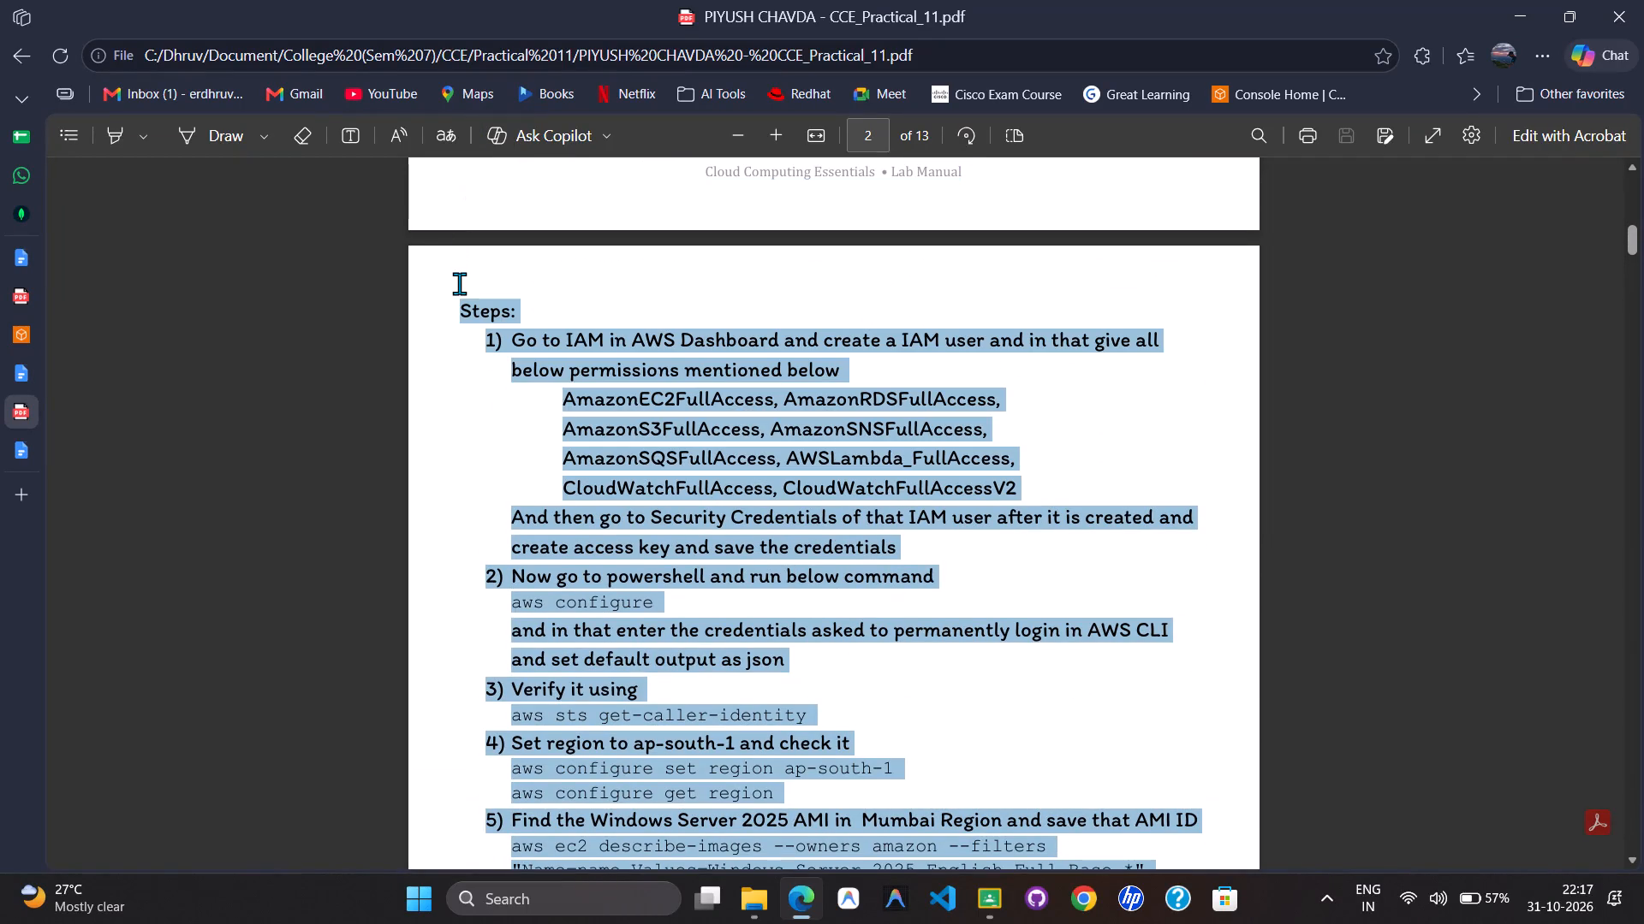
pyautogui.moveTo(459, 283); pyautogui.dragTo(459, 286)
pyautogui.hotkey('ctrl', 'c')
# Open Notepad and paste the copied Practical 11 steps into a new tab.
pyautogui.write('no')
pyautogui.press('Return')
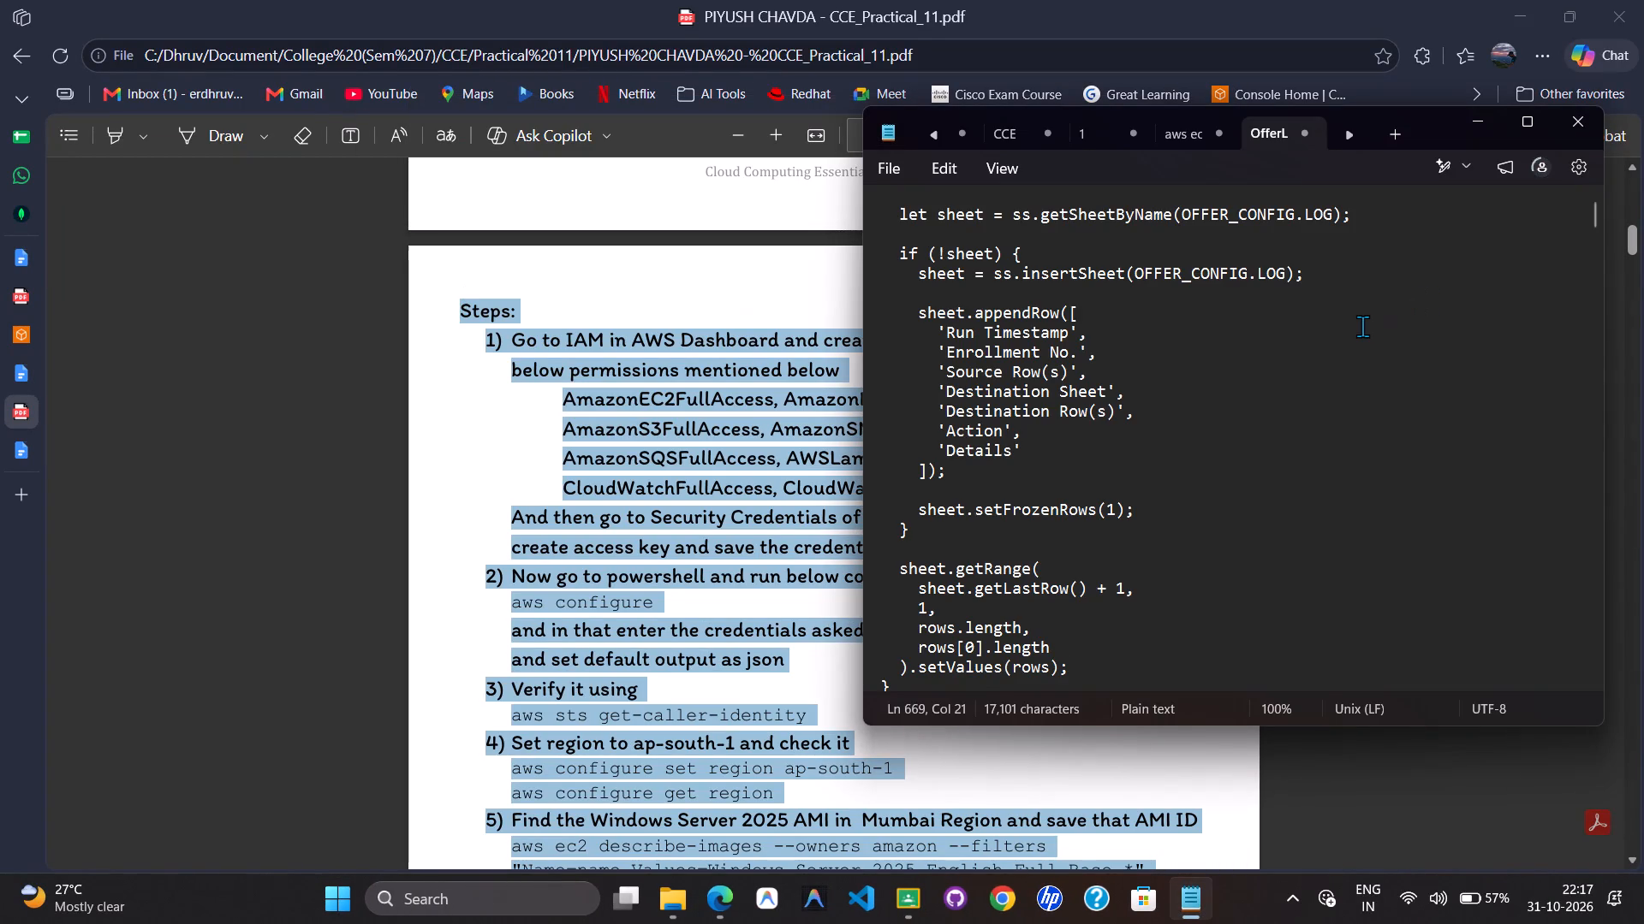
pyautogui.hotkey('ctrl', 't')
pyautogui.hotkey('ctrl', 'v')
pyautogui.scroll(9, 1334, 341)
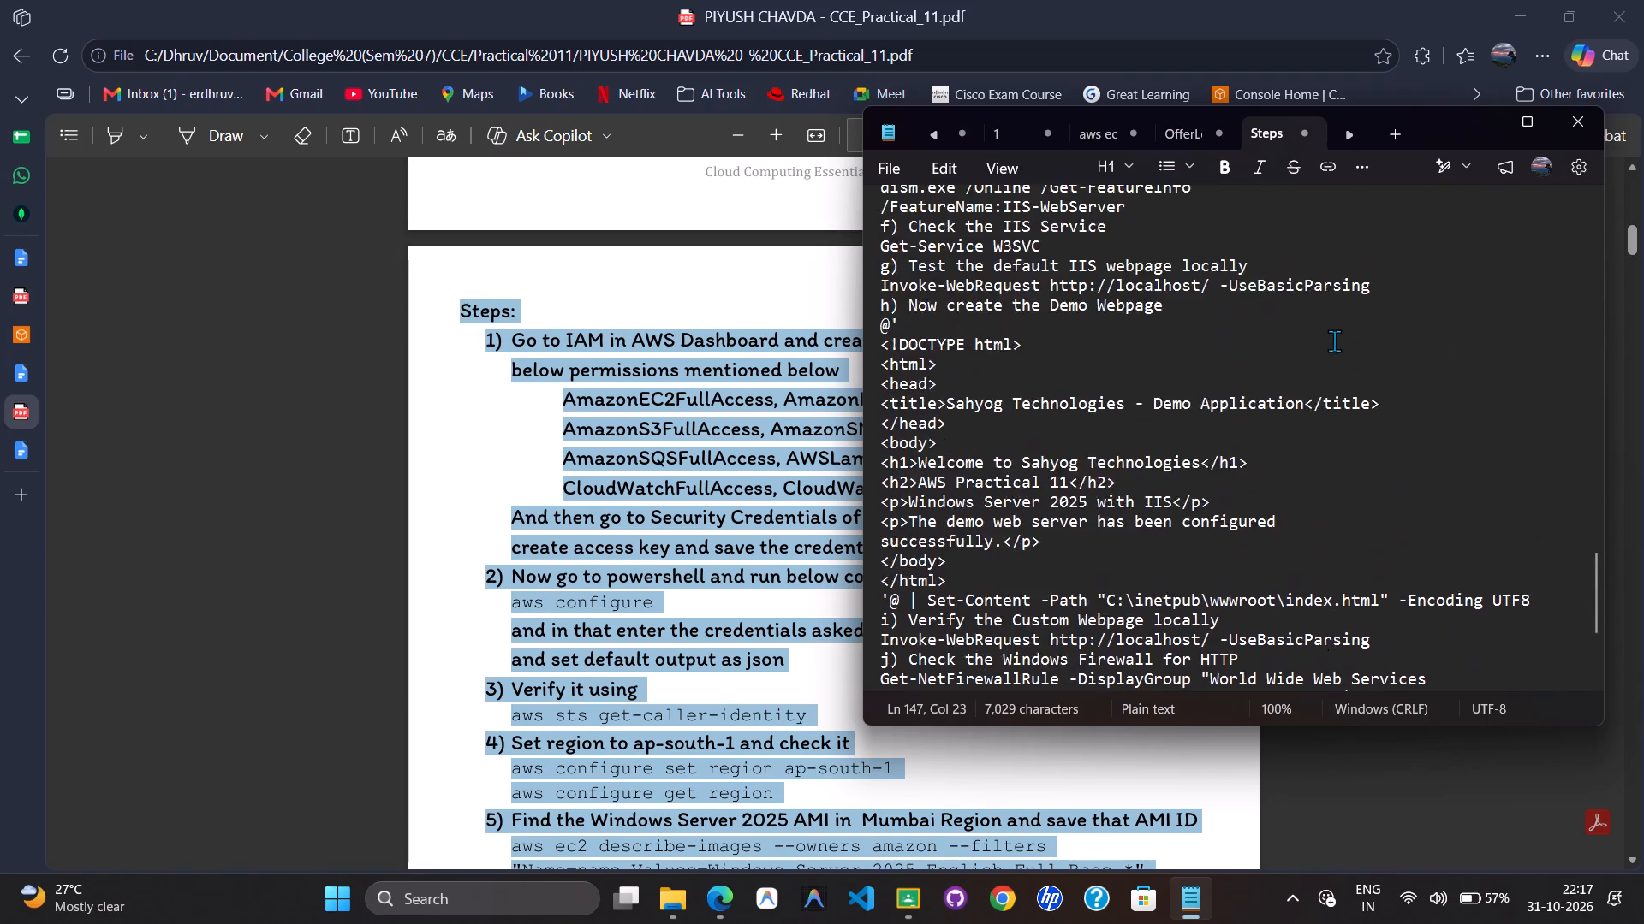
pyautogui.scroll(20, 1334, 341)
pyautogui.scroll(3, 1334, 341)
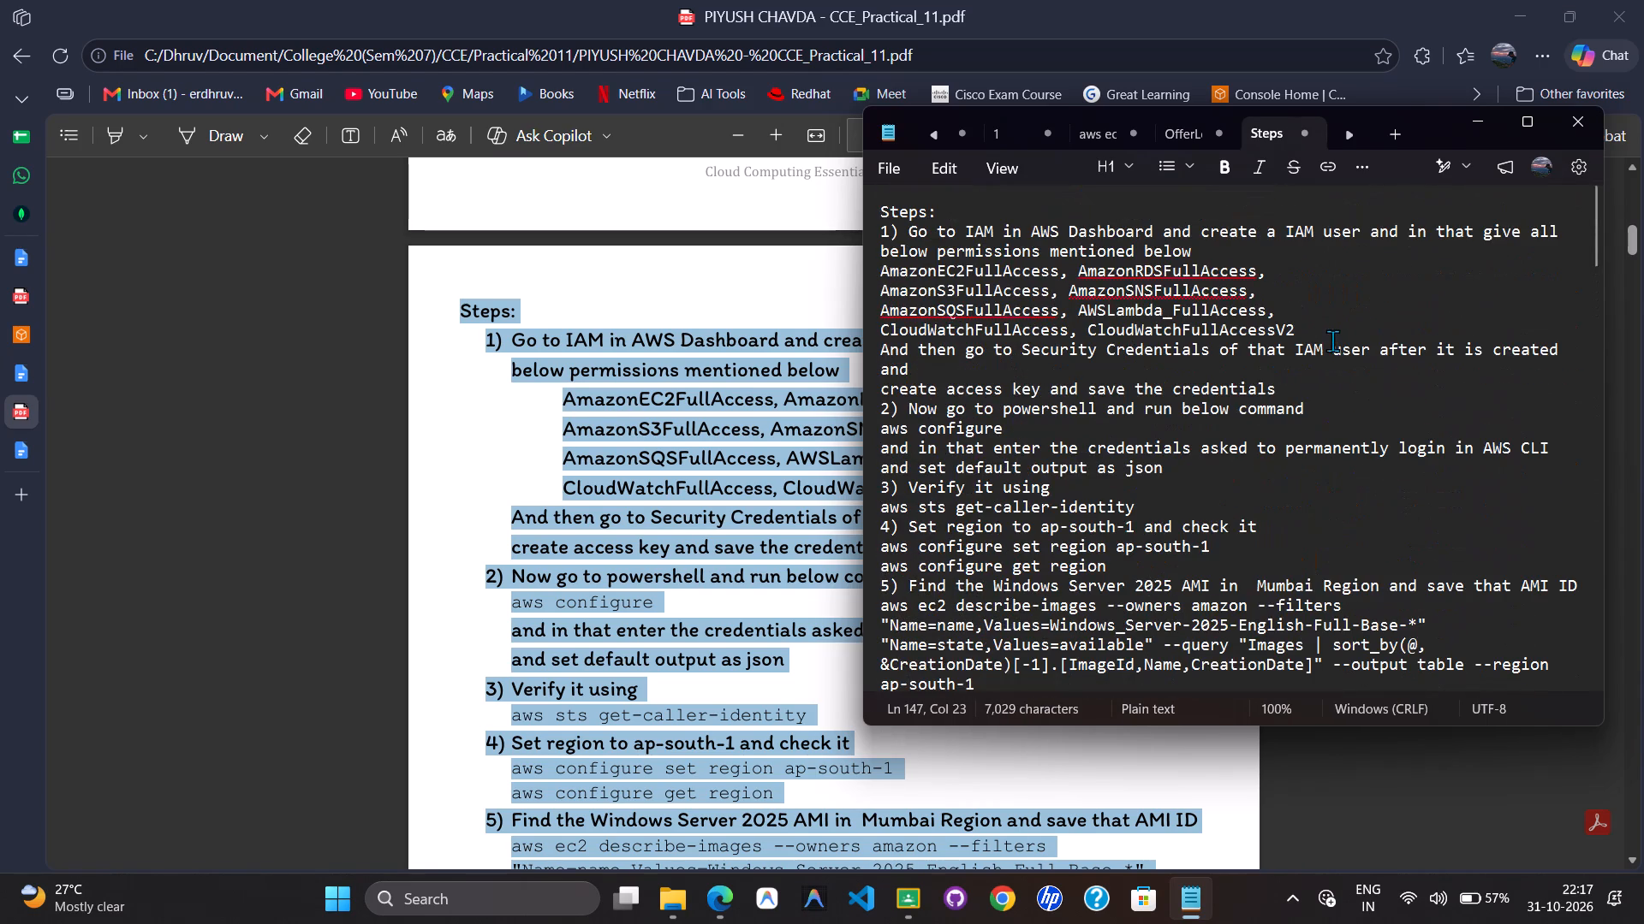
# Examine the IAM users list and attached permission policies in the Screenshots section of the classmate's Practical 11 PDF.
pyautogui.click(648, 314)
pyautogui.scroll(-10, 549, 328)
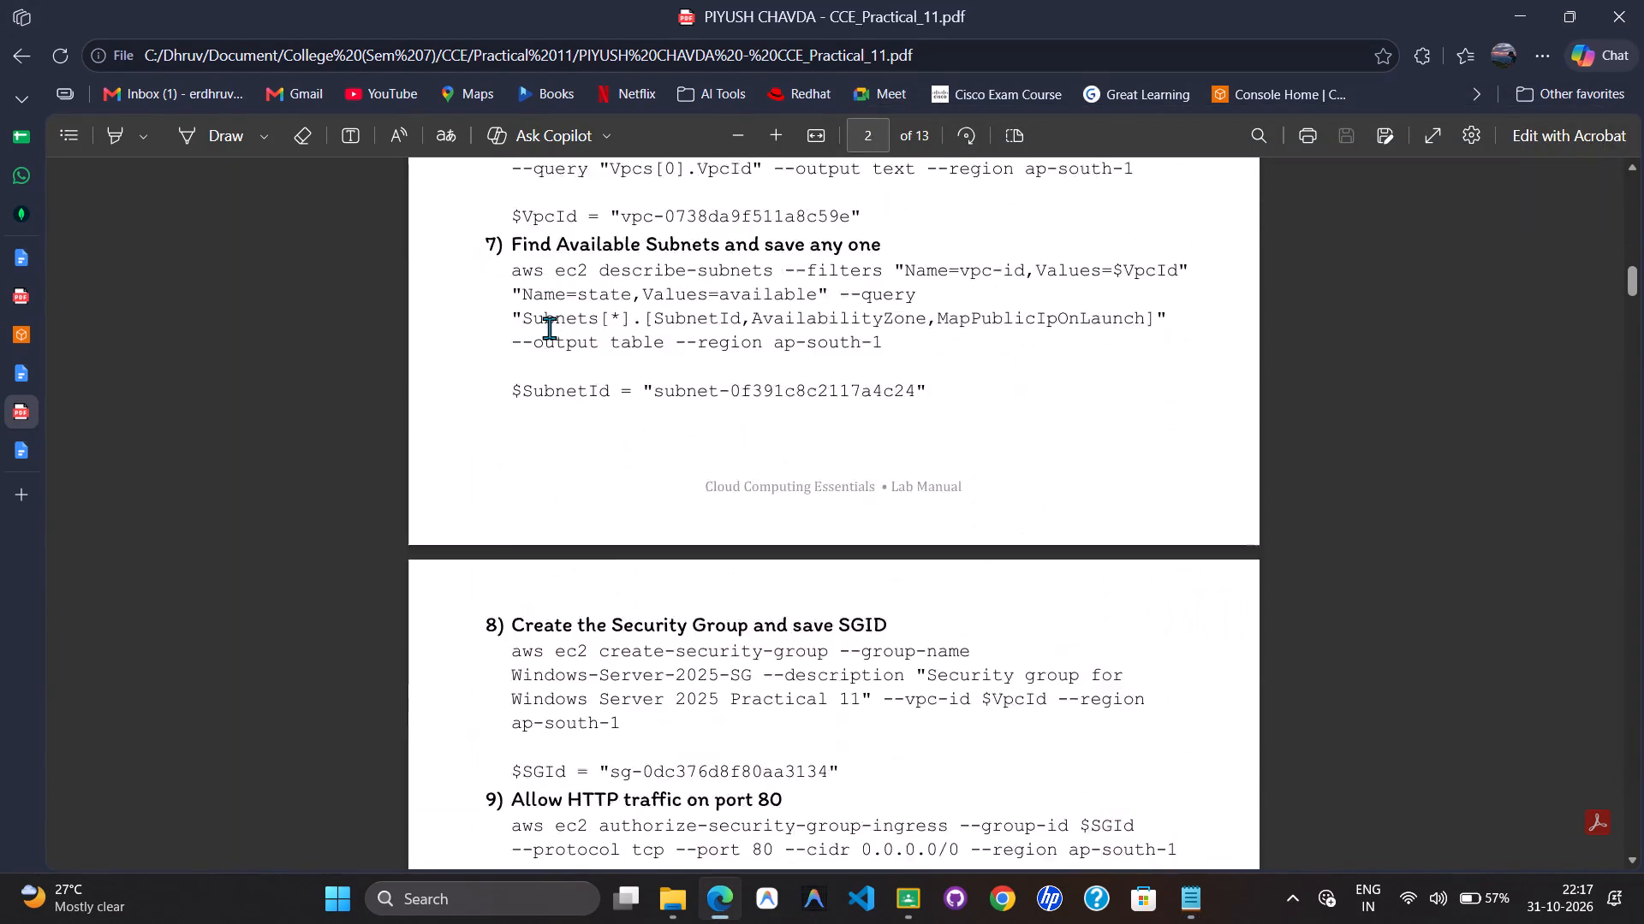
pyautogui.scroll(-20, 549, 328)
pyautogui.scroll(-13, 549, 328)
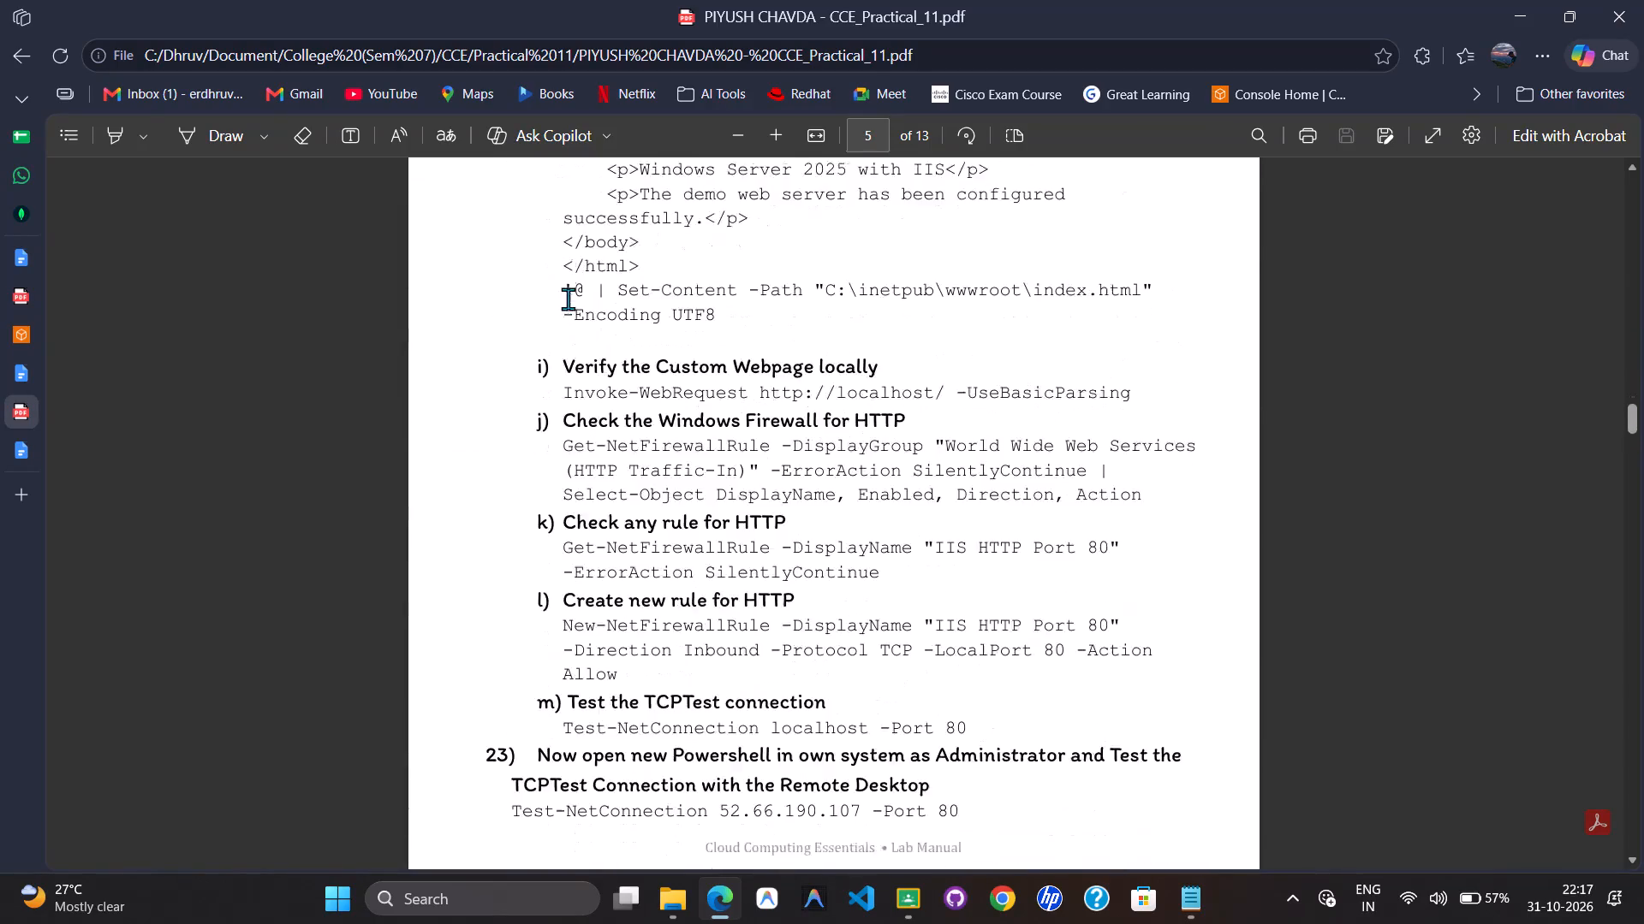
pyautogui.scroll(-10, 568, 299)
pyautogui.scroll(6, 573, 287)
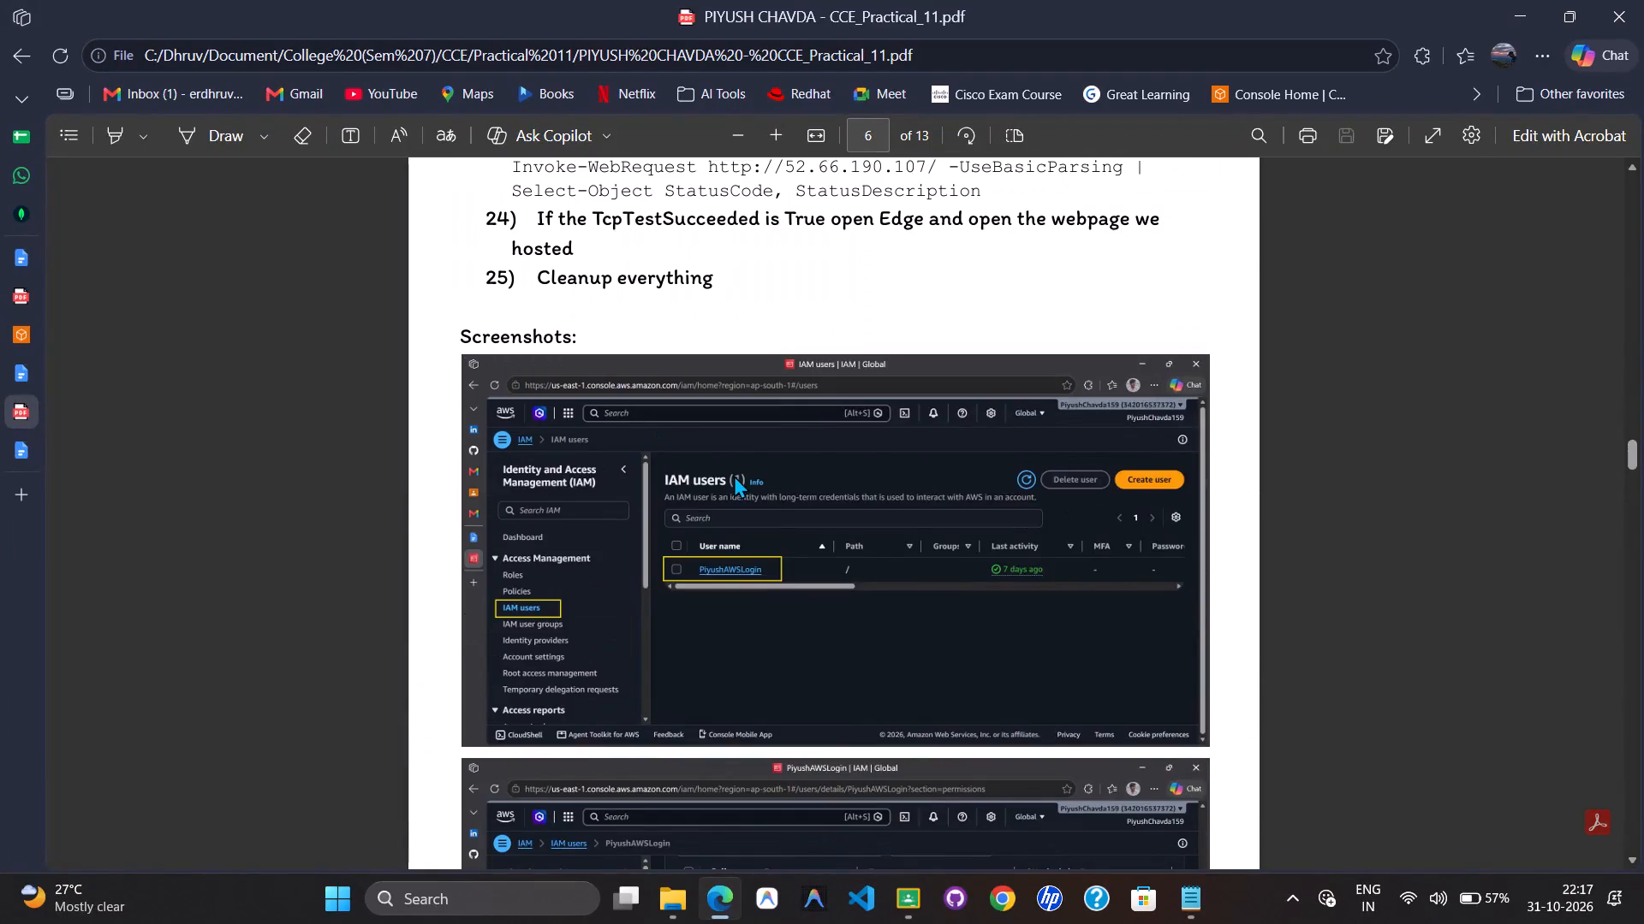
pyautogui.keyDown('ctrl'); pyautogui.scroll(-2, 734, 475); pyautogui.keyUp('ctrl')
pyautogui.keyDown('ctrl'); pyautogui.scroll(6, 737, 460); pyautogui.keyUp('ctrl')
pyautogui.keyDown('ctrl'); pyautogui.scroll(-1, 738, 459); pyautogui.keyUp('ctrl')
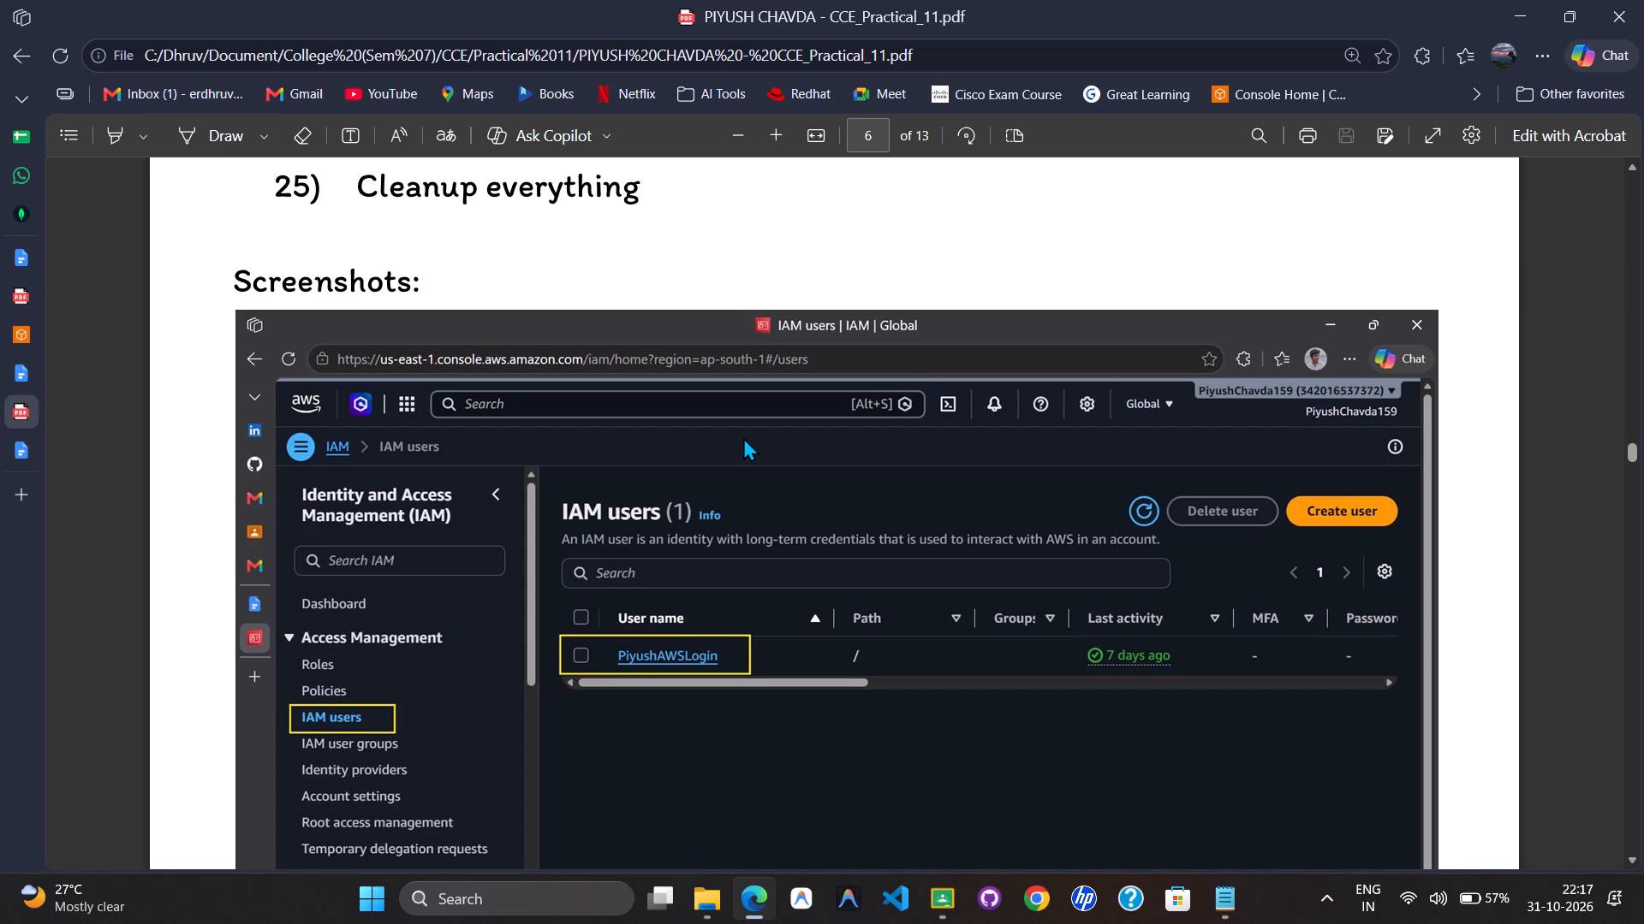
pyautogui.scroll(-7, 566, 384)
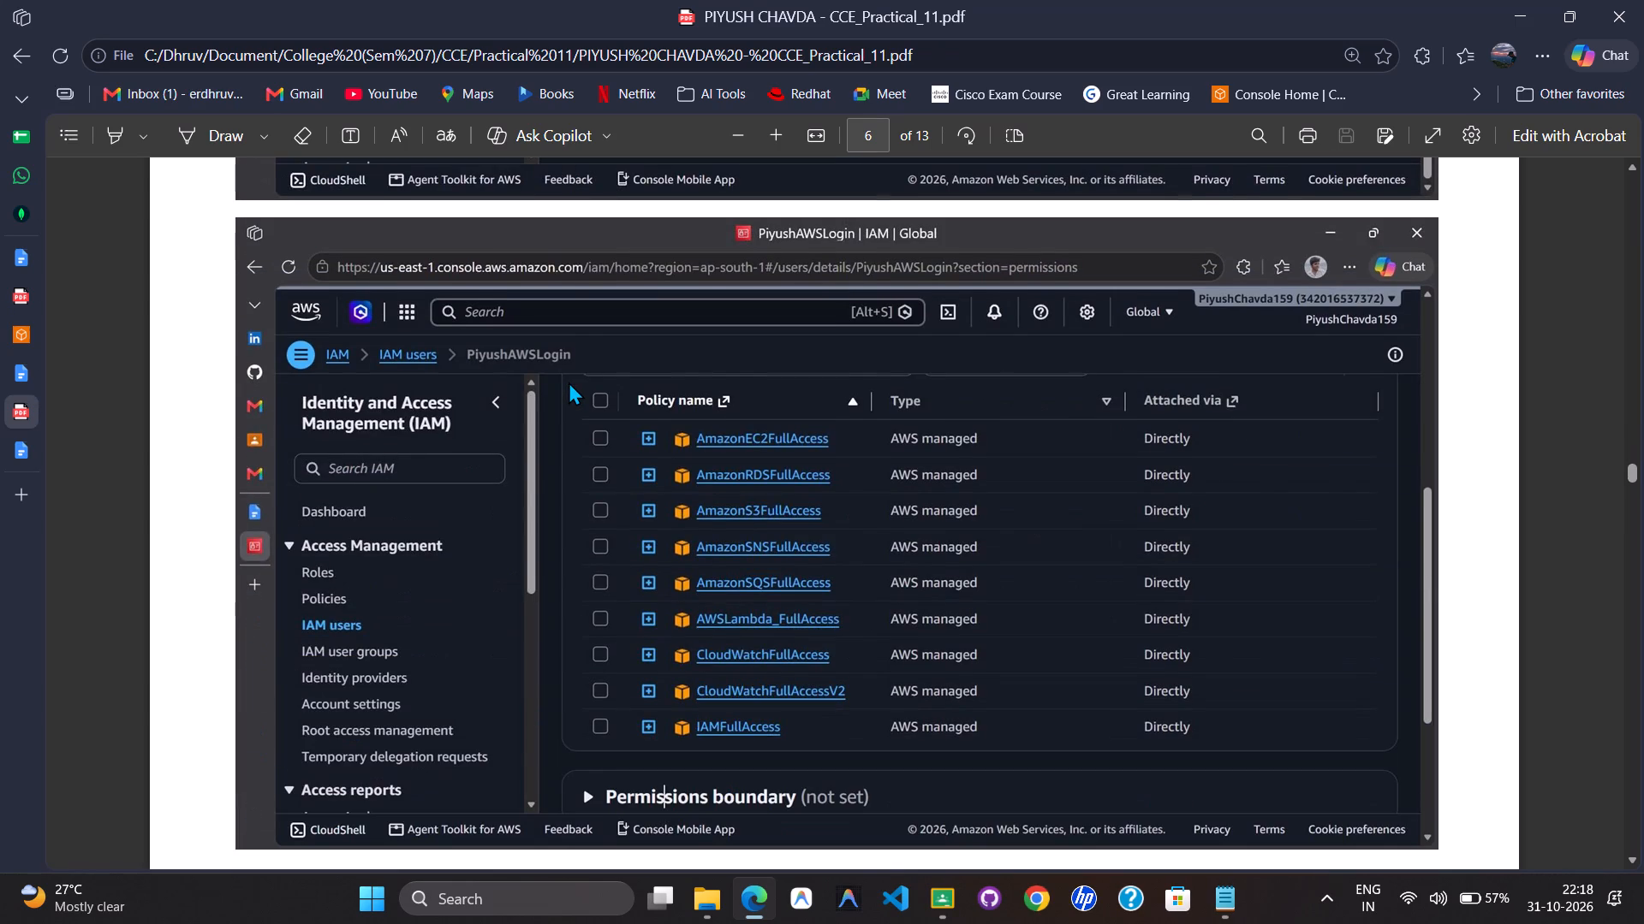
pyautogui.scroll(2, 570, 381)
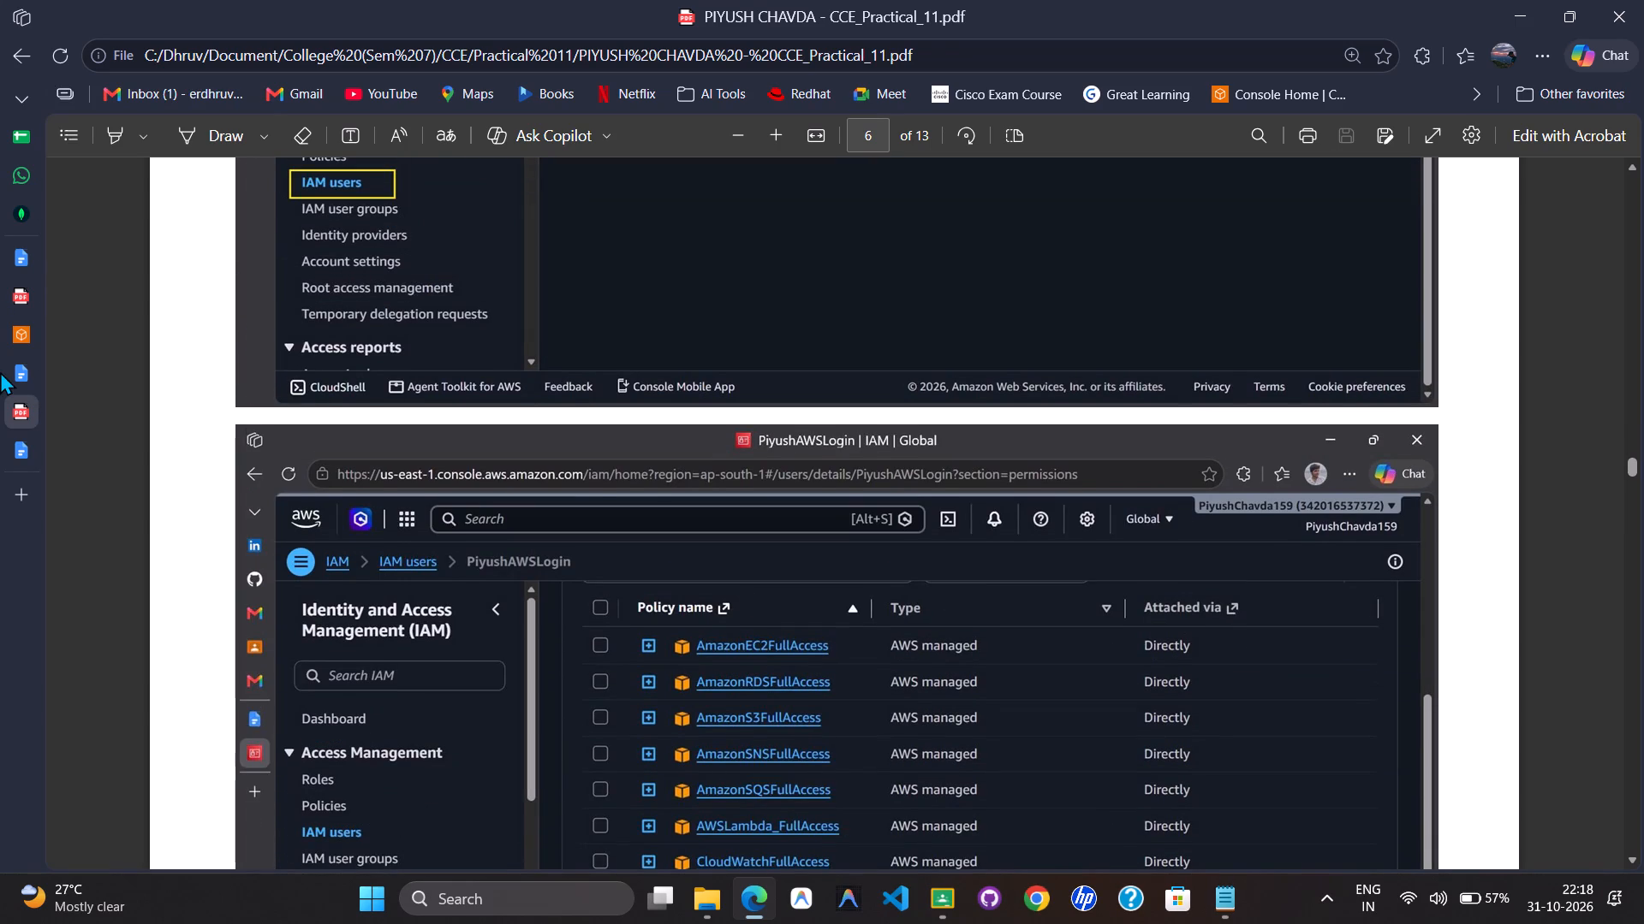
# Switch to the AWS console and look through its full list of services for the IAM user management service.
pyautogui.click(119, 336)
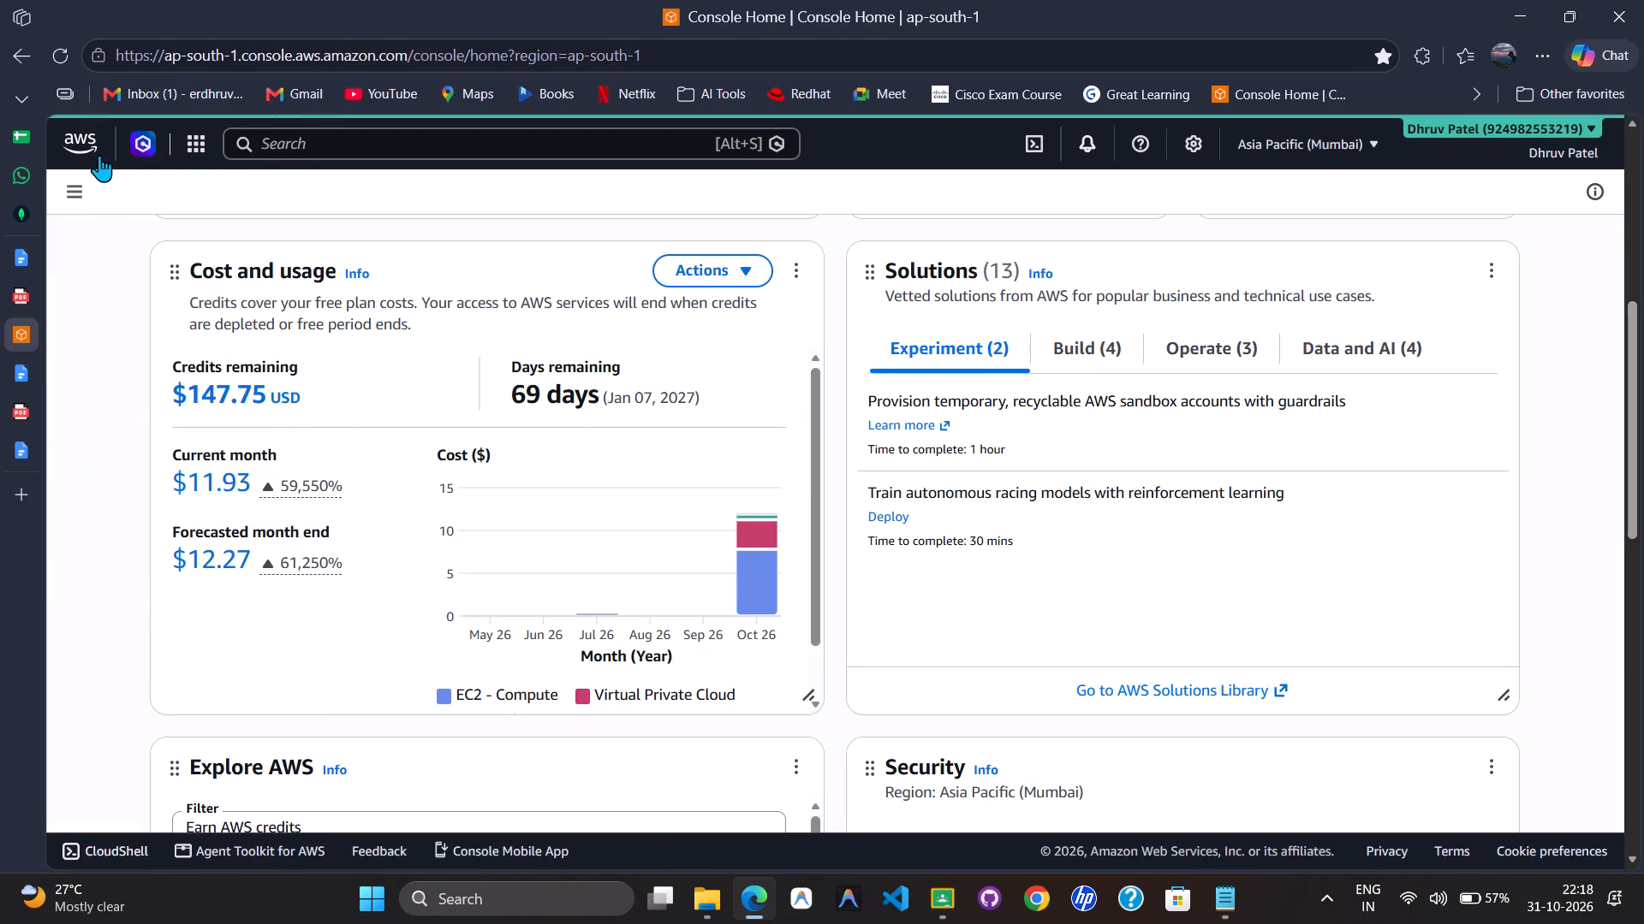
pyautogui.click(81, 193)
pyautogui.click(123, 287)
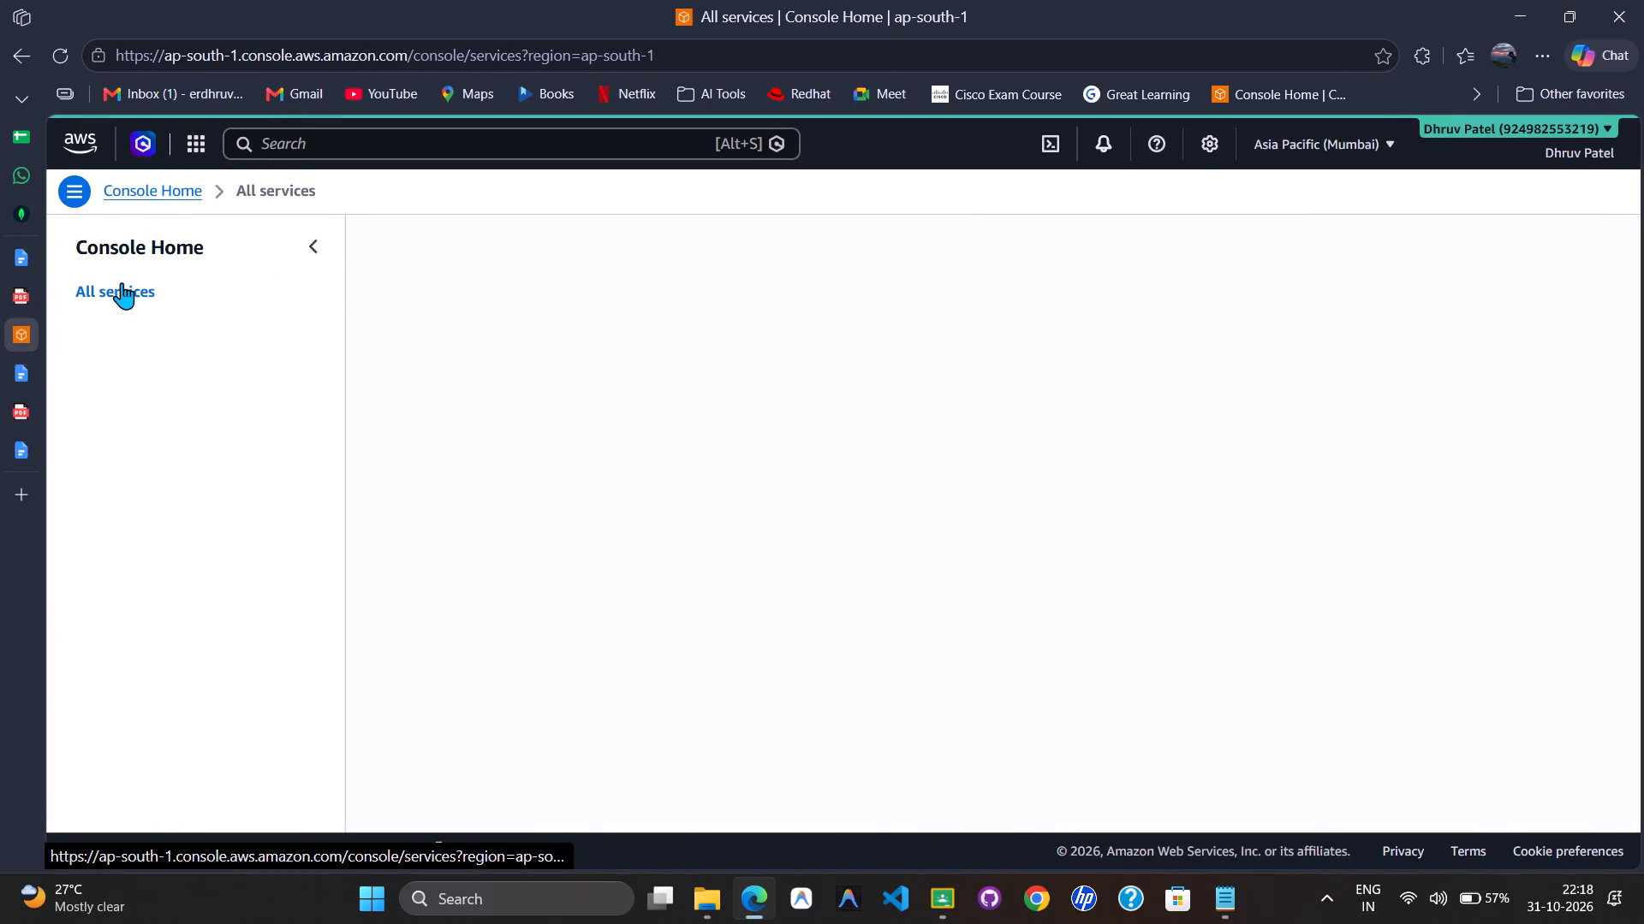
pyautogui.scroll(-2, 934, 405)
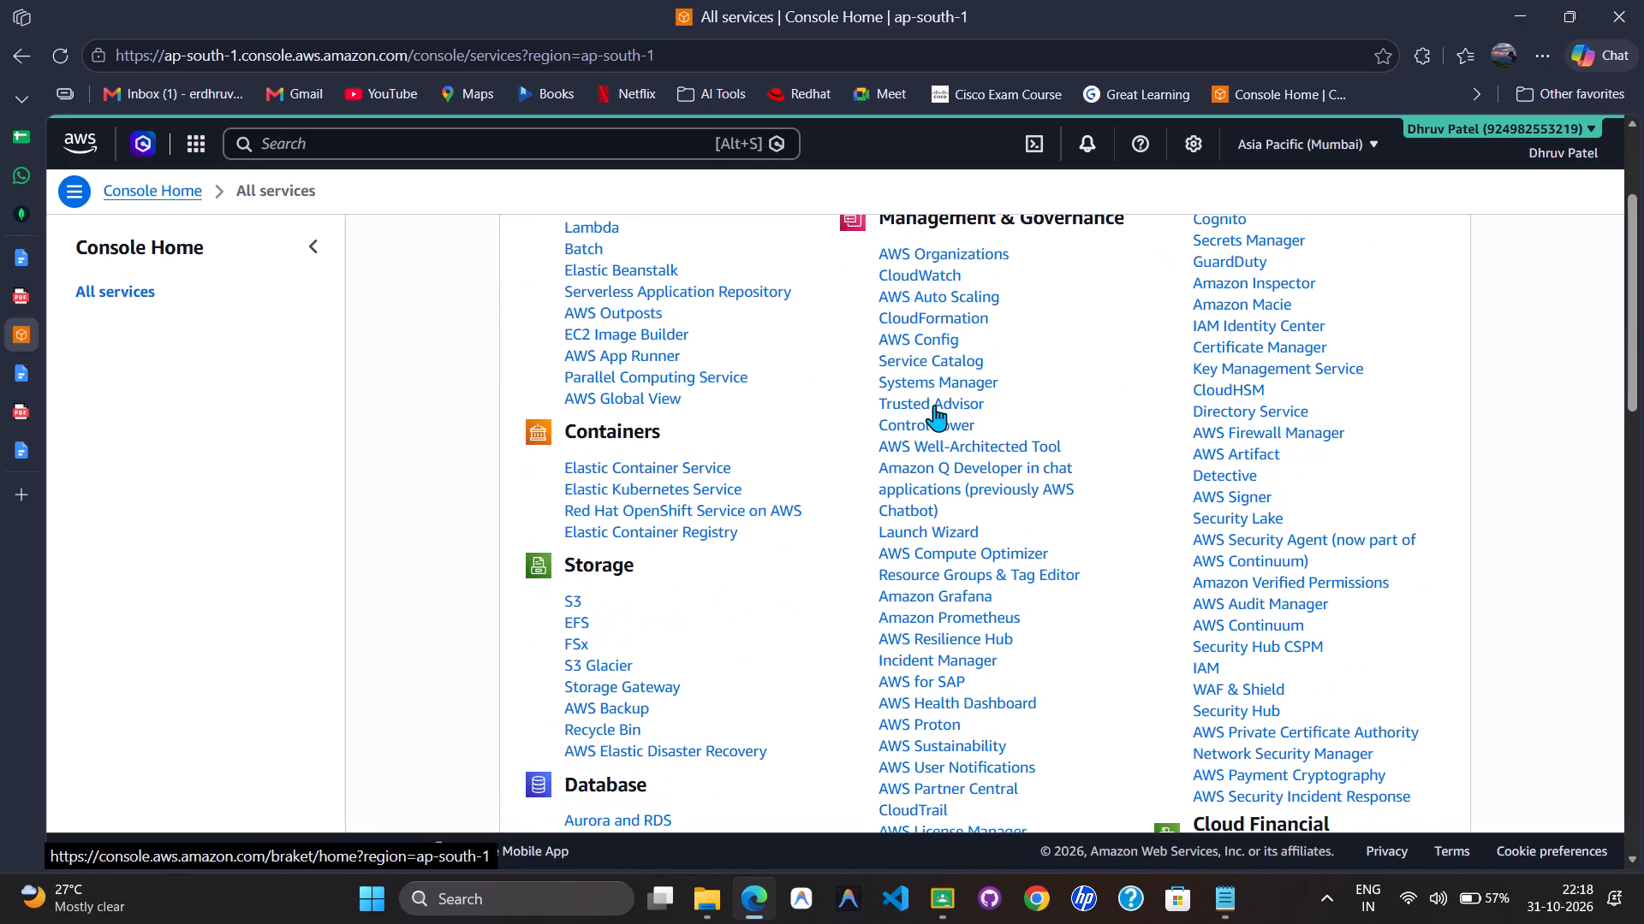
pyautogui.scroll(-3, 934, 405)
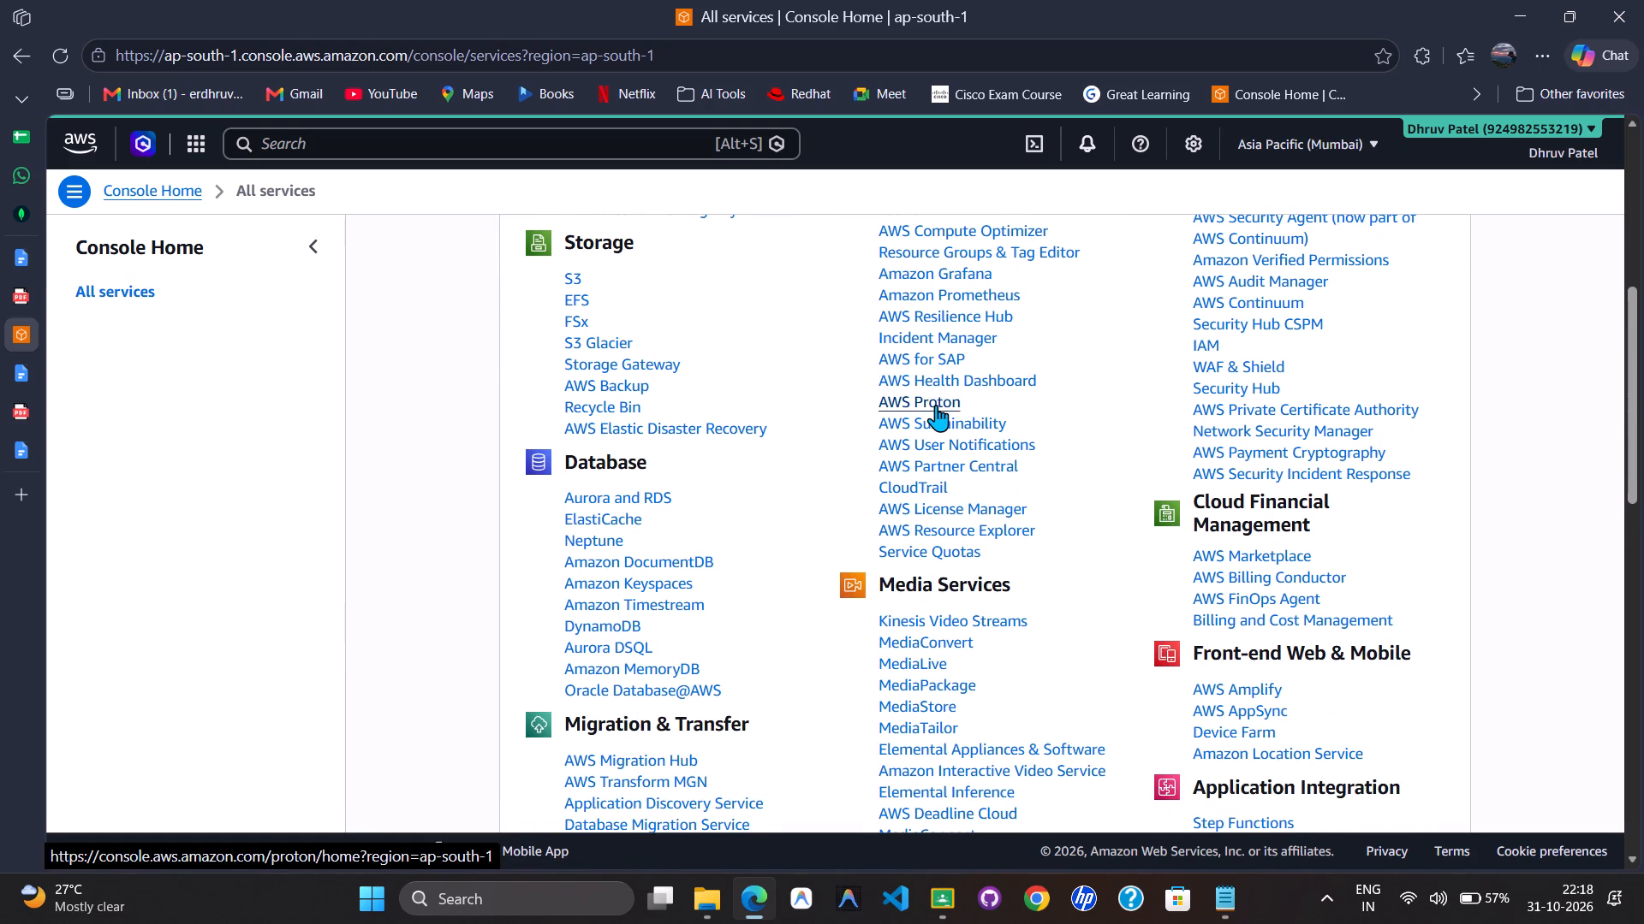
pyautogui.scroll(-6, 936, 405)
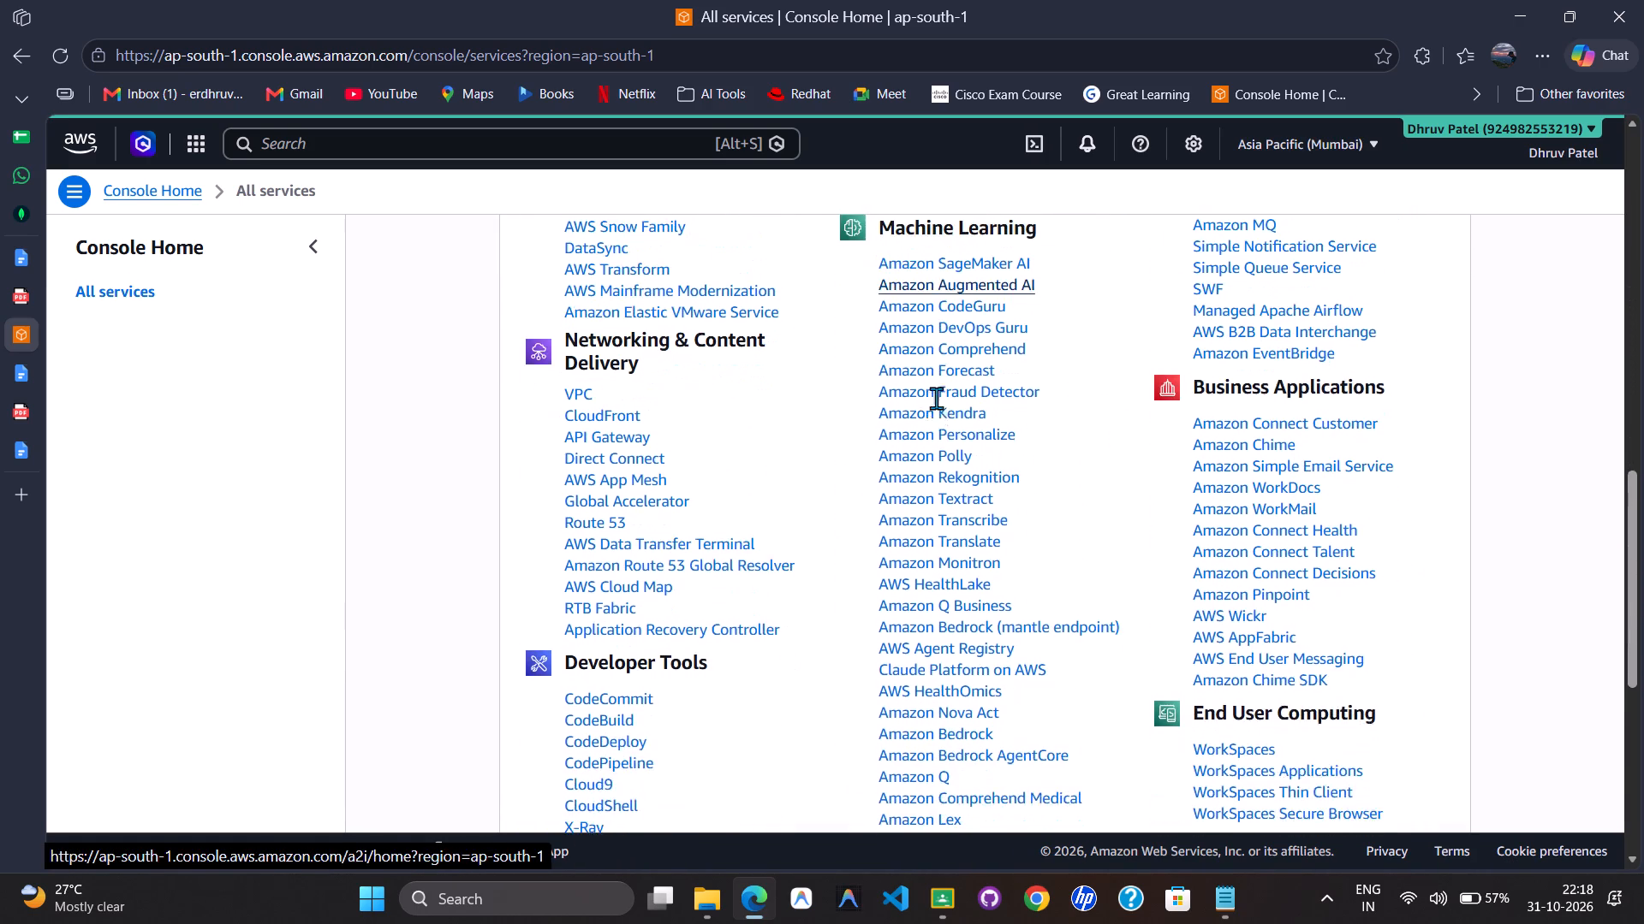
pyautogui.scroll(-6, 937, 397)
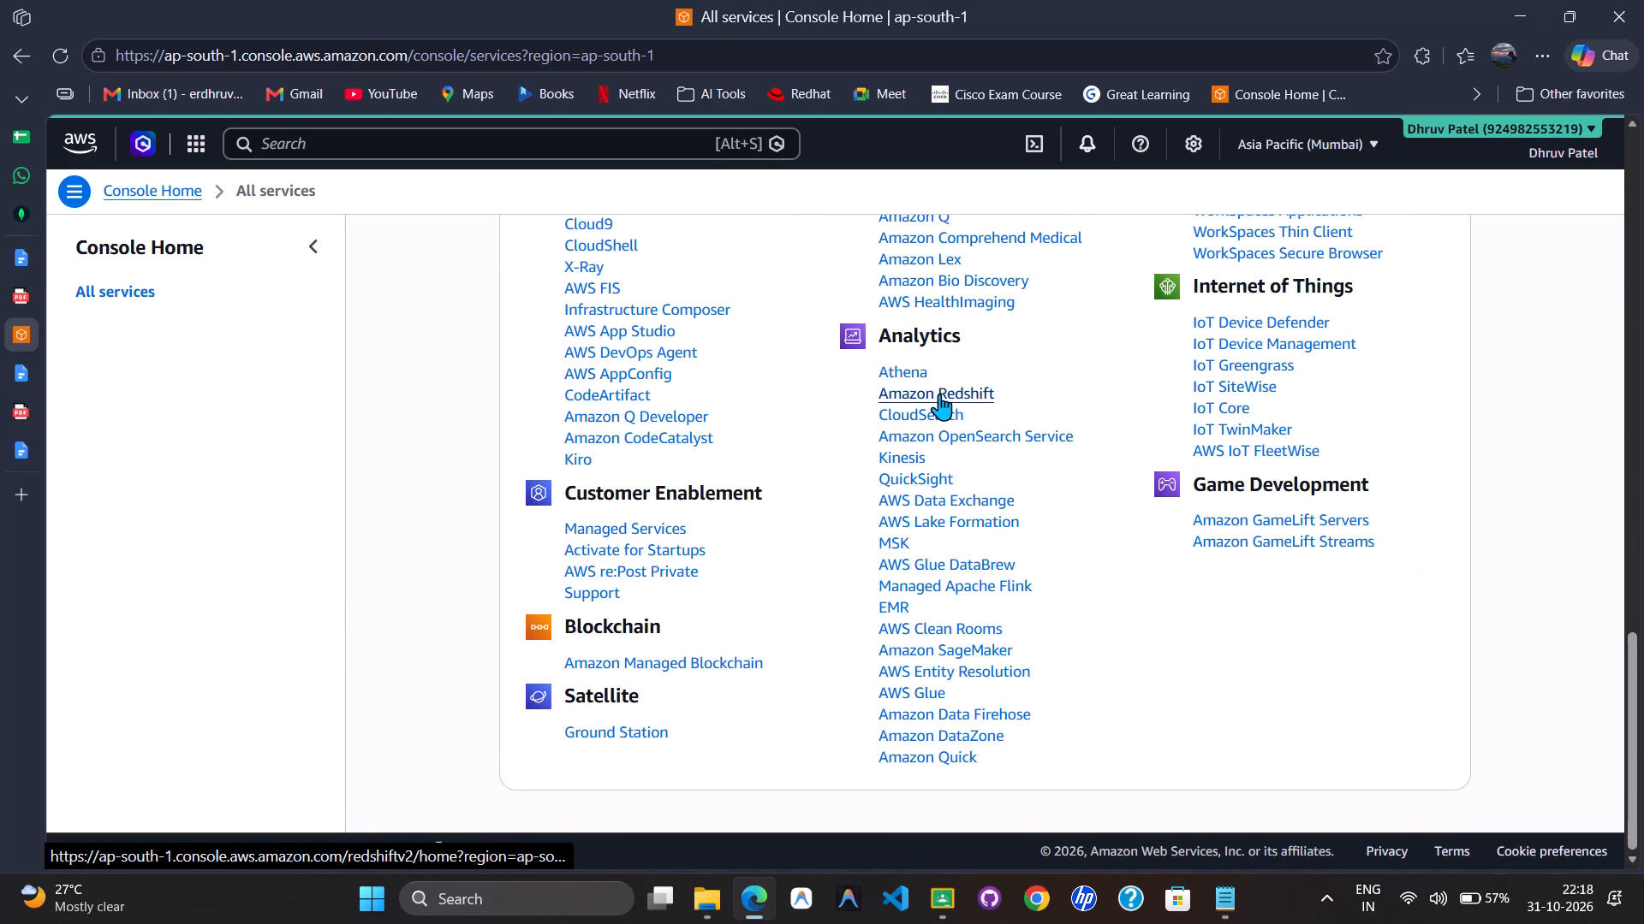
pyautogui.scroll(3, 939, 392)
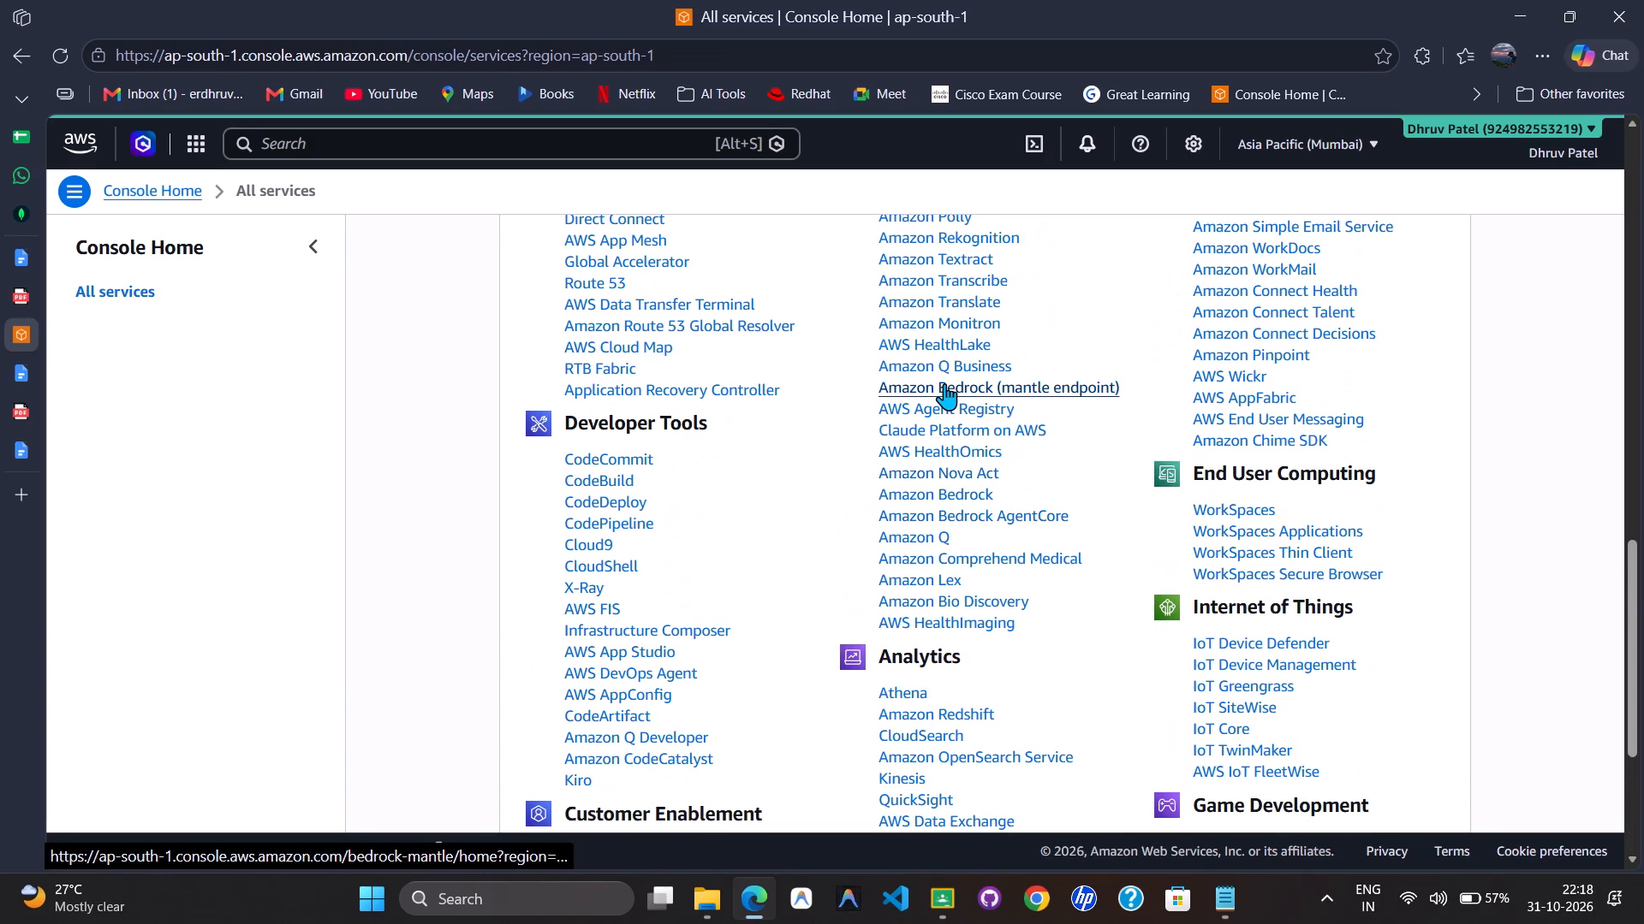
pyautogui.scroll(5, 945, 379)
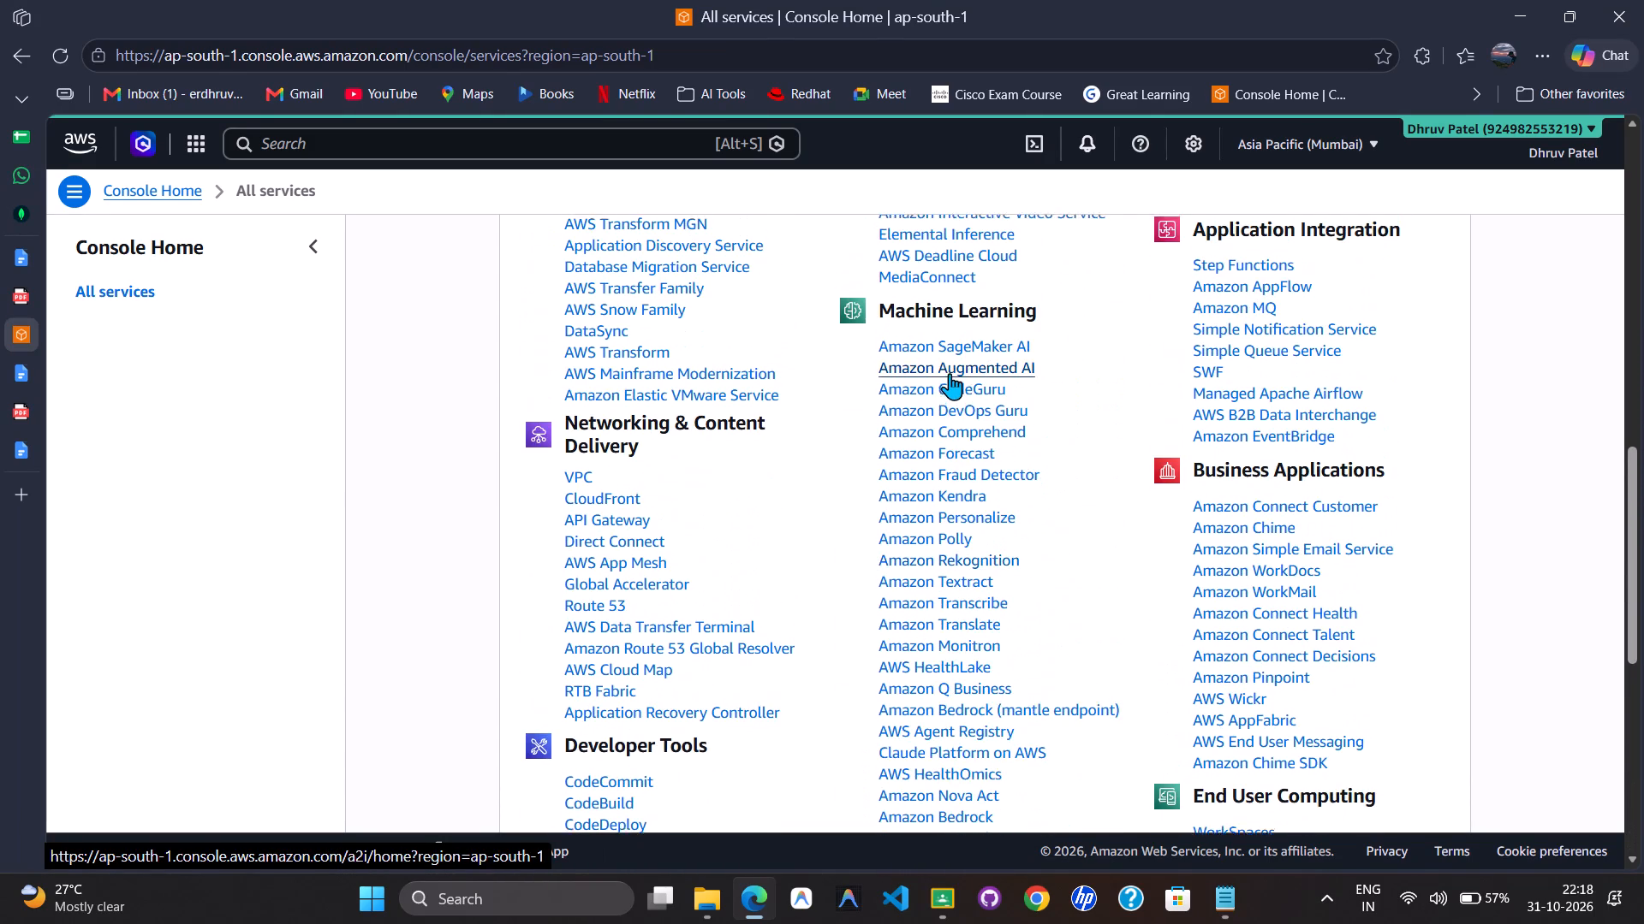
pyautogui.scroll(9, 950, 373)
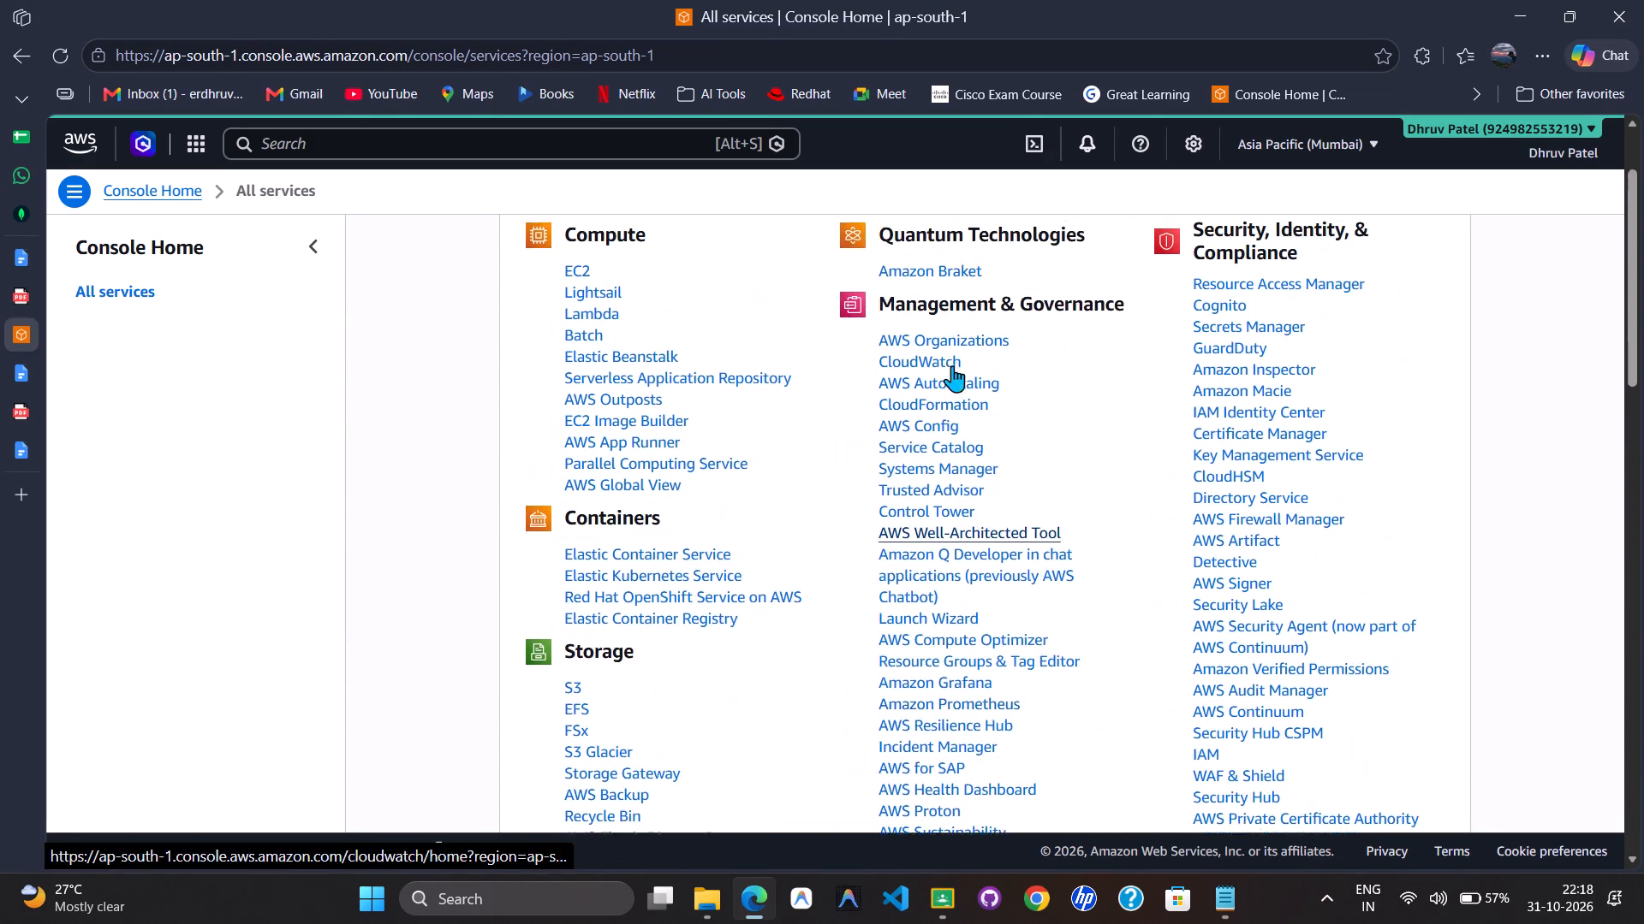
pyautogui.scroll(1, 952, 365)
# Check the IAM users screenshot in the classmate's Practical 11 PDF again.
pyautogui.hotkey('alt', 'Tab')
pyautogui.scroll(-1, 953, 360)
pyautogui.scroll(2, 953, 360)
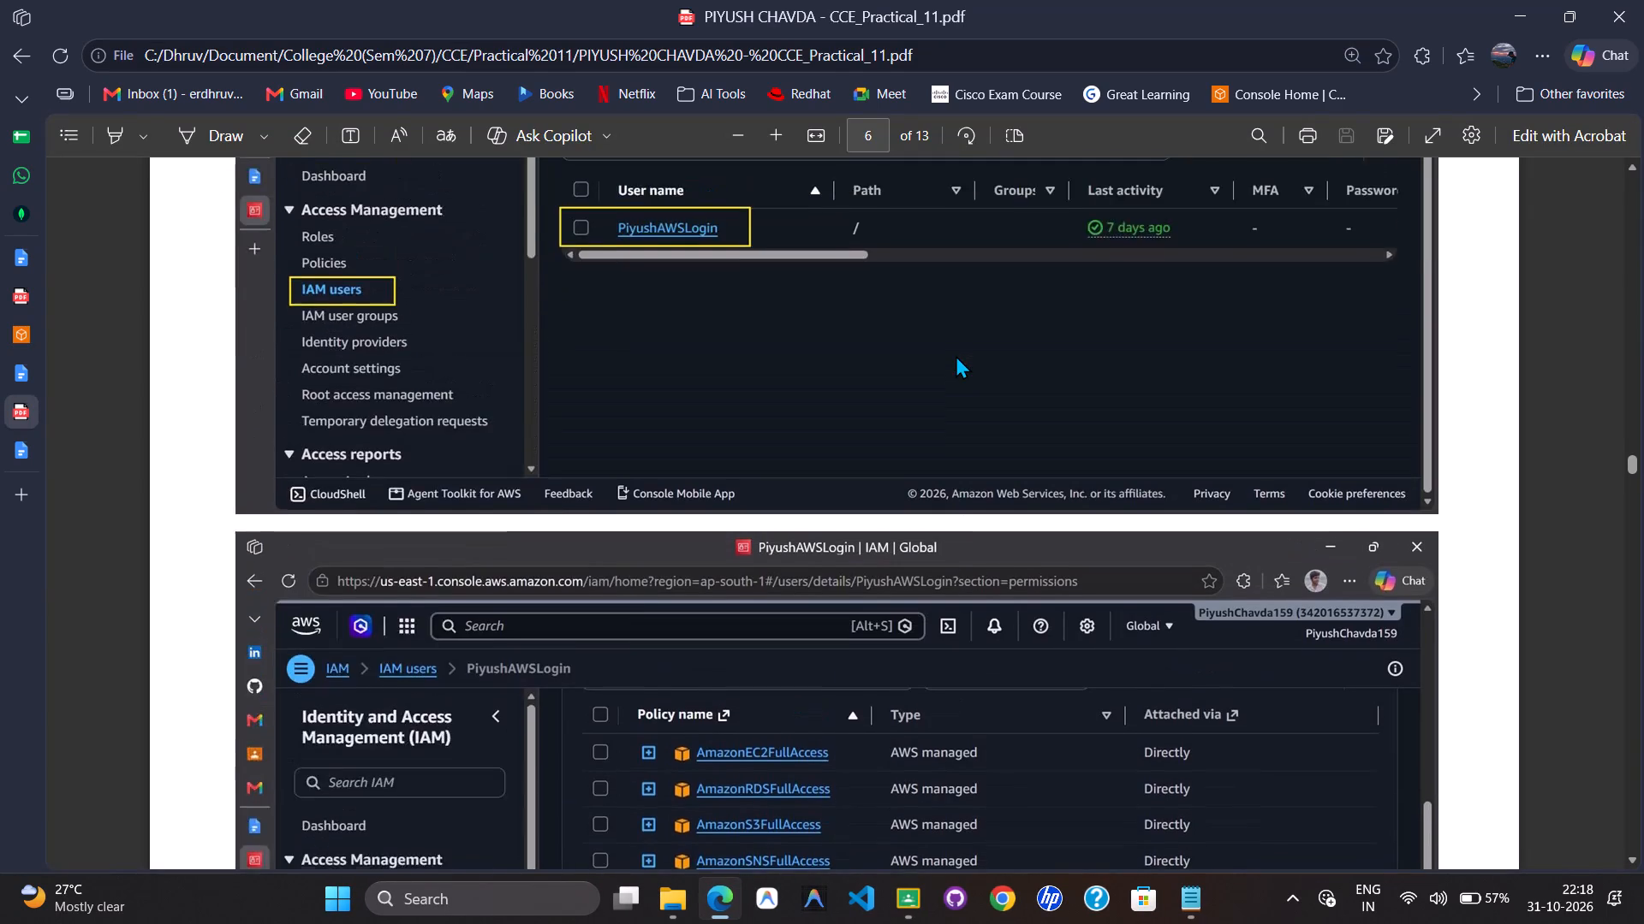
pyautogui.scroll(3, 956, 355)
pyautogui.hotkey('alt', 'Tab')
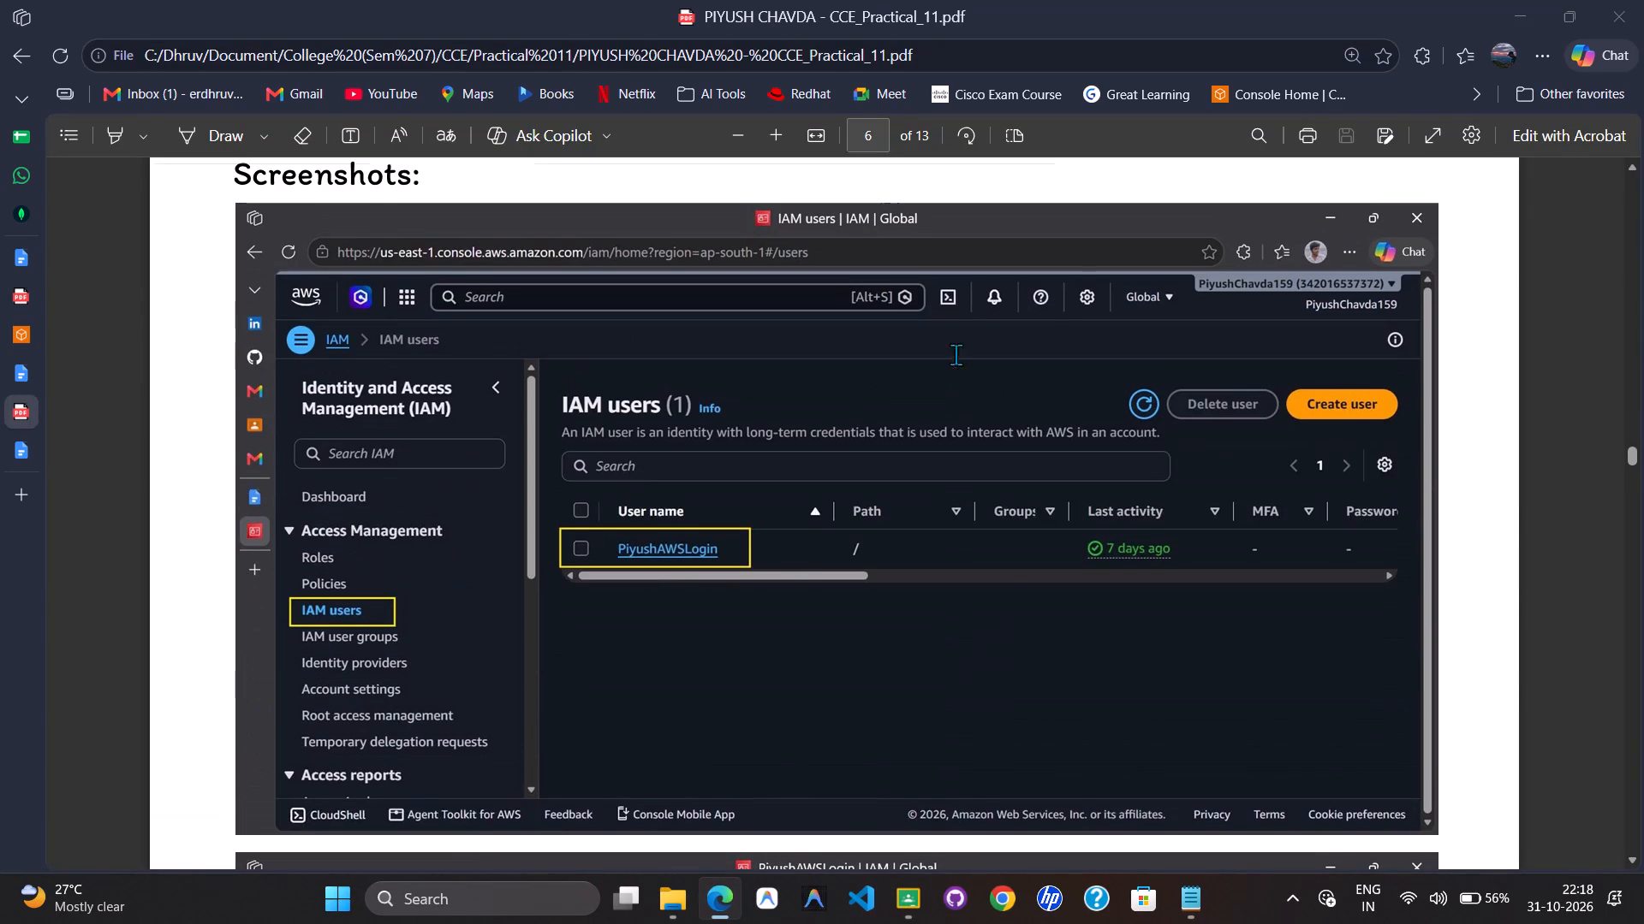
# Look through the AWS Console Home, Account, and Billing and Cost Management pages for the IAM users section.
pyautogui.click(68, 203)
pyautogui.click(68, 191)
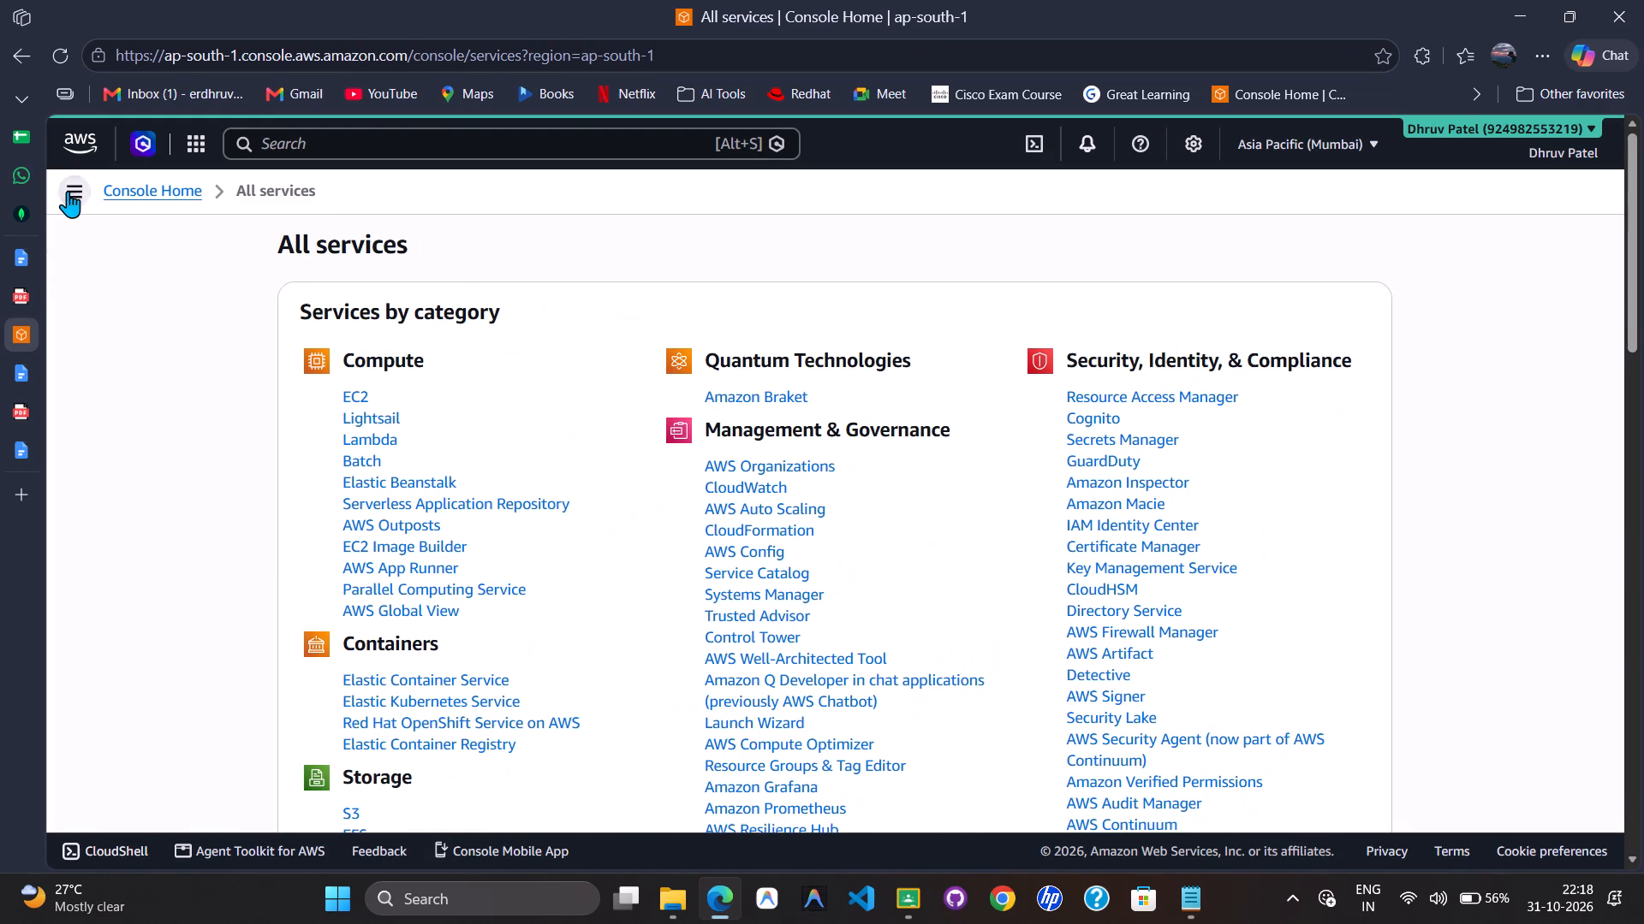
pyautogui.click(171, 181)
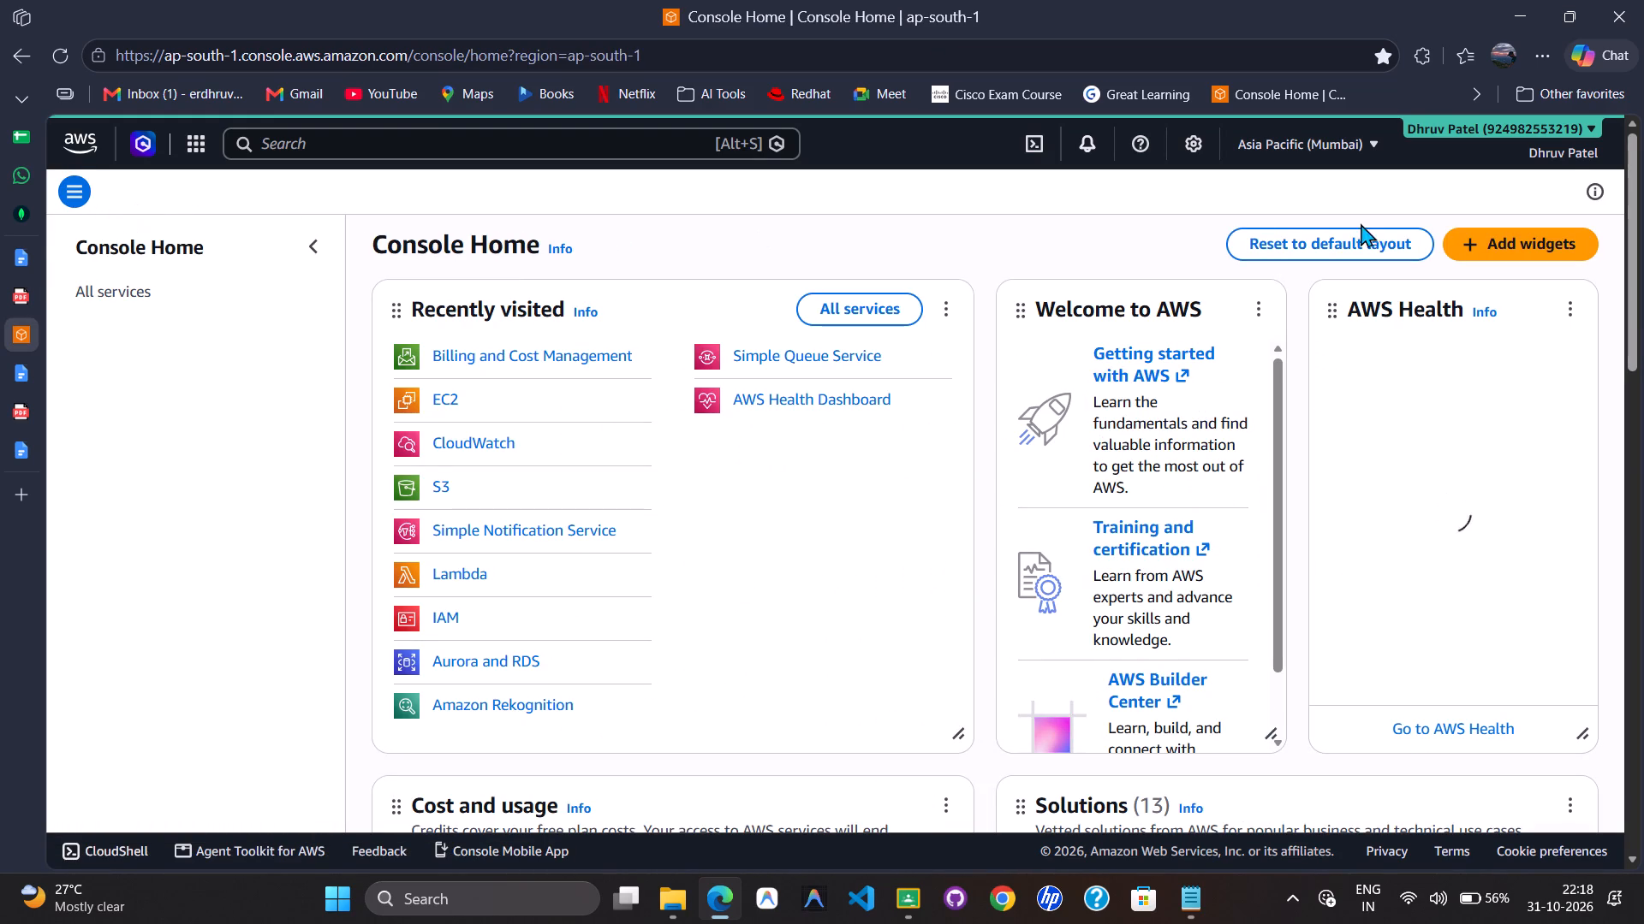
pyautogui.click(1571, 155)
pyautogui.click(1222, 594)
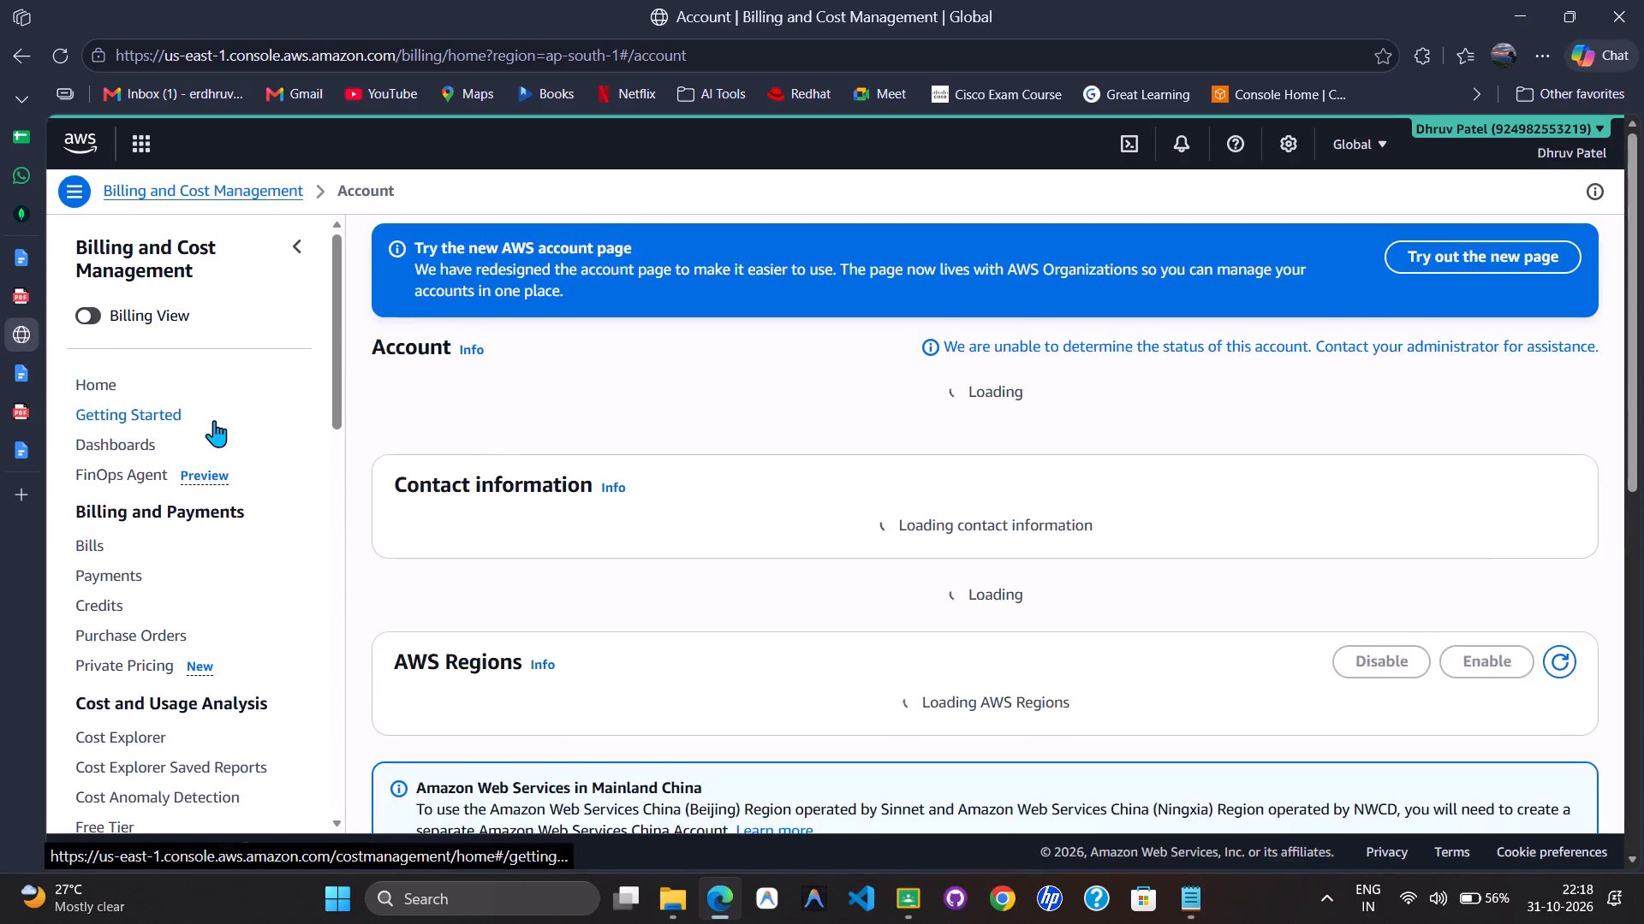
pyautogui.hotkey('alt', 'Tab')
pyautogui.hotkey('alt', 'Tab')
pyautogui.click(162, 195)
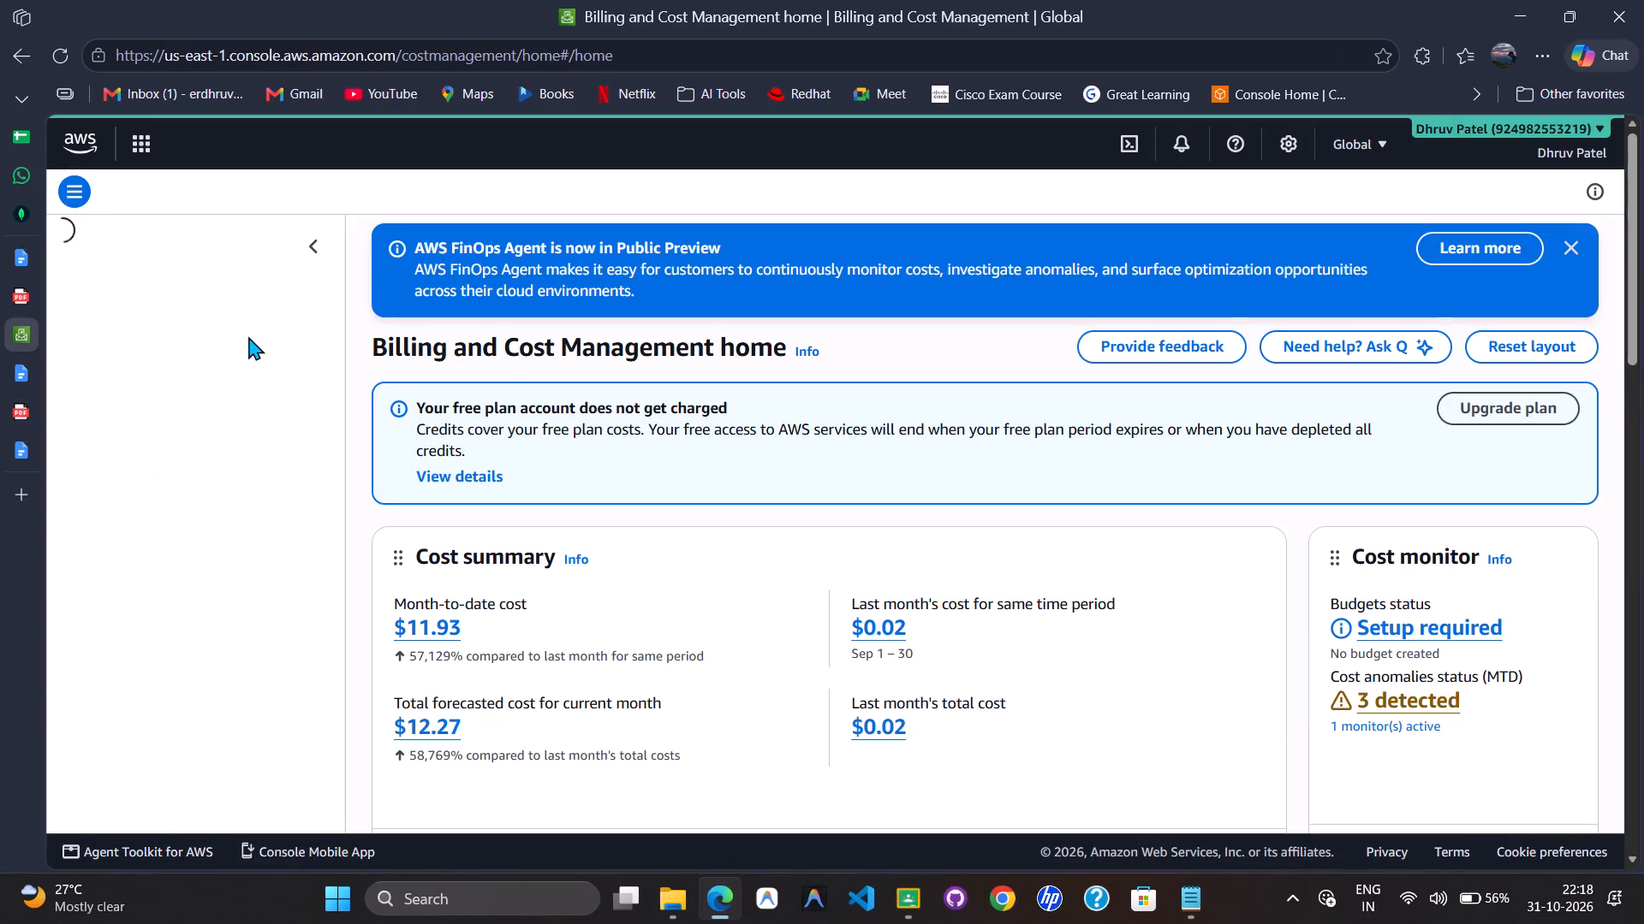
pyautogui.scroll(-6, 249, 333)
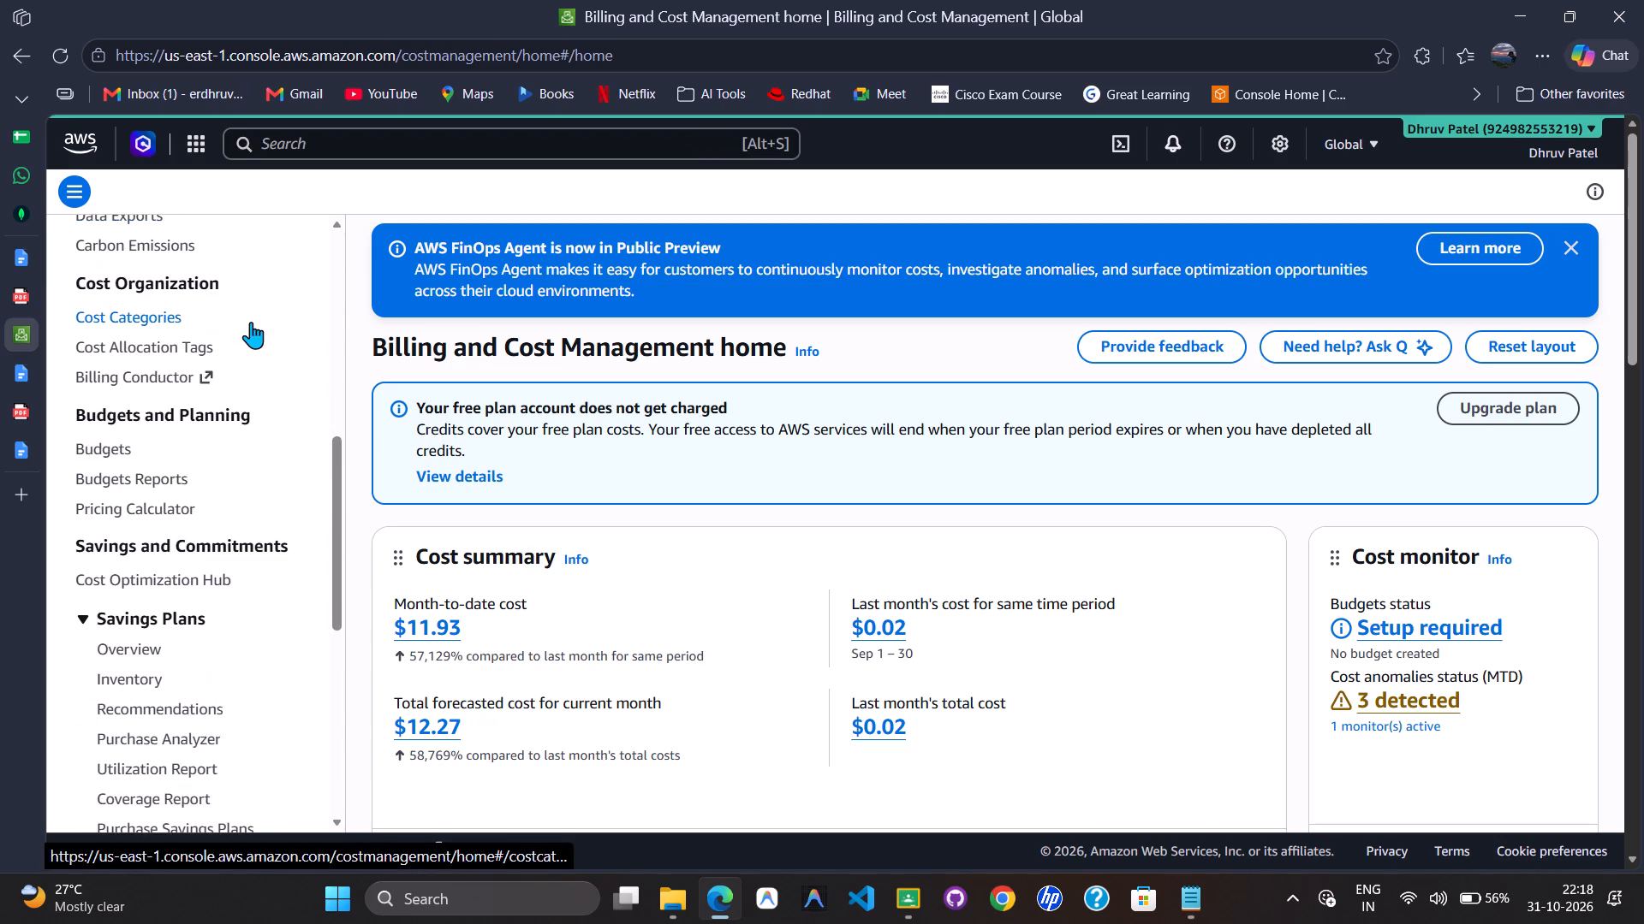
pyautogui.scroll(-8, 251, 322)
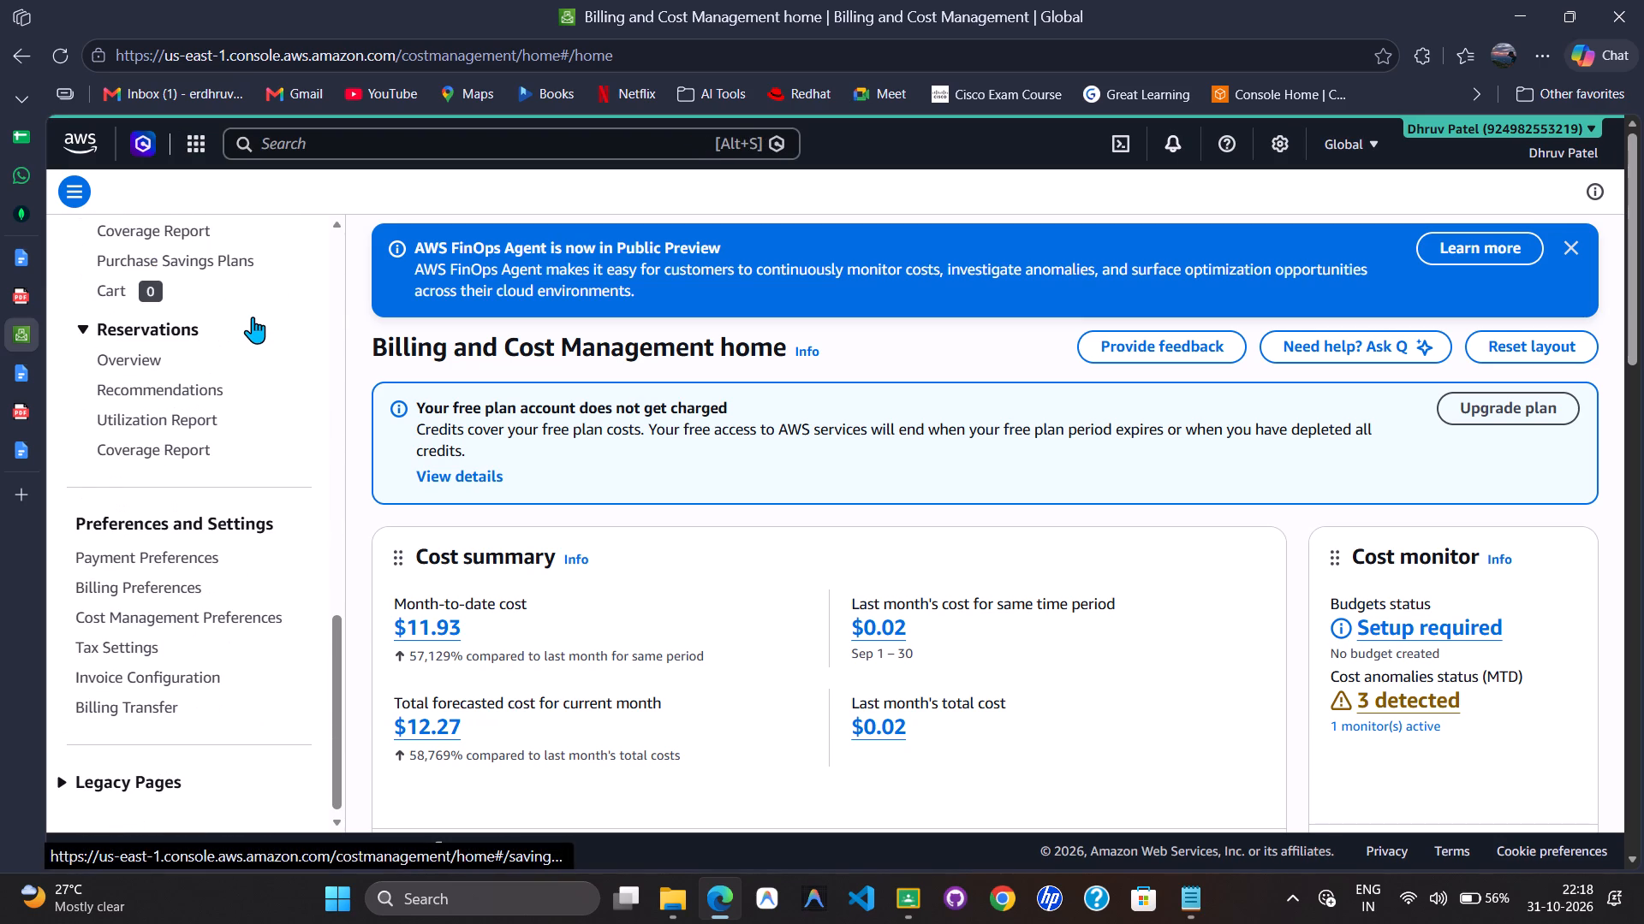
pyautogui.scroll(13, 253, 316)
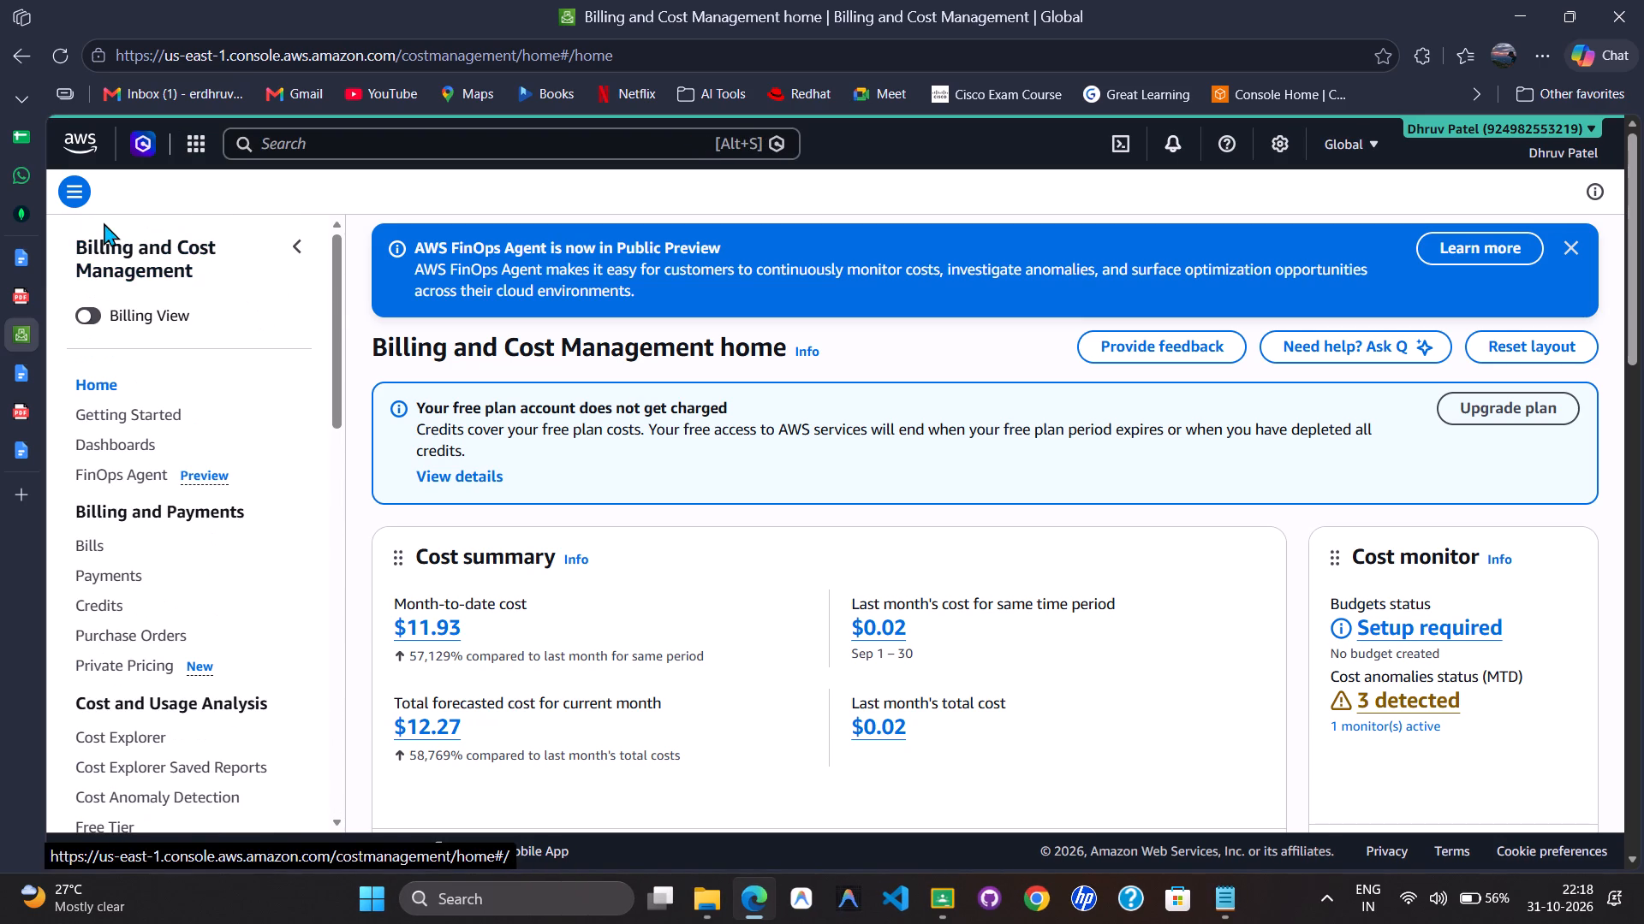
pyautogui.click(296, 244)
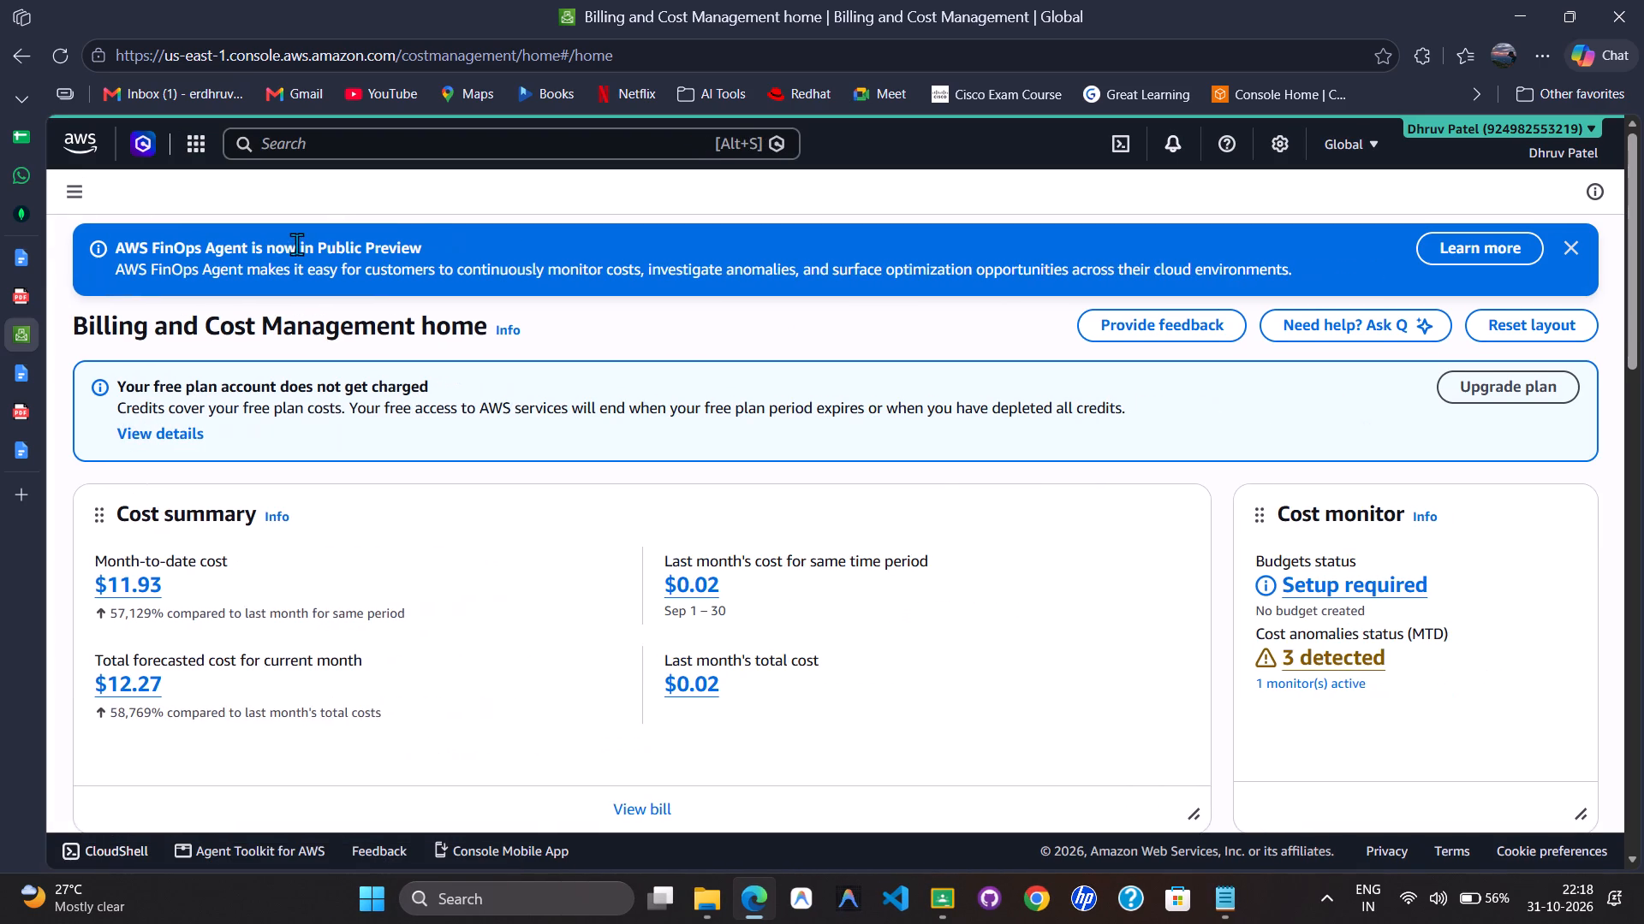
pyautogui.click(77, 182)
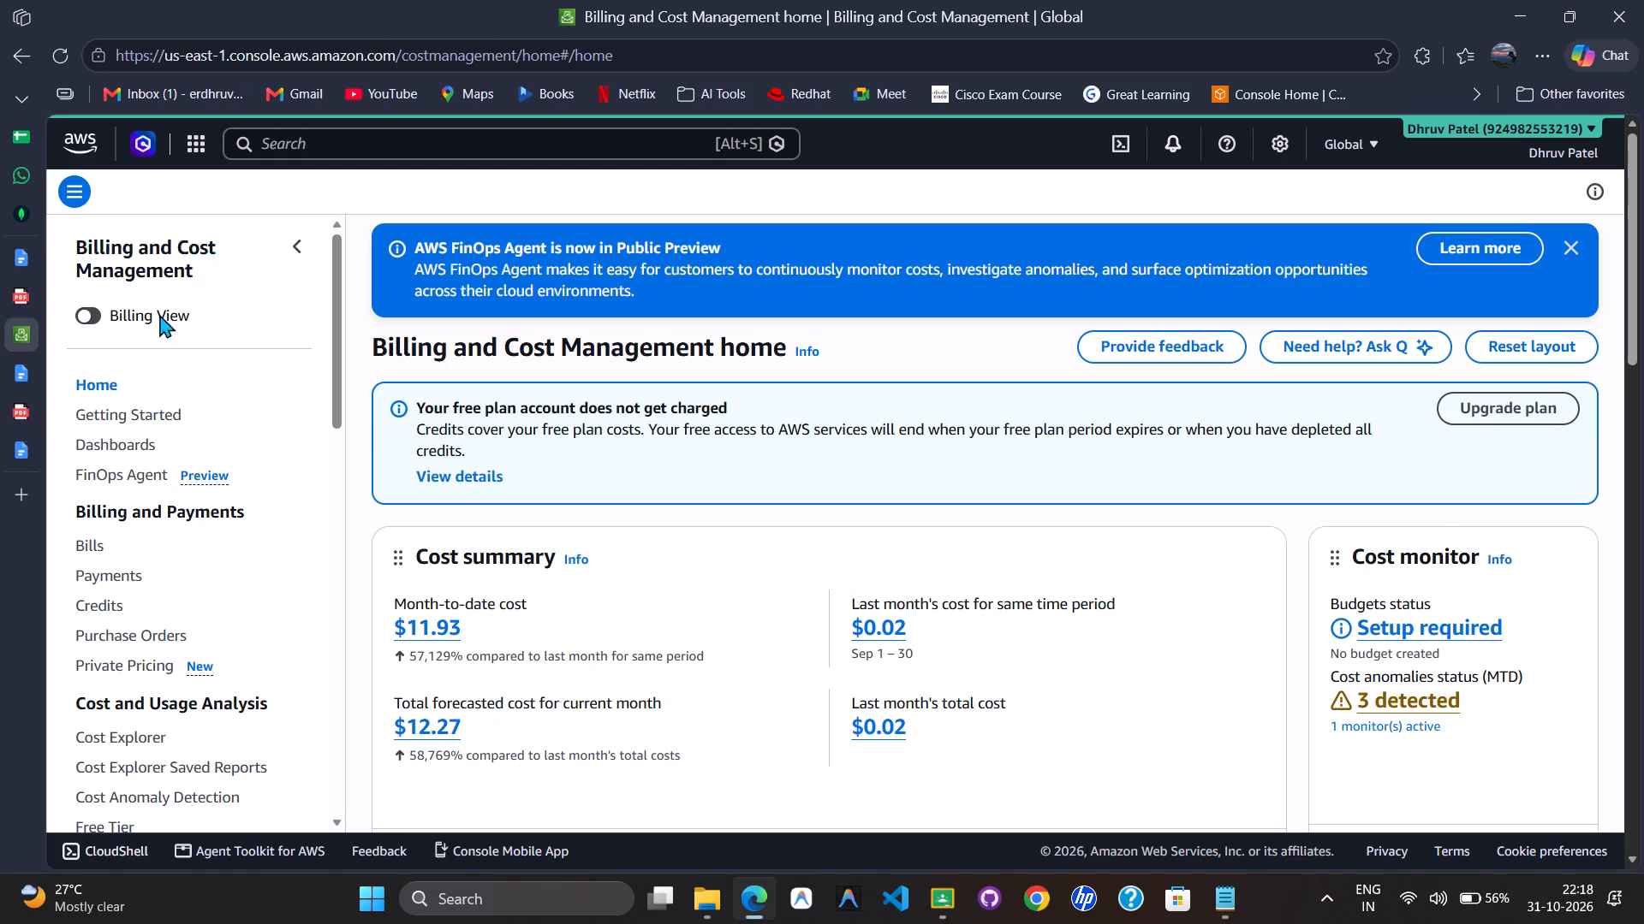
pyautogui.doubleClick(84, 202)
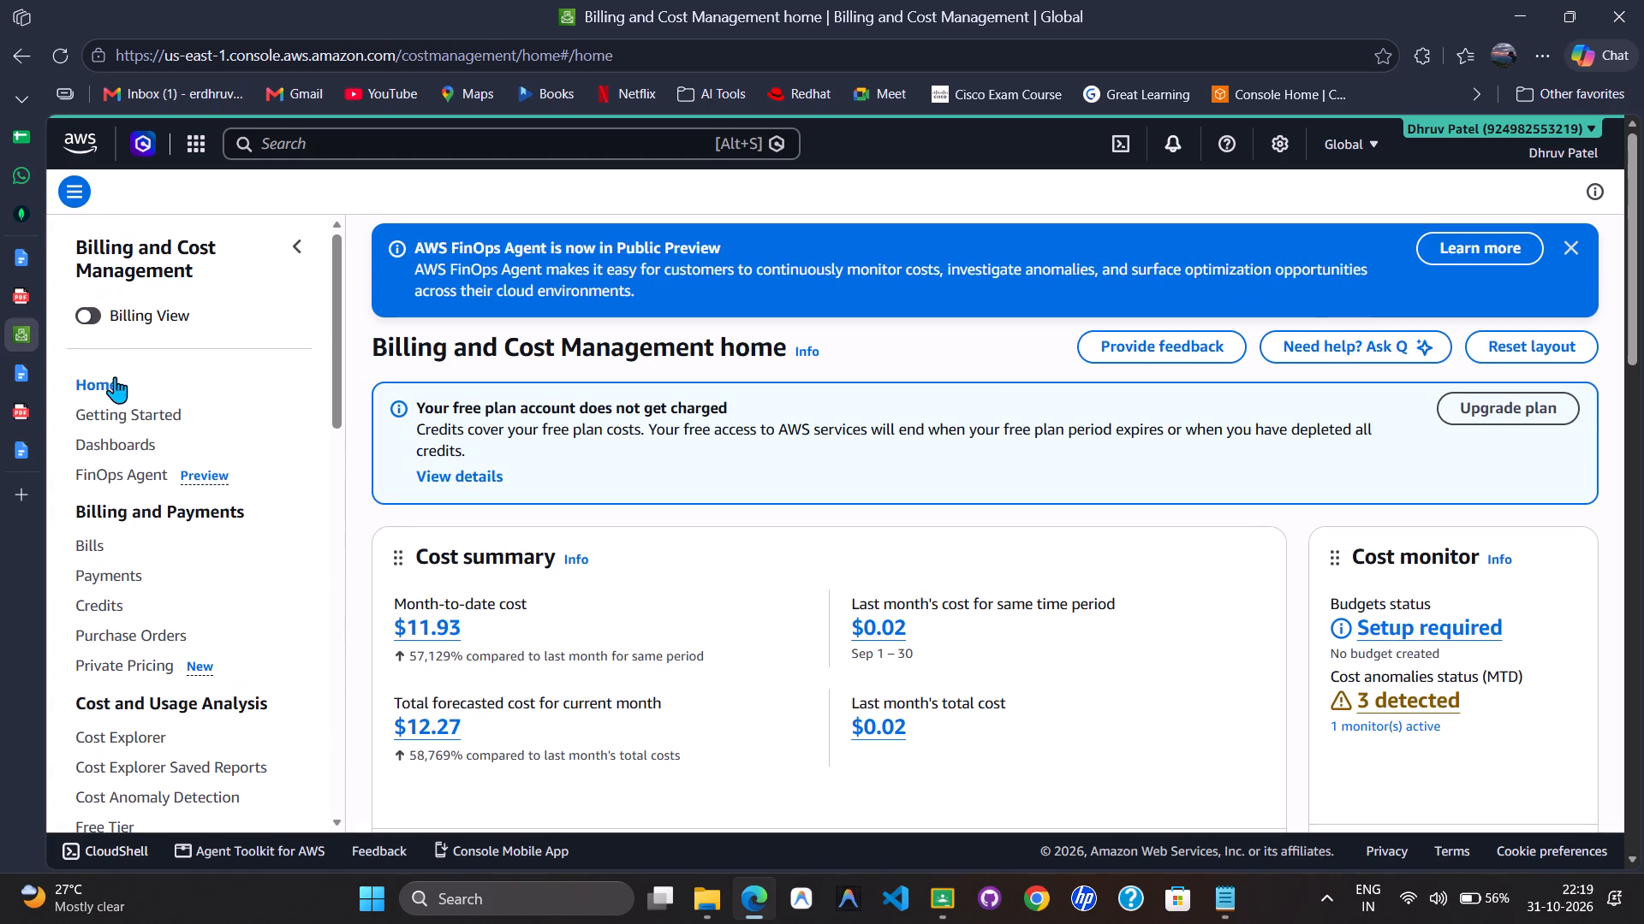
pyautogui.click(109, 376)
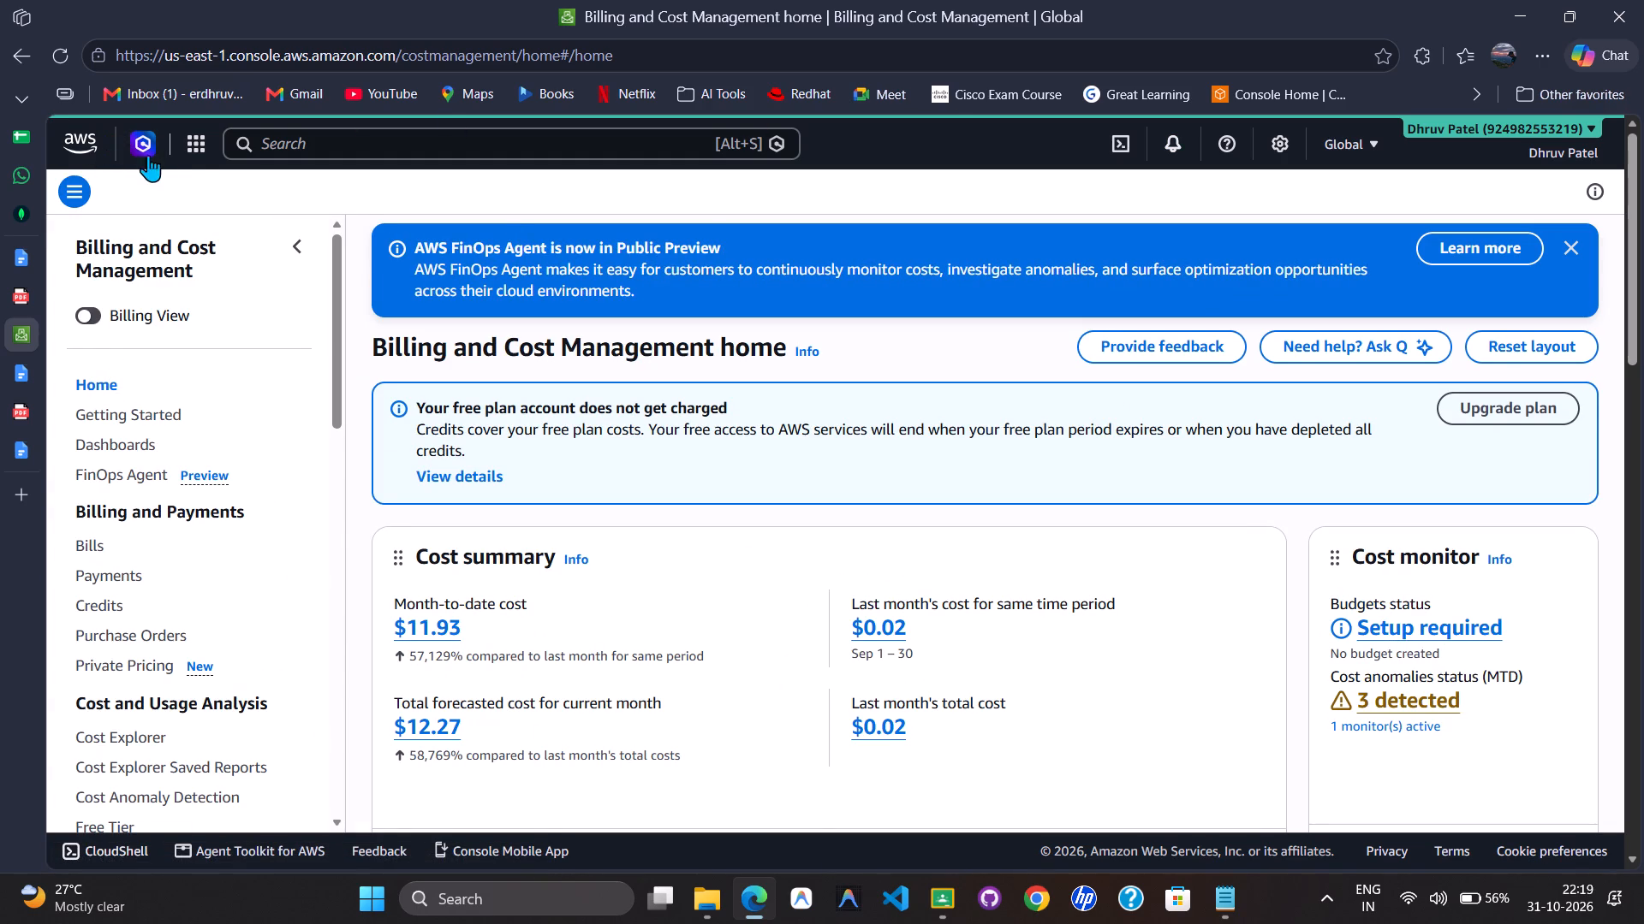
# Open the IAM service from the recently visited services and go to its IAM users list.
pyautogui.click(195, 145)
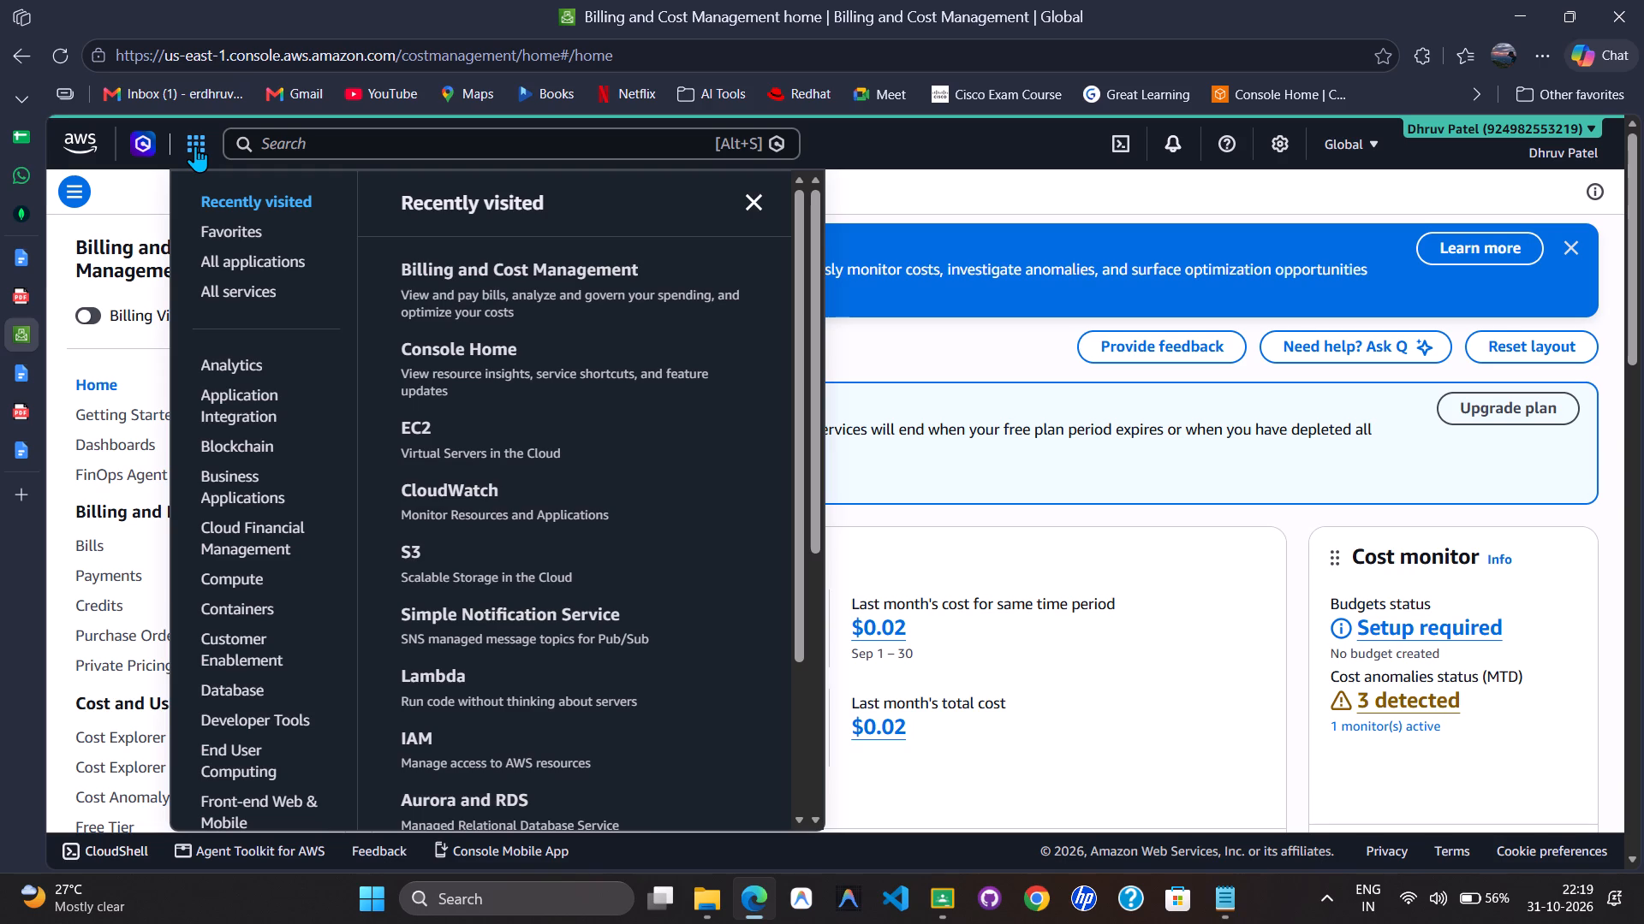
pyautogui.click(433, 738)
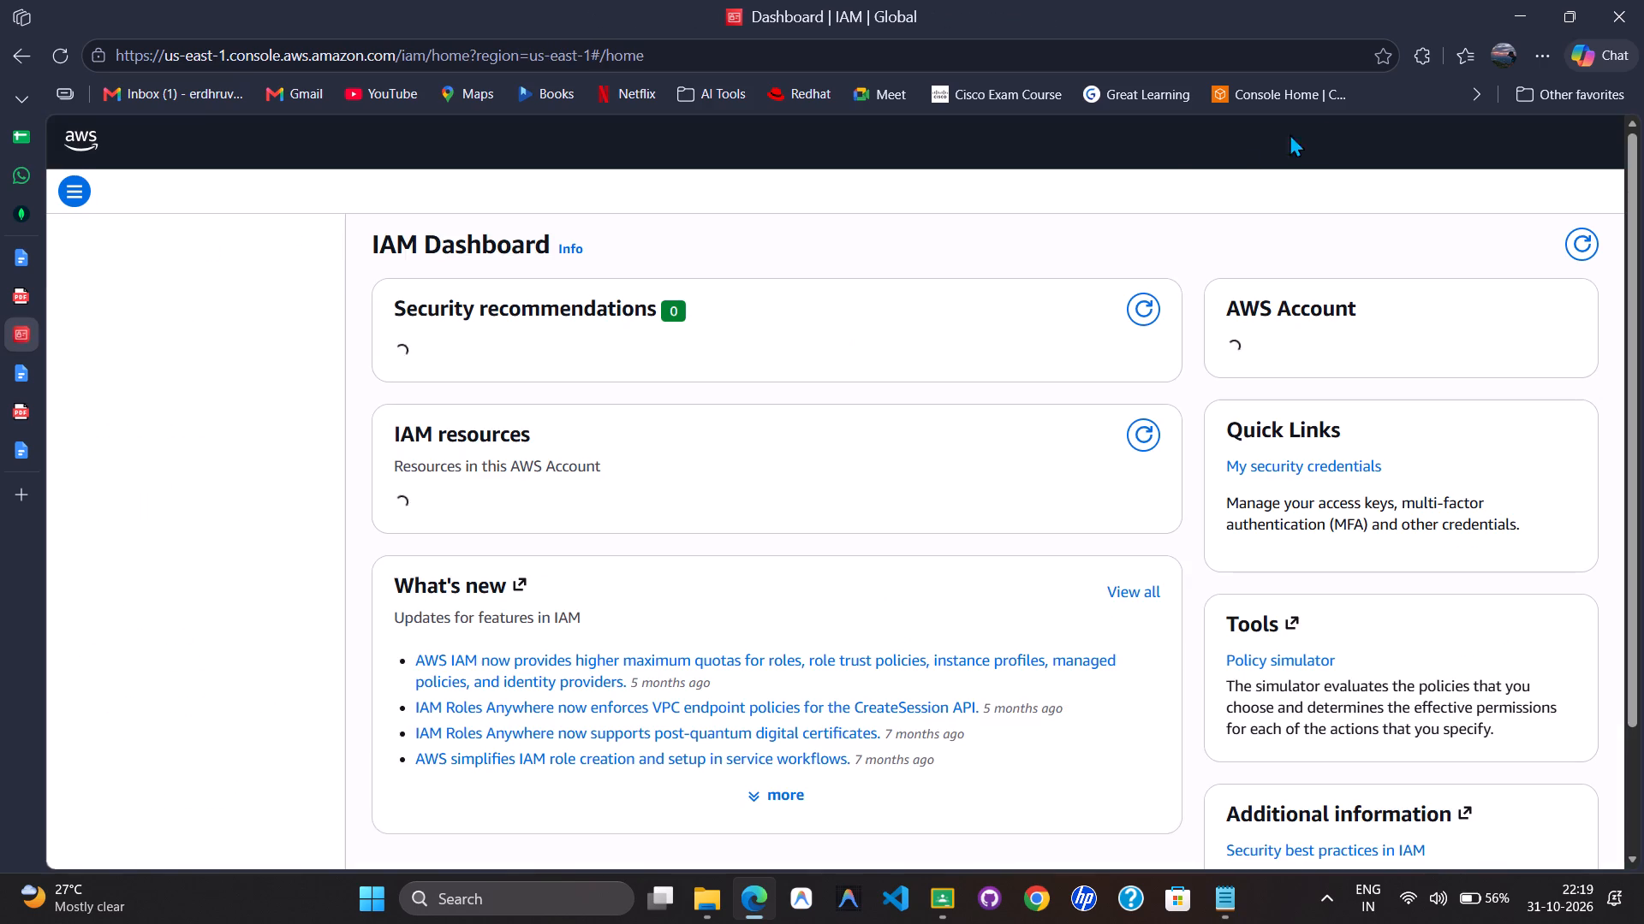
pyautogui.click(1375, 150)
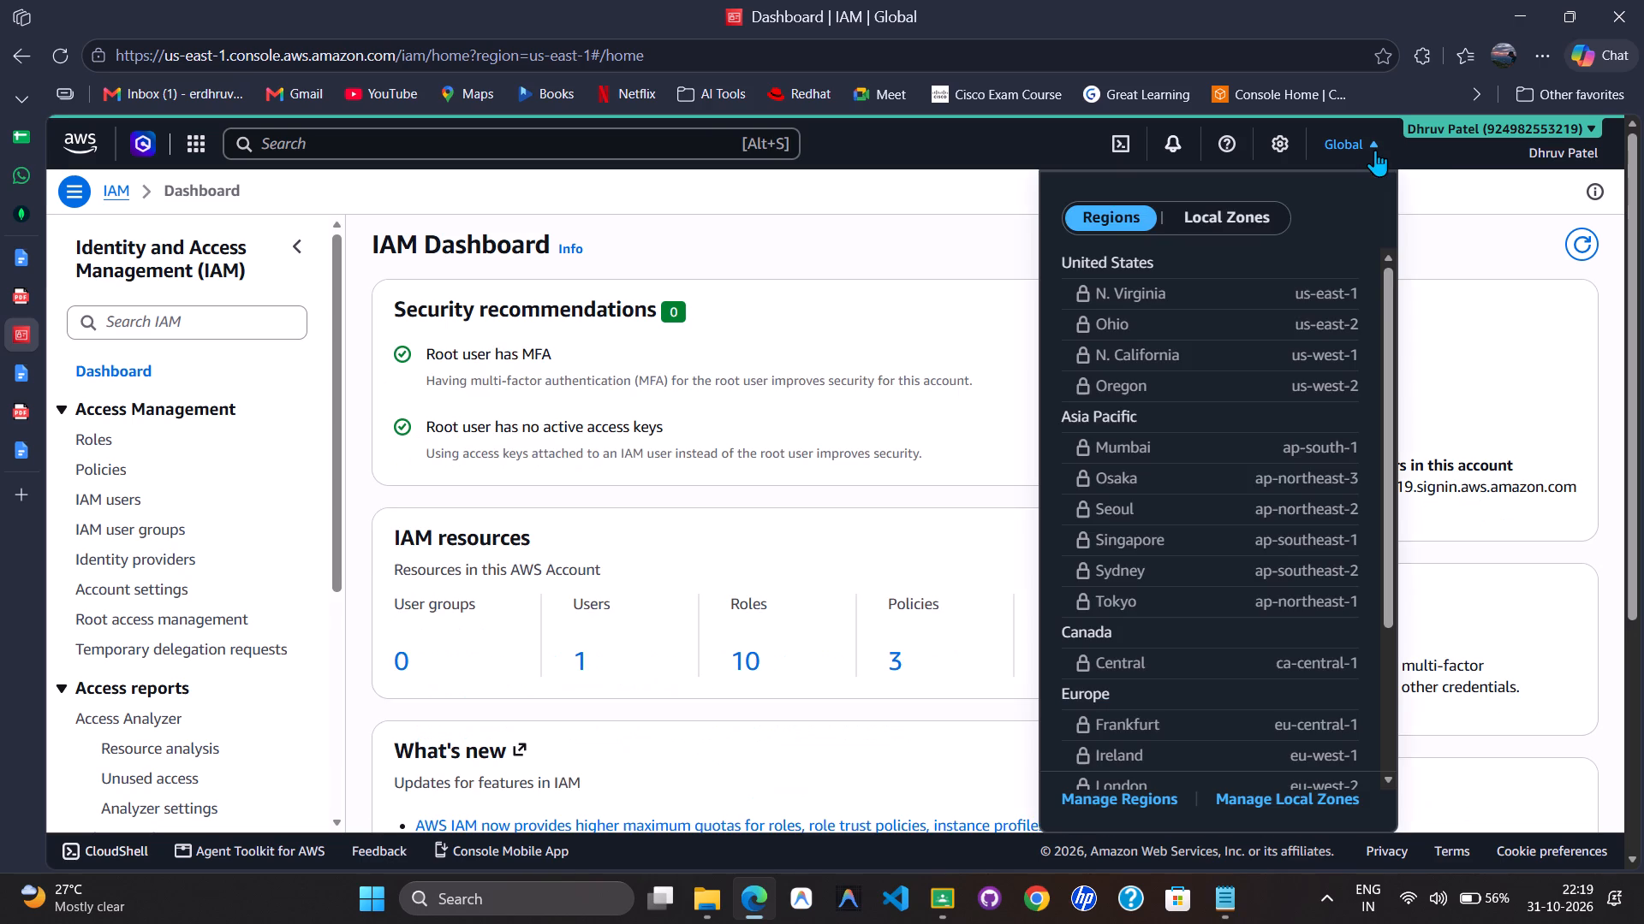
pyautogui.click(733, 228)
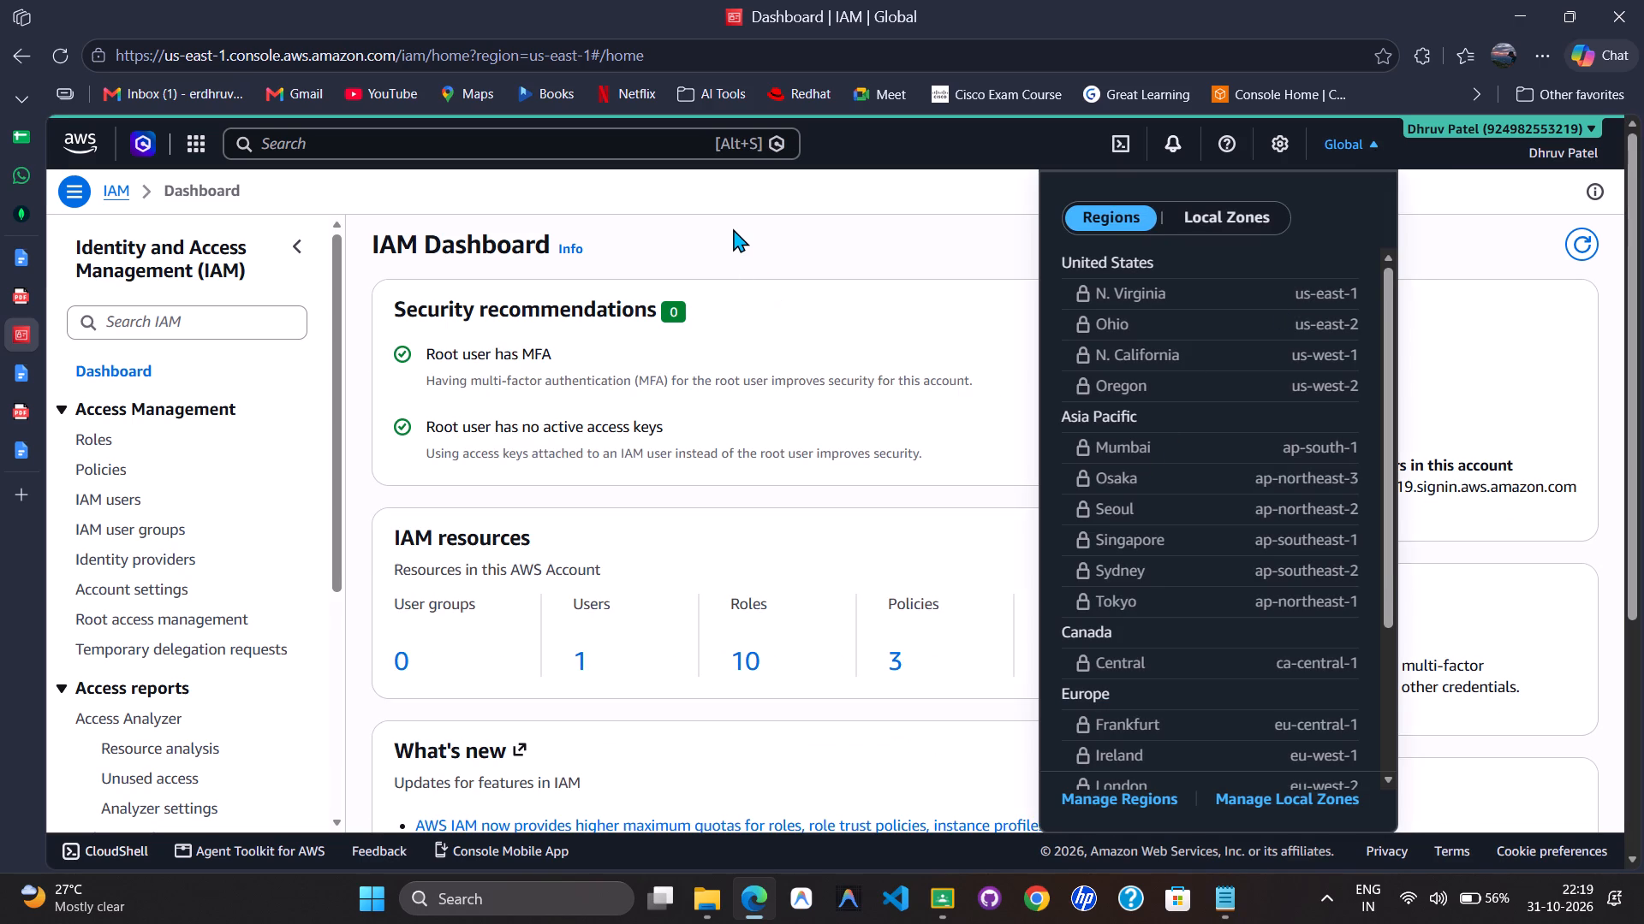
pyautogui.click(152, 498)
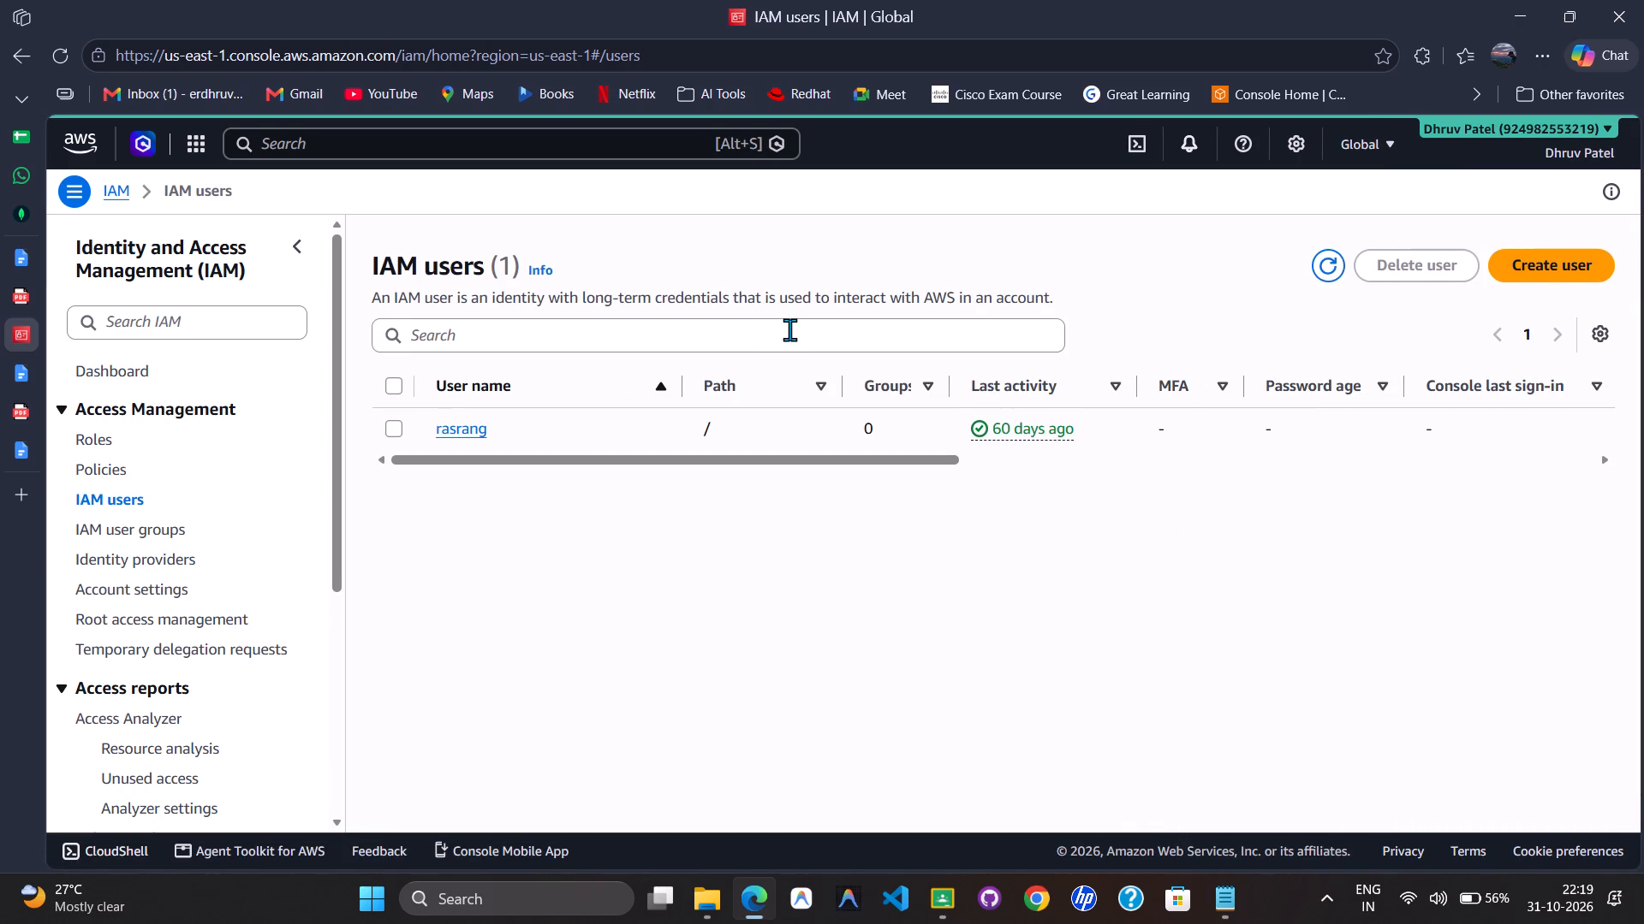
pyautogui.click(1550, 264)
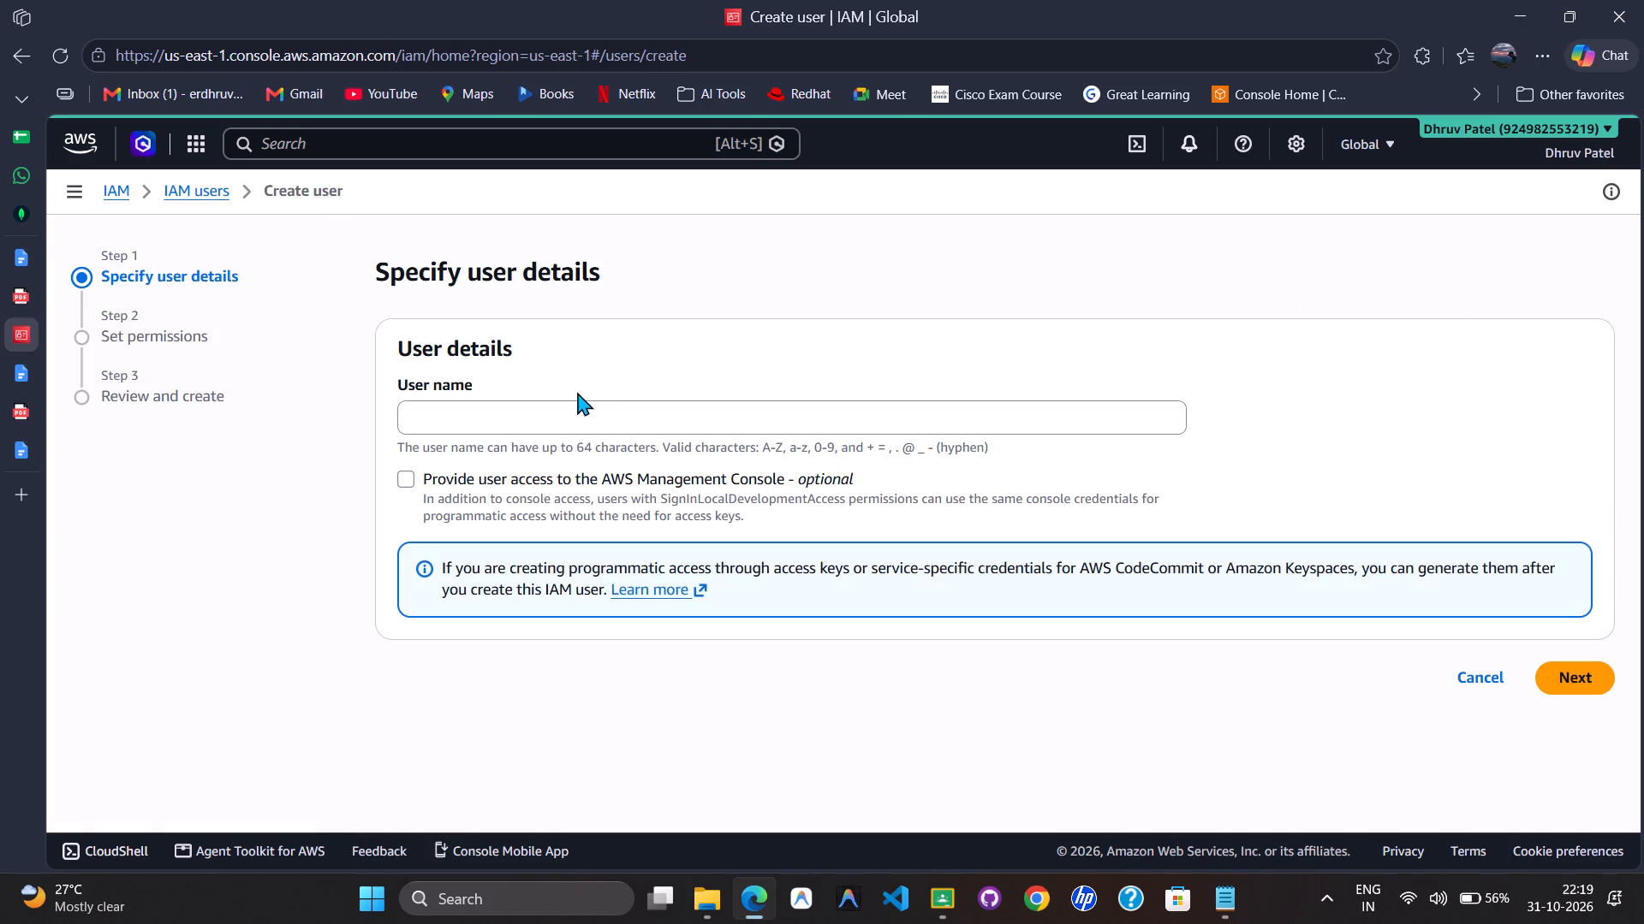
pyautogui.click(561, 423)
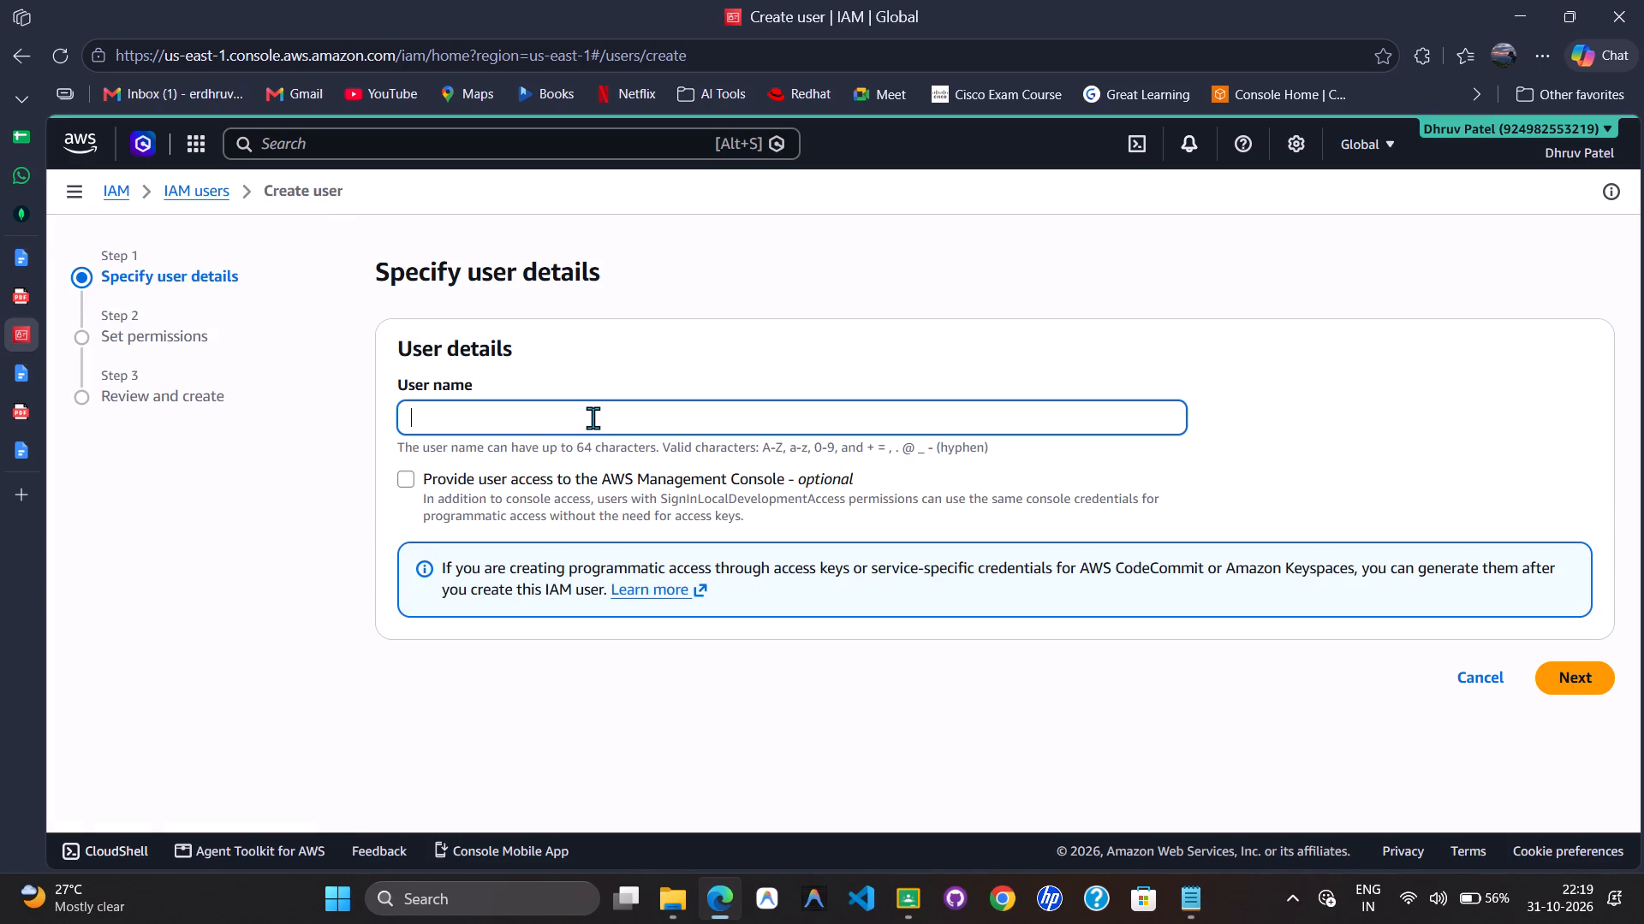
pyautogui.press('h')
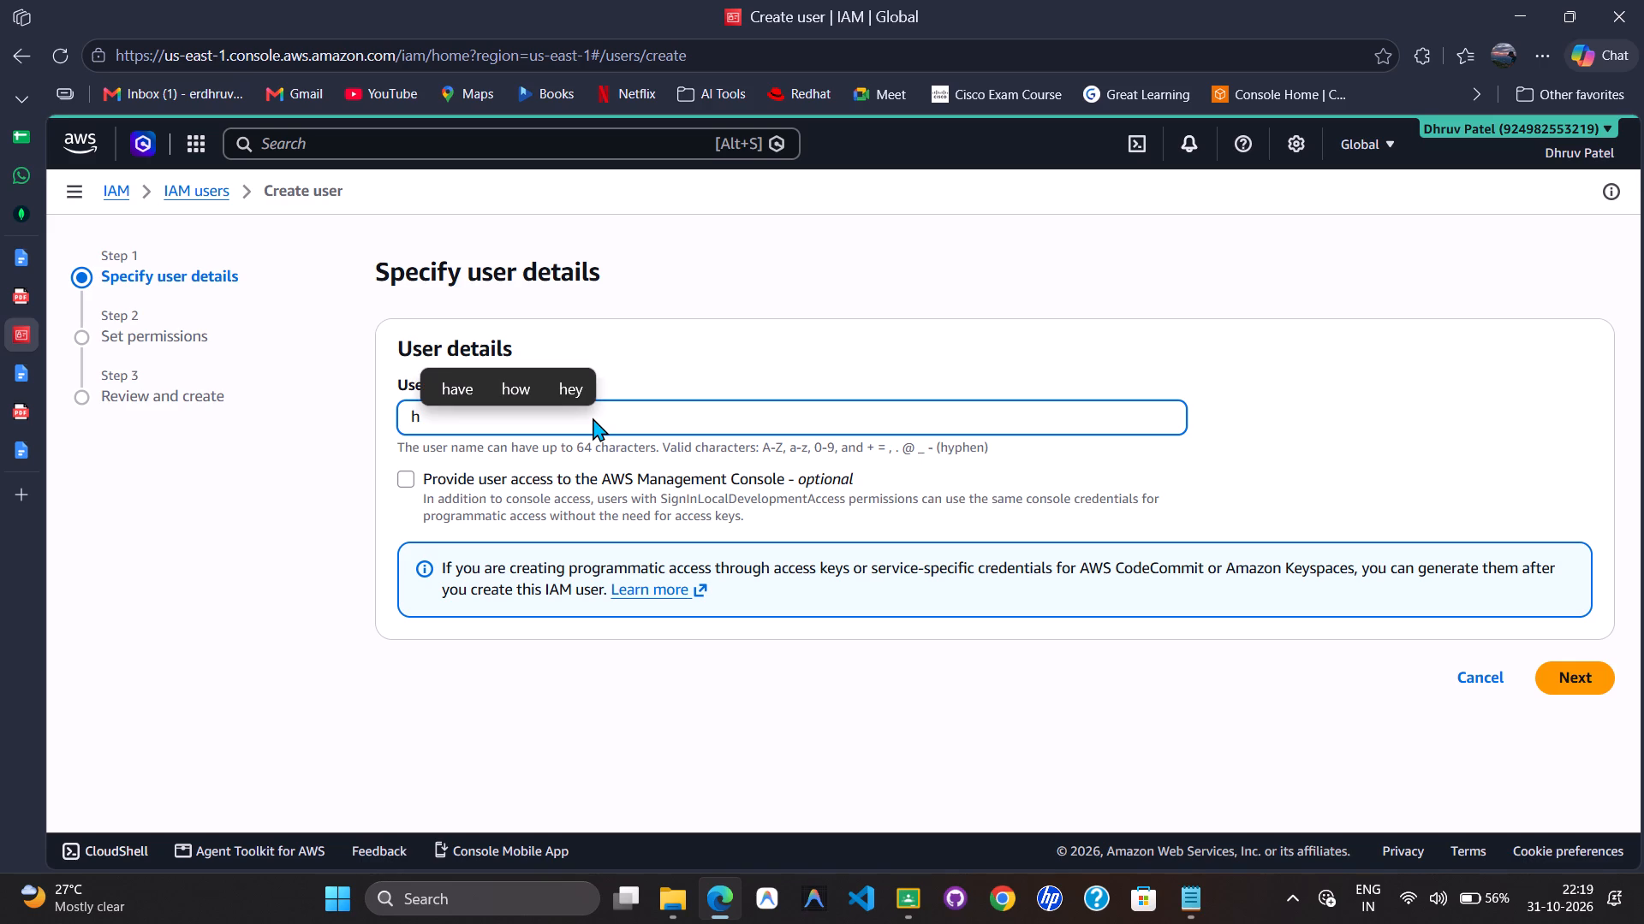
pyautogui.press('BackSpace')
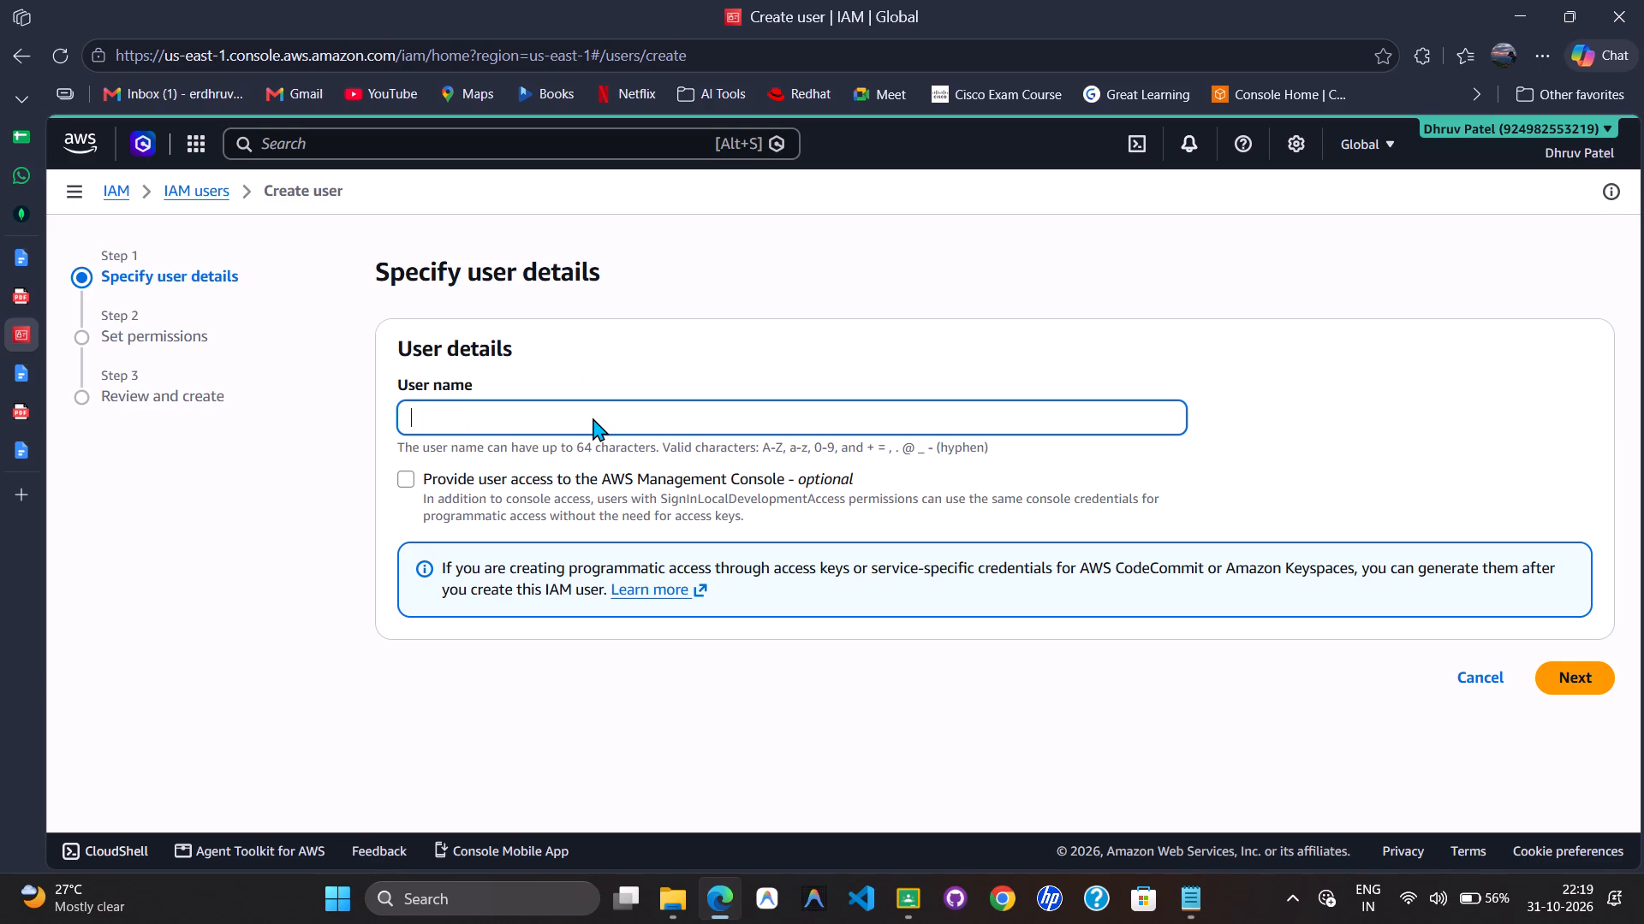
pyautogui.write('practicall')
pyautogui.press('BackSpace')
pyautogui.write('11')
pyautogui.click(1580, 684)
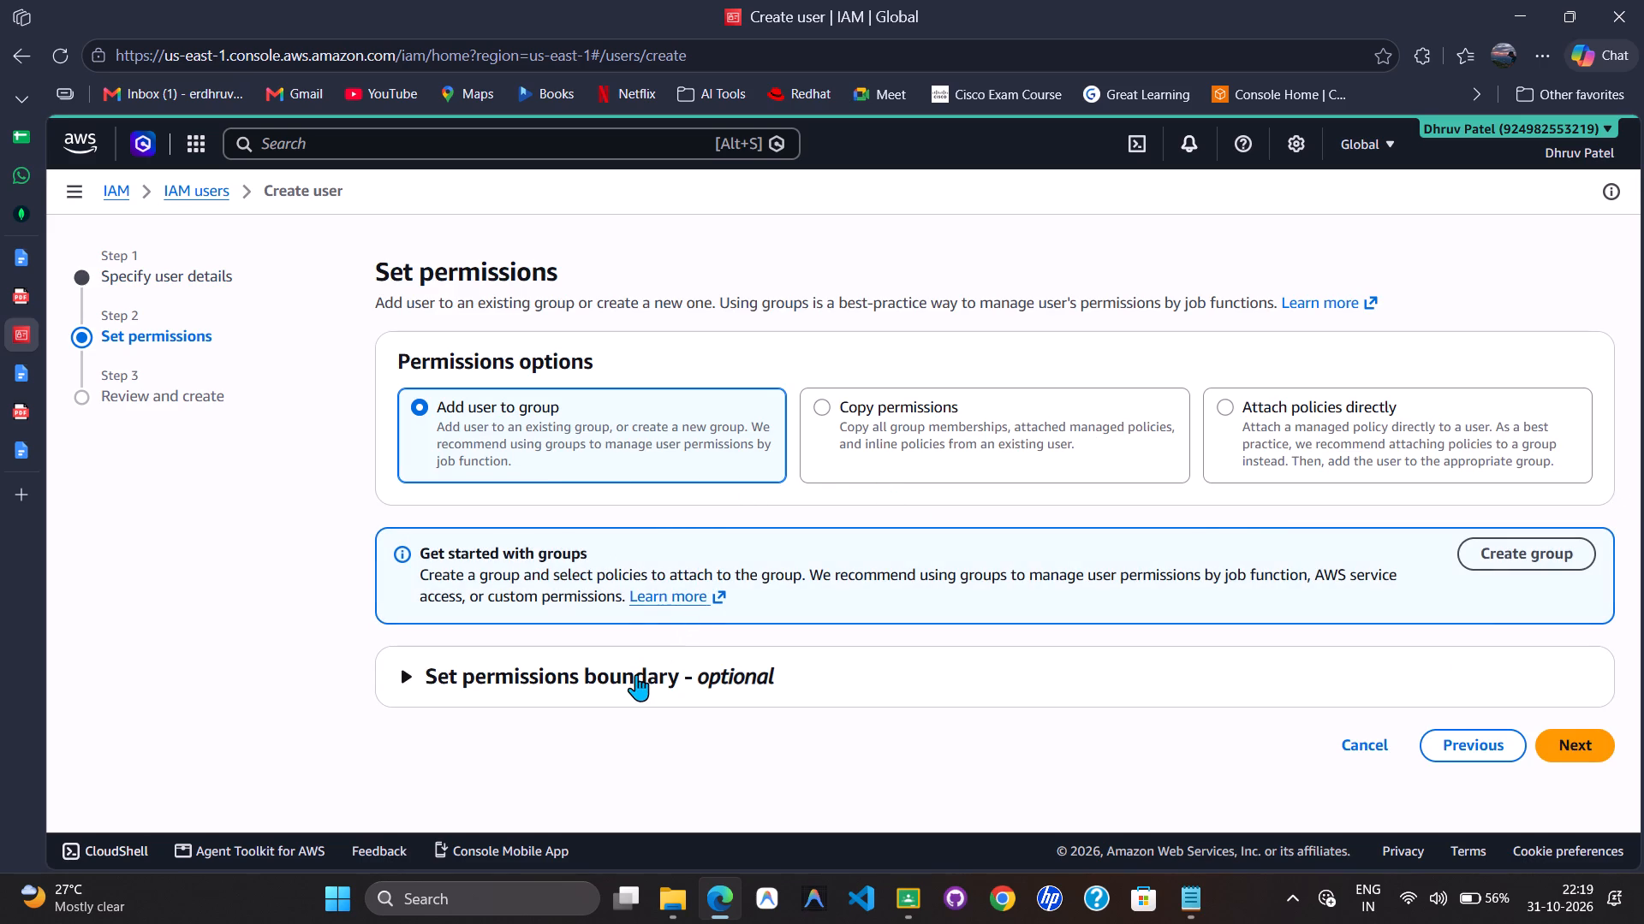
# Switch to the classmate's Practical 11 PDF and review the IAM user, attached policies, security credentials and AWS CLI command screenshots.
pyautogui.hotkey('alt', 'Tab')
pyautogui.scroll(-2, 695, 578)
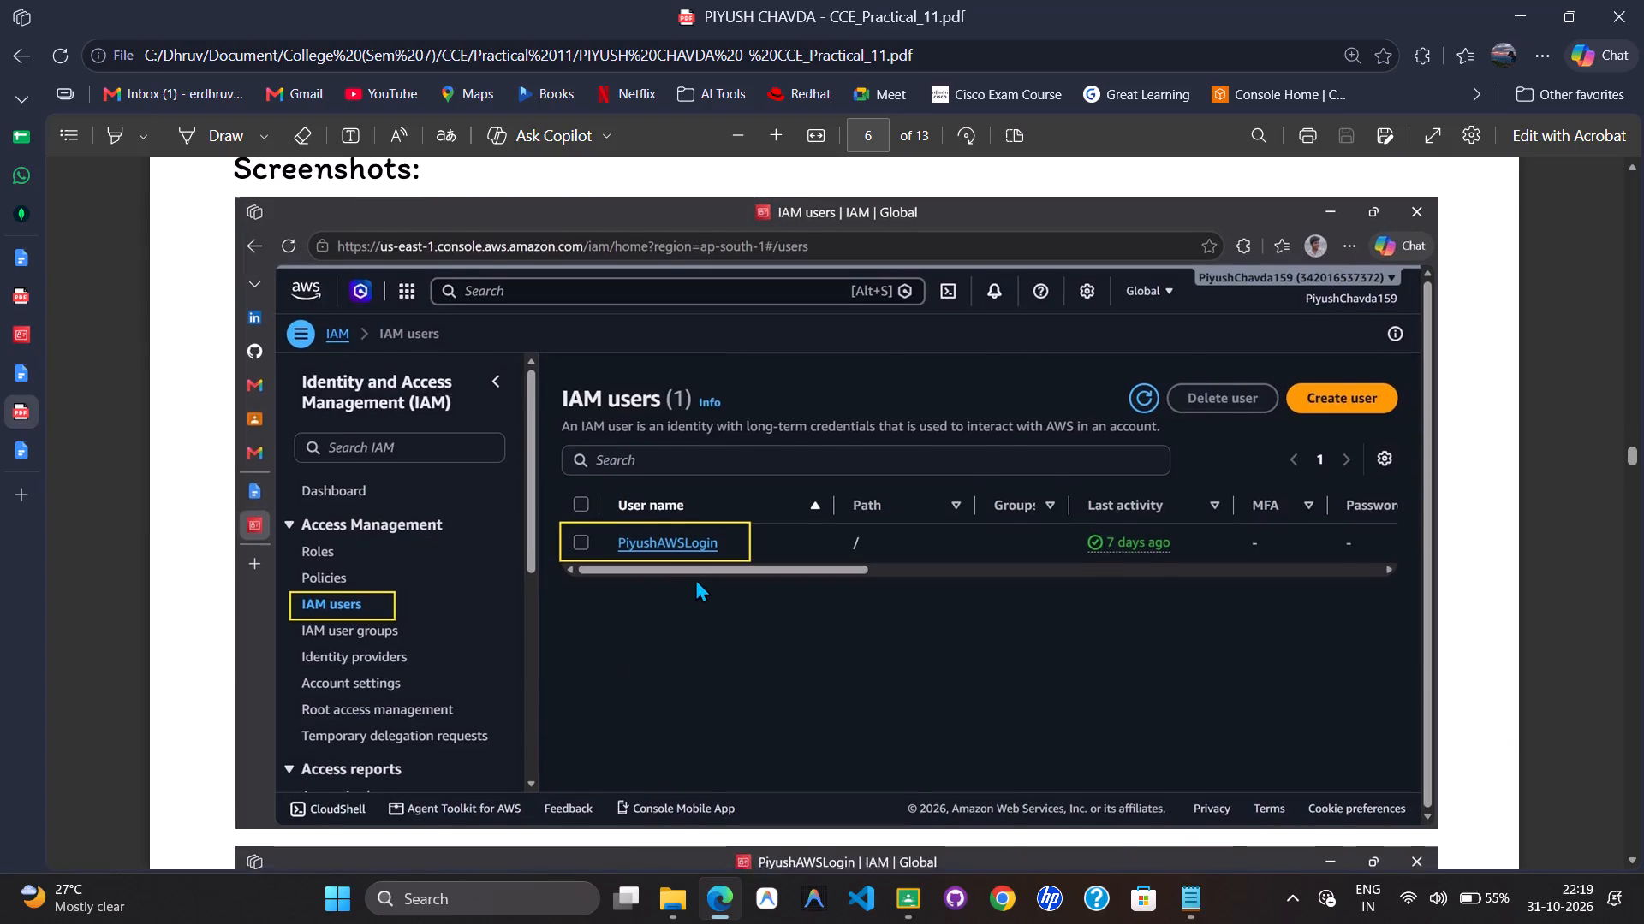
pyautogui.scroll(-4, 695, 578)
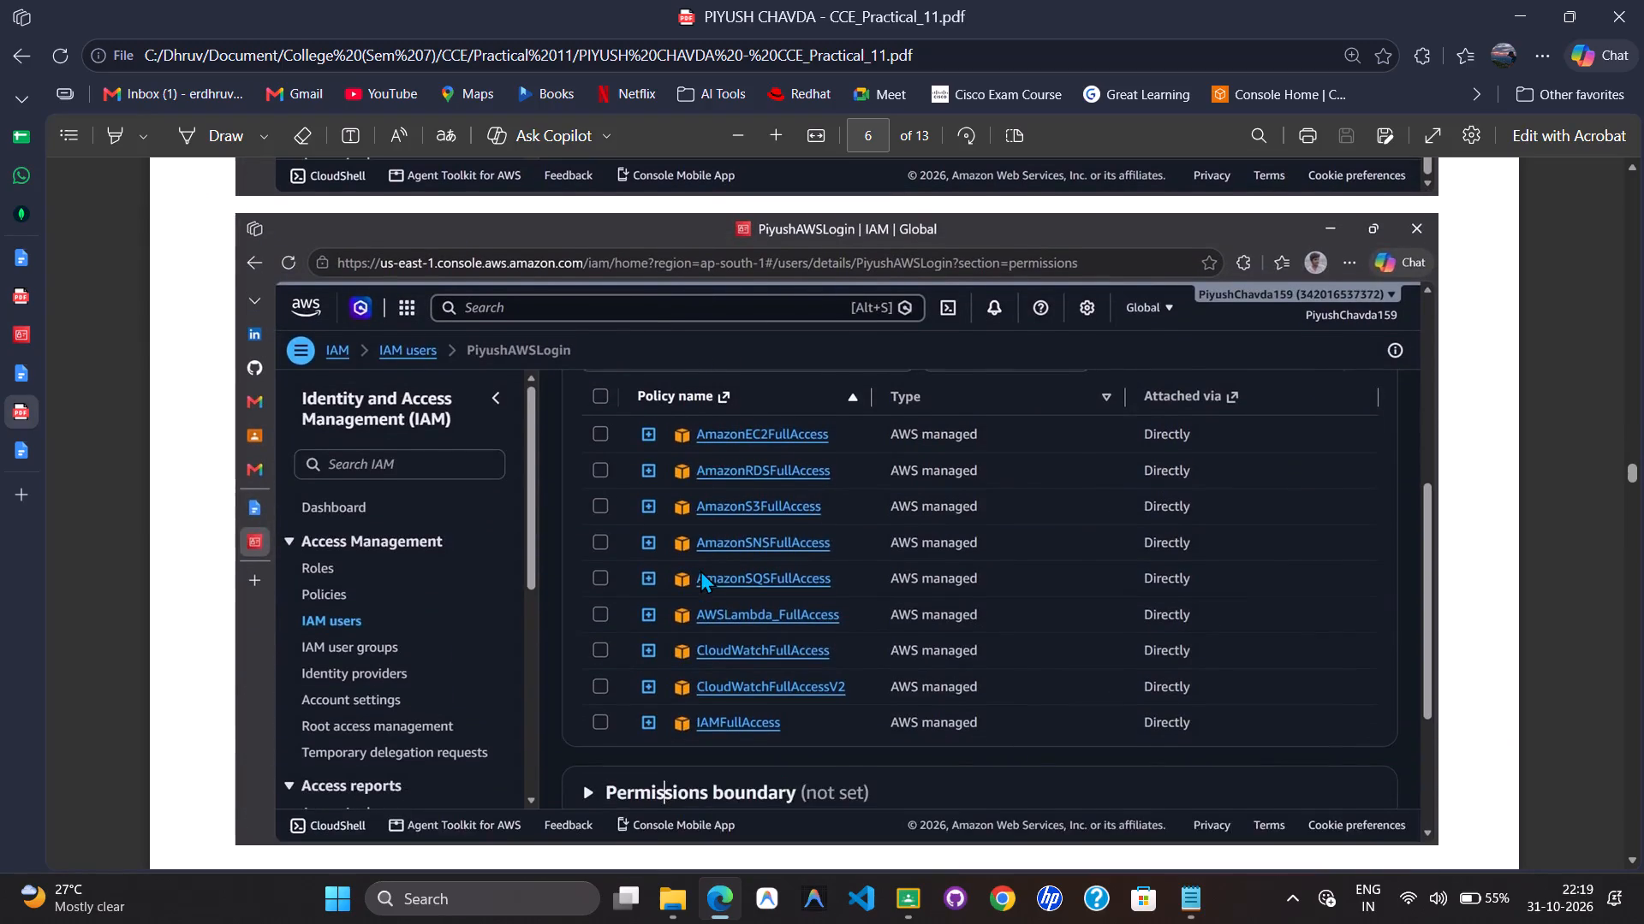
pyautogui.scroll(-8, 701, 567)
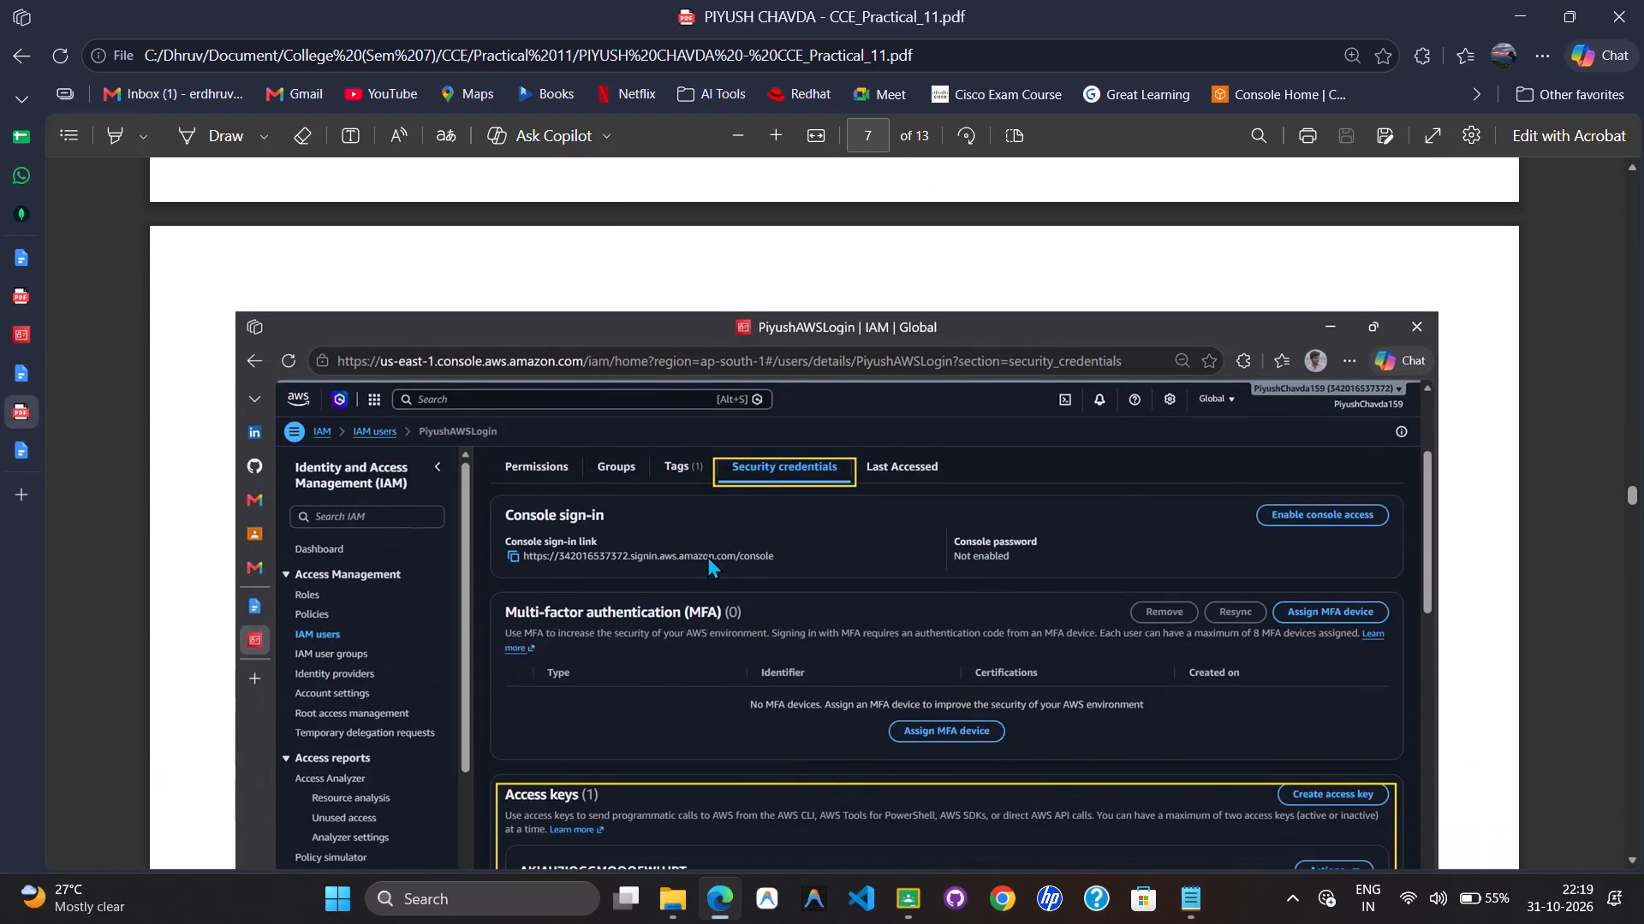
pyautogui.scroll(-2, 710, 550)
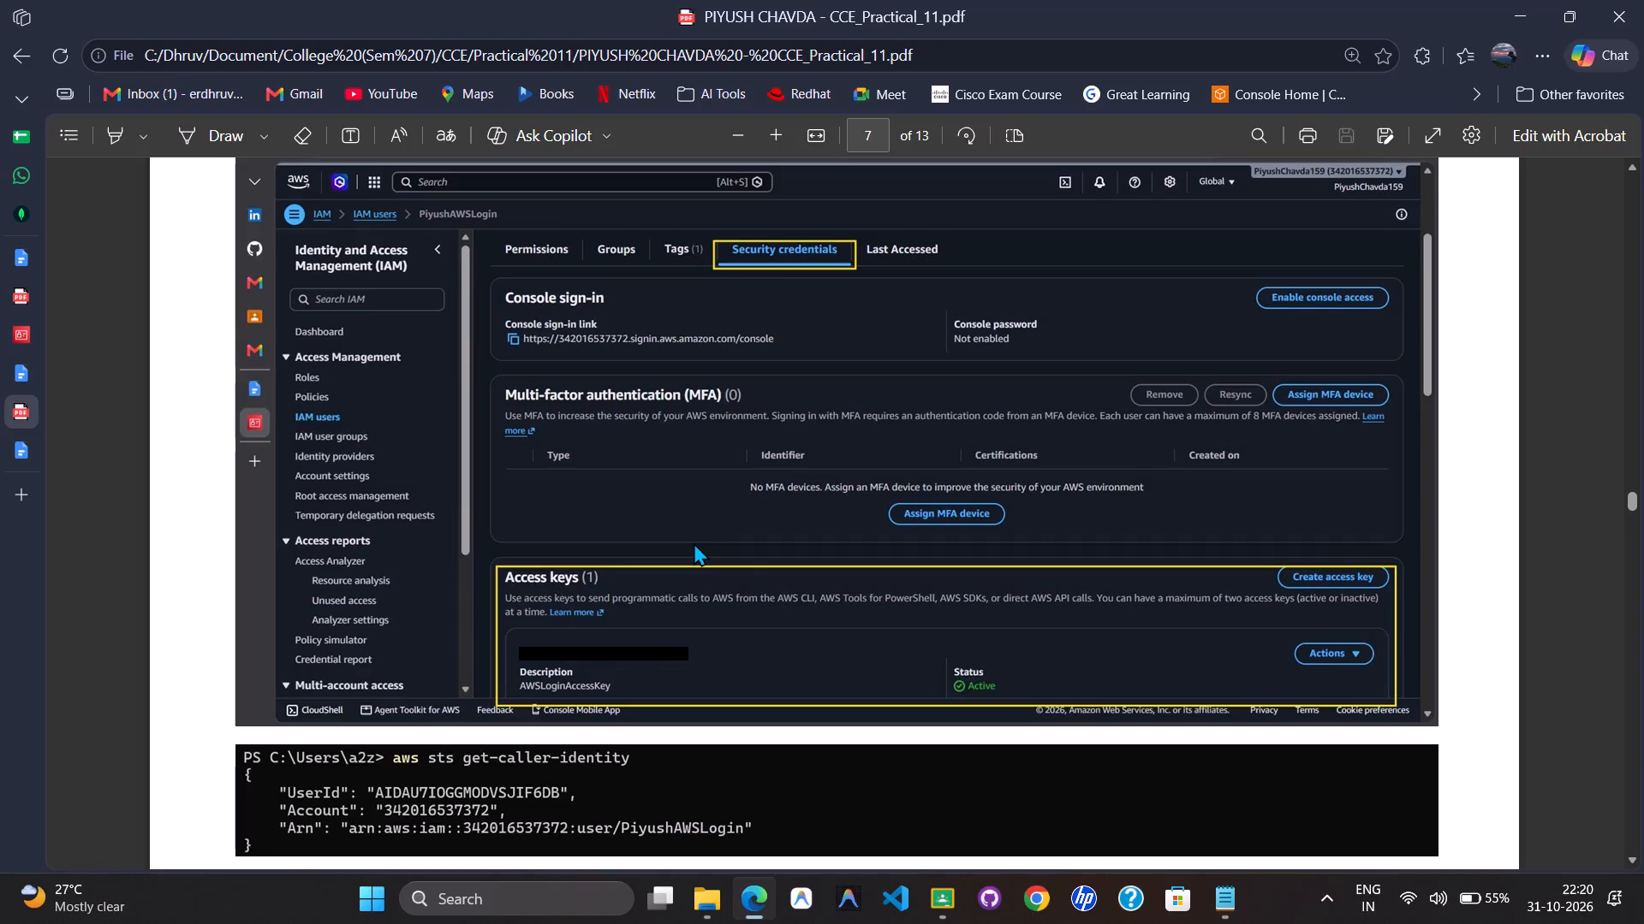
pyautogui.scroll(-4, 665, 513)
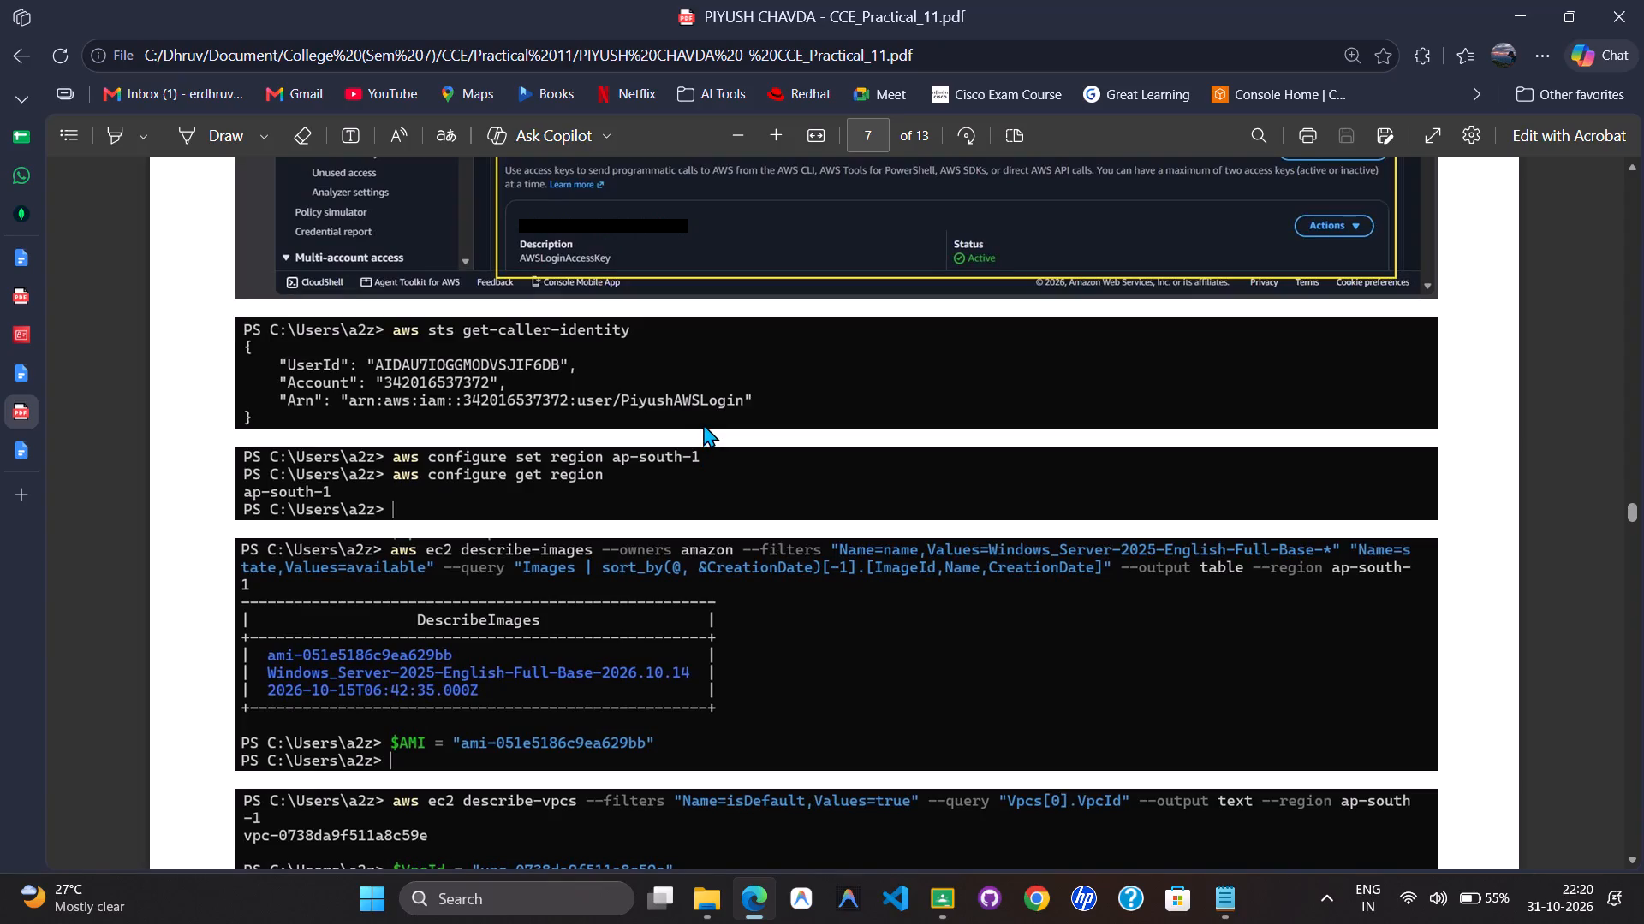
pyautogui.scroll(-3, 706, 421)
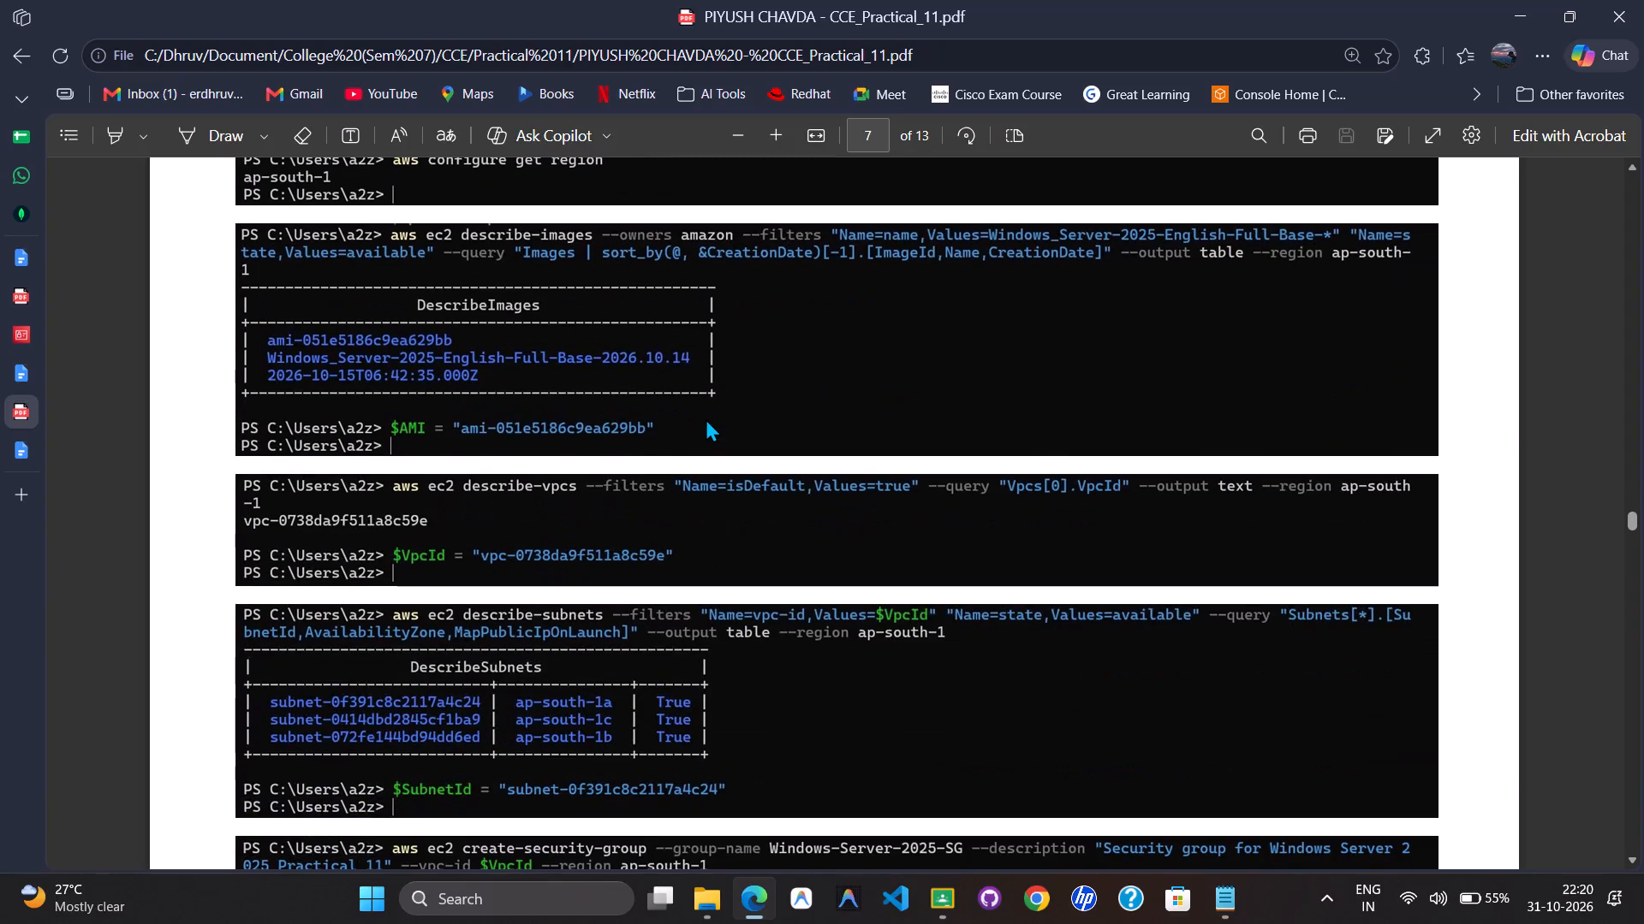
pyautogui.scroll(-9, 706, 415)
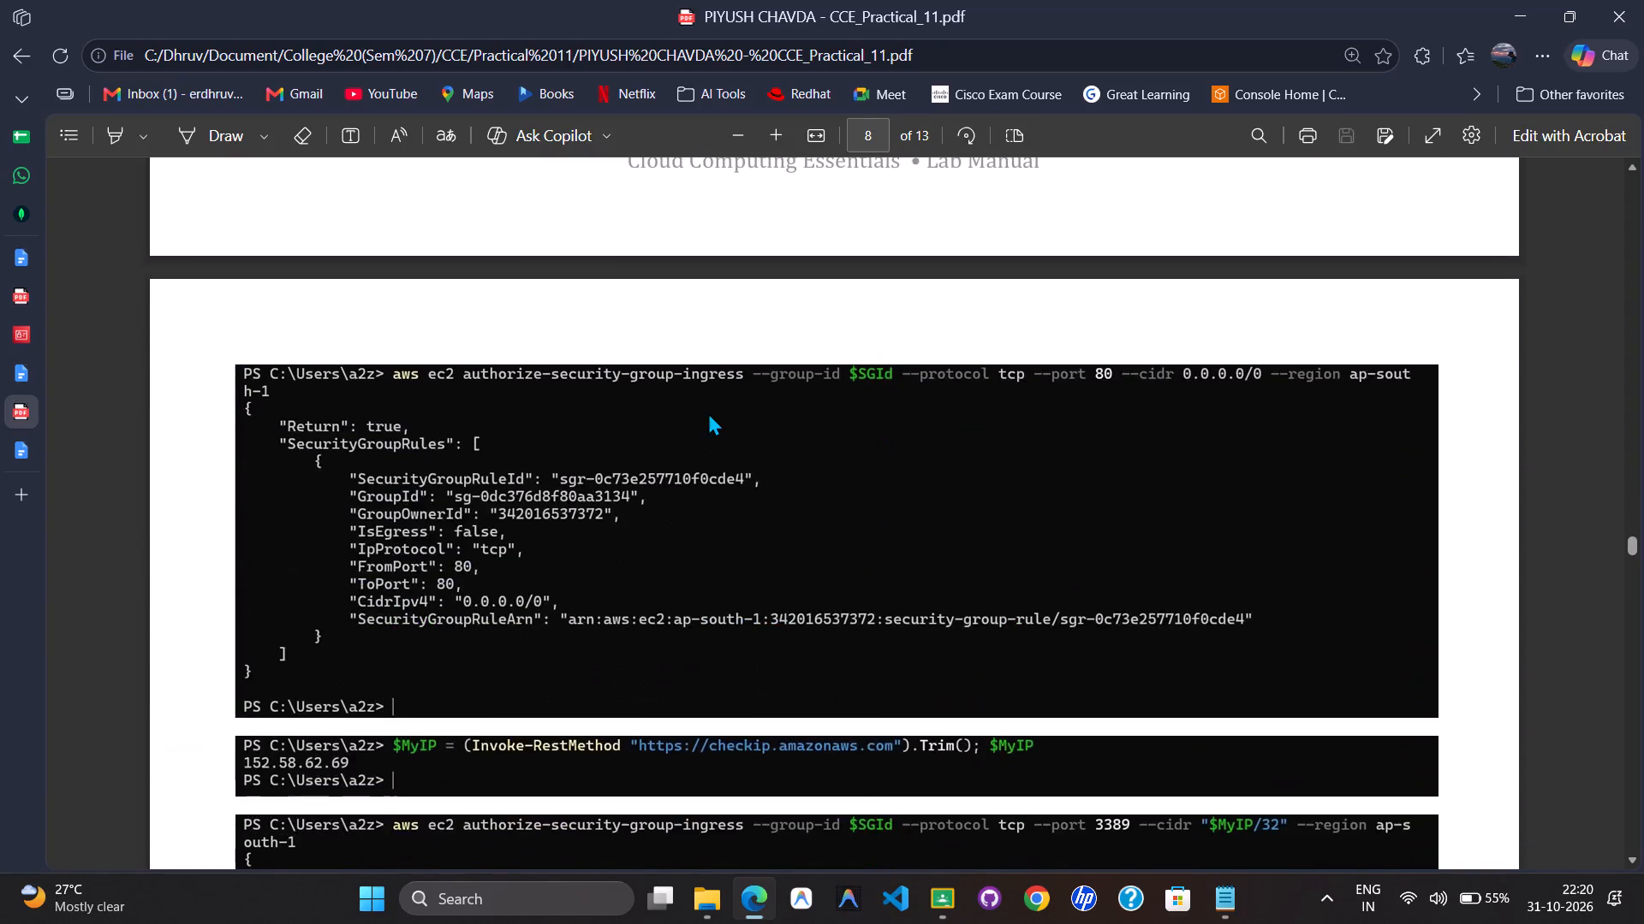
pyautogui.scroll(18, 708, 410)
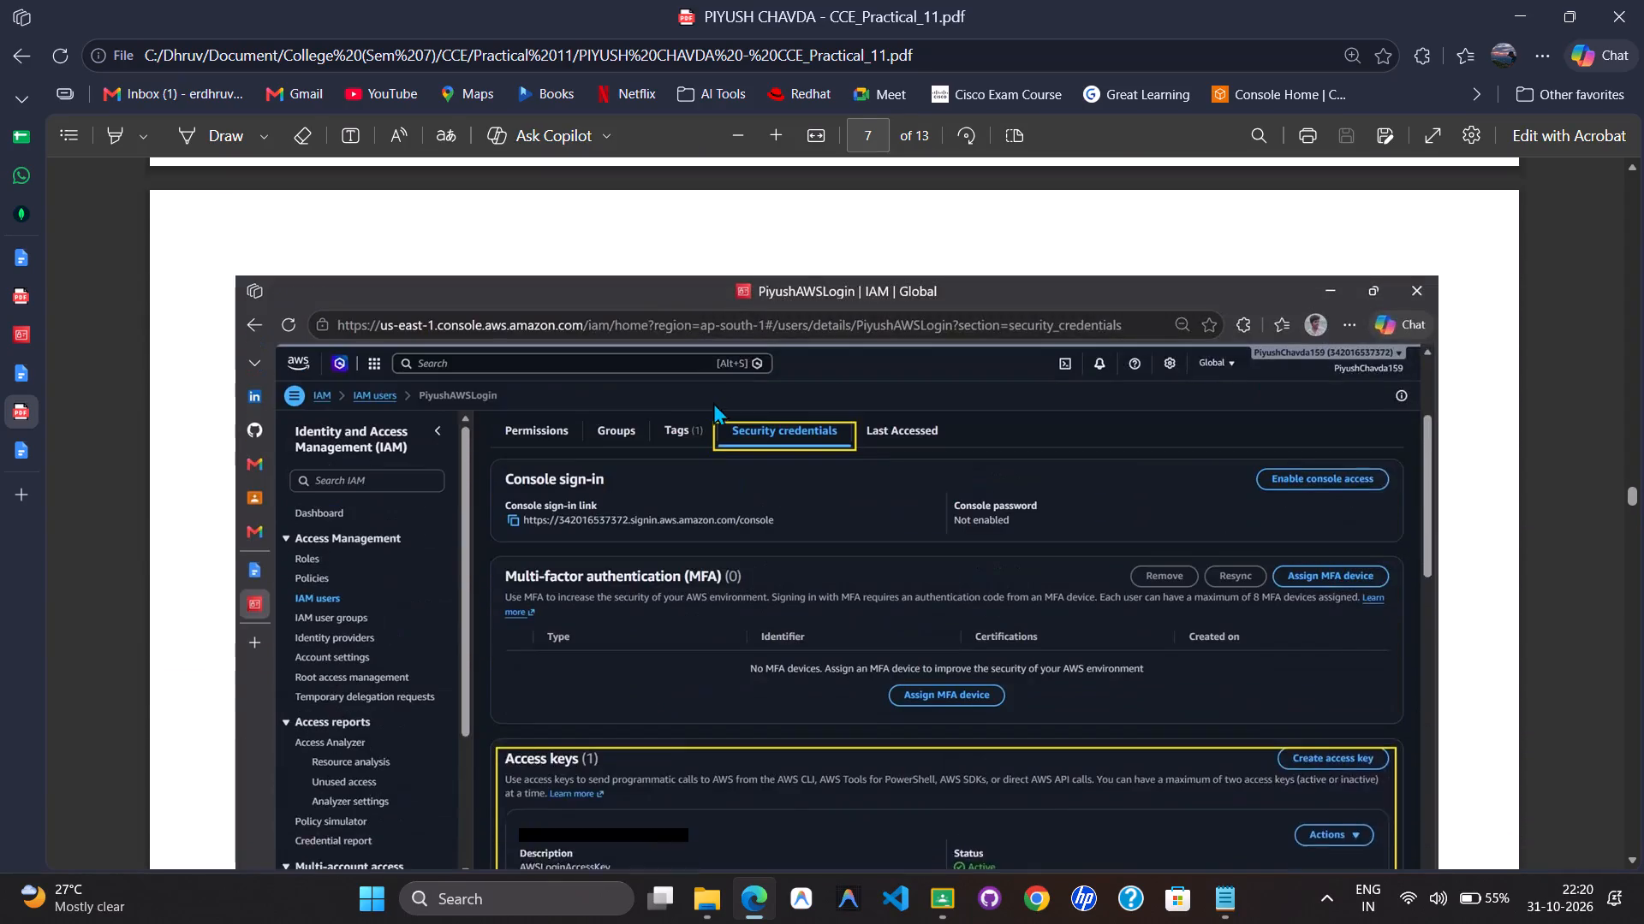
pyautogui.scroll(9, 714, 400)
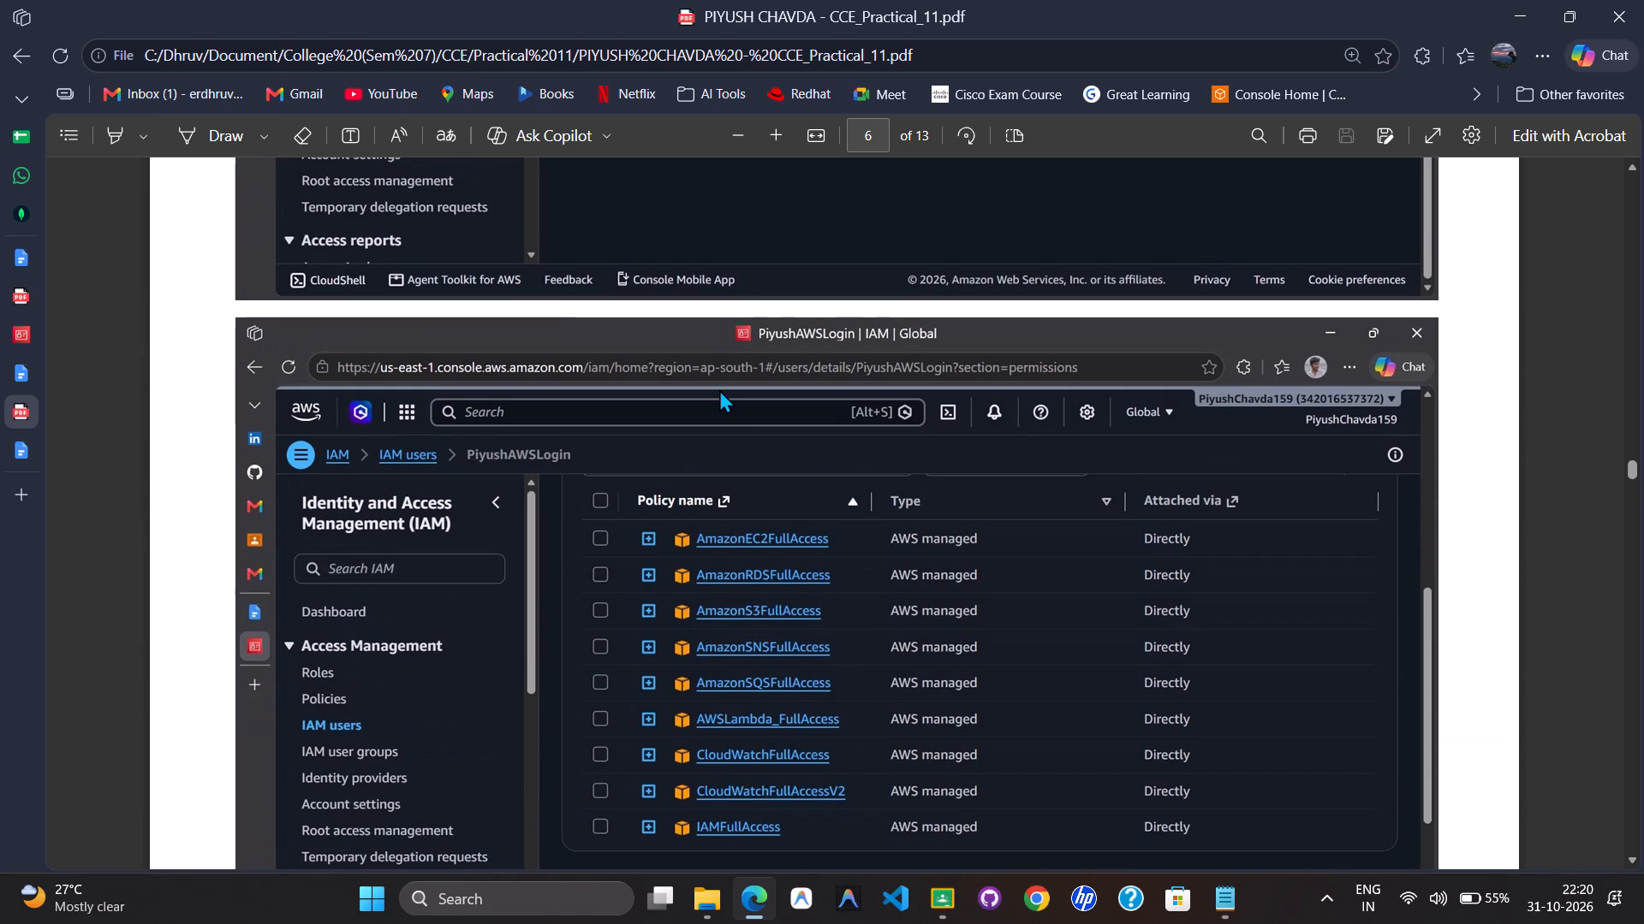
pyautogui.scroll(3, 720, 388)
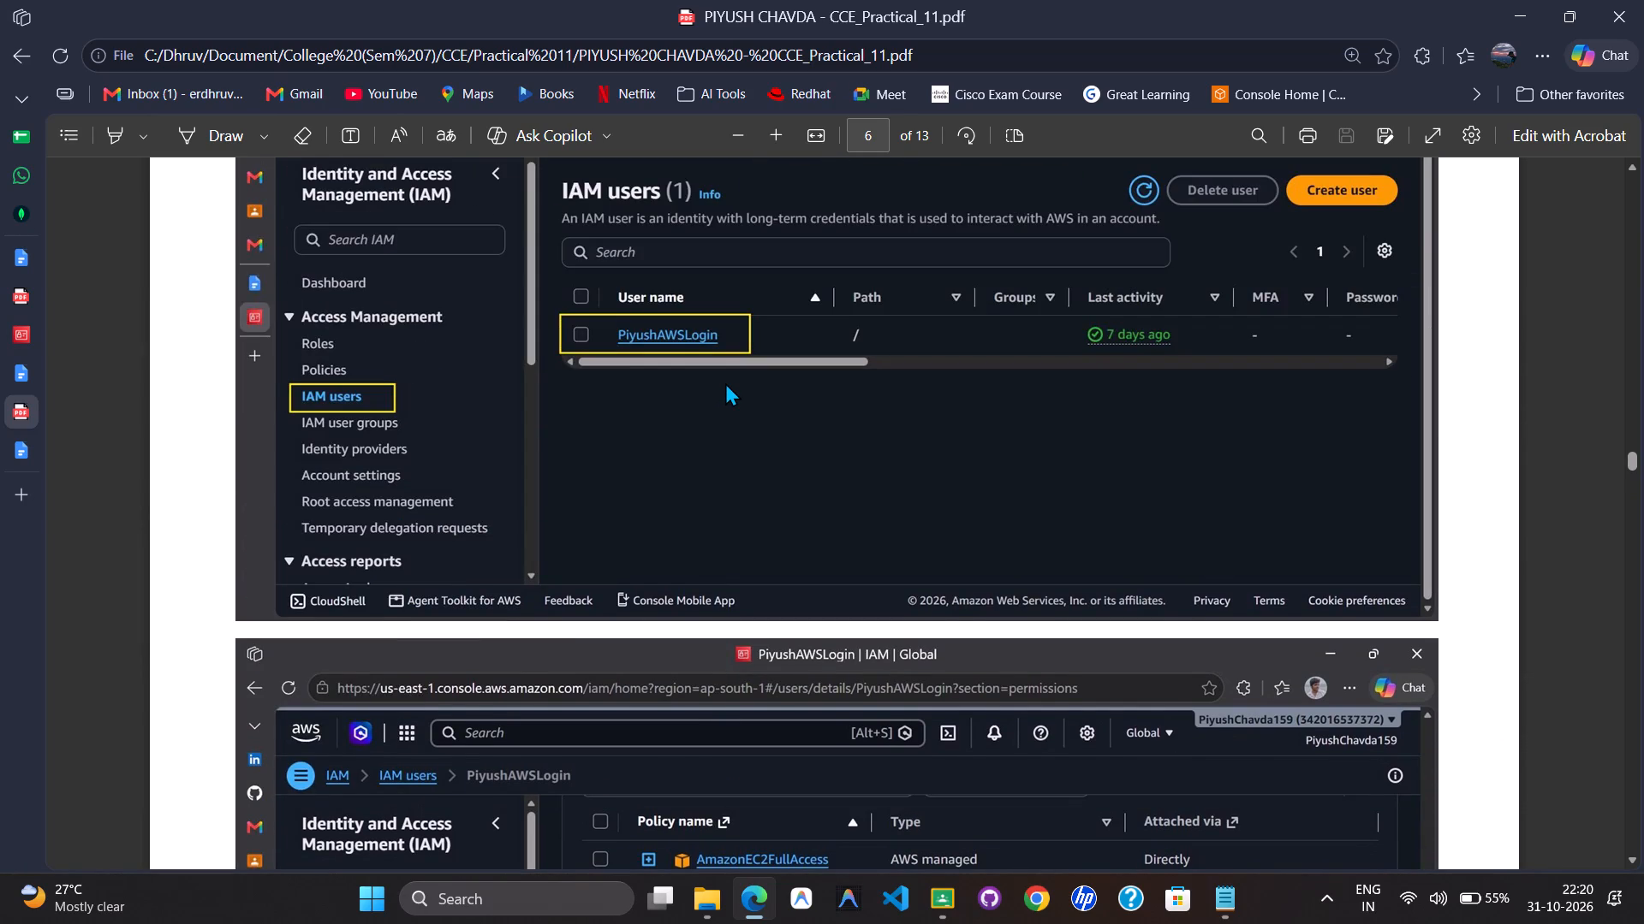
pyautogui.scroll(-5, 725, 382)
pyautogui.scroll(1, 725, 382)
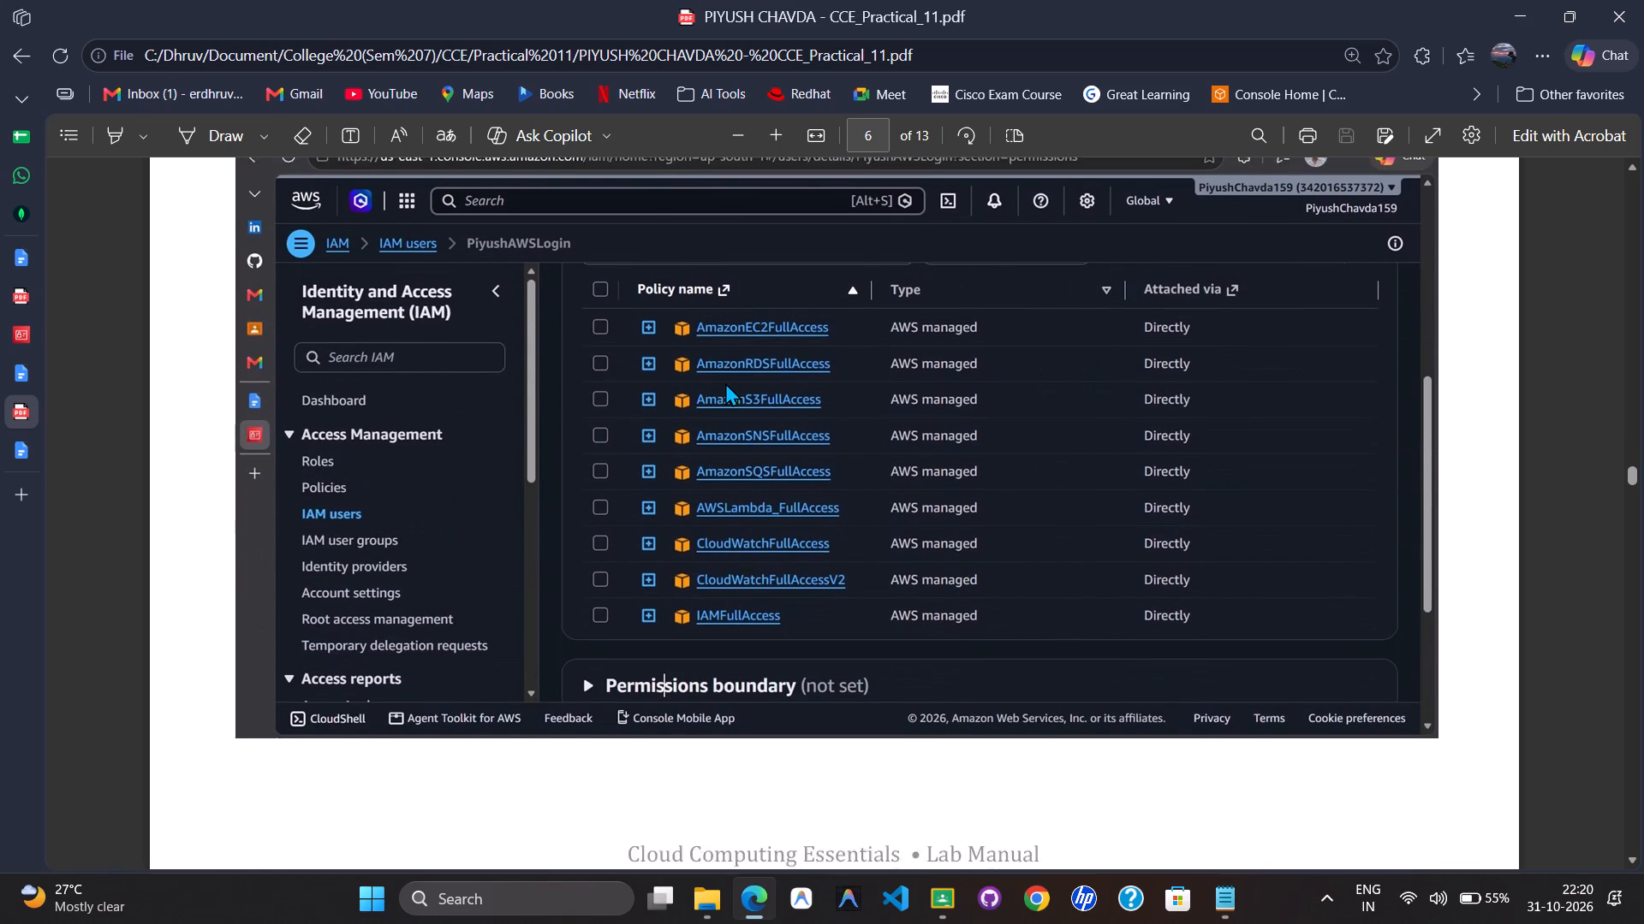
pyautogui.hotkey('alt', 'Tab')
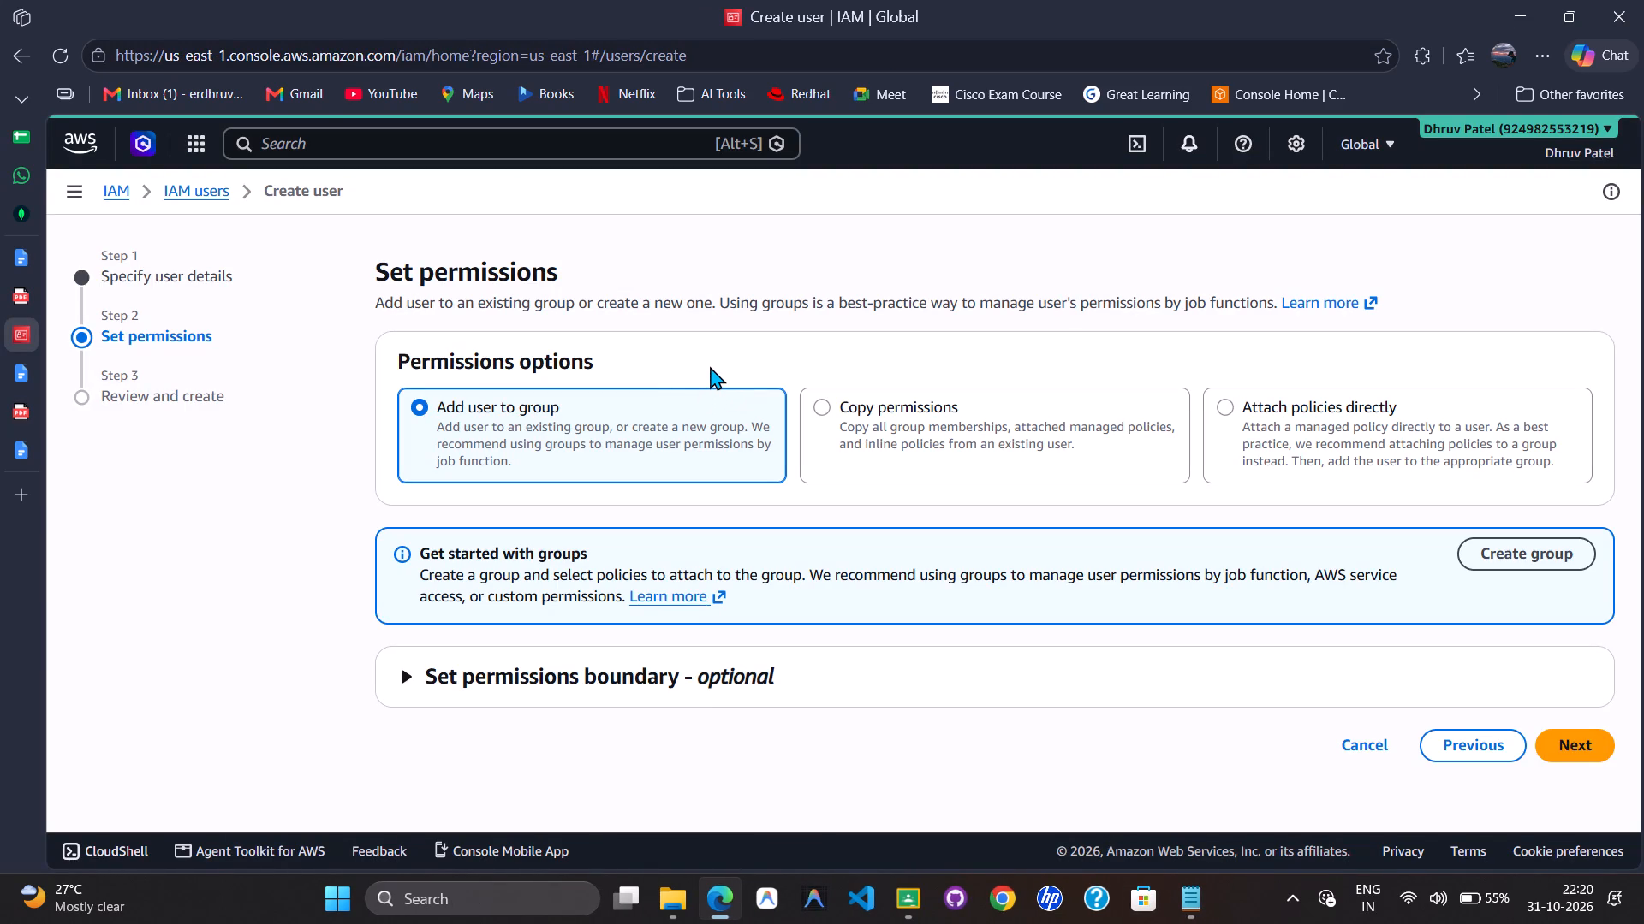
pyautogui.hscroll(12, 711, 365)
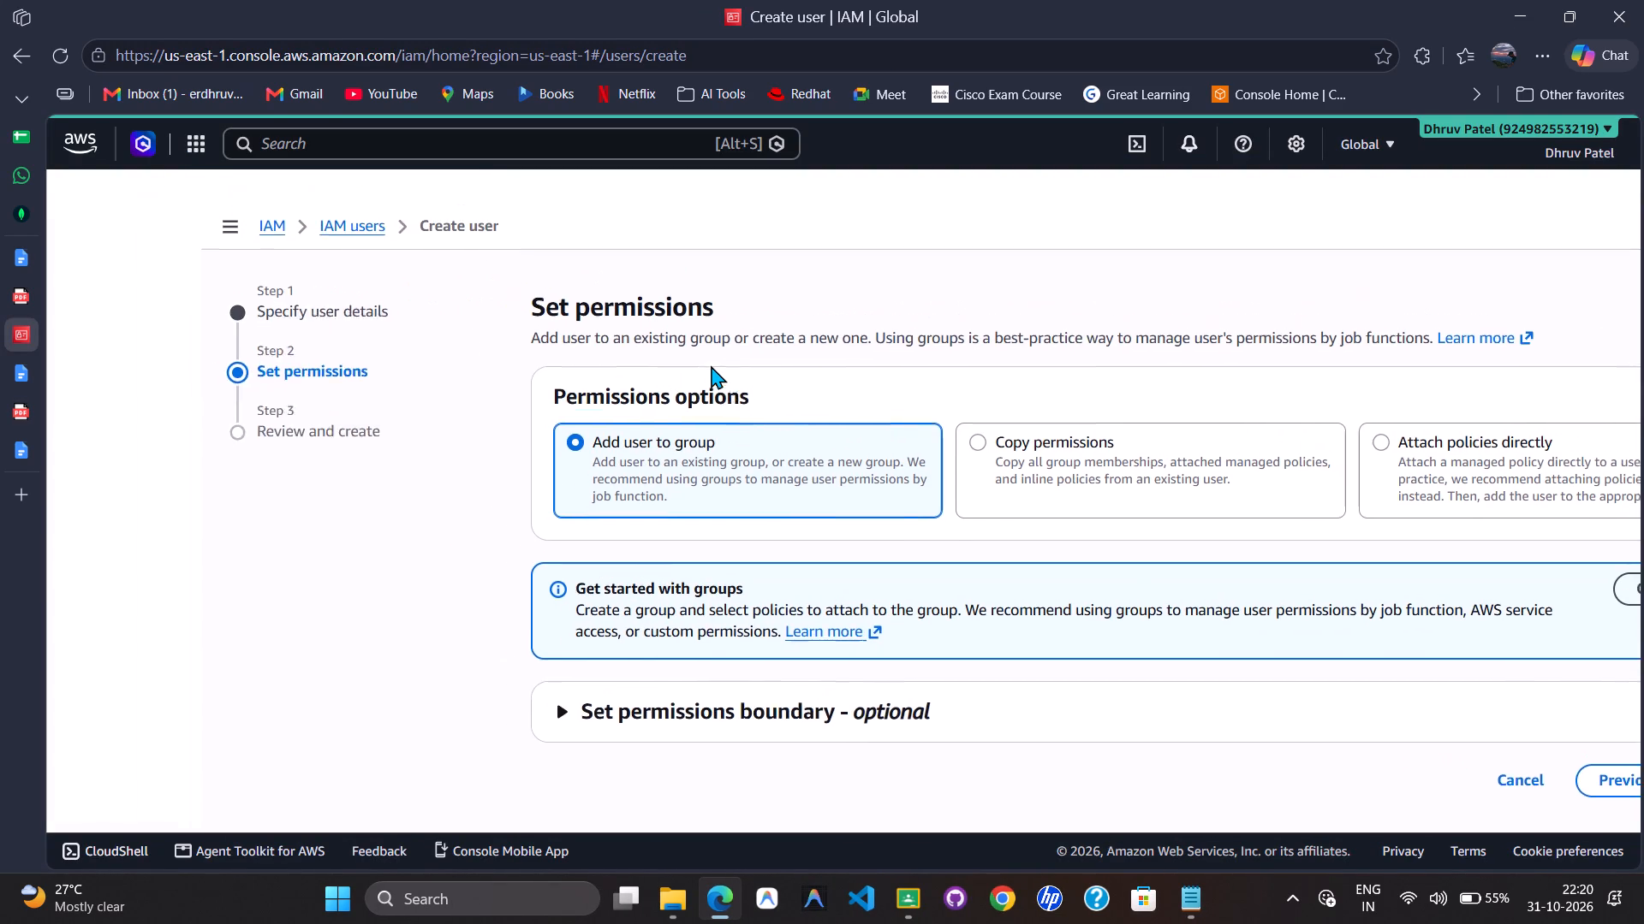
pyautogui.hscroll(13, 711, 365)
pyautogui.click(464, 424)
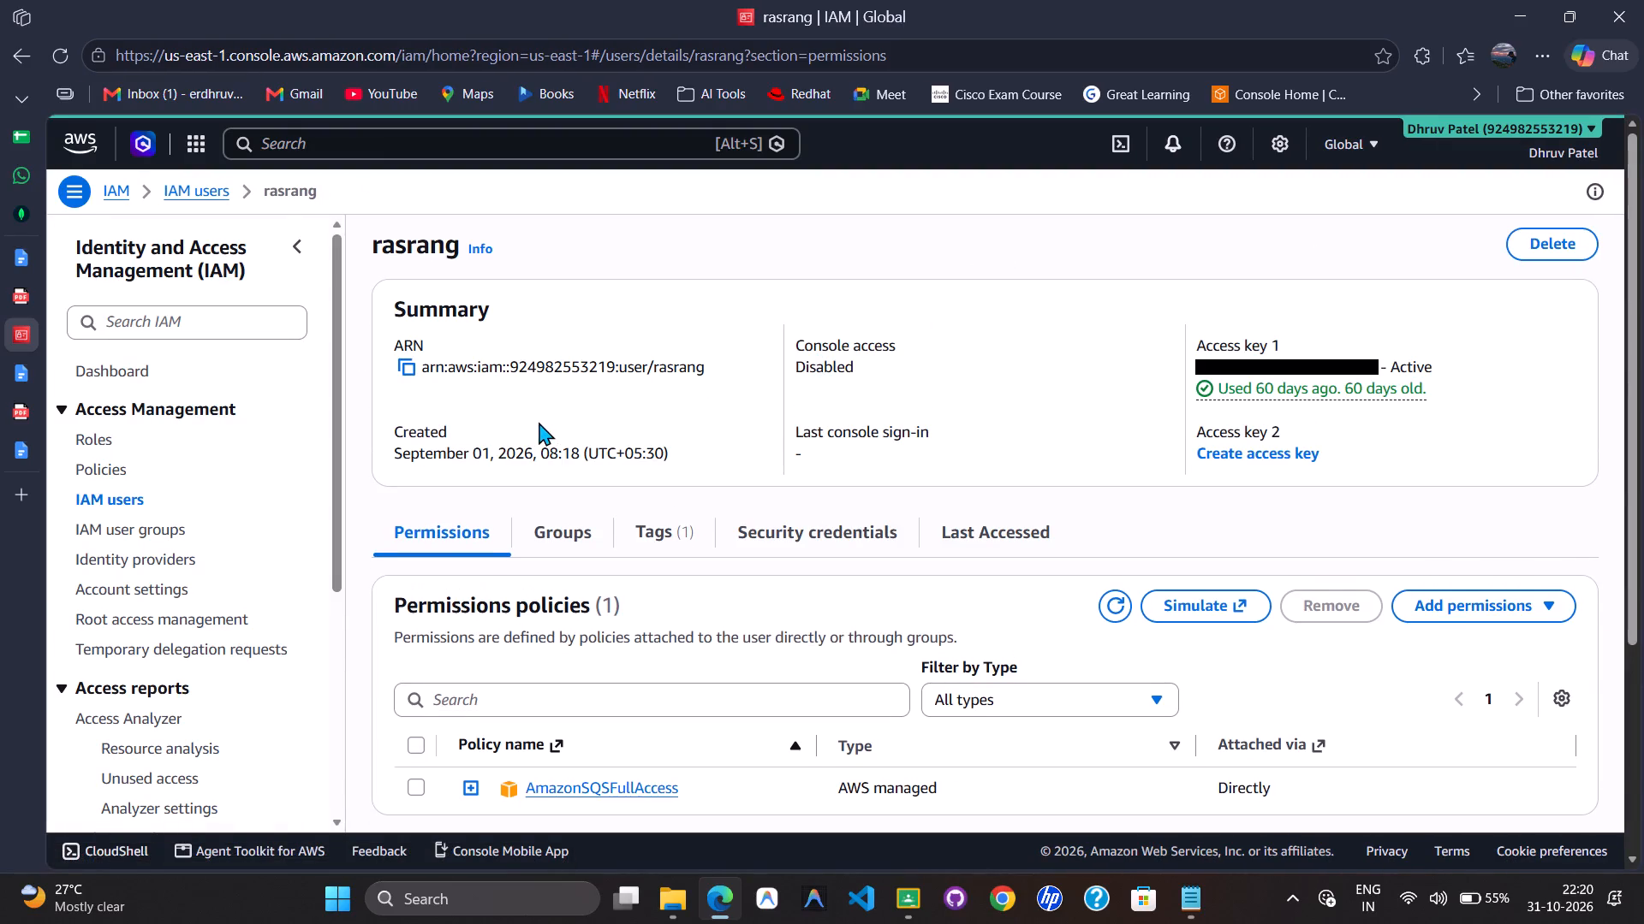
pyautogui.scroll(-3, 539, 422)
pyautogui.hotkey('alt', 'Tab')
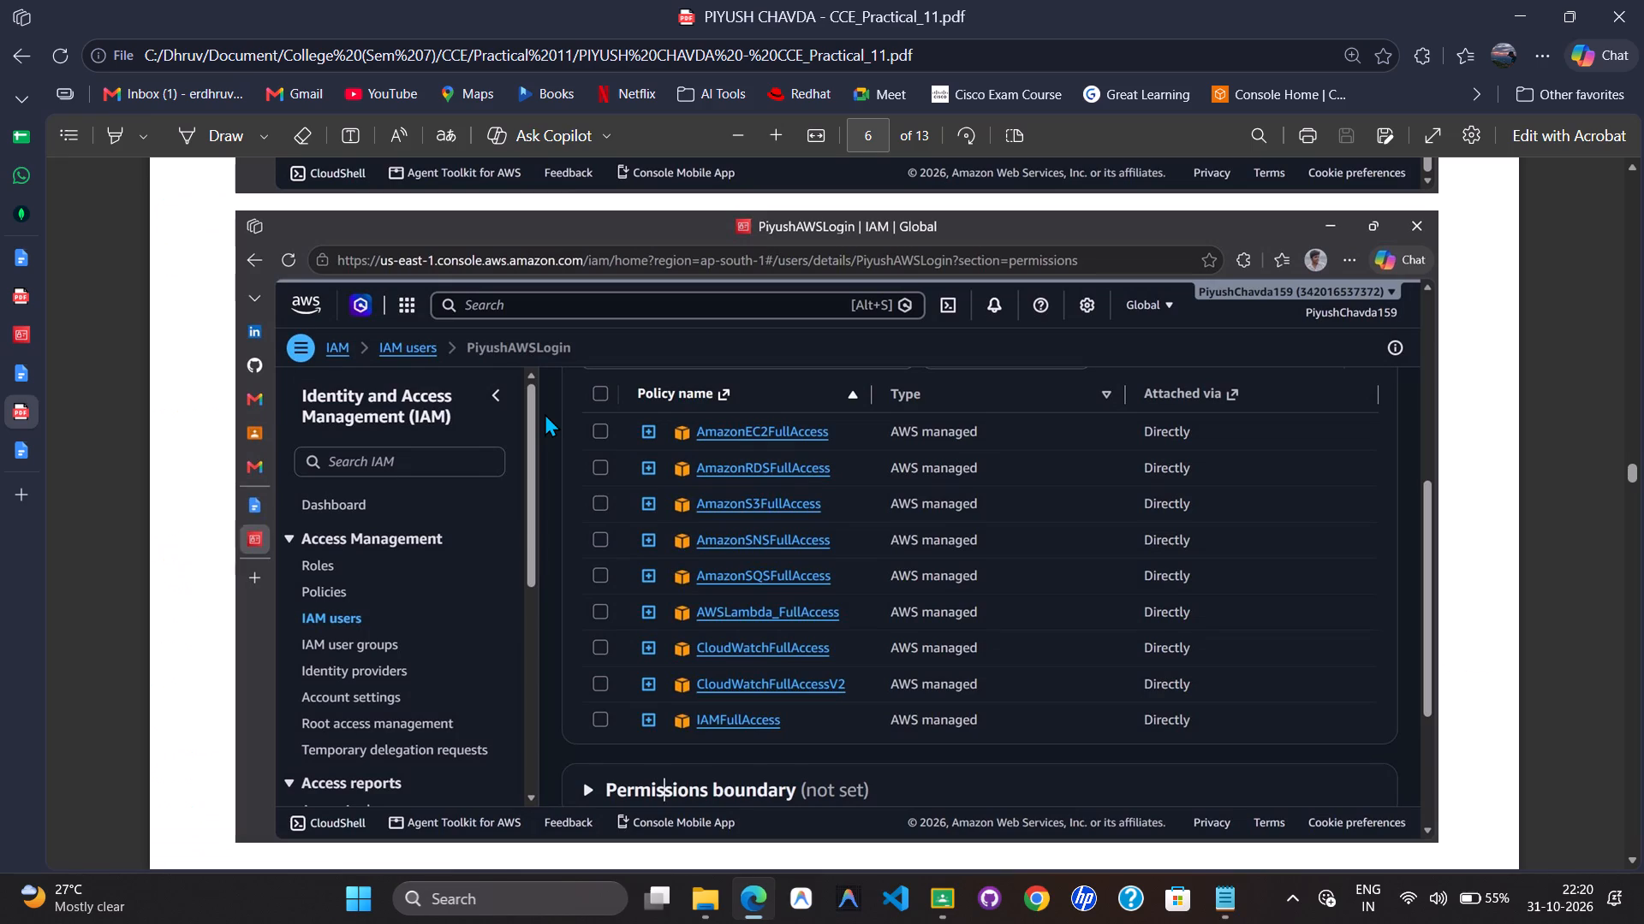
pyautogui.hotkey('alt', 'Tab')
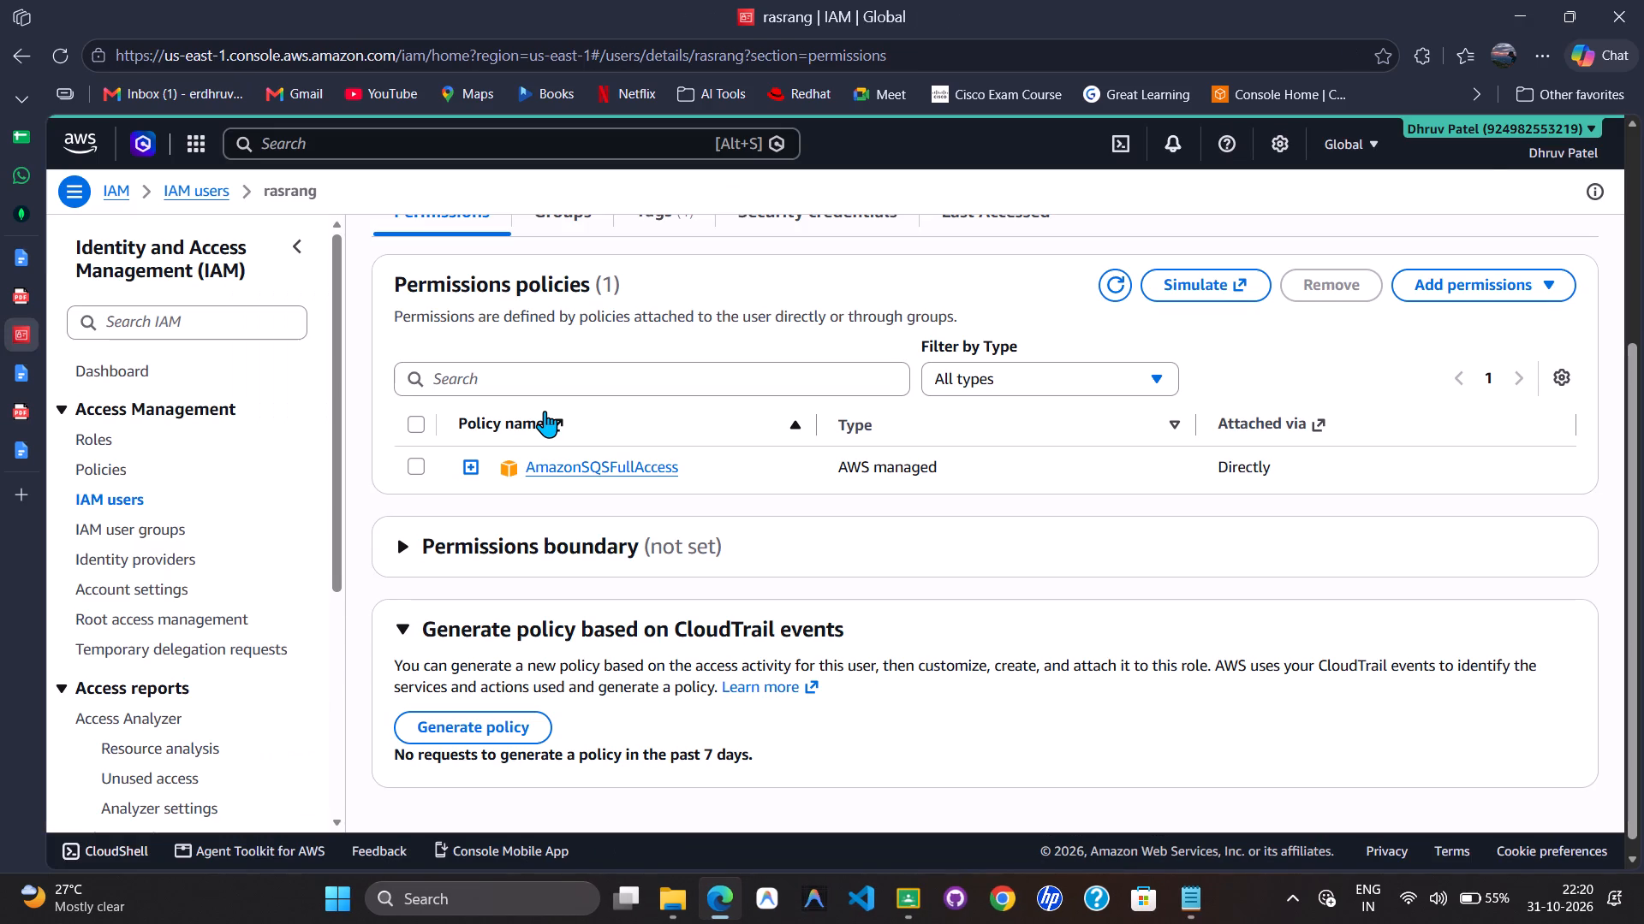
pyautogui.hotkey('alt', 'Tab')
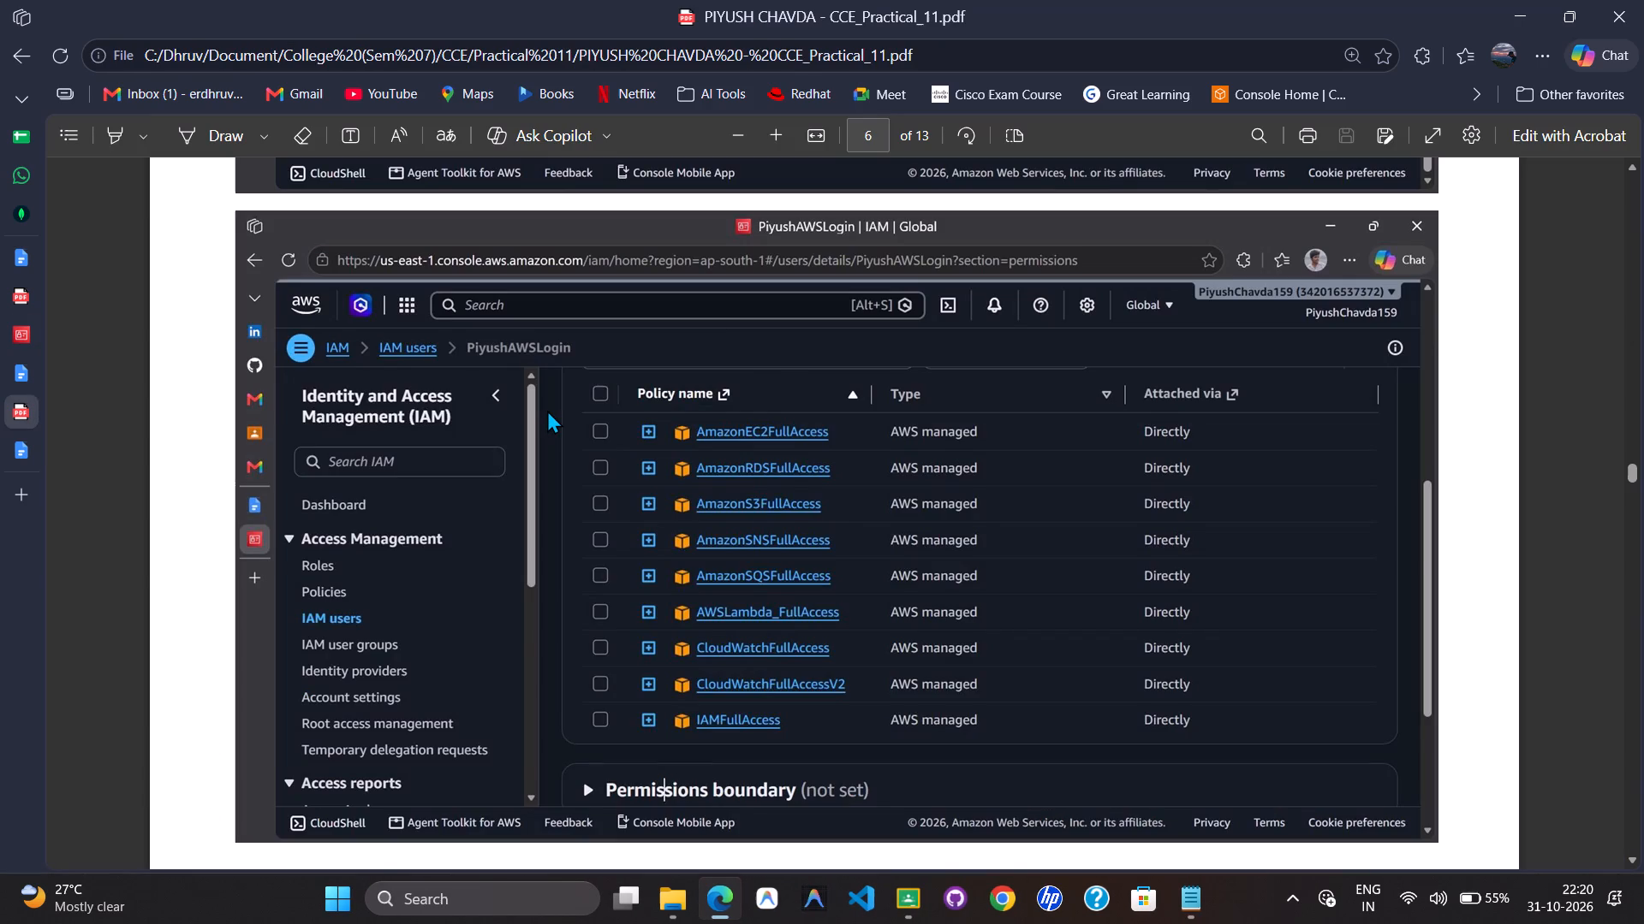
pyautogui.hotkey('alt', 'Tab')
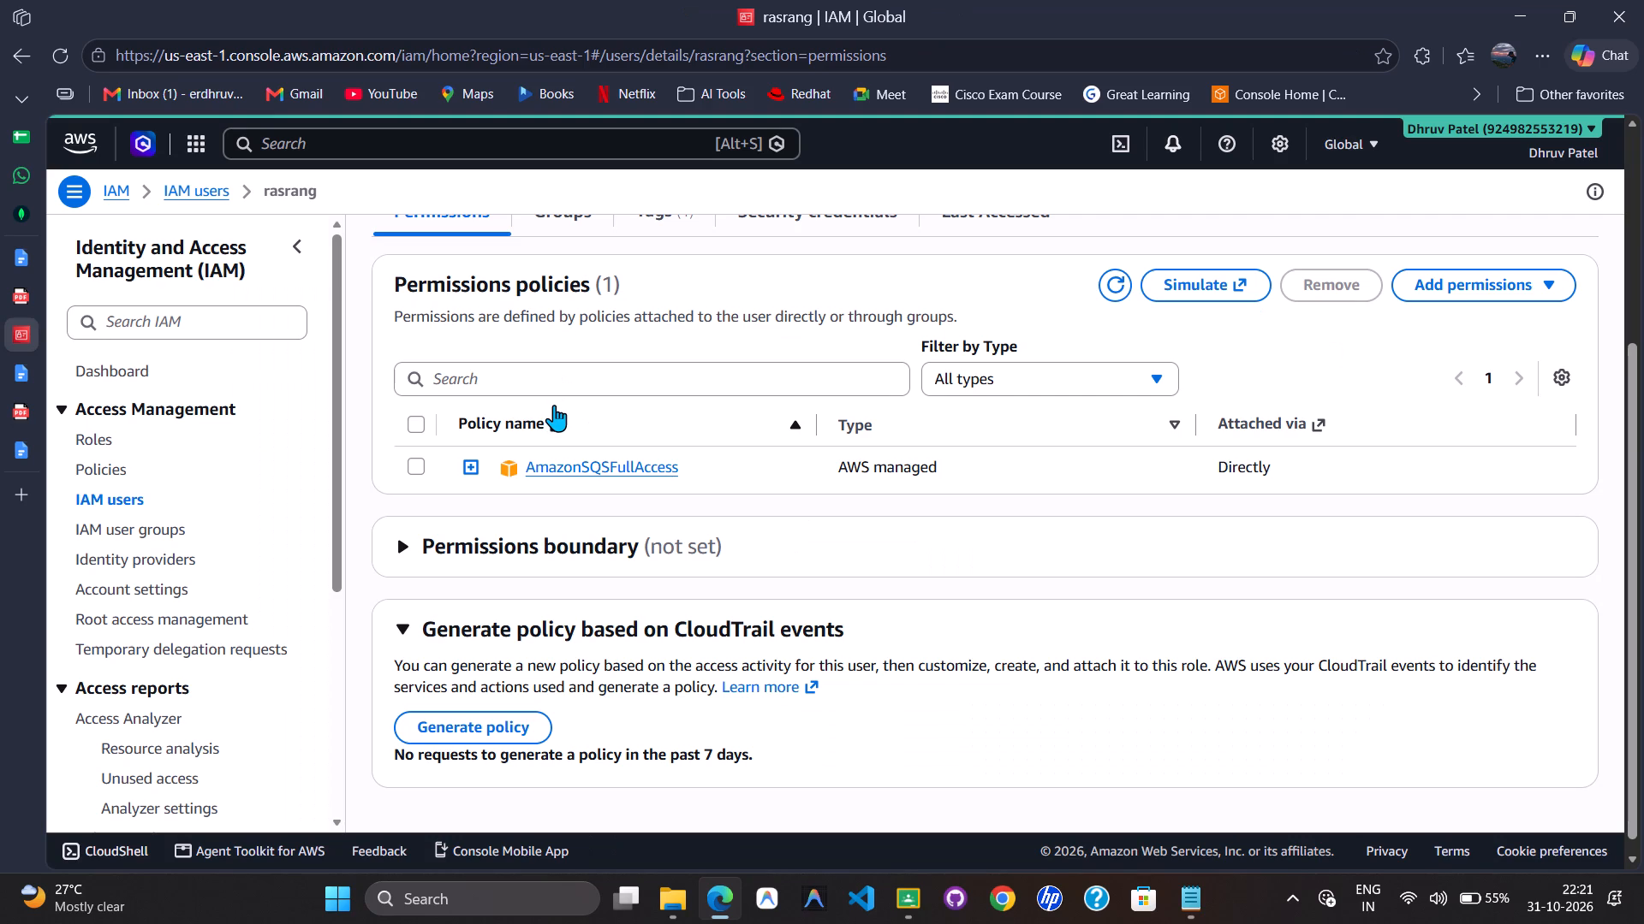
pyautogui.hotkey('alt', 'Tab')
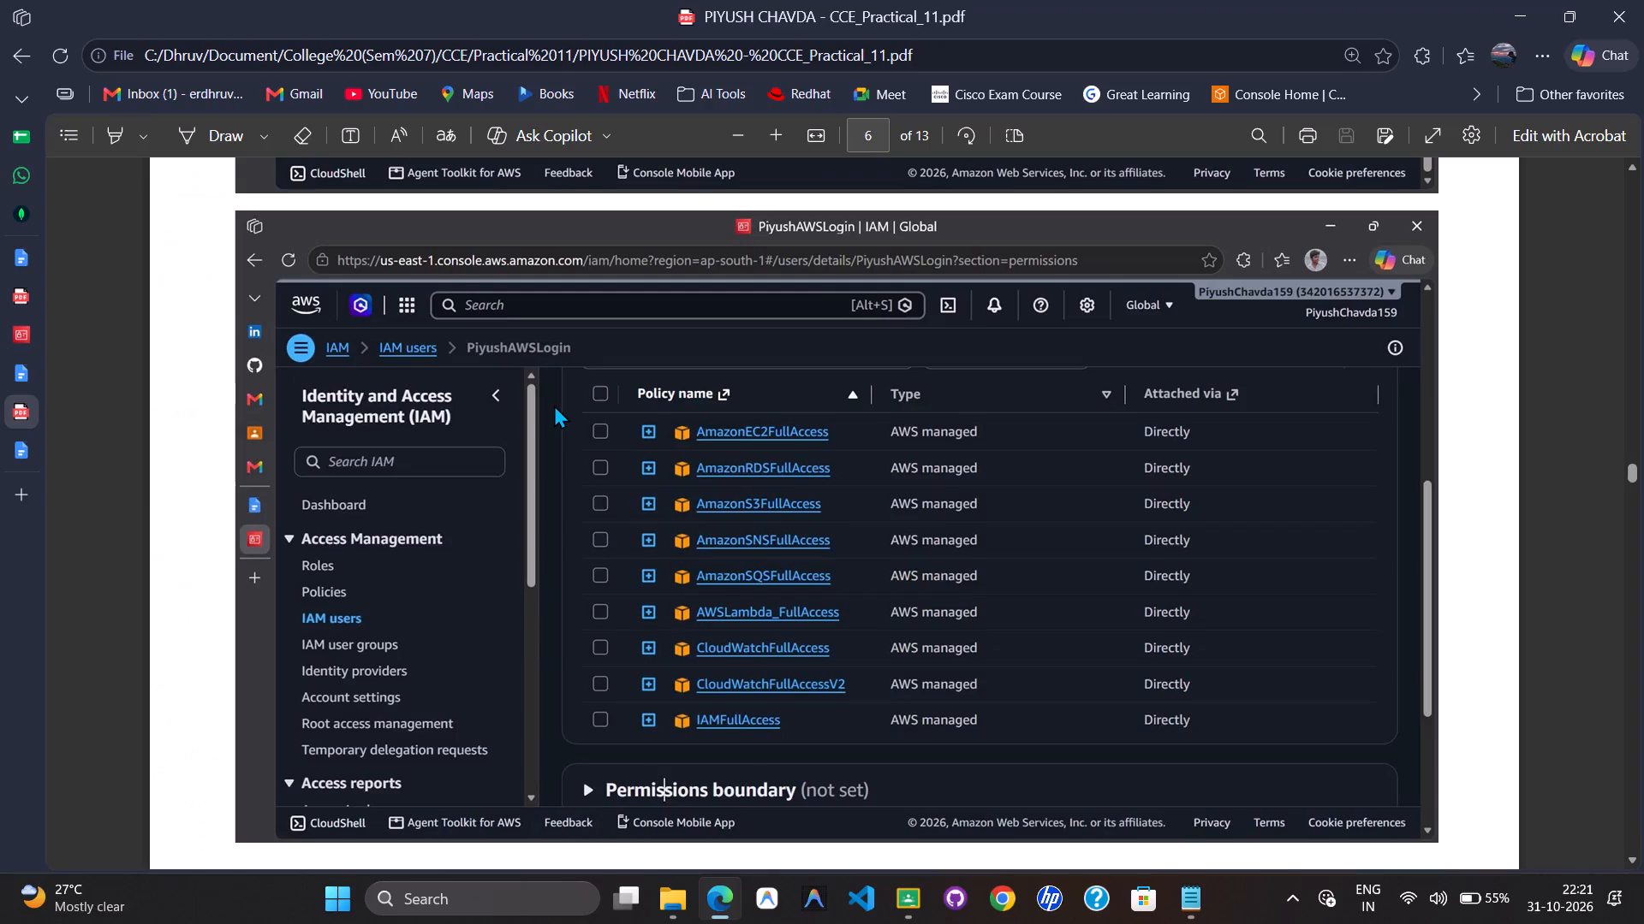
pyautogui.hotkey('alt', 'Tab')
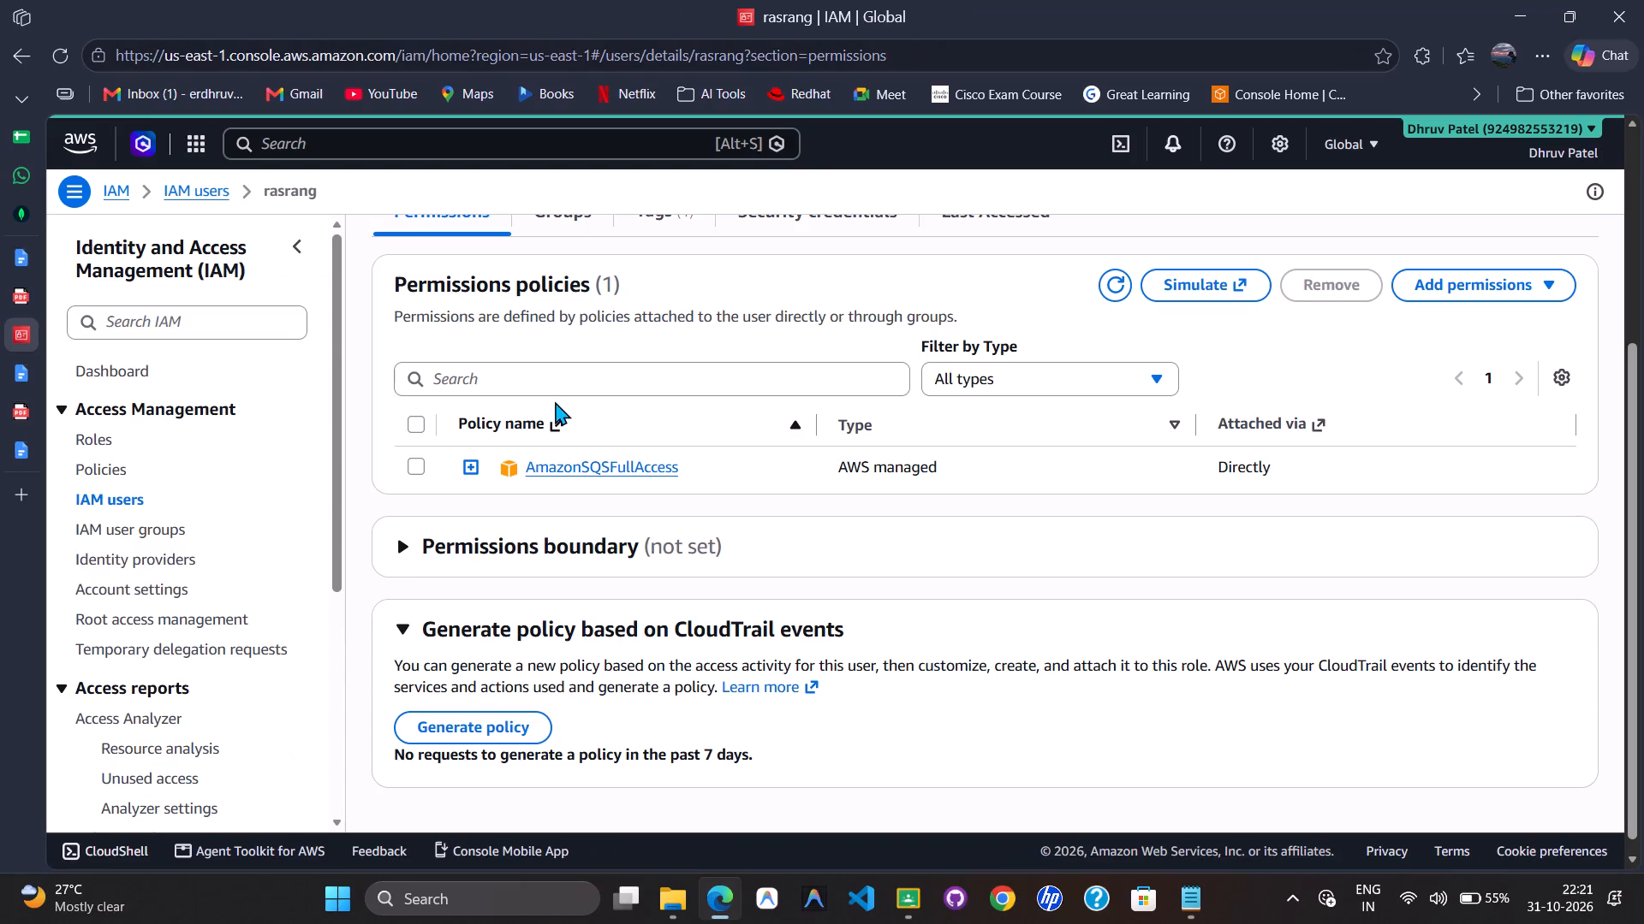
pyautogui.scroll(5, 555, 401)
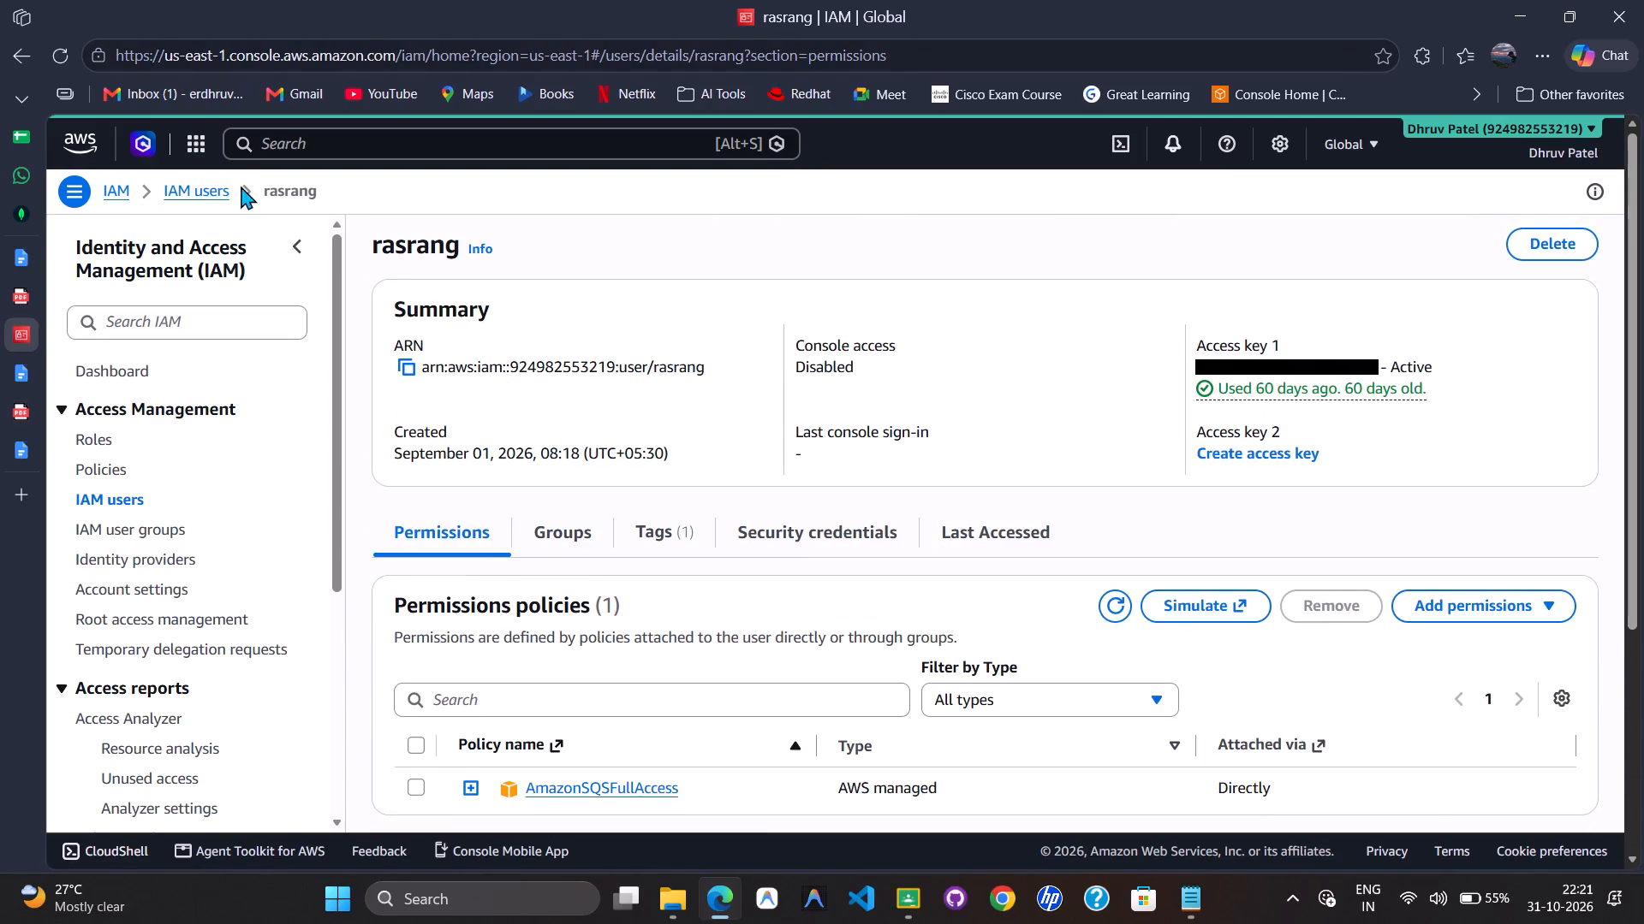
# Return to the IAM users list, start a new user named practical11, and continue to the permissions stage.
pyautogui.click(241, 186)
pyautogui.click(191, 191)
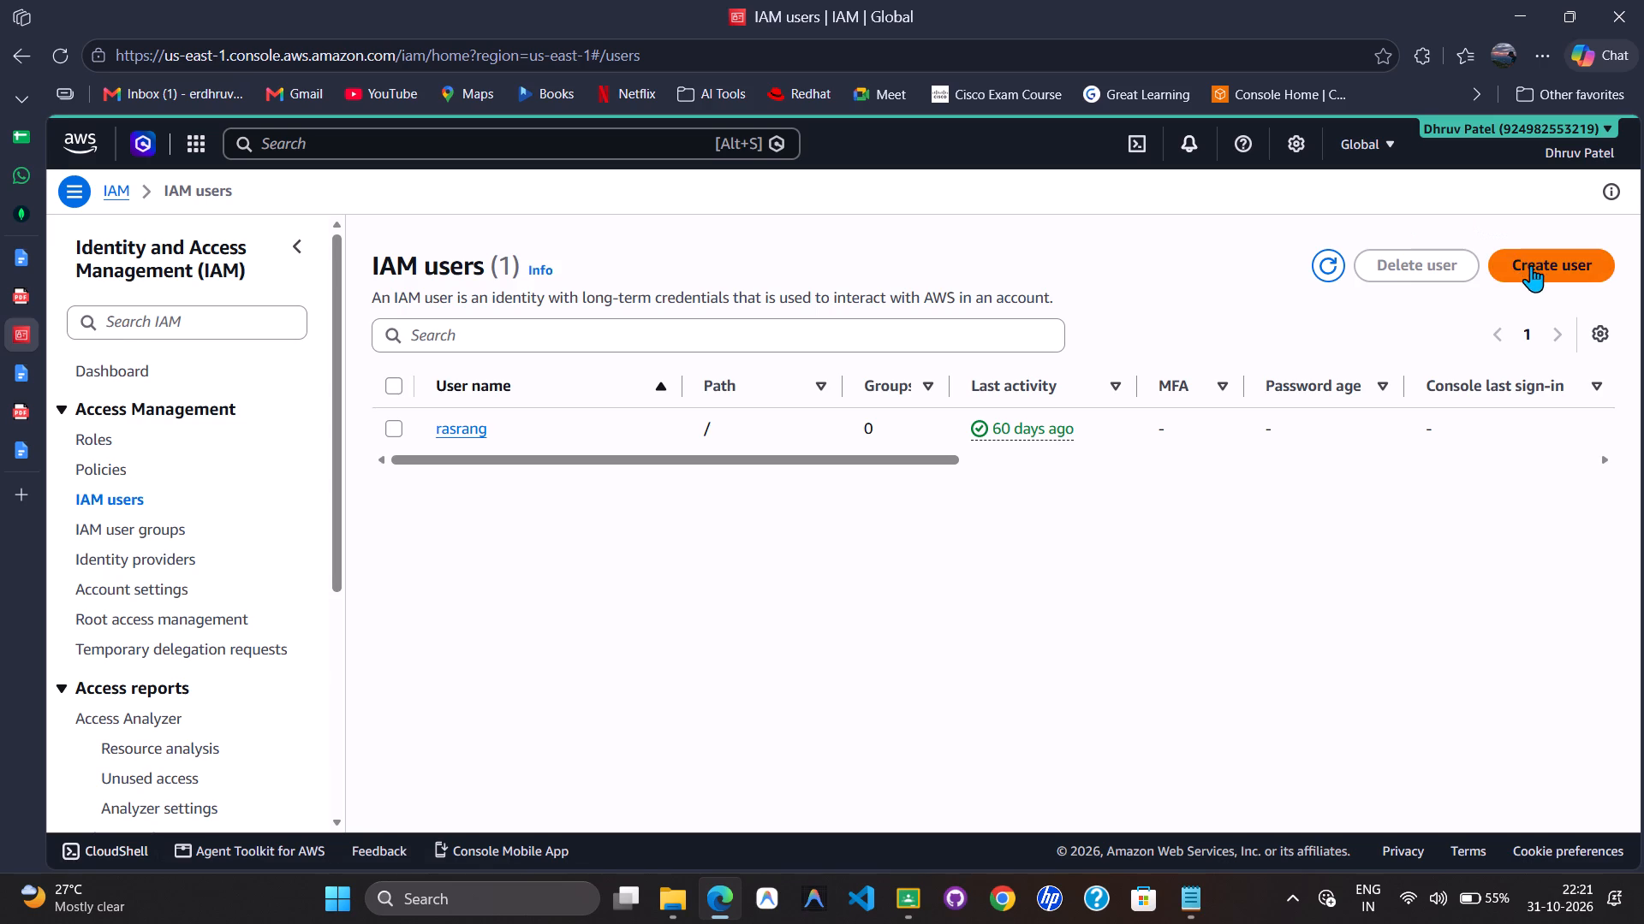
pyautogui.click(1531, 265)
pyautogui.click(927, 414)
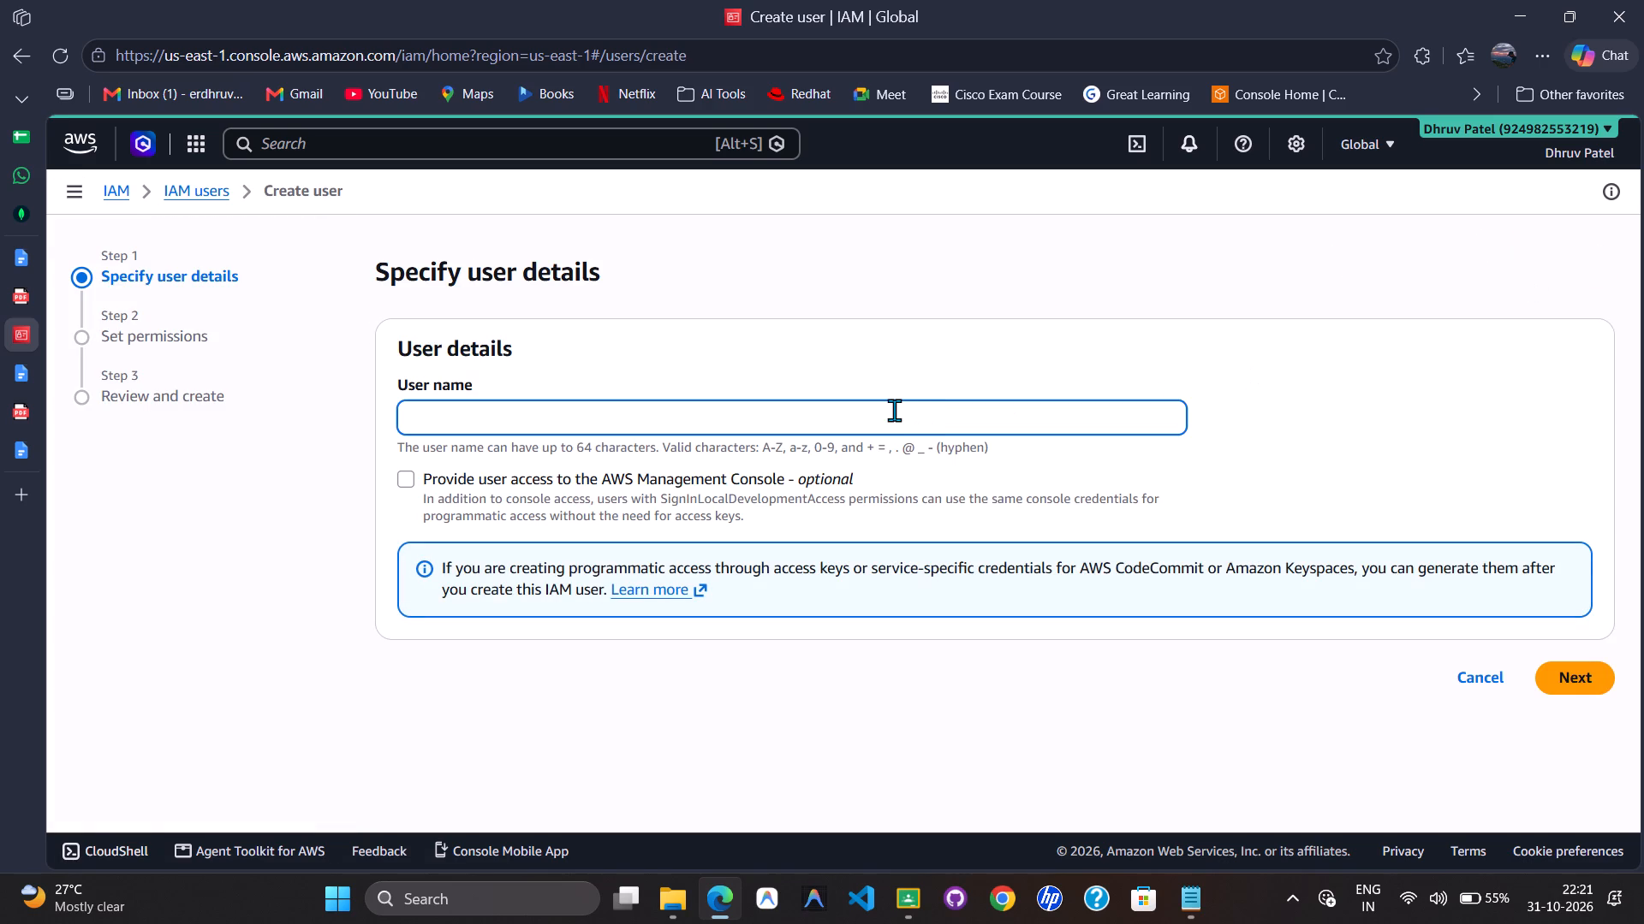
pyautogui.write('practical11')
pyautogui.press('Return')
pyautogui.click(1591, 684)
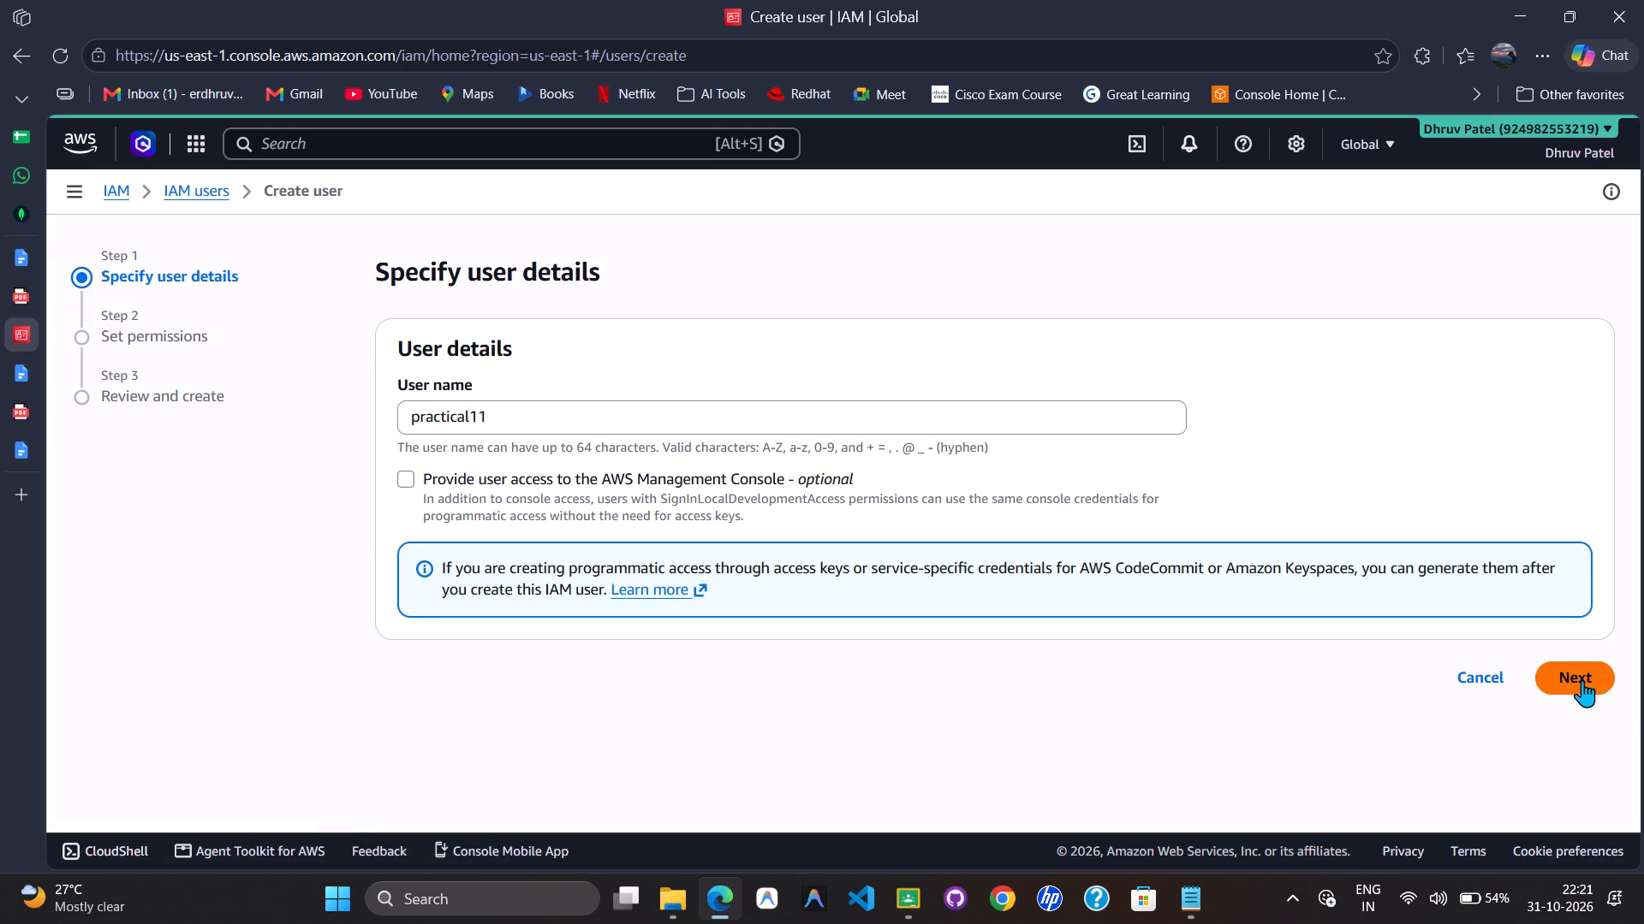
# Choose to attach policies directly to the new user and consult the reference PDF's list of attached policies.
pyautogui.click(875, 417)
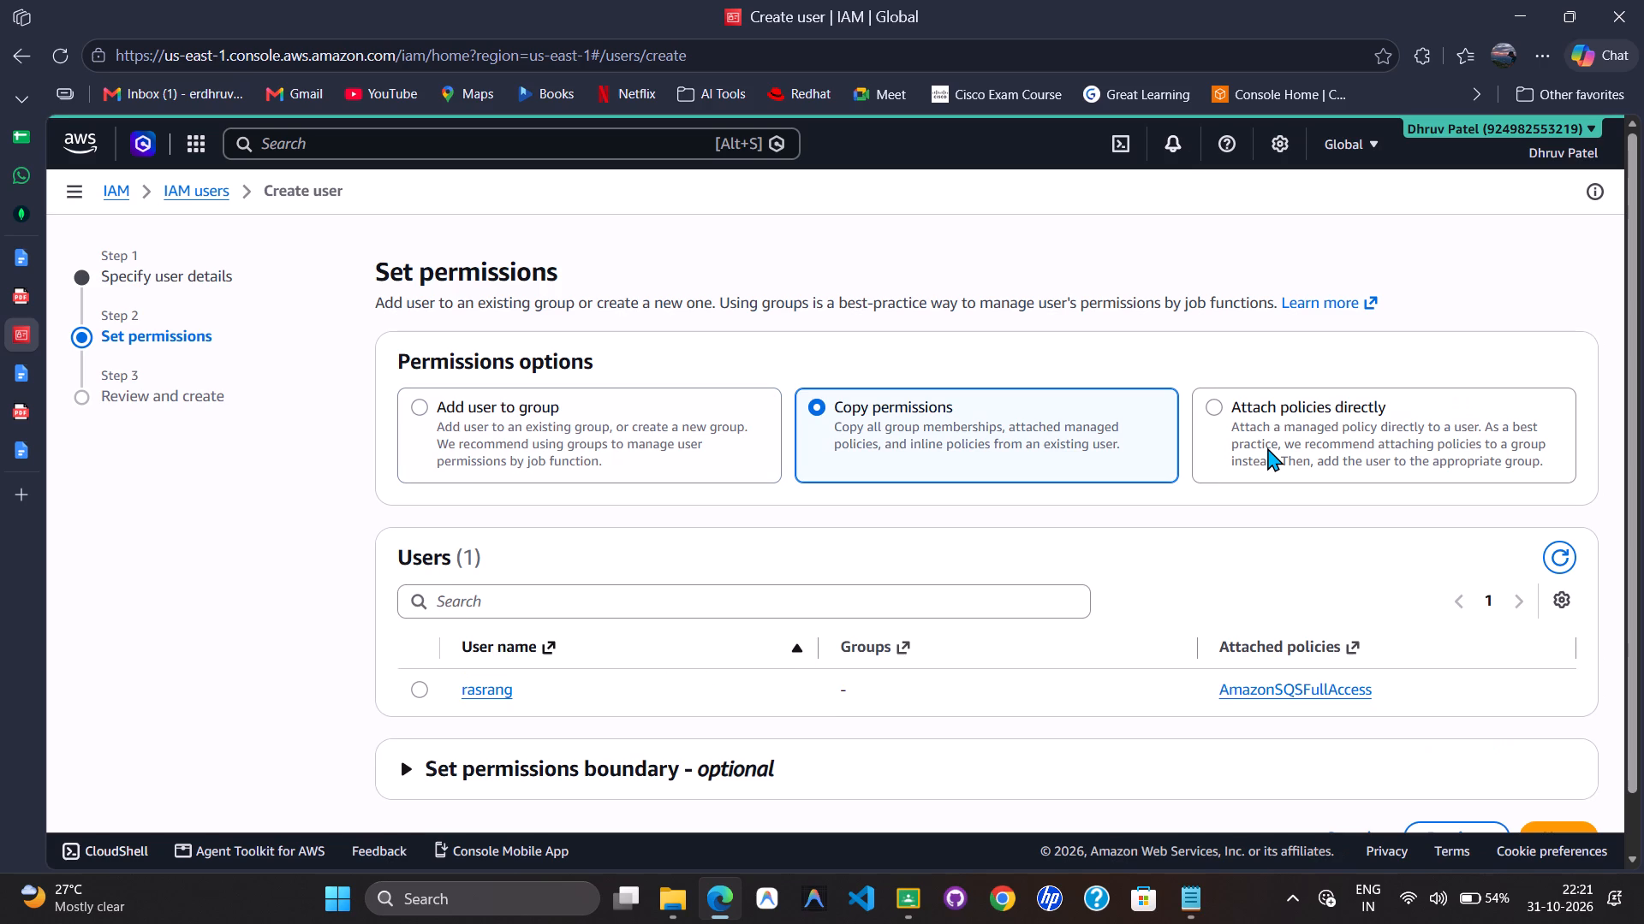
pyautogui.click(1267, 447)
pyautogui.scroll(-3, 479, 627)
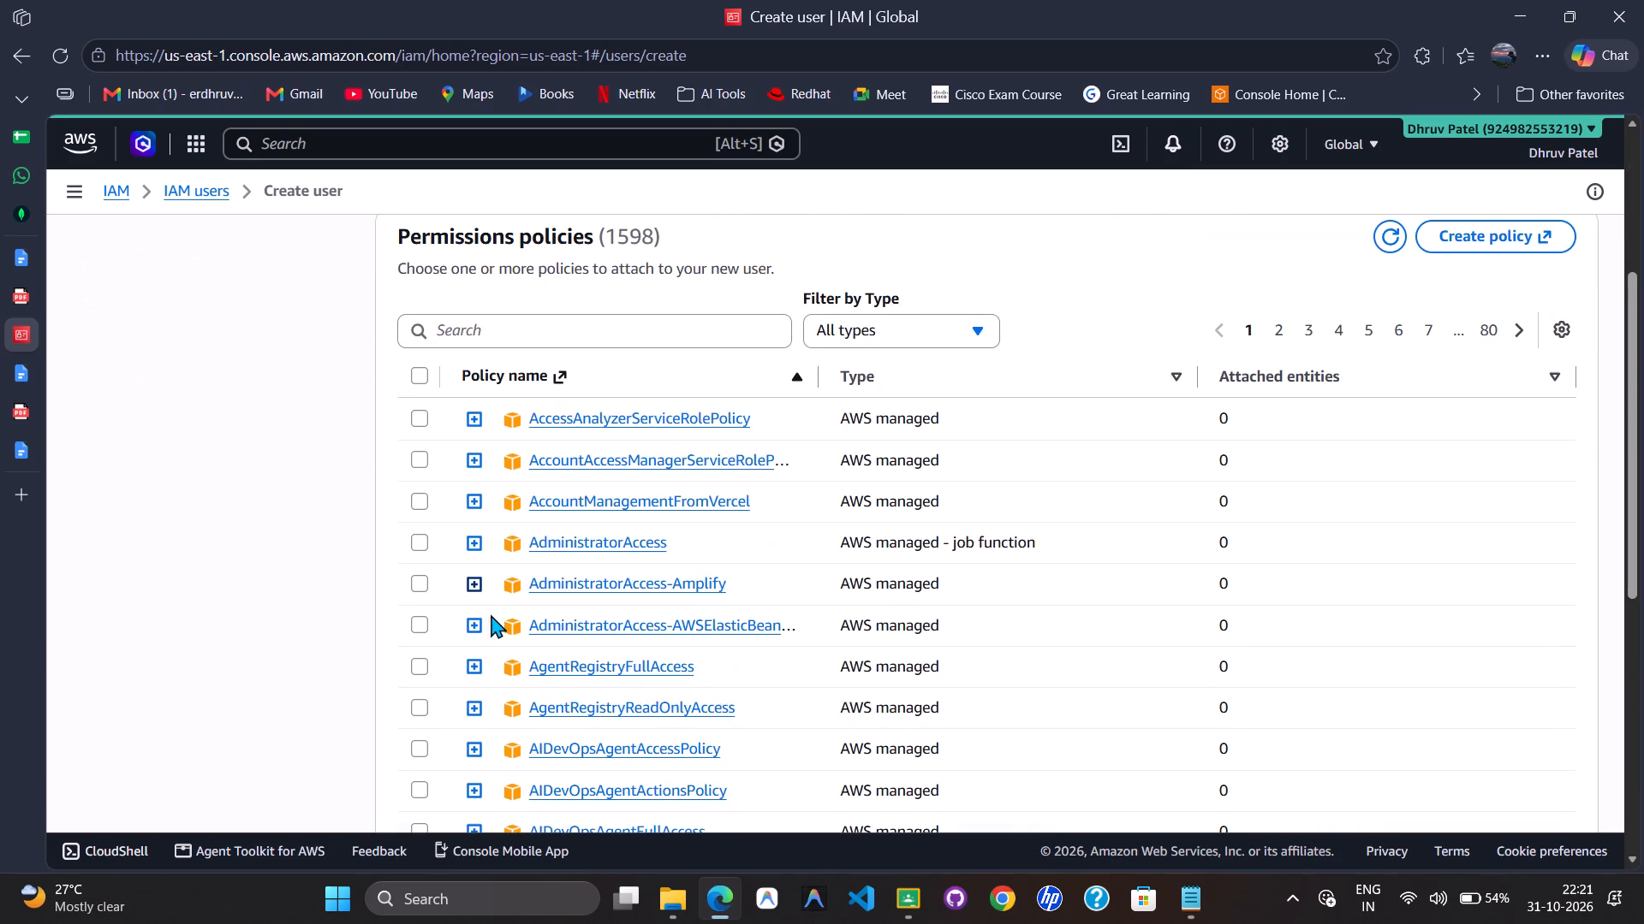
pyautogui.hotkey('alt', 'Tab')
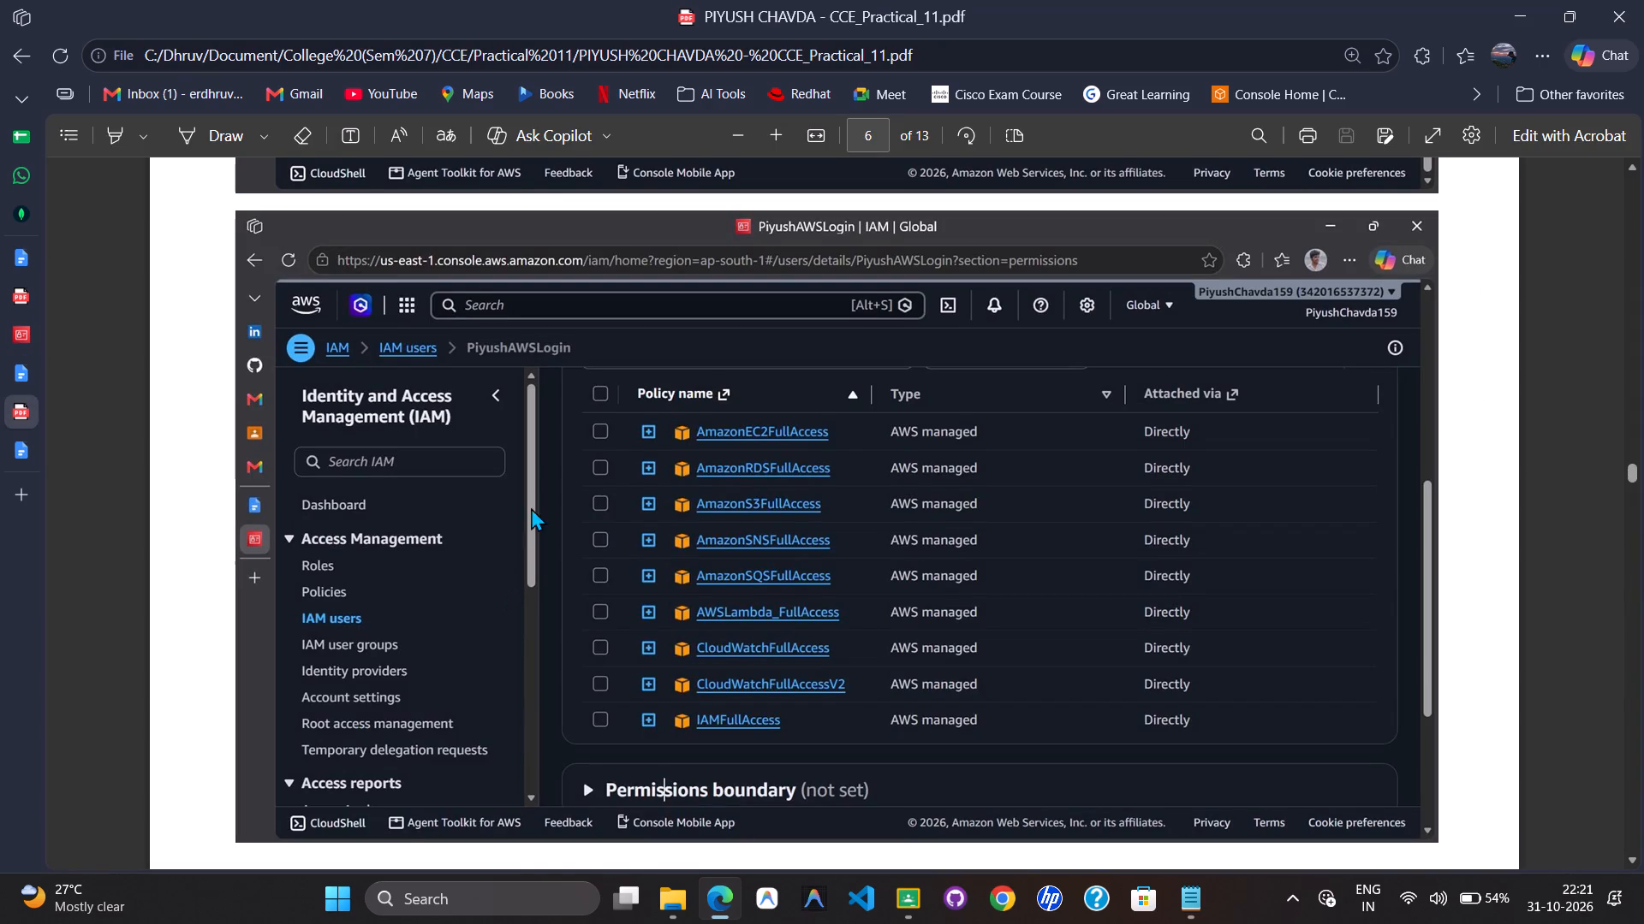
pyautogui.hotkey('alt', 'Tab')
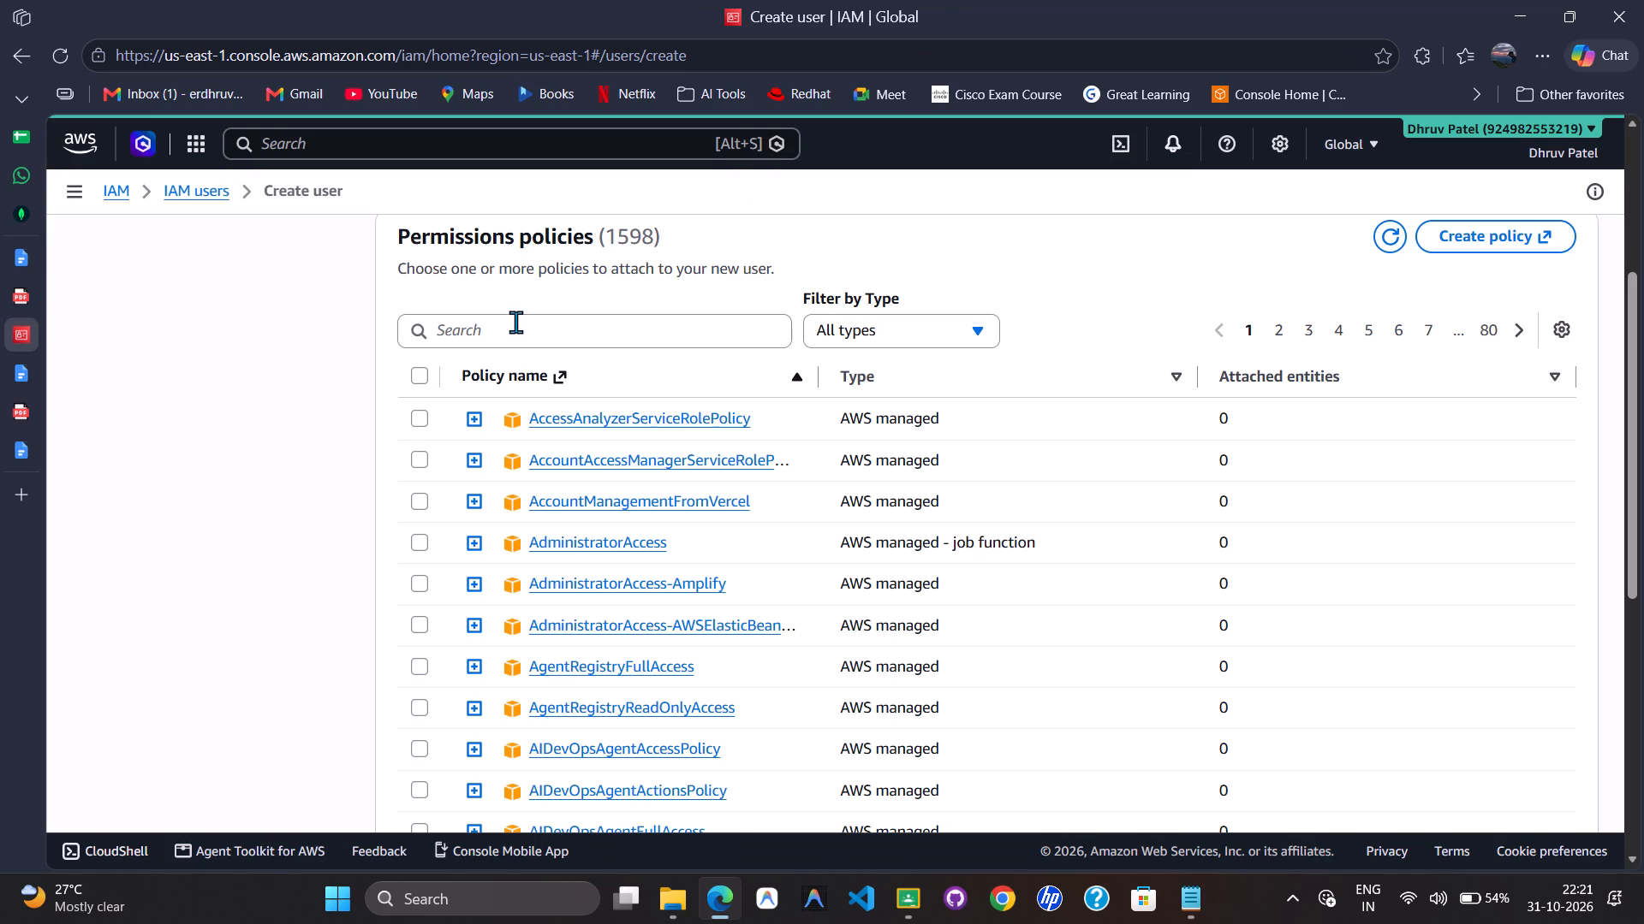
# Filter the permissions policies by amazonEc2fu and select the AmazonEC2FullAccess policy, matching the reference PDF's list.
pyautogui.click(515, 322)
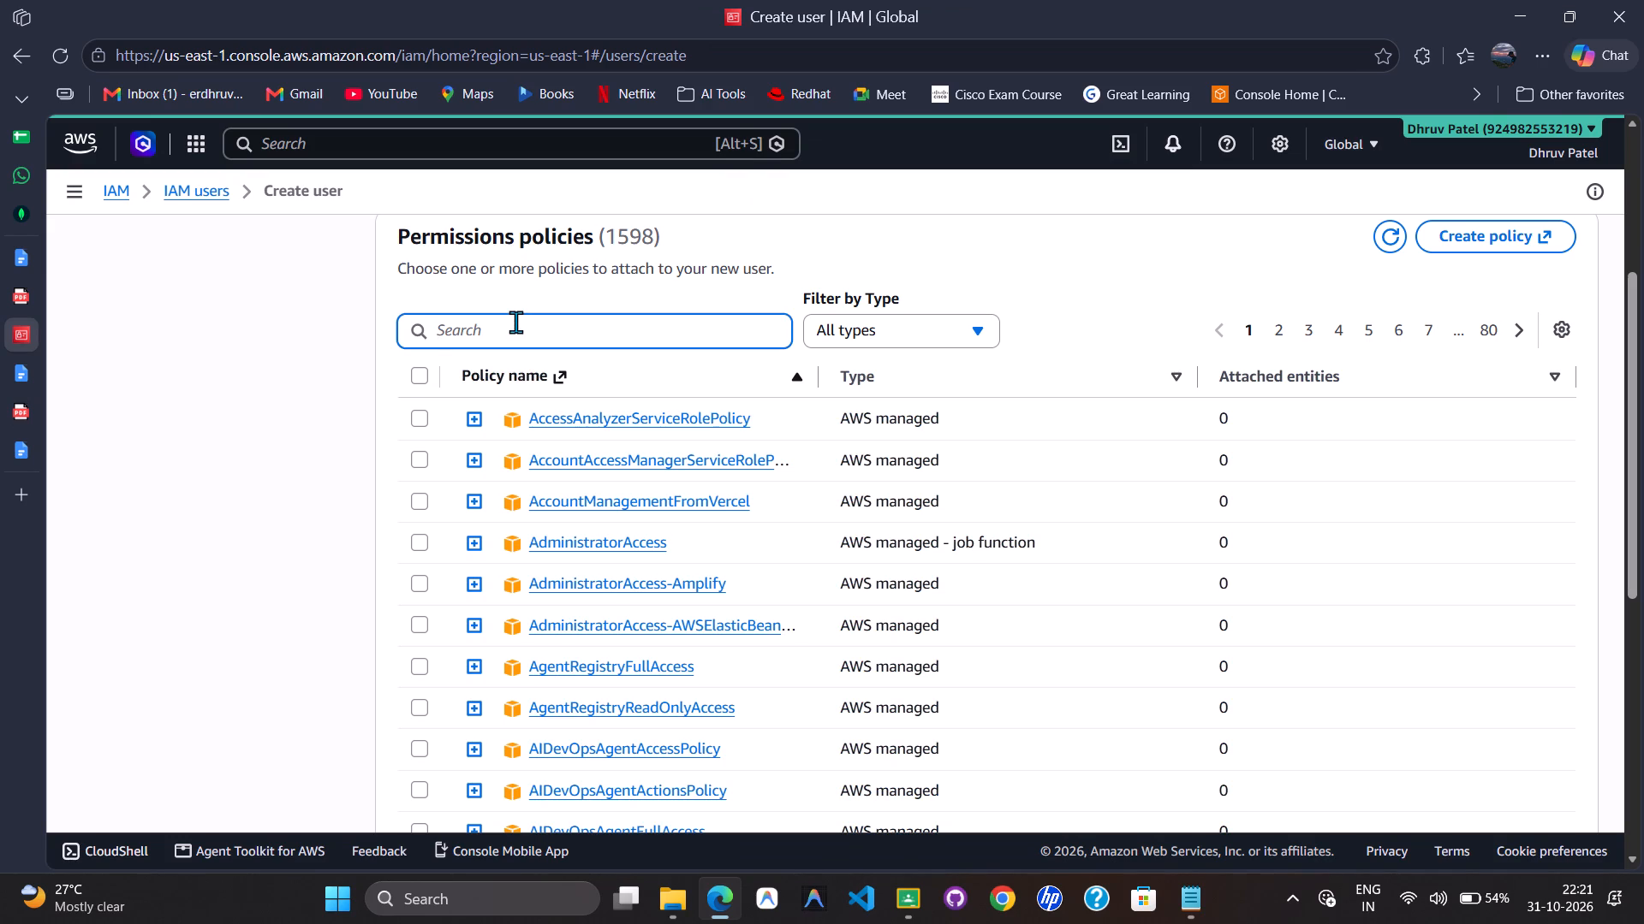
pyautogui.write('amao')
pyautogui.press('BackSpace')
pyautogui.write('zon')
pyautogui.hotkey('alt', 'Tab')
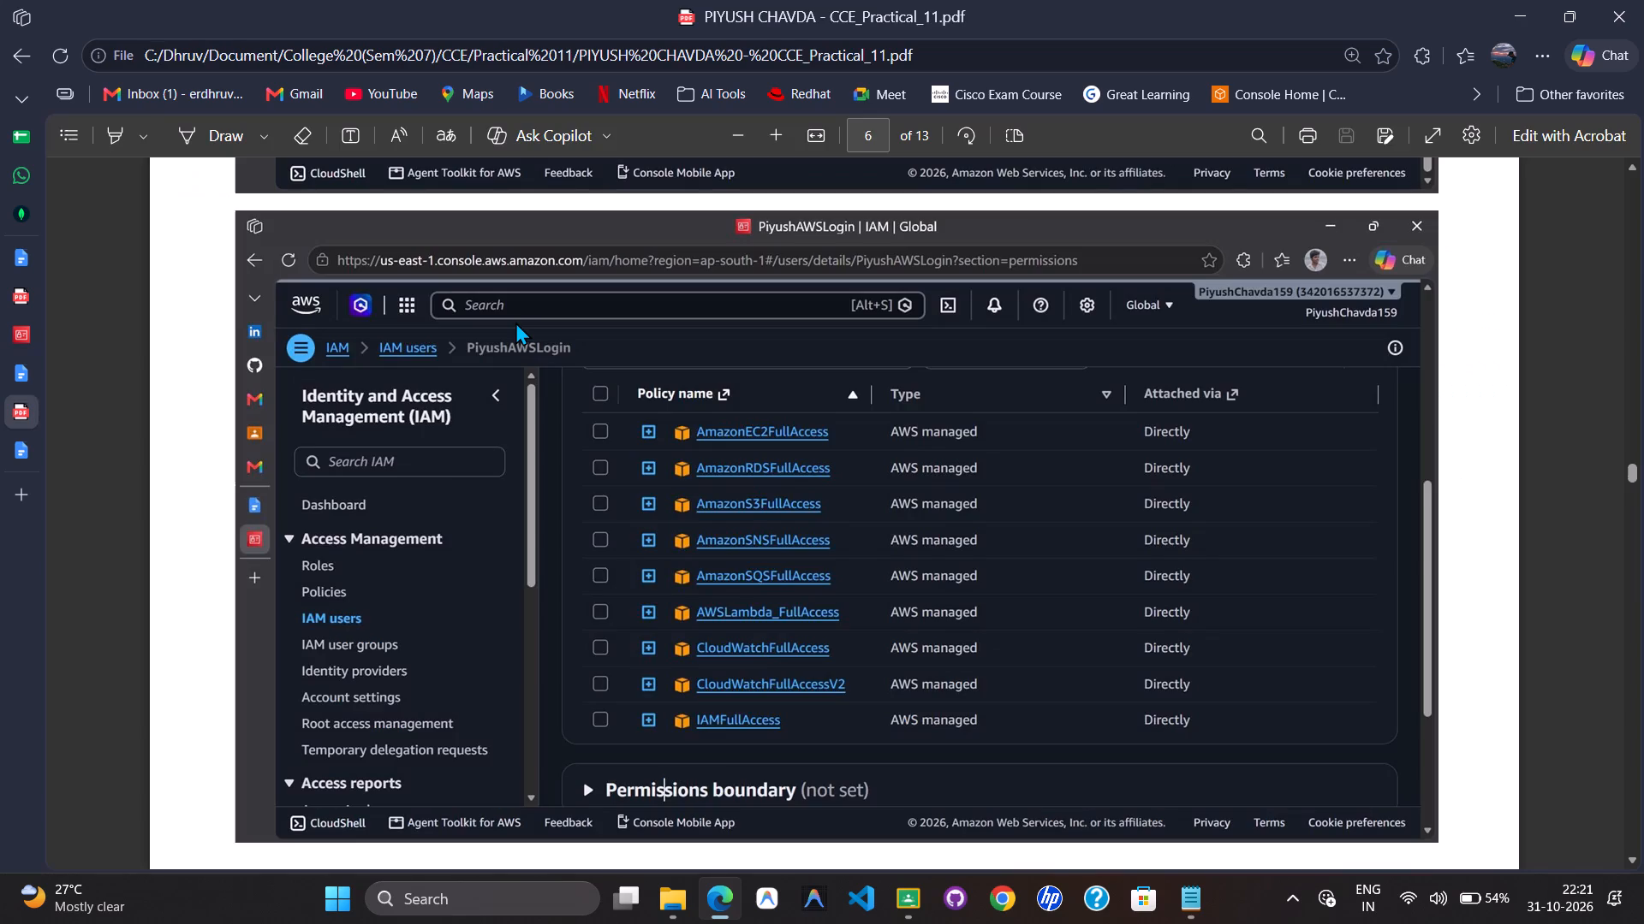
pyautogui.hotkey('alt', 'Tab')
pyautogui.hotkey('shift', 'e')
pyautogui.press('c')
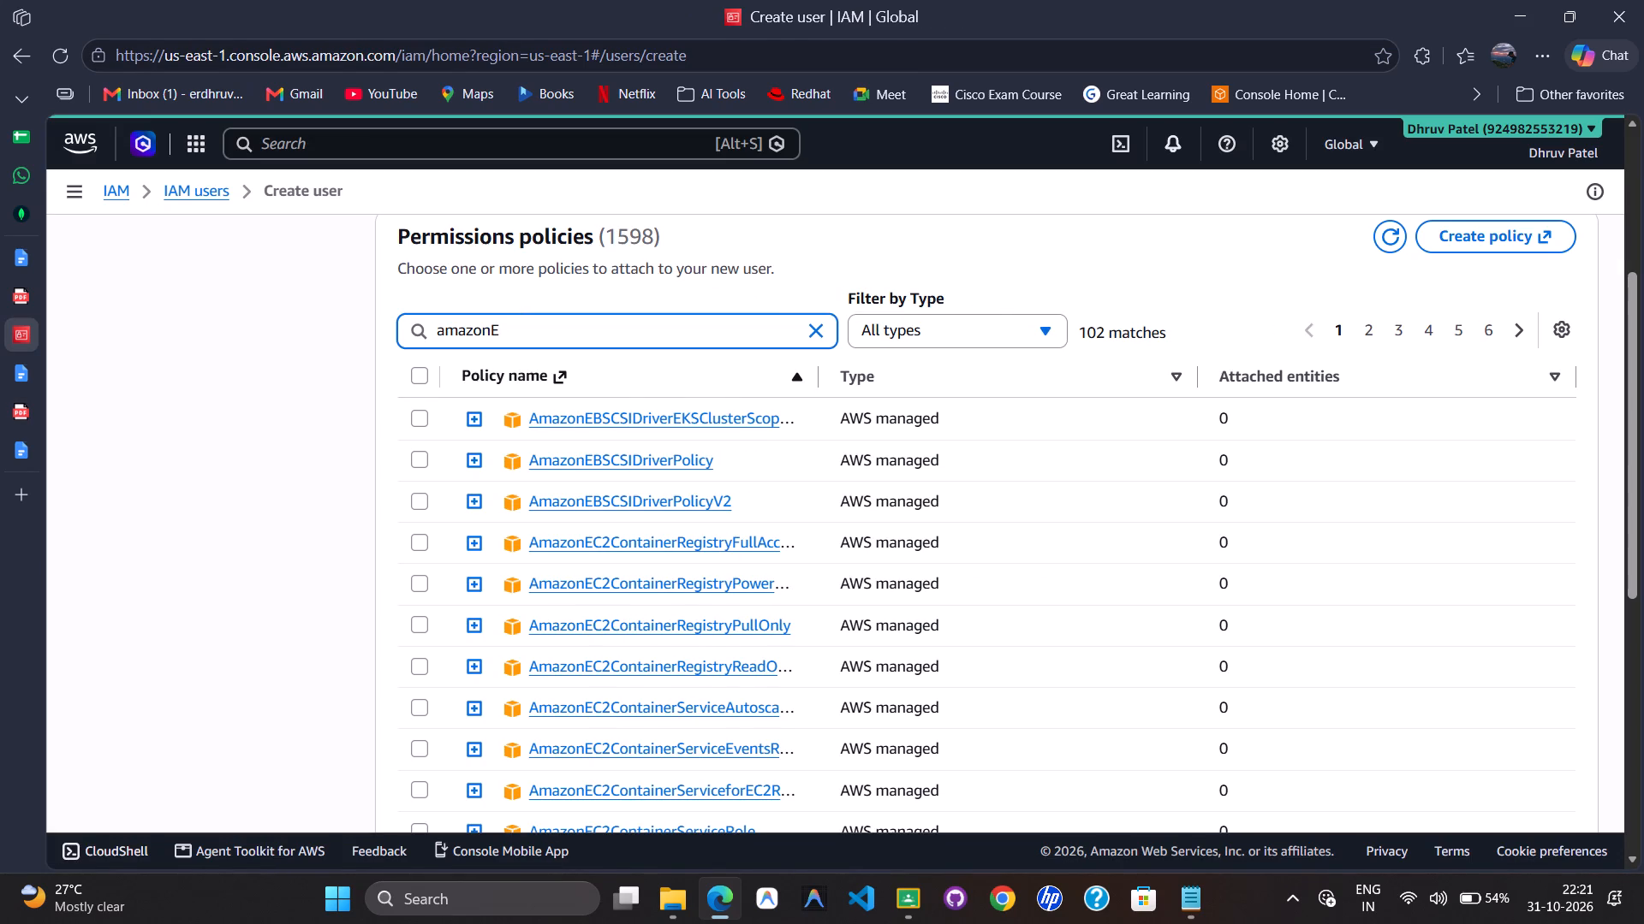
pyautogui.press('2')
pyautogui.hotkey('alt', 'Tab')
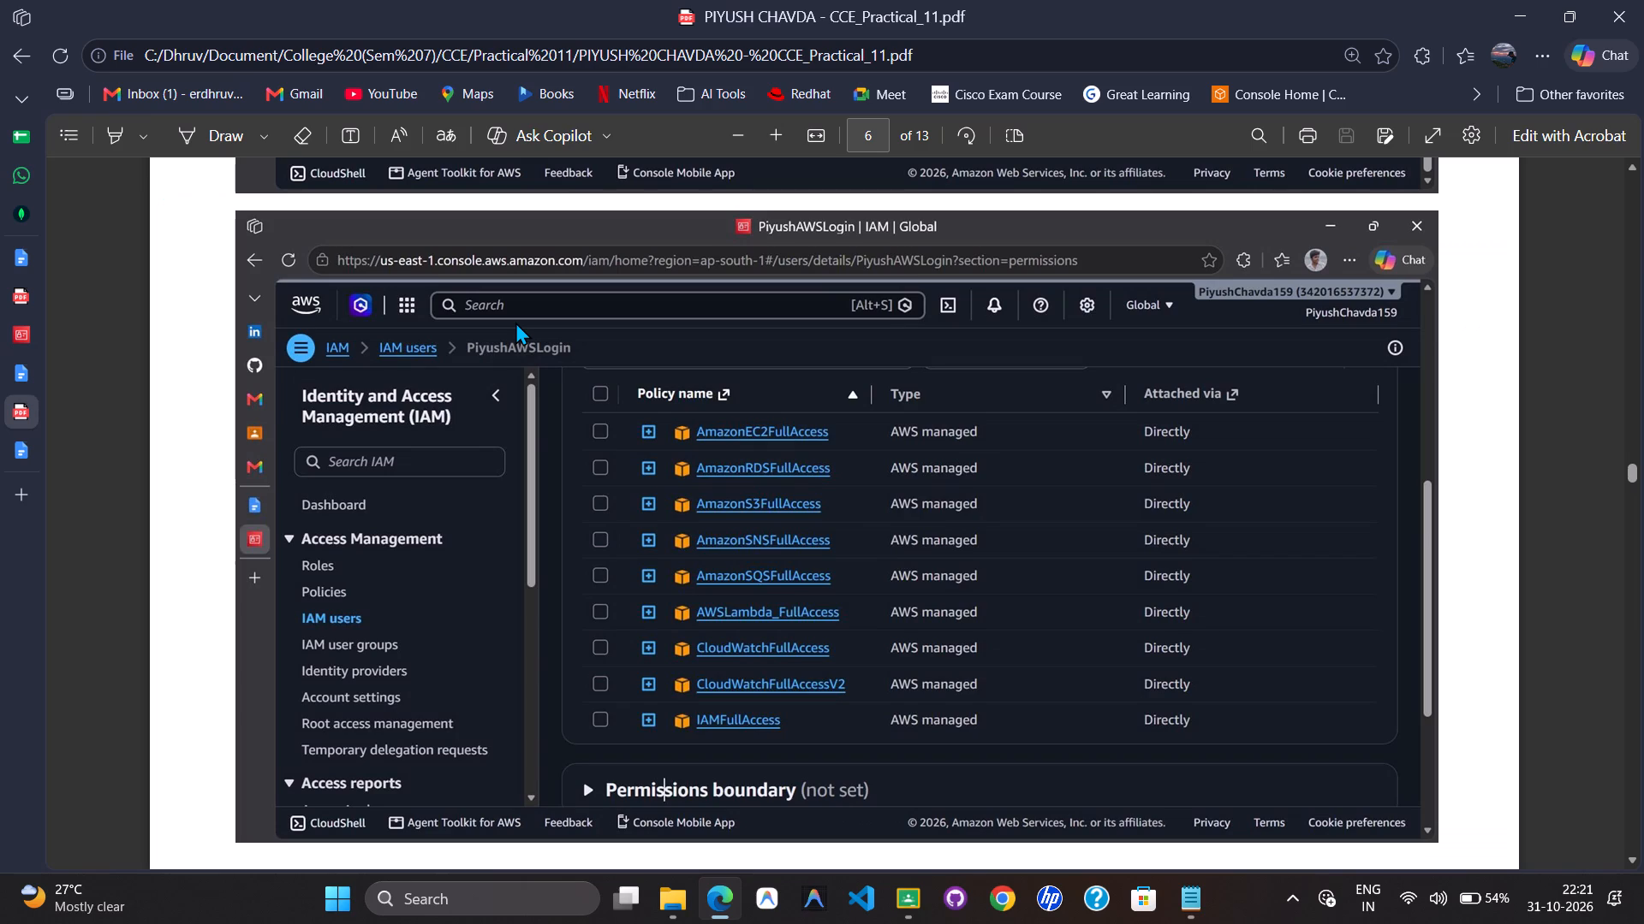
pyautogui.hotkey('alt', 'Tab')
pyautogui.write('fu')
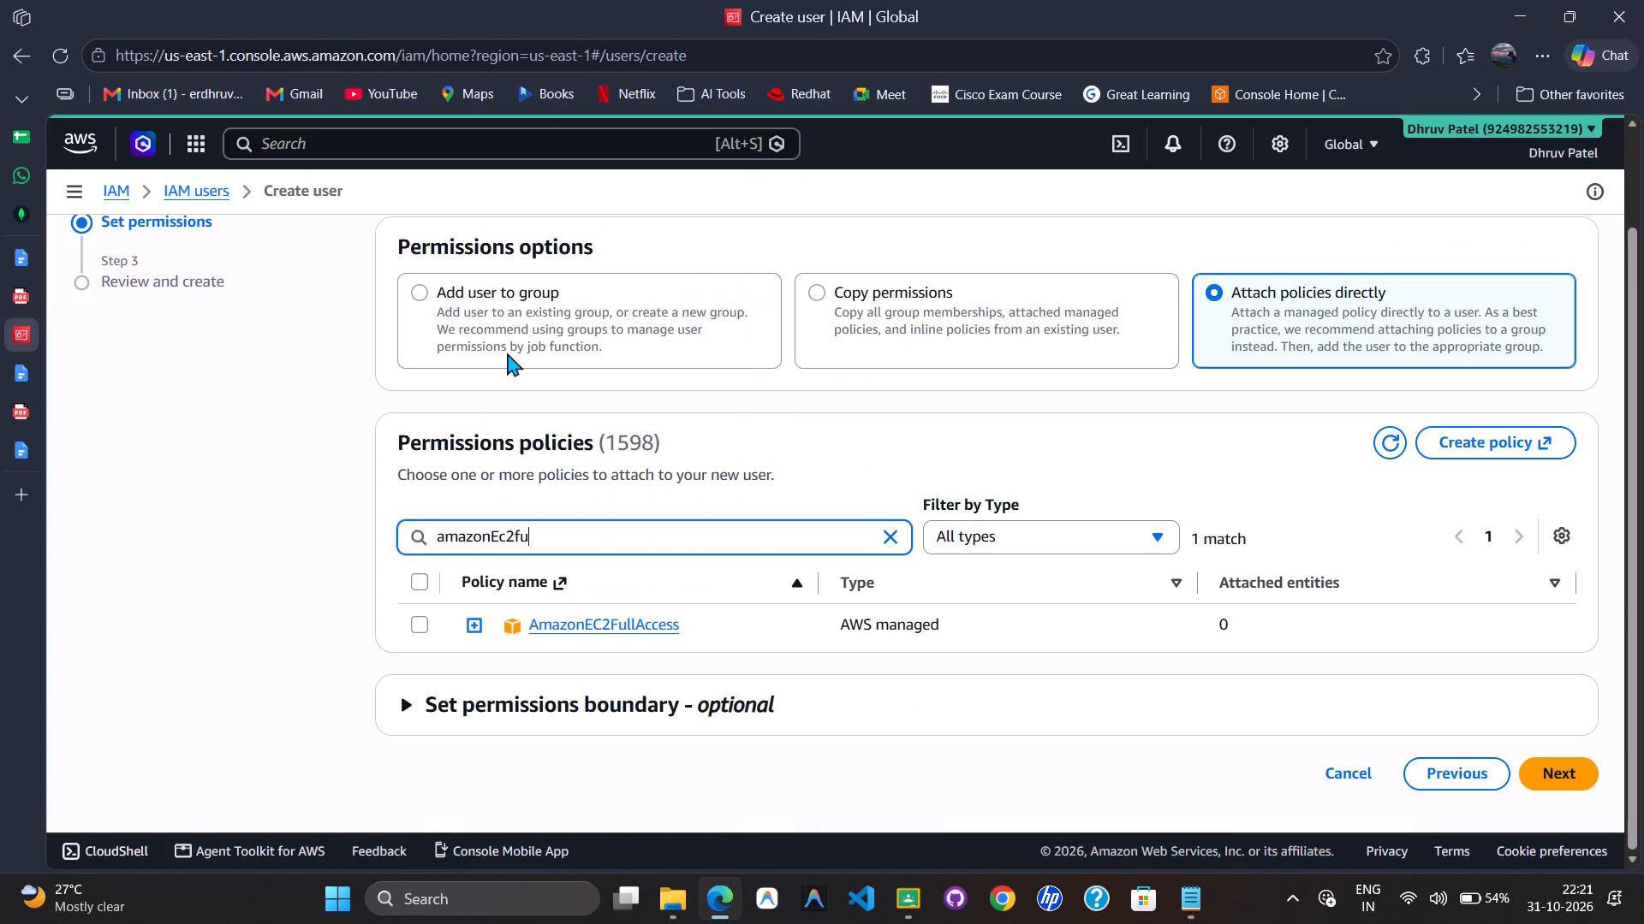
pyautogui.click(418, 627)
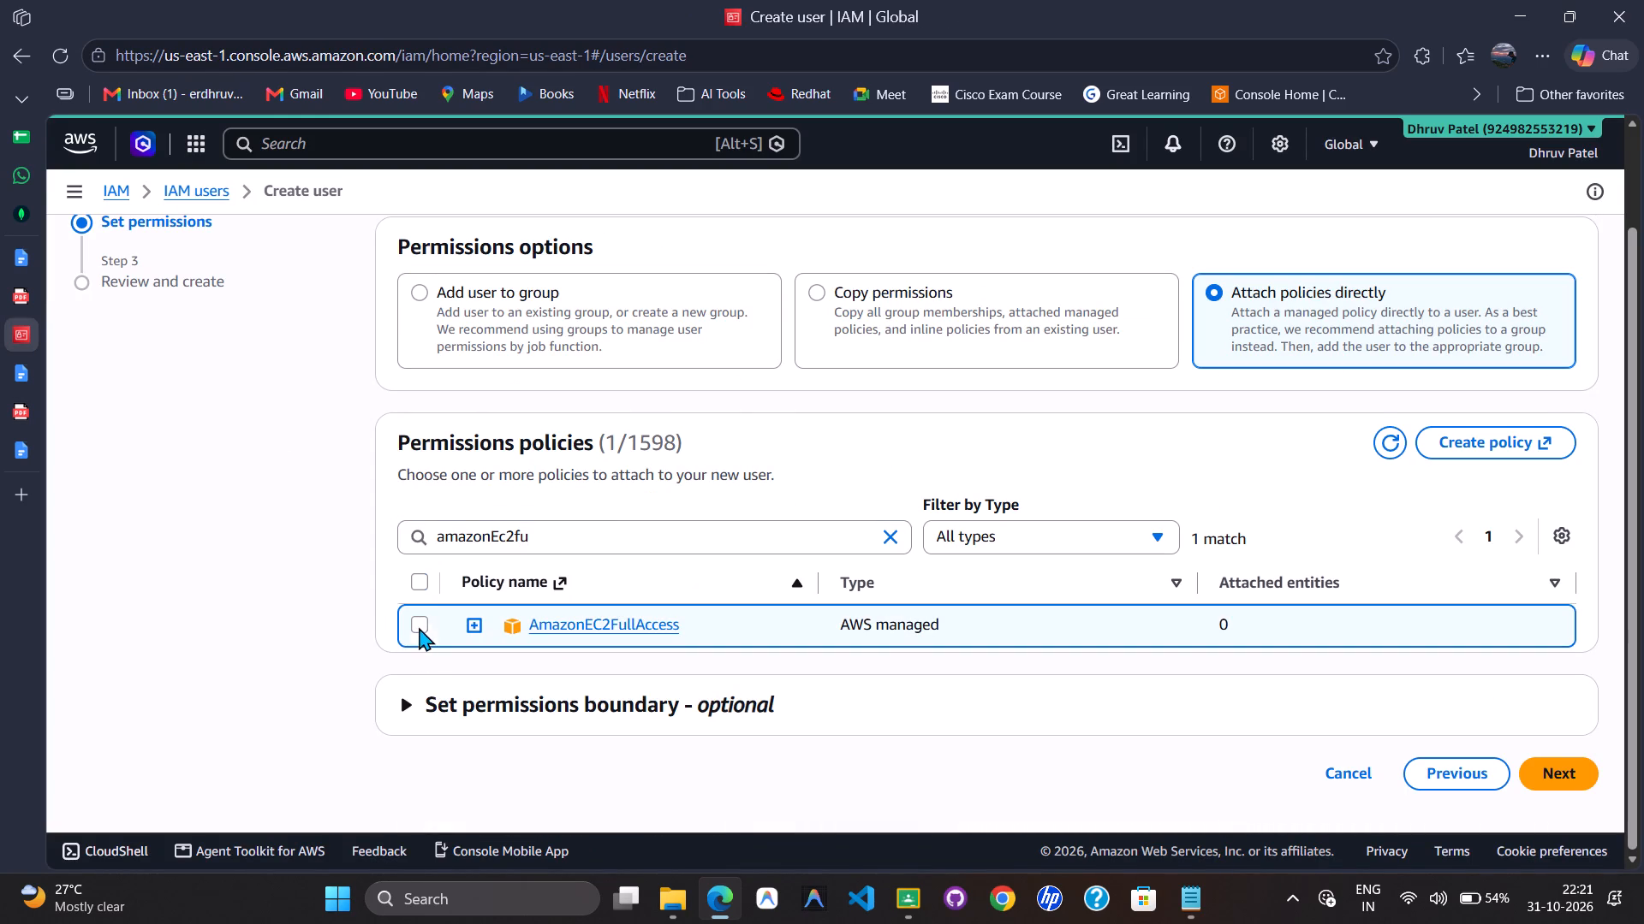
# Change the policy filter to amazonRDSF and add the AmazonRDSFullAccess policy to the selection.
pyautogui.click(612, 530)
pyautogui.hotkey('ctrl', 'a')
pyautogui.hotkey('alt', 'Tab')
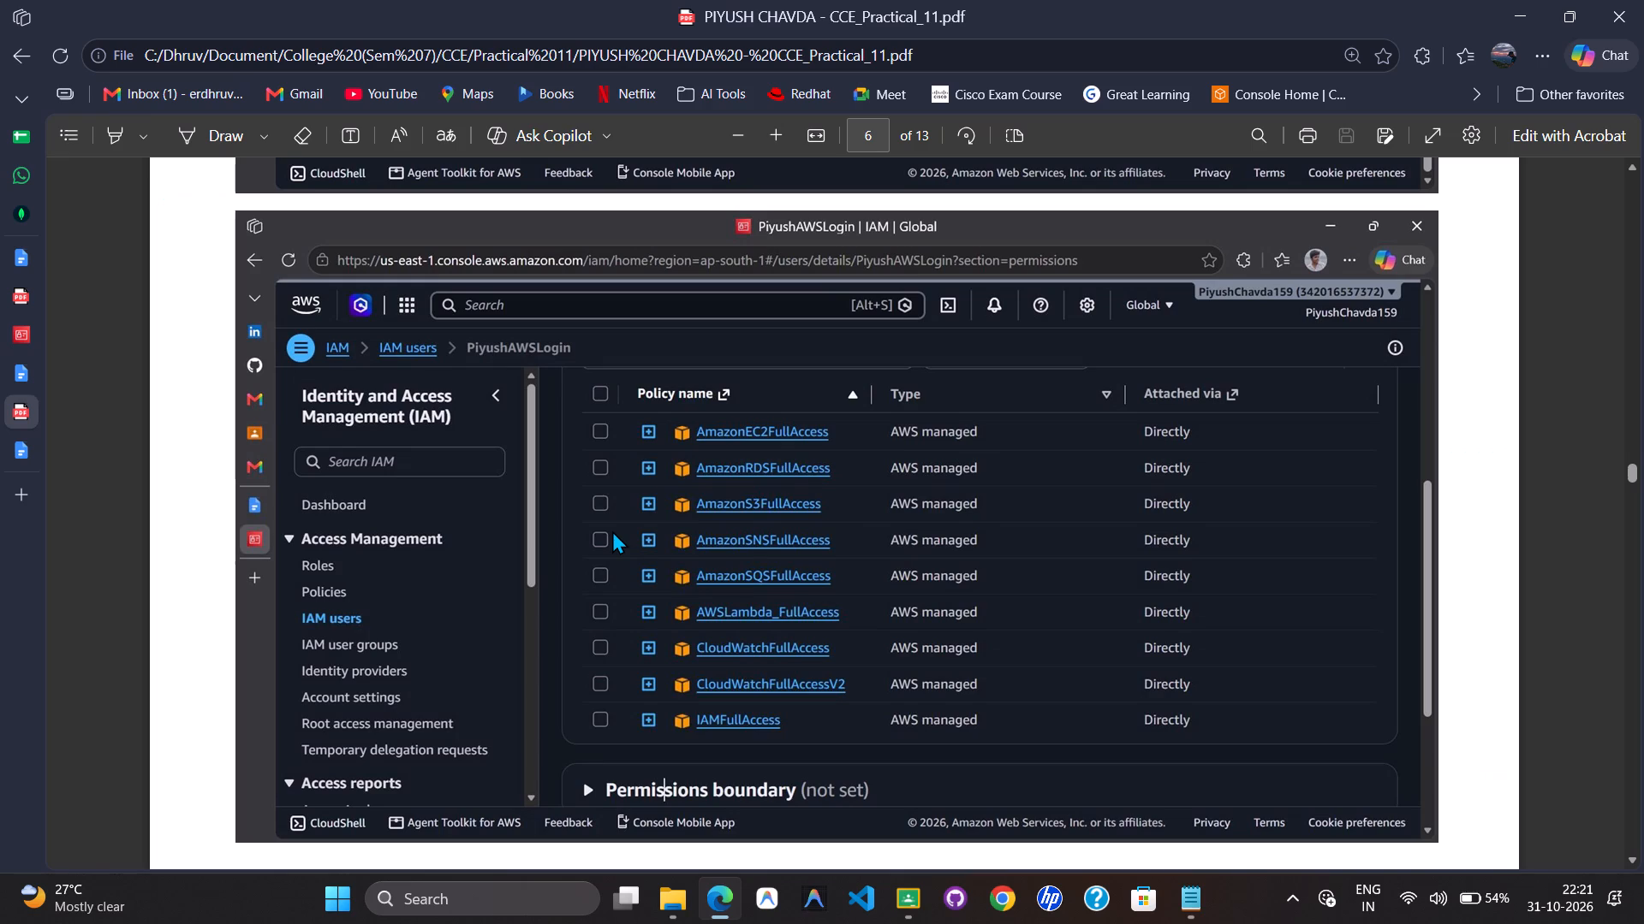
pyautogui.hotkey('alt', 'Tab')
pyautogui.press('Right')
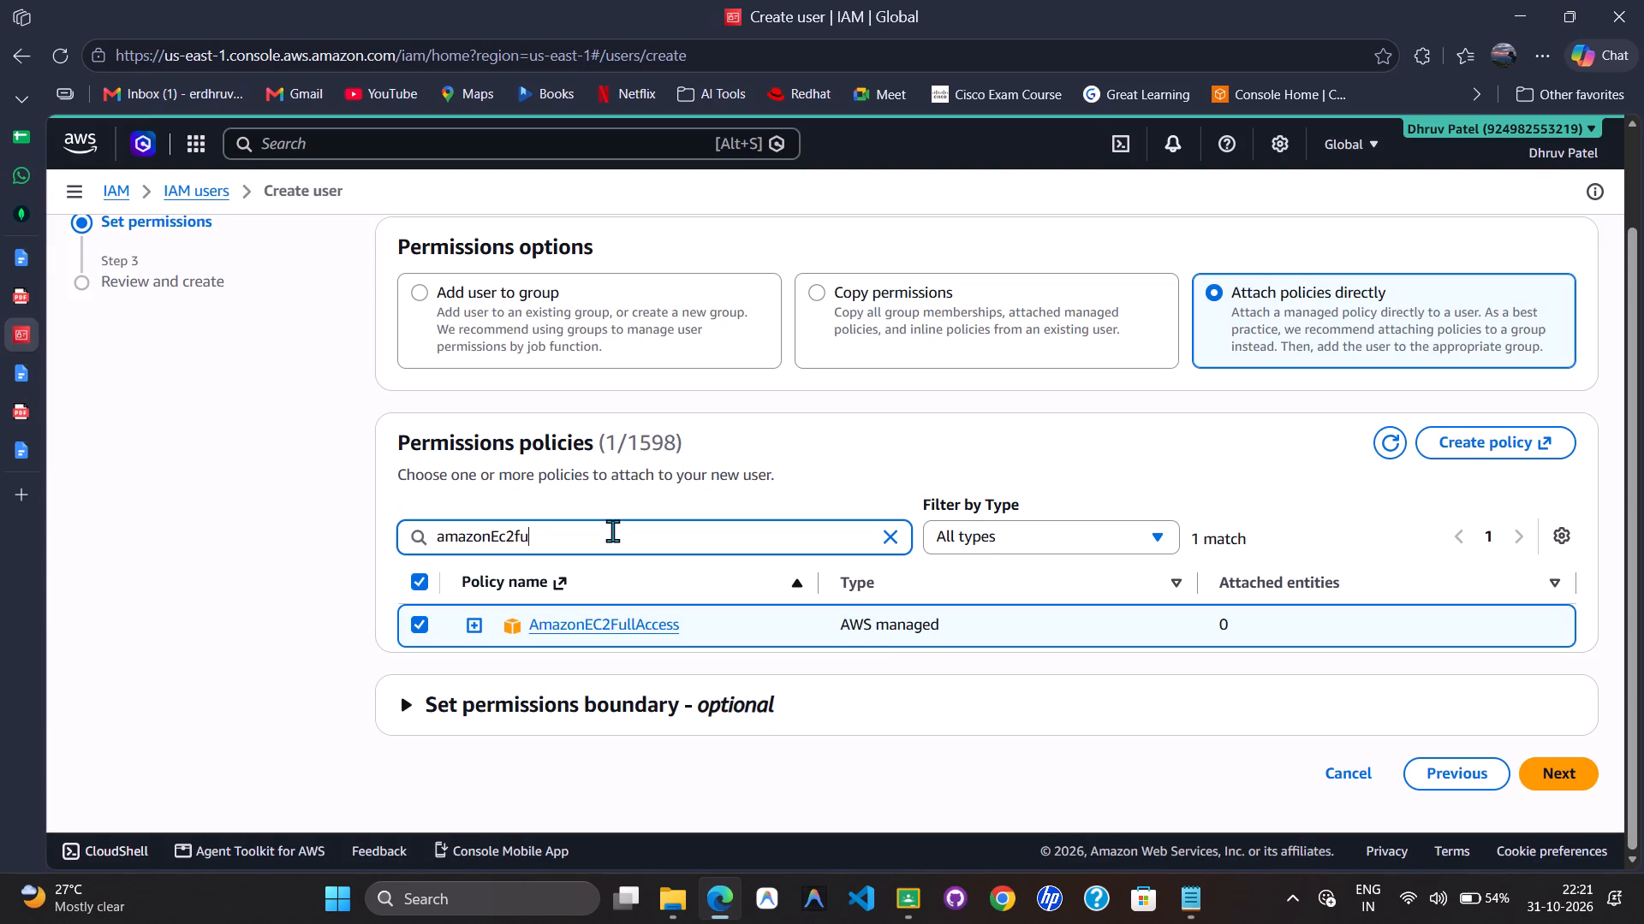
pyautogui.hotkey('shift', 'Left')
pyautogui.hotkey('shift', 'Left')
pyautogui.hotkey('shift', 'Left')
pyautogui.hotkey('shift', 'Left')
pyautogui.hotkey('shift', 'Left')
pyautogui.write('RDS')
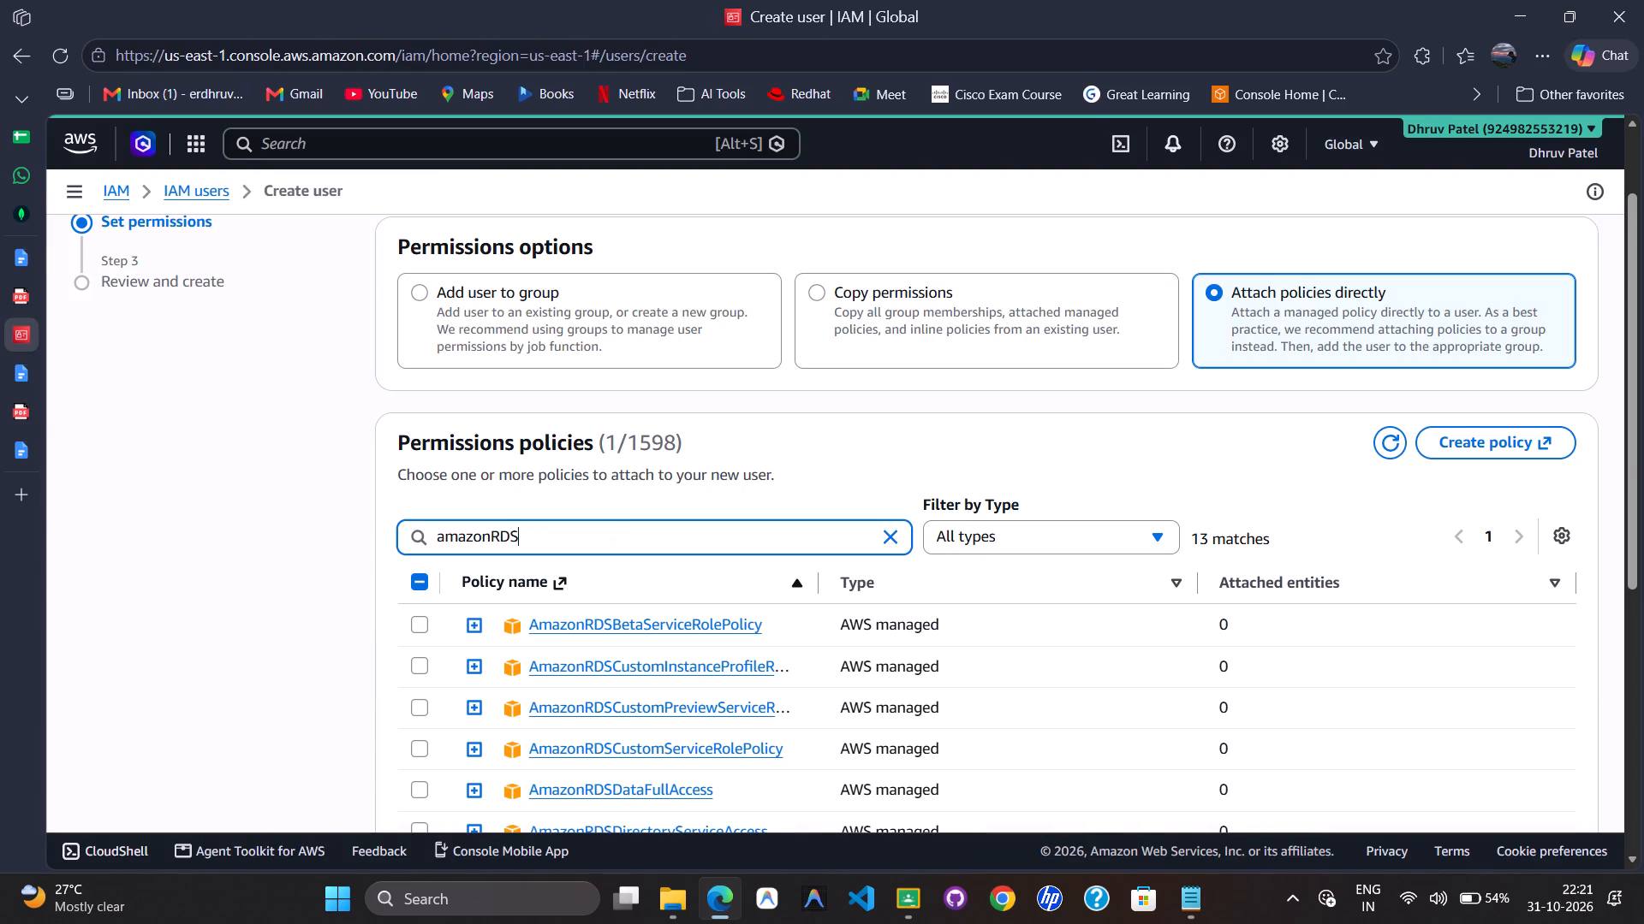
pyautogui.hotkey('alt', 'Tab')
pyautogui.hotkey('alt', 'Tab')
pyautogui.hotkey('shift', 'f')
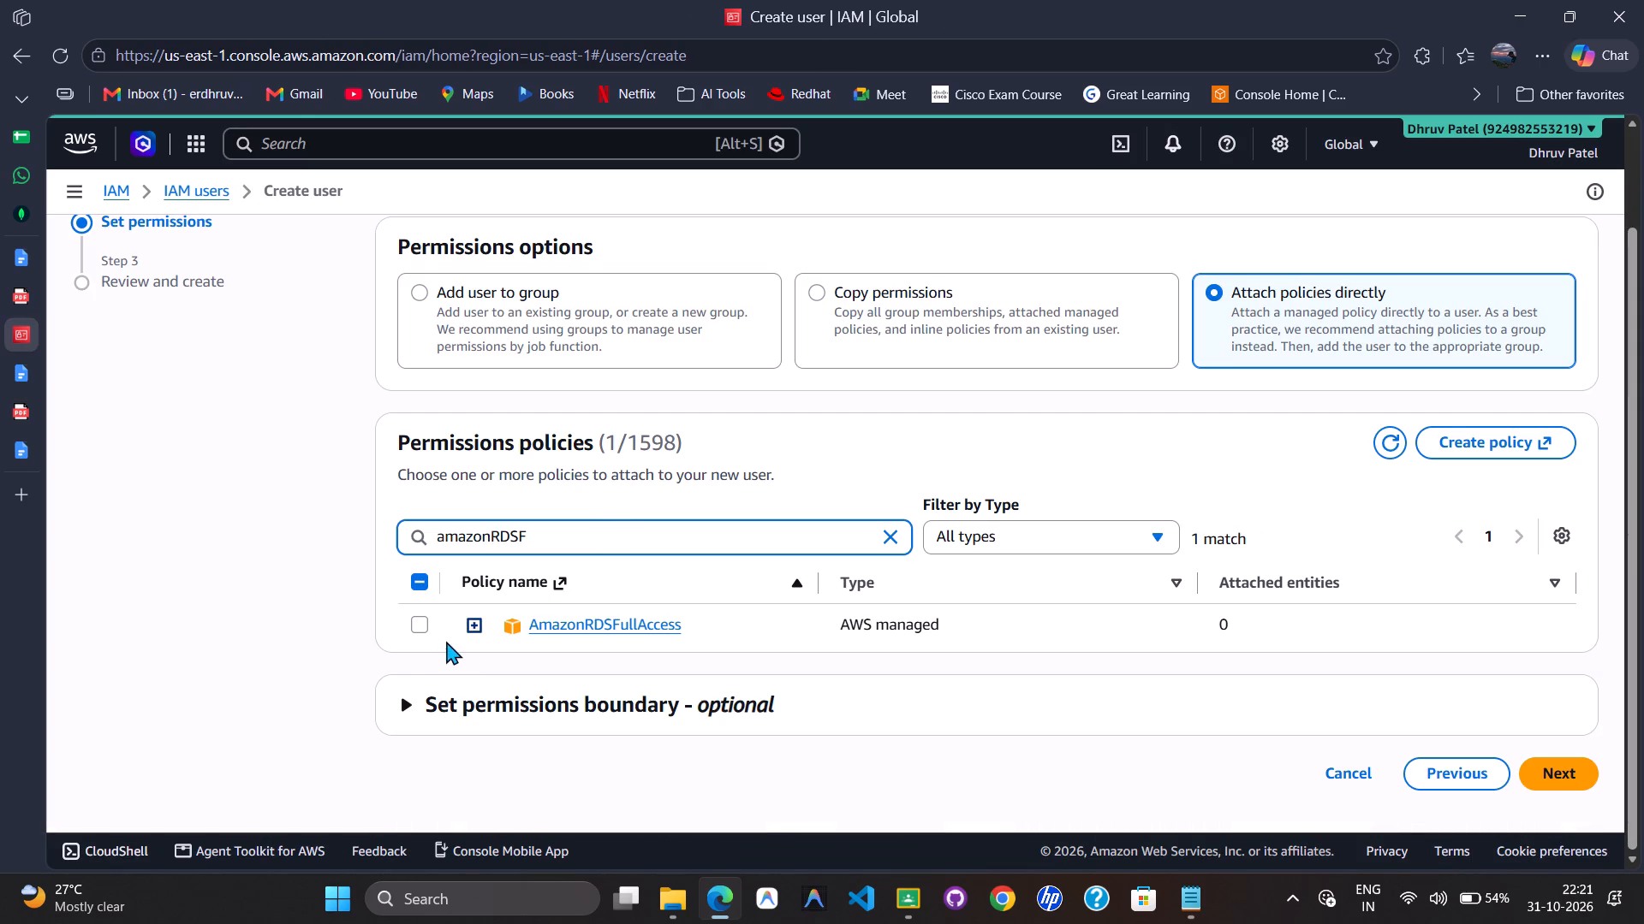
pyautogui.click(420, 626)
# Clear the policy filter, search for AmazonS3Ful and add the AmazonS3FullAccess policy to the selection.
pyautogui.click(765, 536)
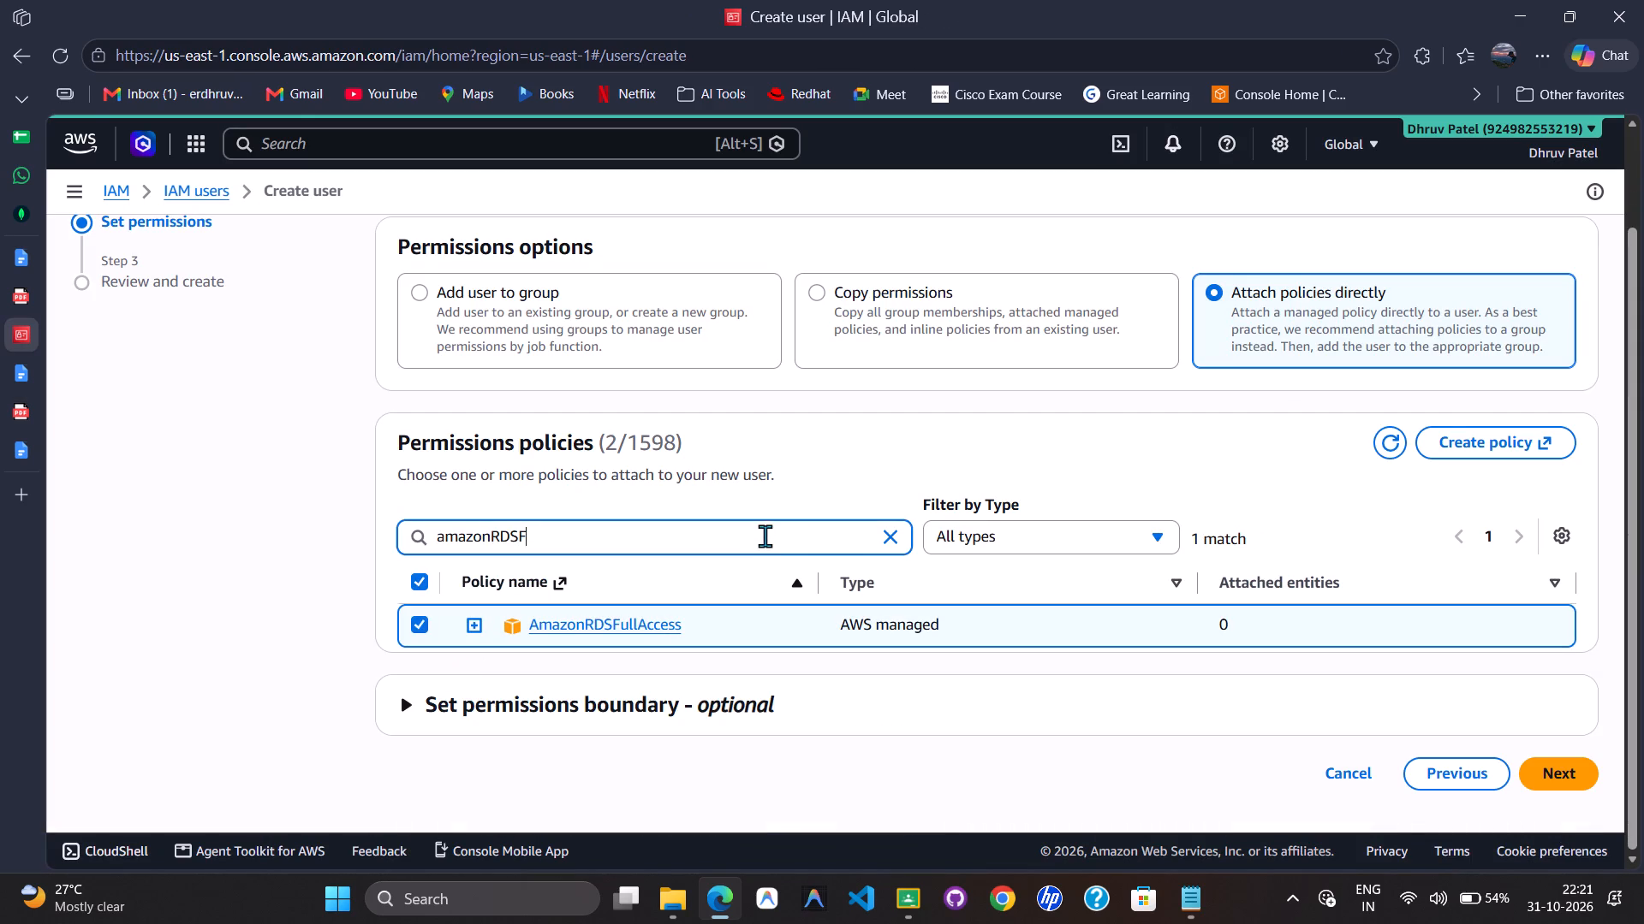
pyautogui.click(899, 530)
pyautogui.hotkey('alt', 'Tab')
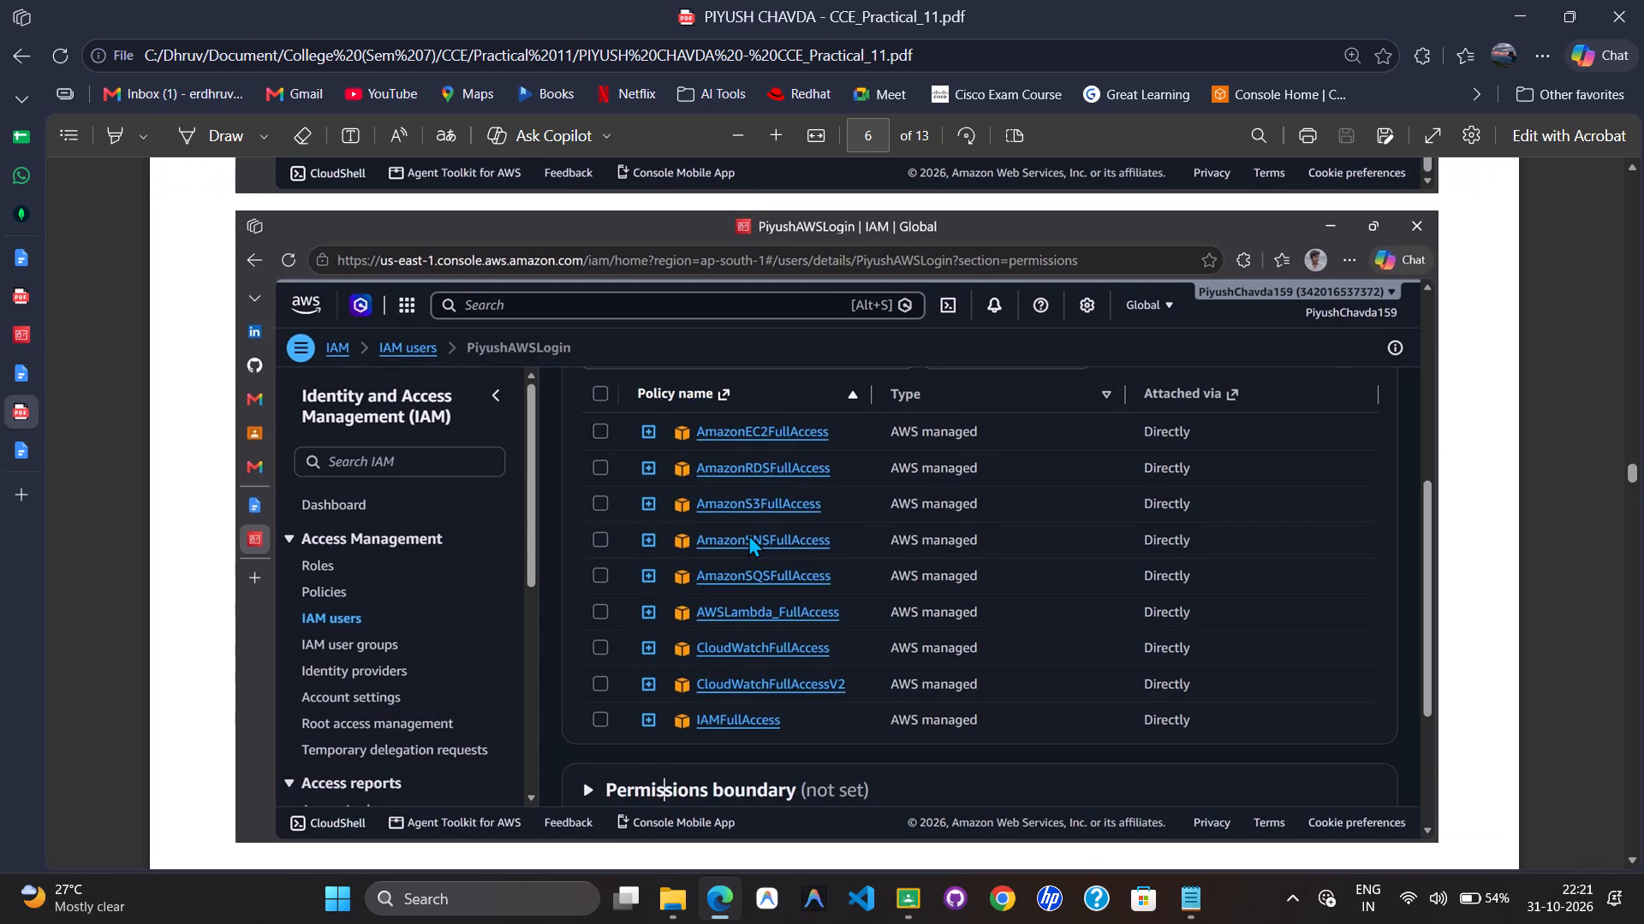
pyautogui.hotkey('alt', 'Tab')
pyautogui.hotkey('ctrl', 'z')
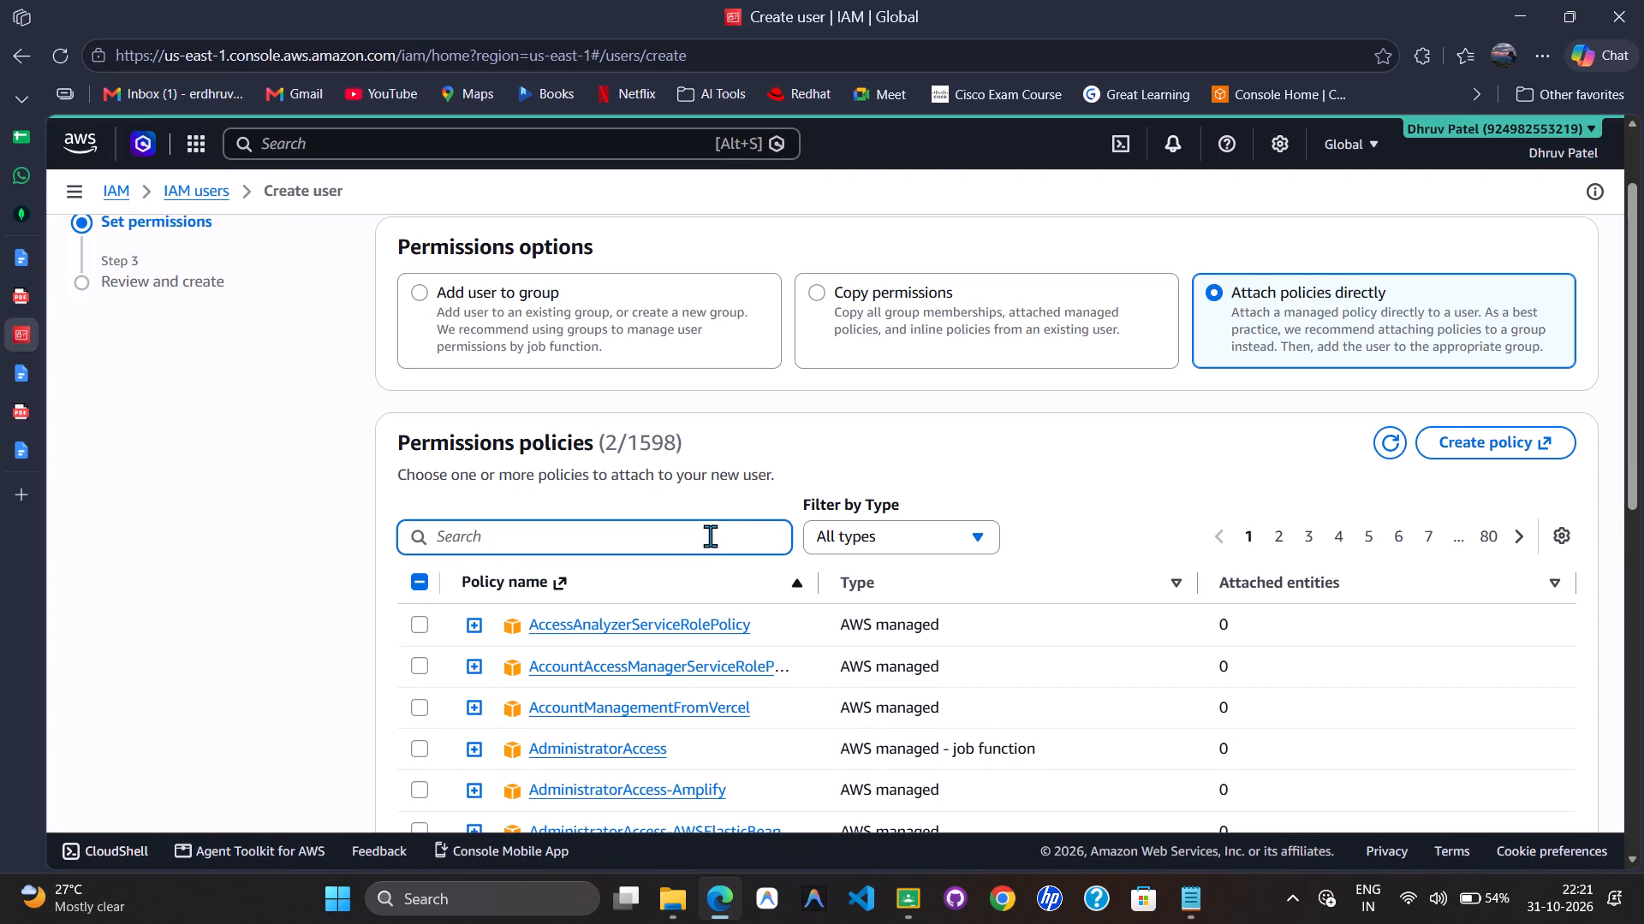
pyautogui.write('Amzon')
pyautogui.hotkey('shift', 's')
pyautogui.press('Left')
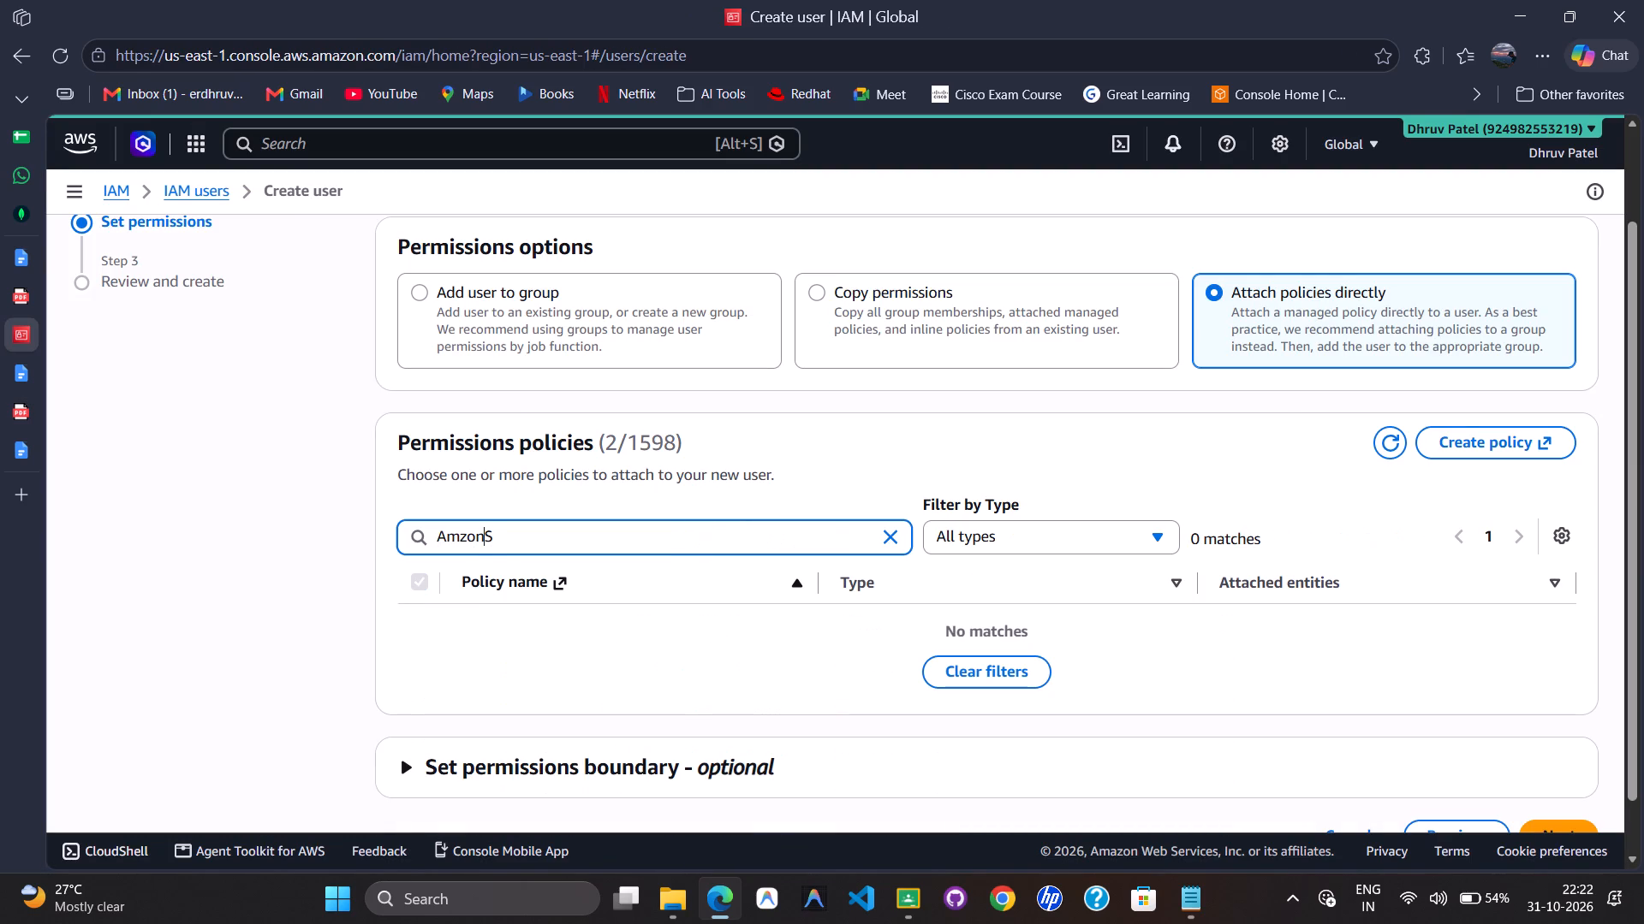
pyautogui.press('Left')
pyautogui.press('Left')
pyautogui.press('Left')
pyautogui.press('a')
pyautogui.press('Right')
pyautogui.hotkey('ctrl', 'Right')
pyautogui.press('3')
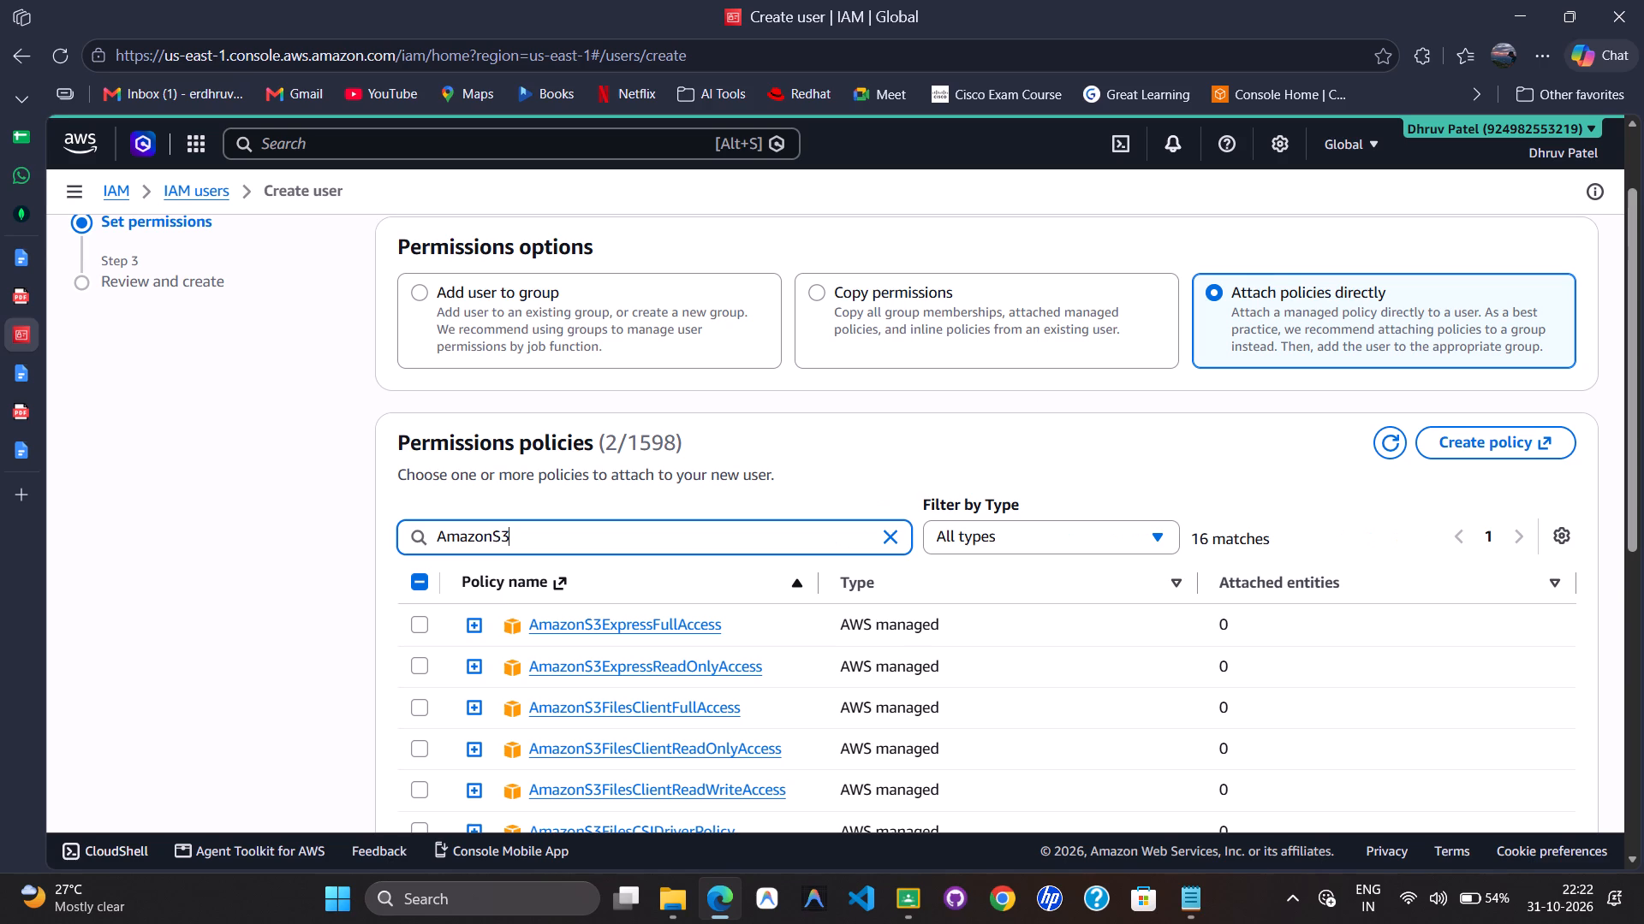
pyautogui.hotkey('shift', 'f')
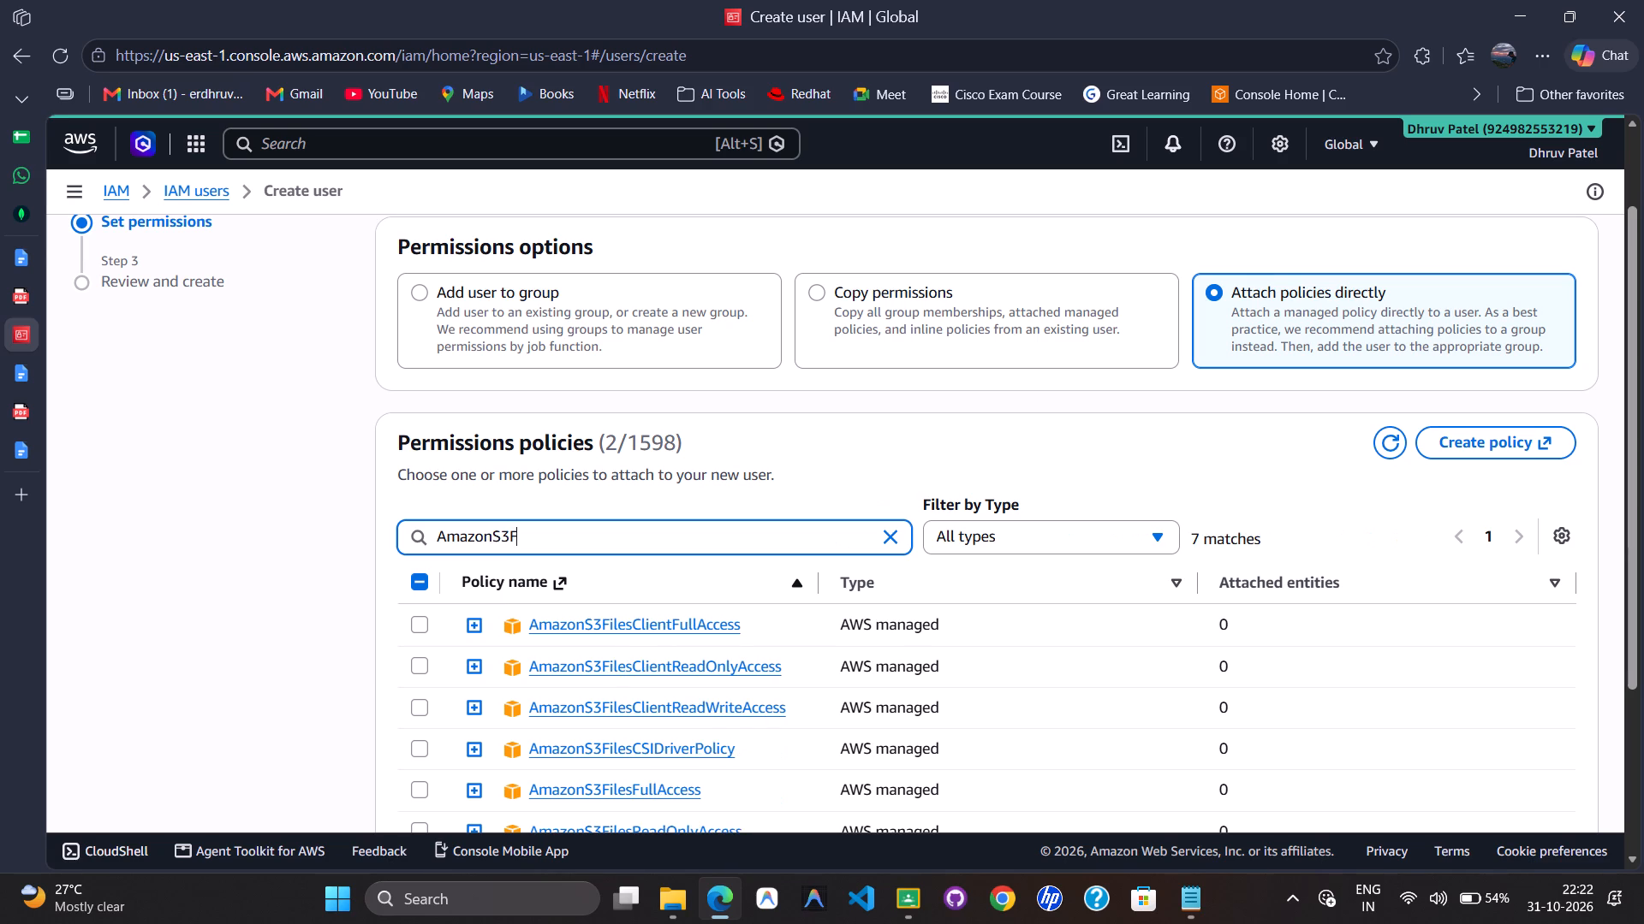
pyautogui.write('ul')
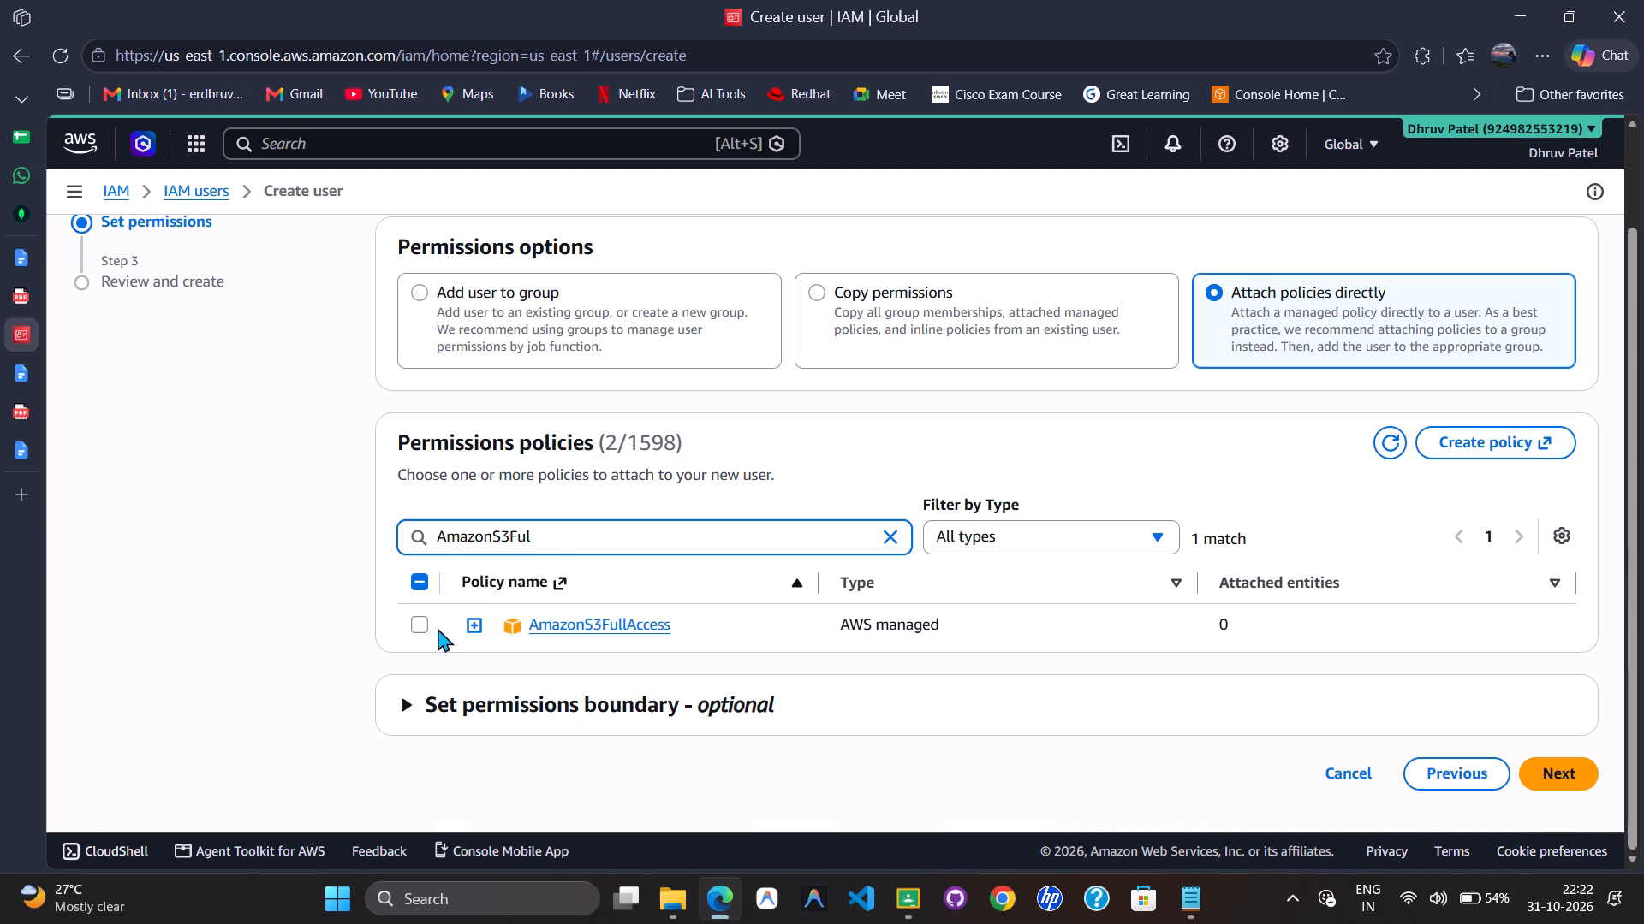
pyautogui.click(421, 625)
# Check the reference PDF, change the policy filter to AmazonSnsf and add the AmazonSNSFullAccess policy to the selection.
pyautogui.hotkey('alt', 'Tab')
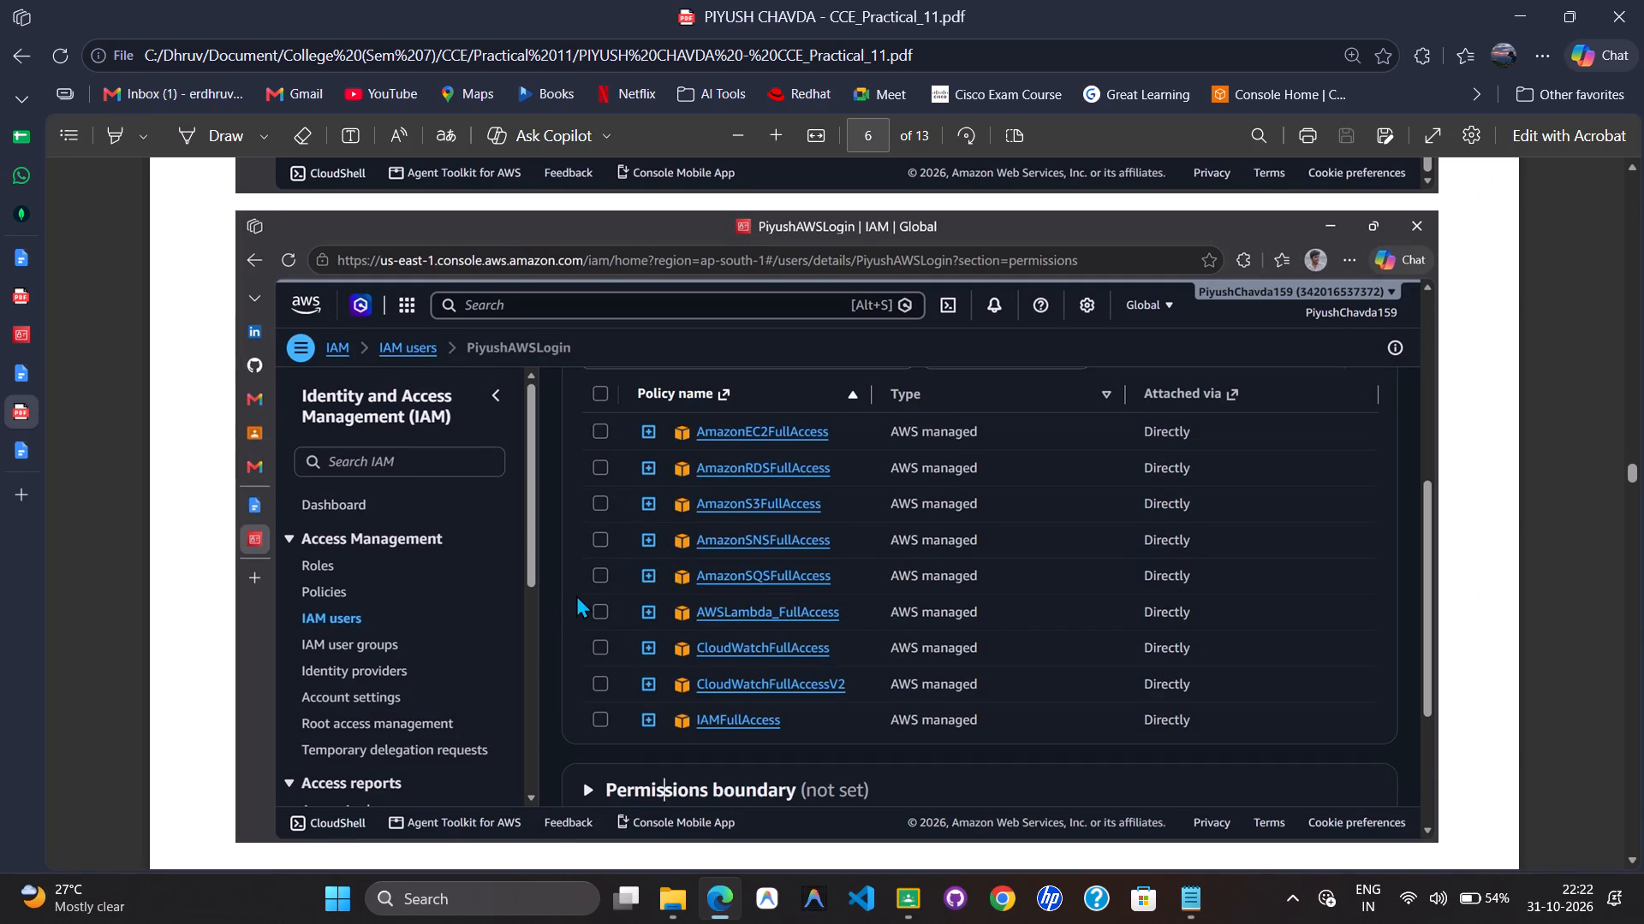
pyautogui.hotkey('alt', 'Tab')
pyautogui.click(570, 537)
pyautogui.press('BackSpace')
pyautogui.press('BackSpace')
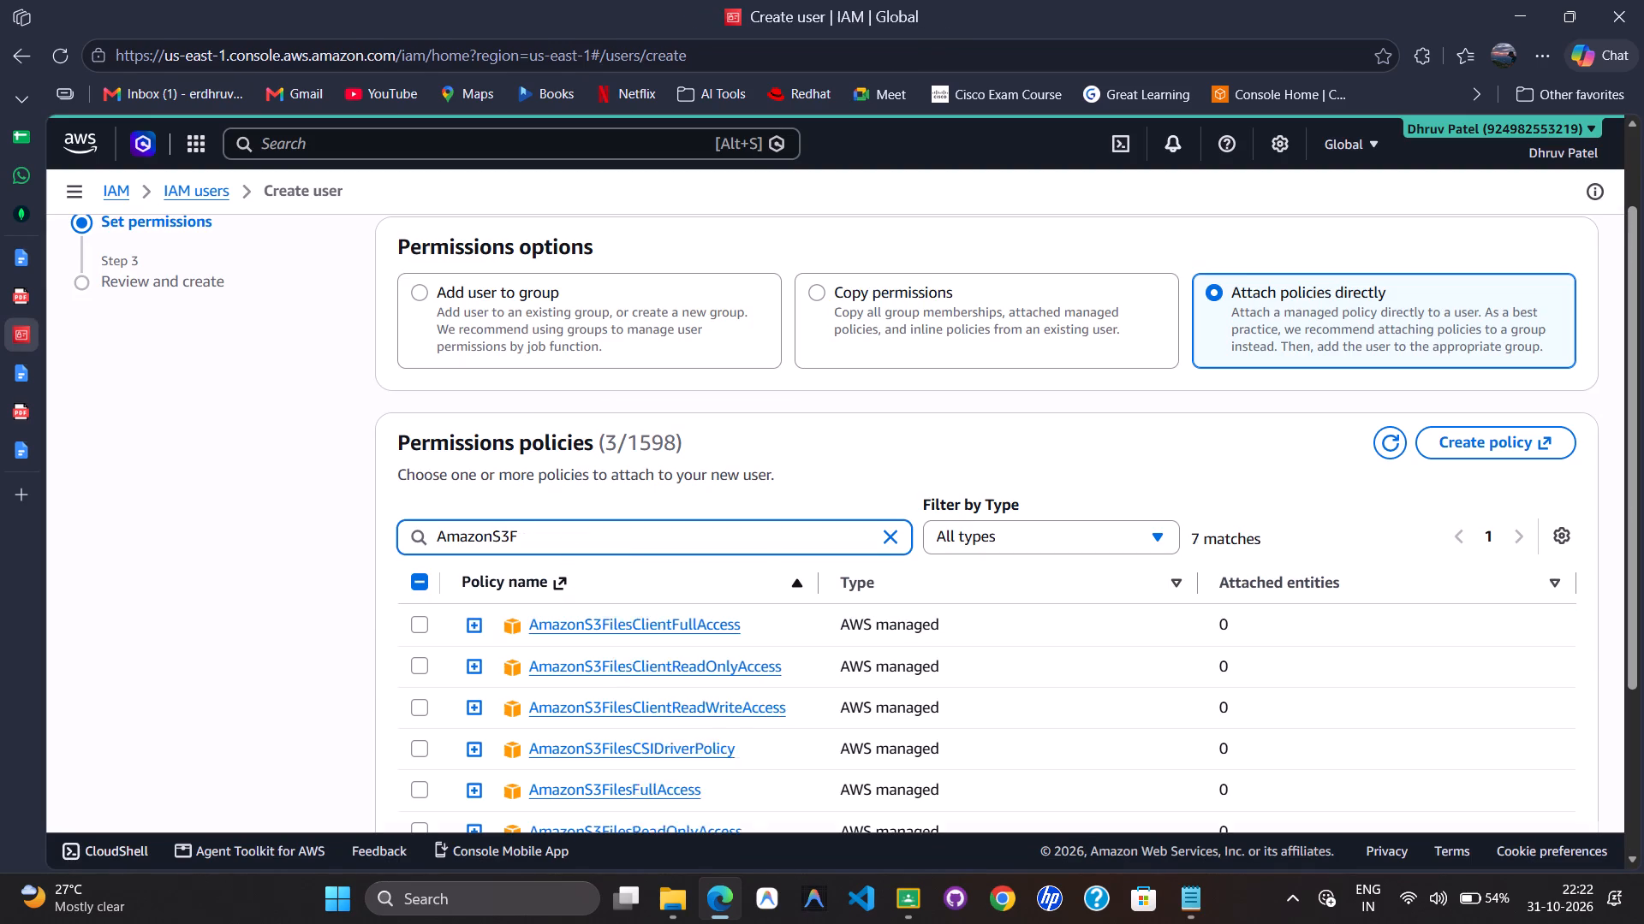
pyautogui.press('BackSpace')
pyautogui.press('BackSpace')
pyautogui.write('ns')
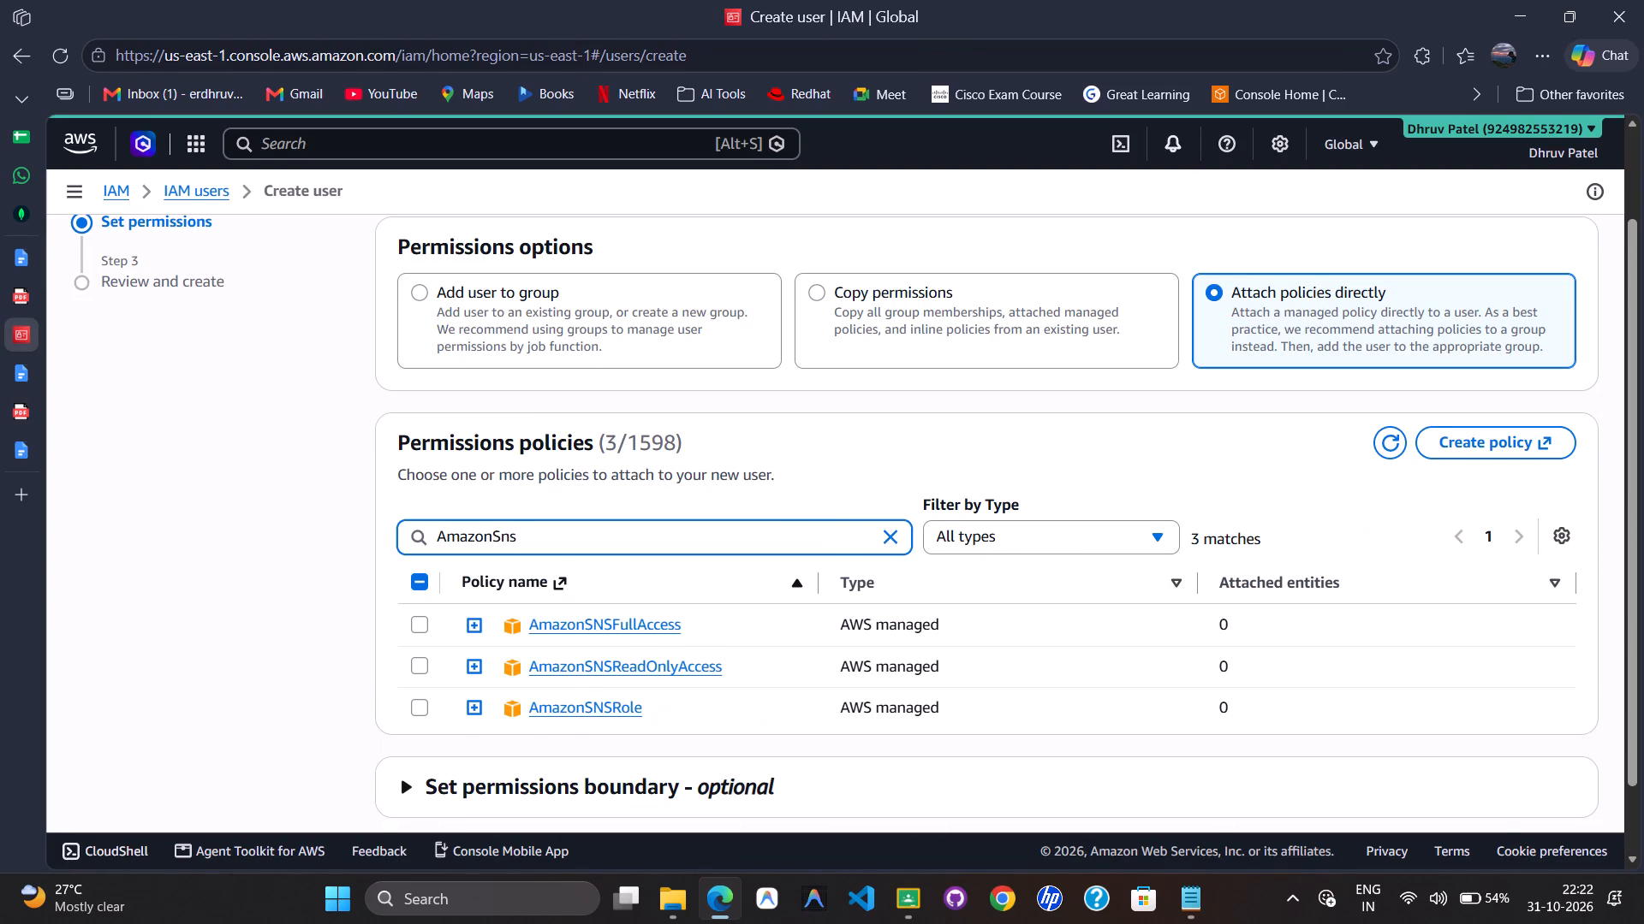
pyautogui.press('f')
pyautogui.click(419, 623)
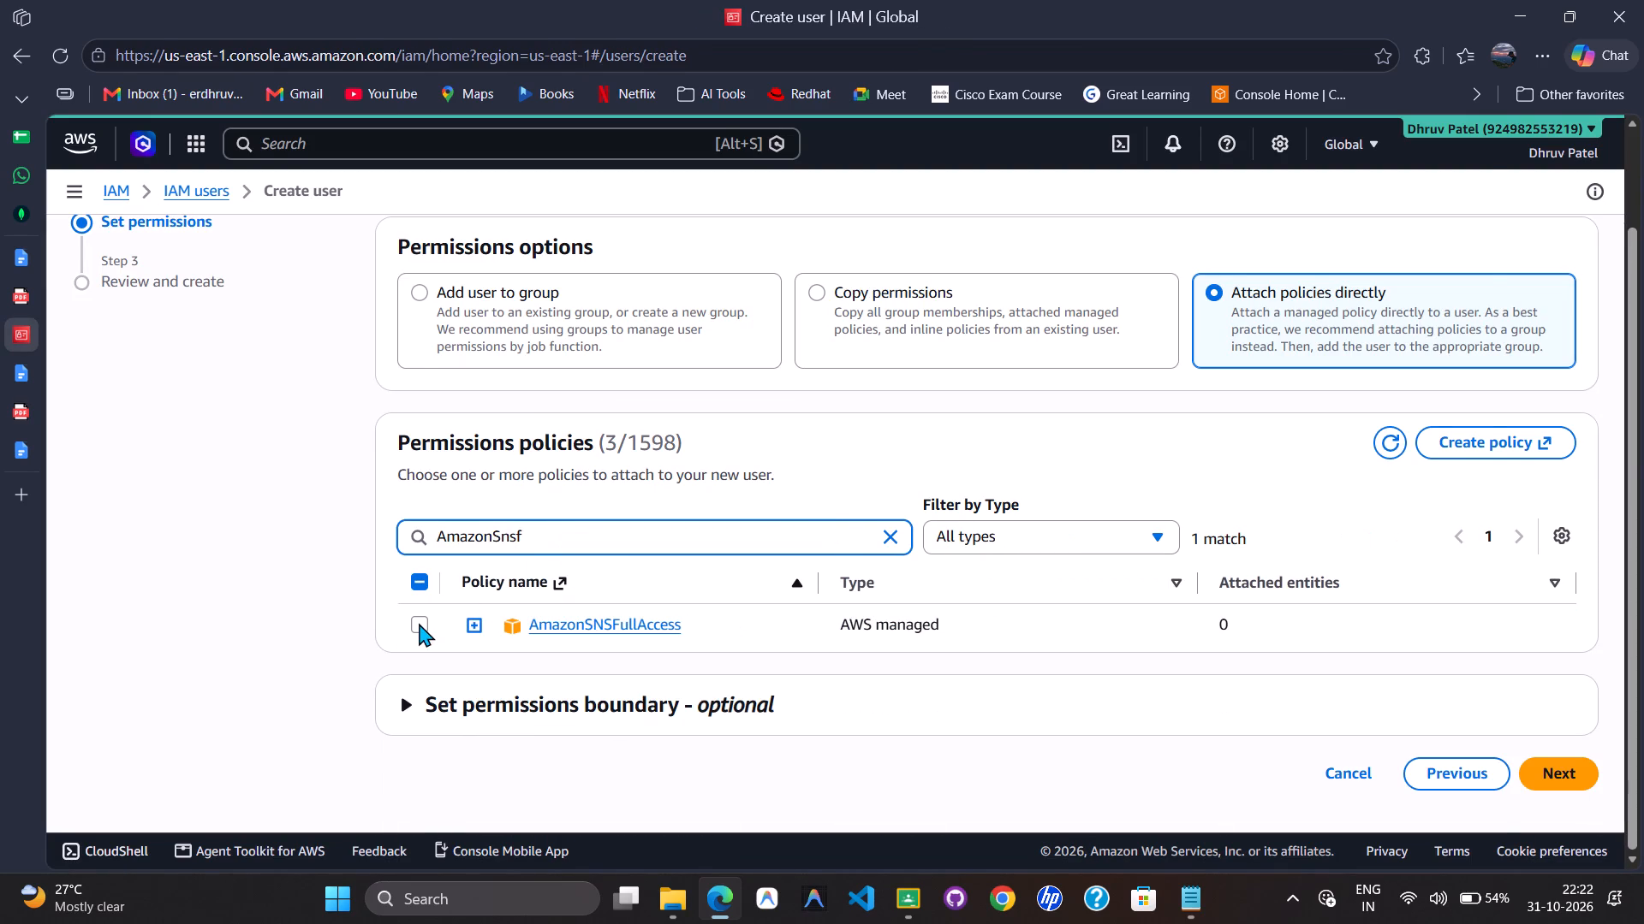
# Check the reference PDF, change the policy filter to AmazonSqsf and add the AmazonSQSFullAccess policy to the selection.
pyautogui.hotkey('alt', 'Tab')
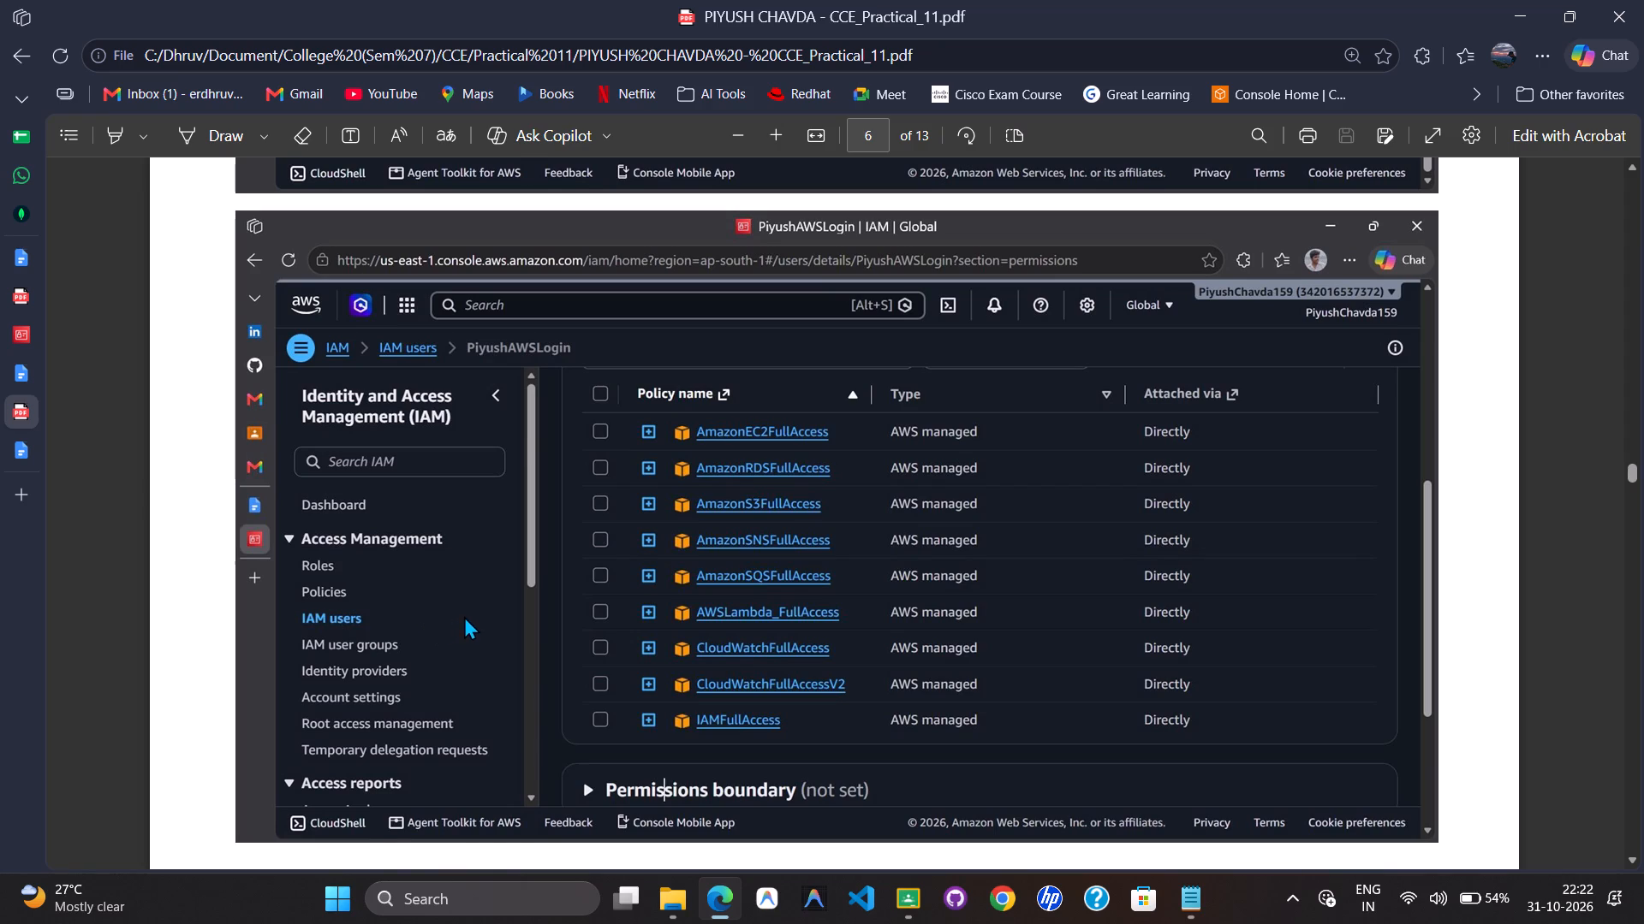
pyautogui.hotkey('alt', 'Tab')
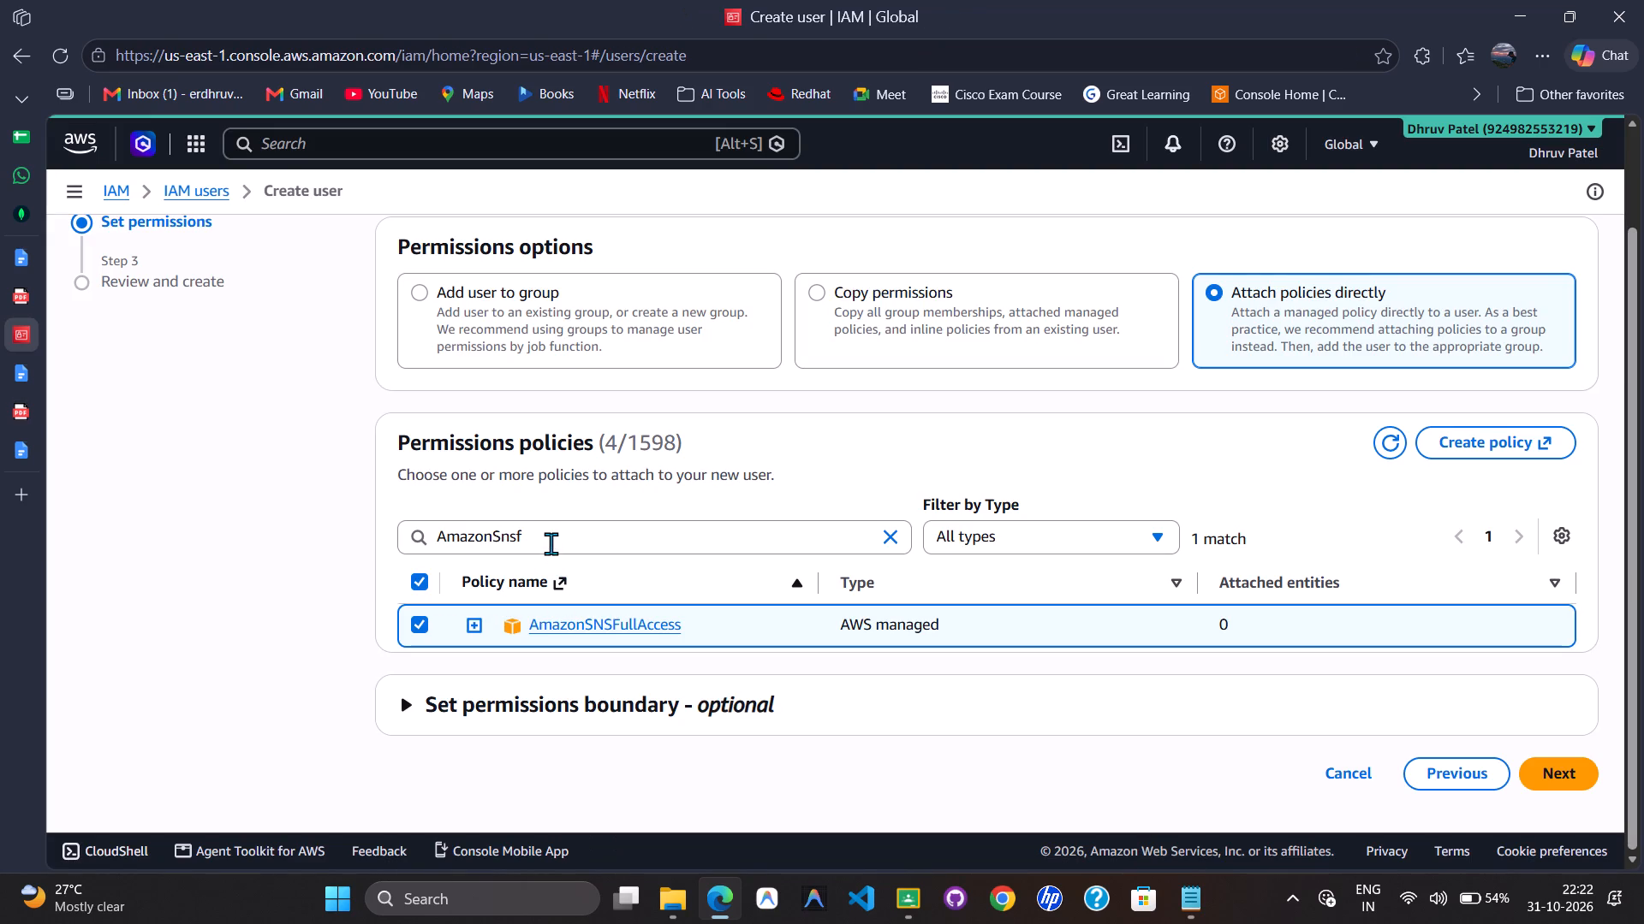
pyautogui.click(551, 543)
pyautogui.press('Right')
pyautogui.press('Left')
pyautogui.press('Left')
pyautogui.press('BackSpace')
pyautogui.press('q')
pyautogui.press('Right')
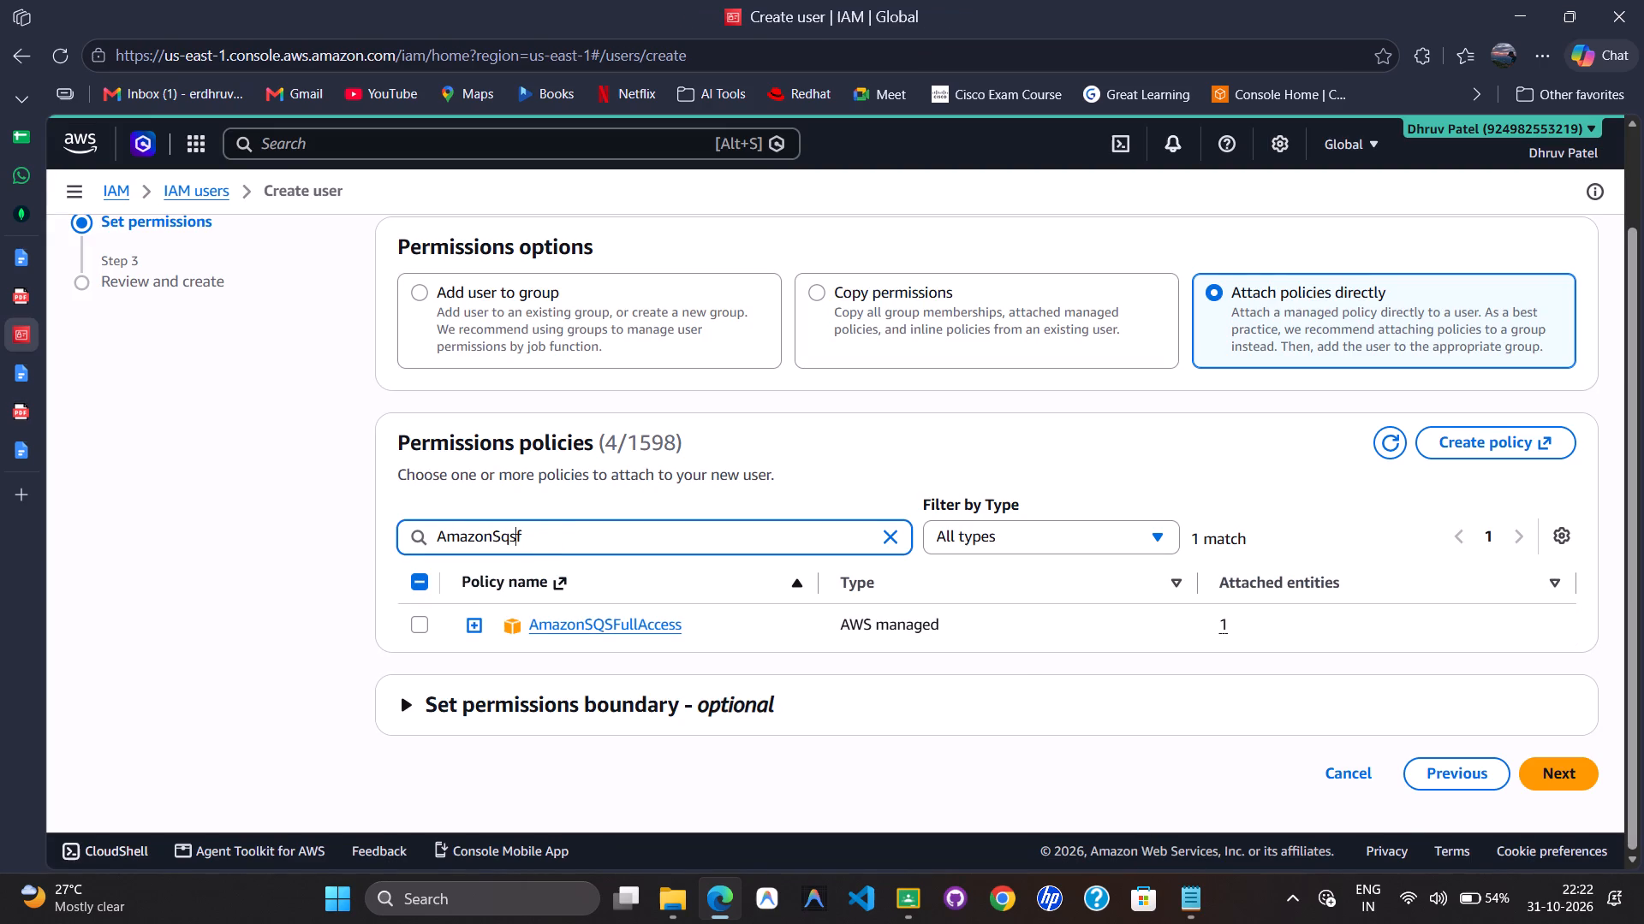
pyautogui.press('Right')
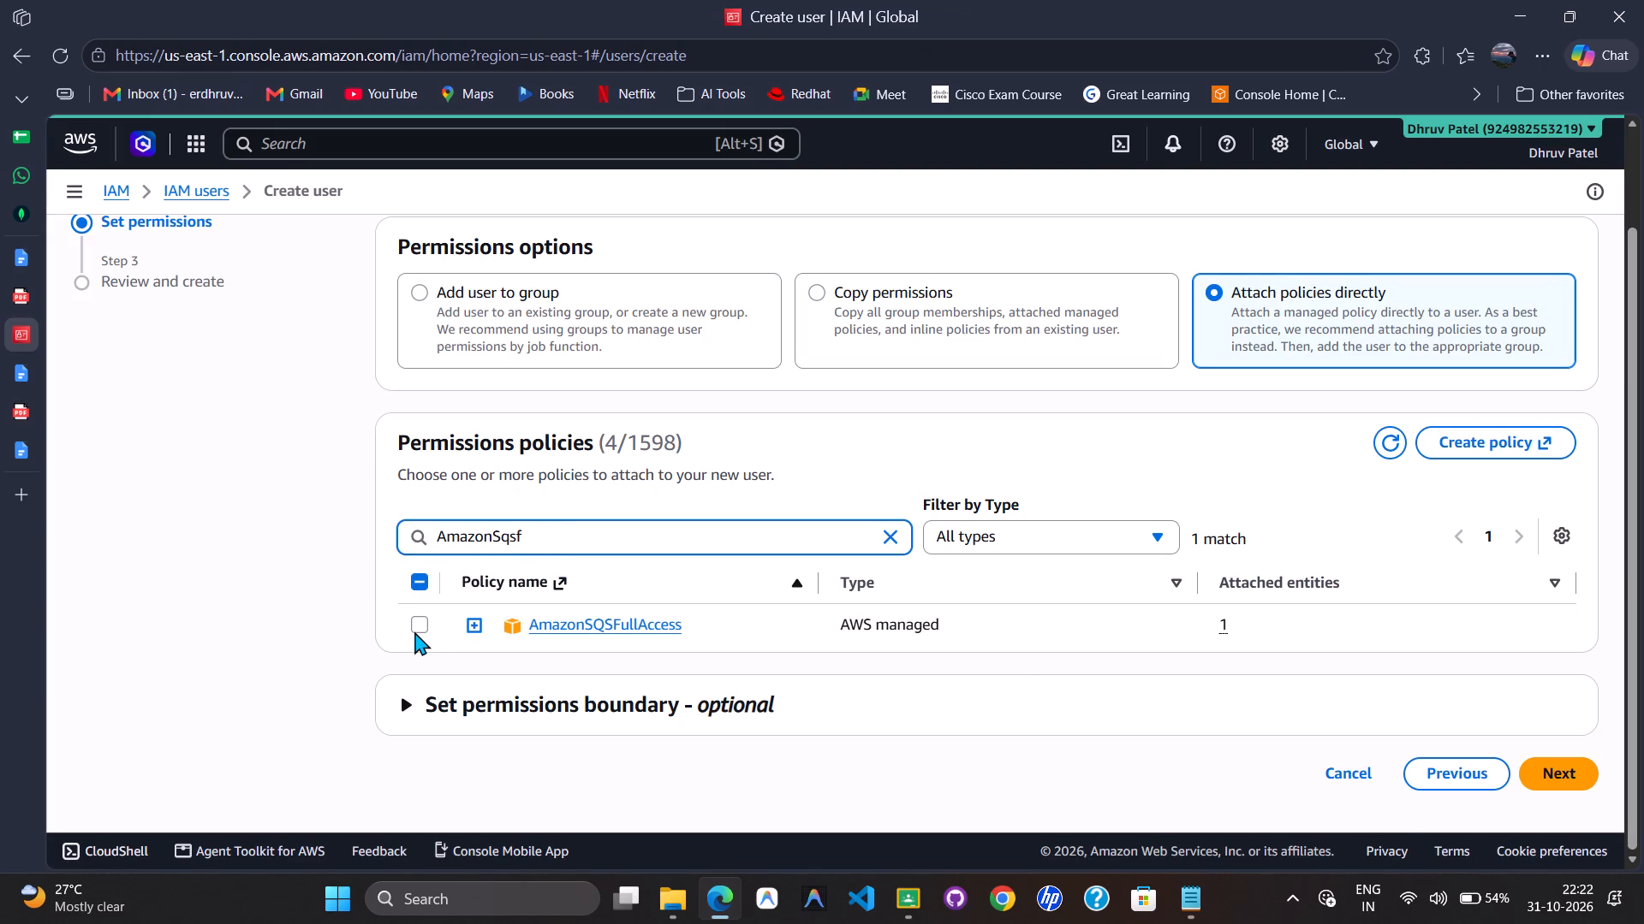
pyautogui.click(414, 631)
# Check the reference PDF, change the policy filter to AWSLambda_ and add the AWSLambda_FullAccess policy to the selection.
pyautogui.hotkey('alt', 'Tab')
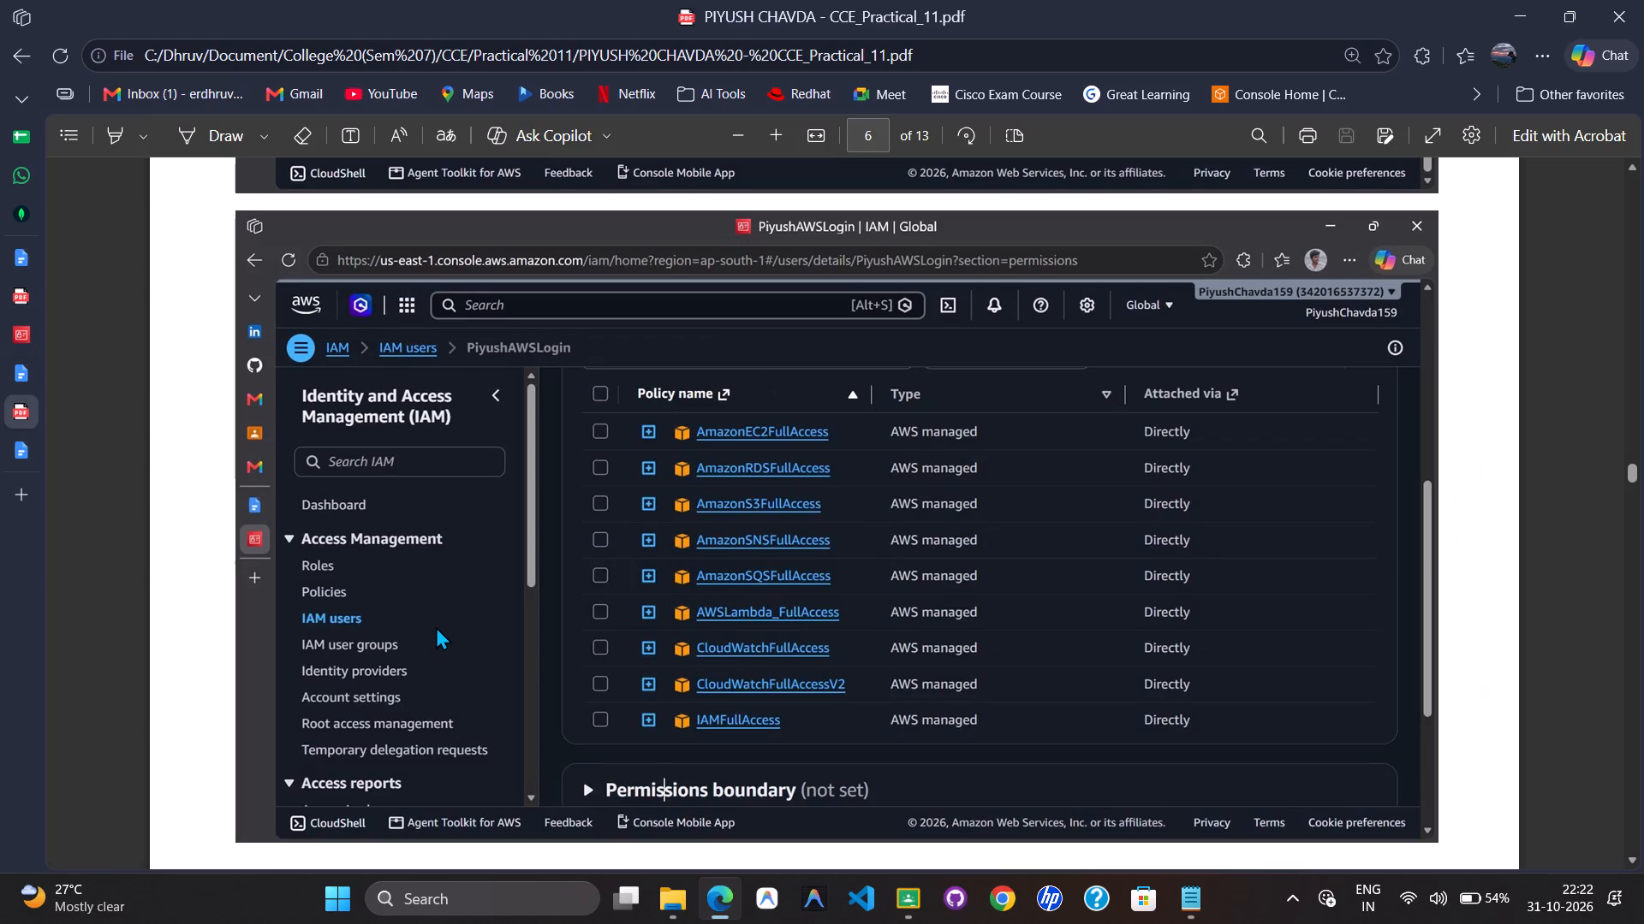
pyautogui.hotkey('alt', 'Tab')
pyautogui.click(558, 541)
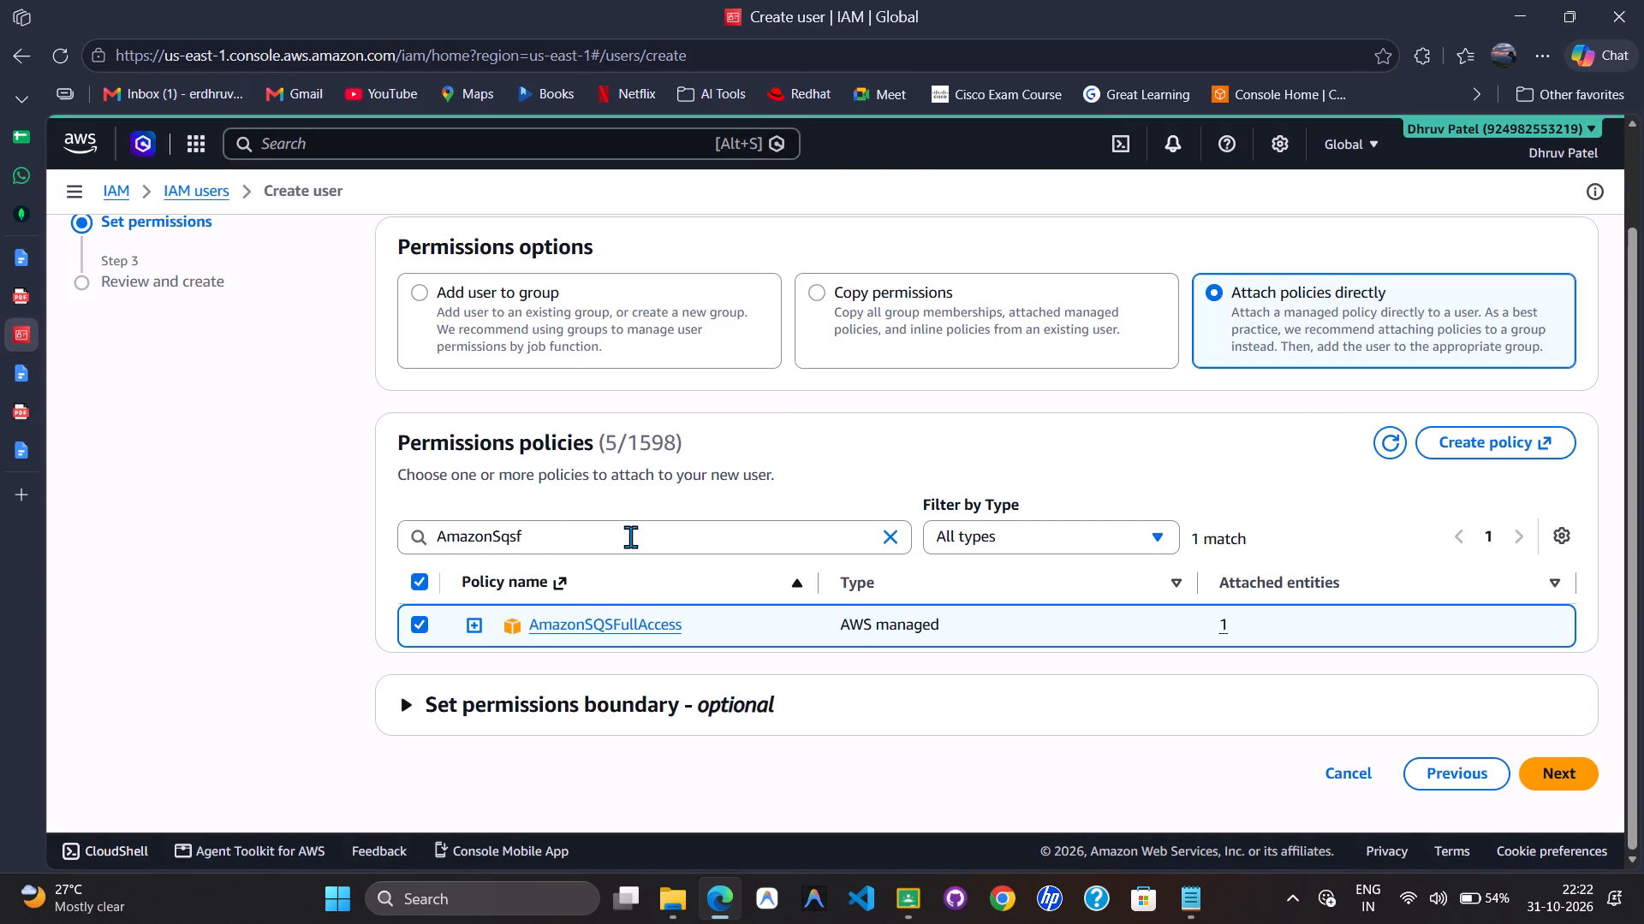
pyautogui.press('BackSpace')
pyautogui.press('BackSpace')
pyautogui.press('BackSpace')
pyautogui.press('BackSpace')
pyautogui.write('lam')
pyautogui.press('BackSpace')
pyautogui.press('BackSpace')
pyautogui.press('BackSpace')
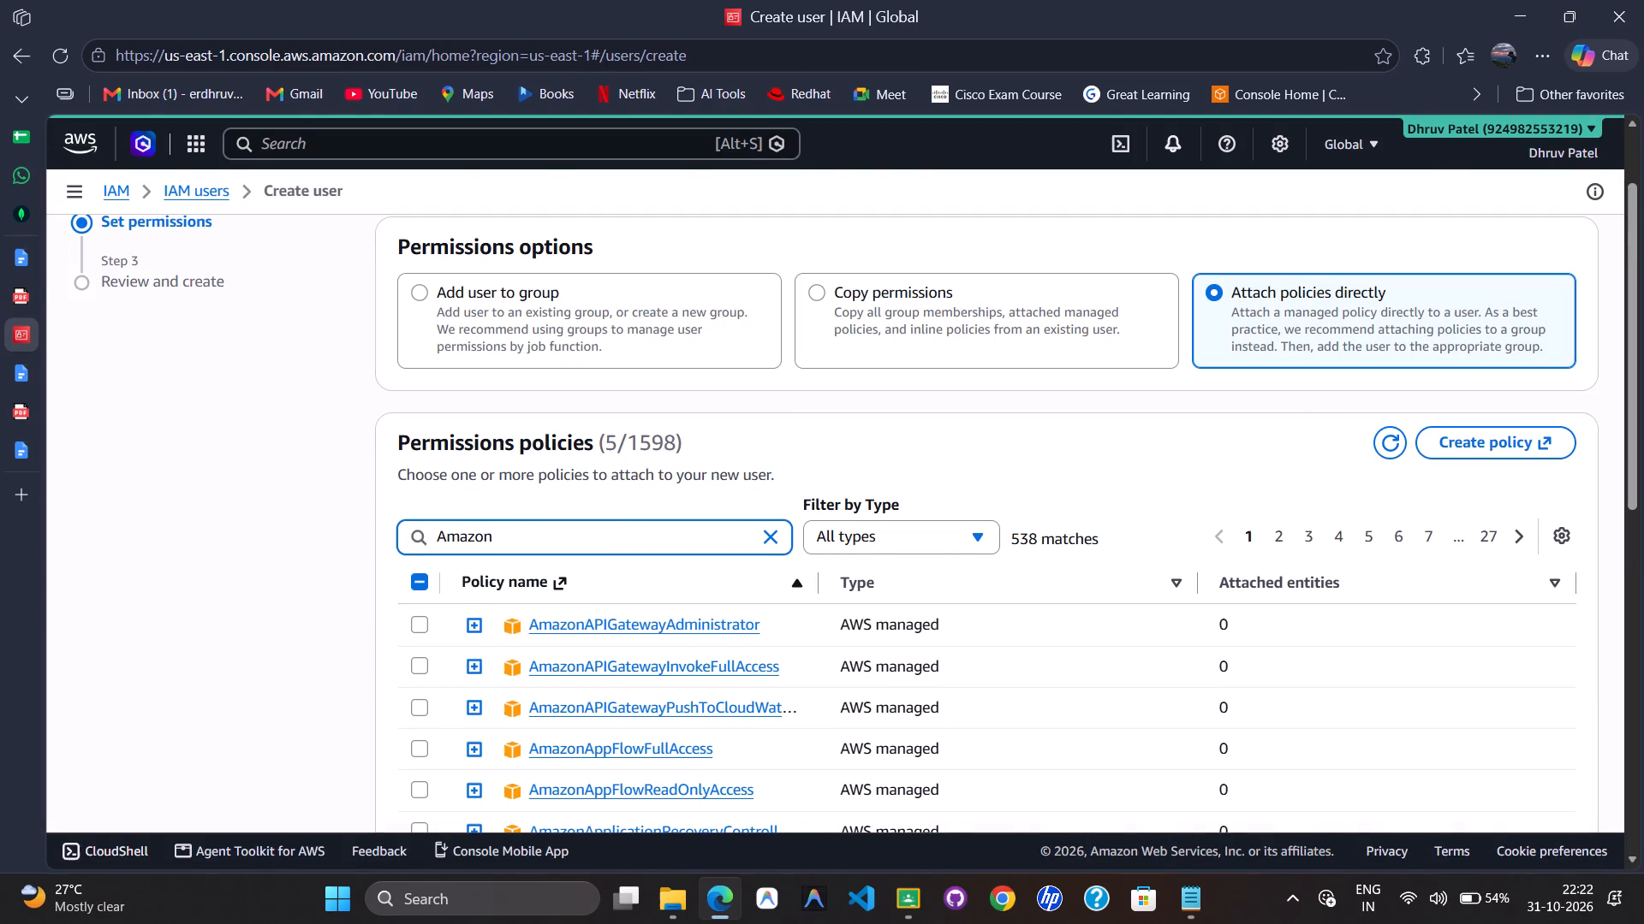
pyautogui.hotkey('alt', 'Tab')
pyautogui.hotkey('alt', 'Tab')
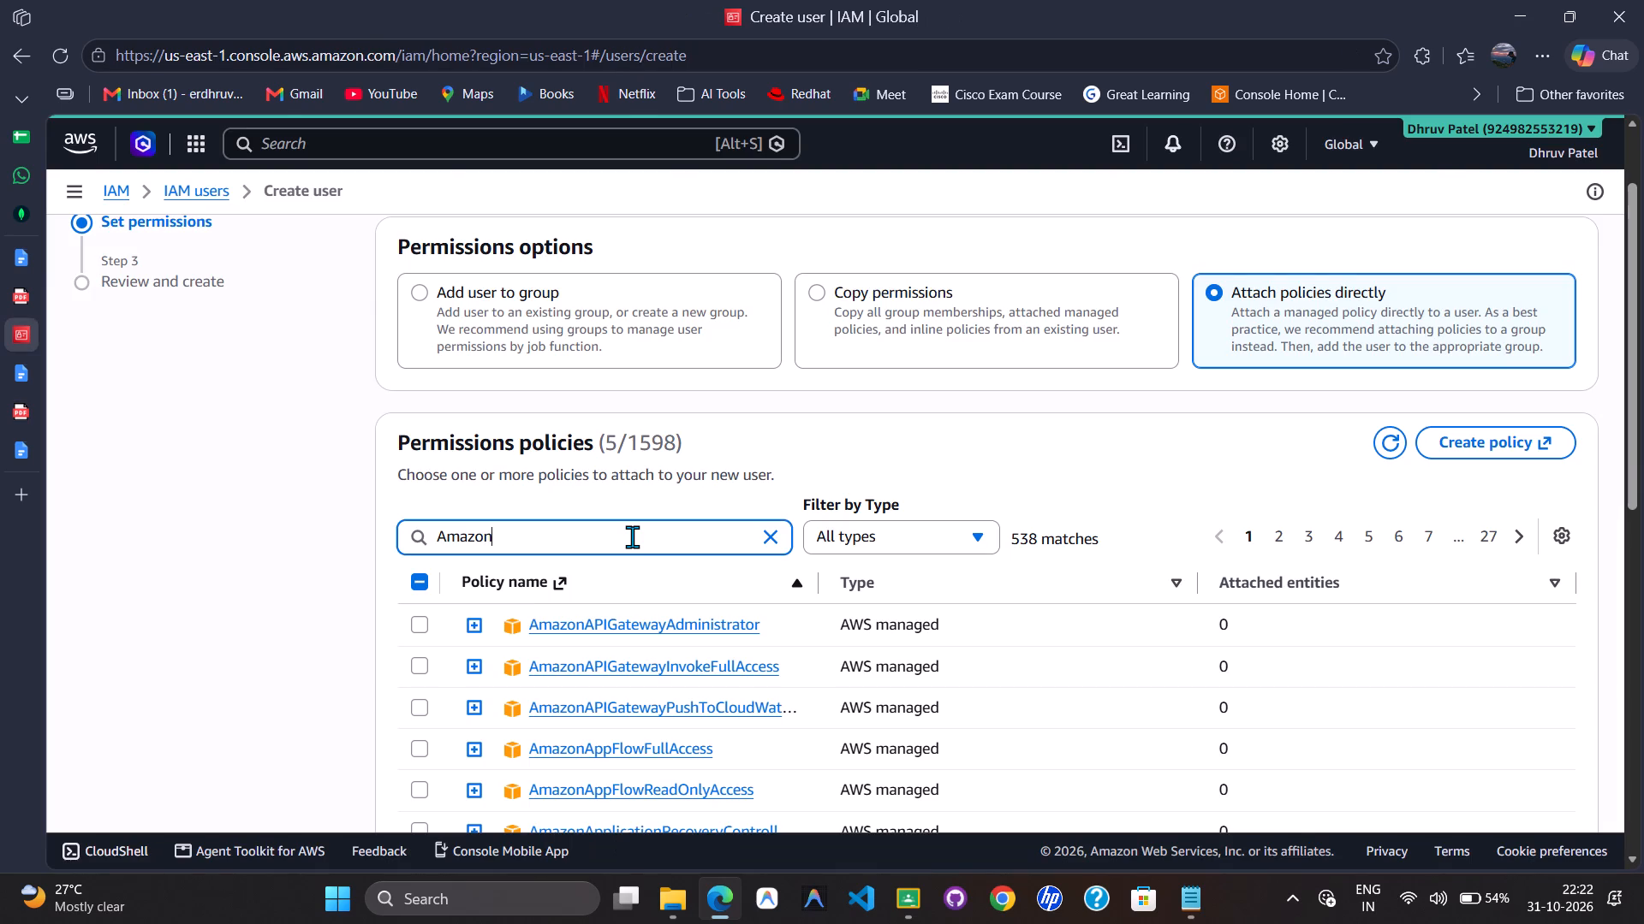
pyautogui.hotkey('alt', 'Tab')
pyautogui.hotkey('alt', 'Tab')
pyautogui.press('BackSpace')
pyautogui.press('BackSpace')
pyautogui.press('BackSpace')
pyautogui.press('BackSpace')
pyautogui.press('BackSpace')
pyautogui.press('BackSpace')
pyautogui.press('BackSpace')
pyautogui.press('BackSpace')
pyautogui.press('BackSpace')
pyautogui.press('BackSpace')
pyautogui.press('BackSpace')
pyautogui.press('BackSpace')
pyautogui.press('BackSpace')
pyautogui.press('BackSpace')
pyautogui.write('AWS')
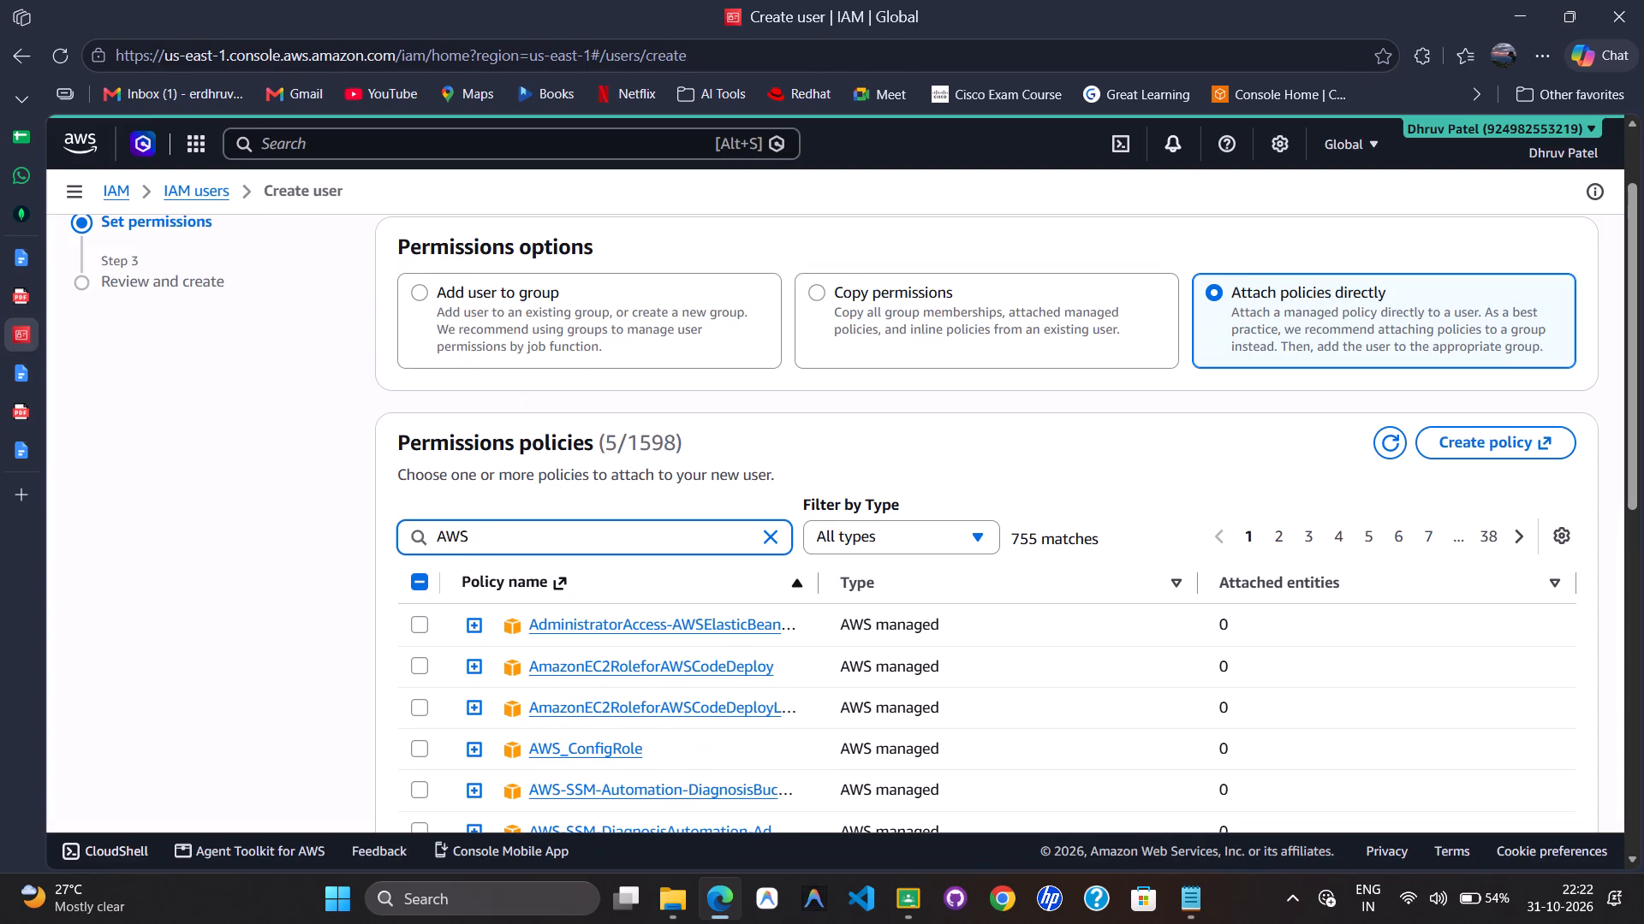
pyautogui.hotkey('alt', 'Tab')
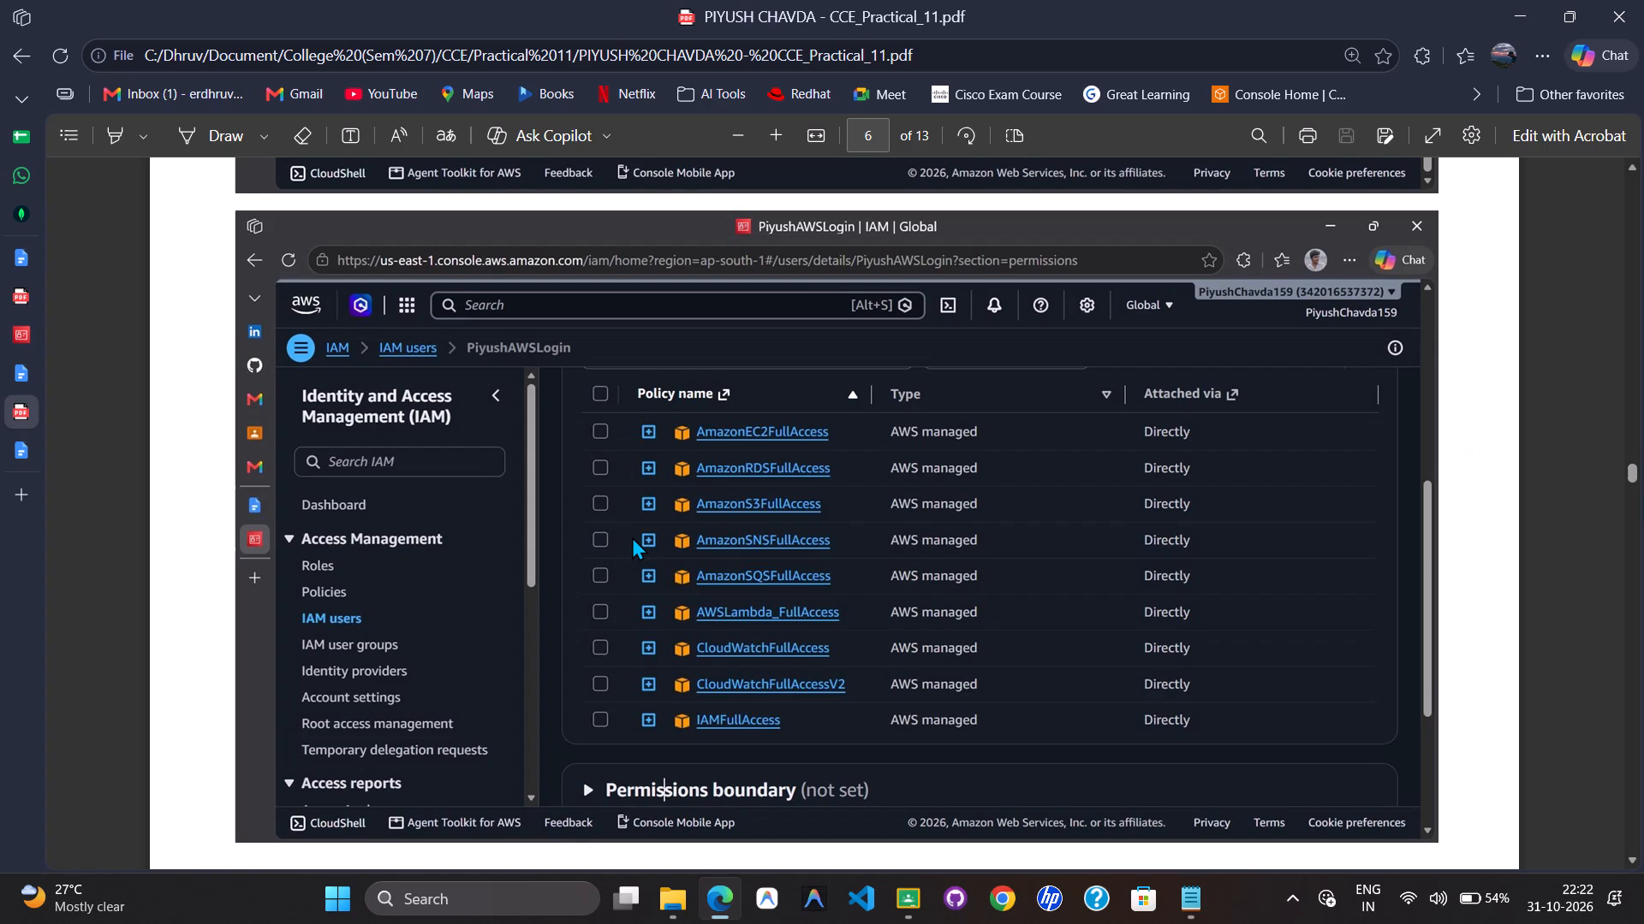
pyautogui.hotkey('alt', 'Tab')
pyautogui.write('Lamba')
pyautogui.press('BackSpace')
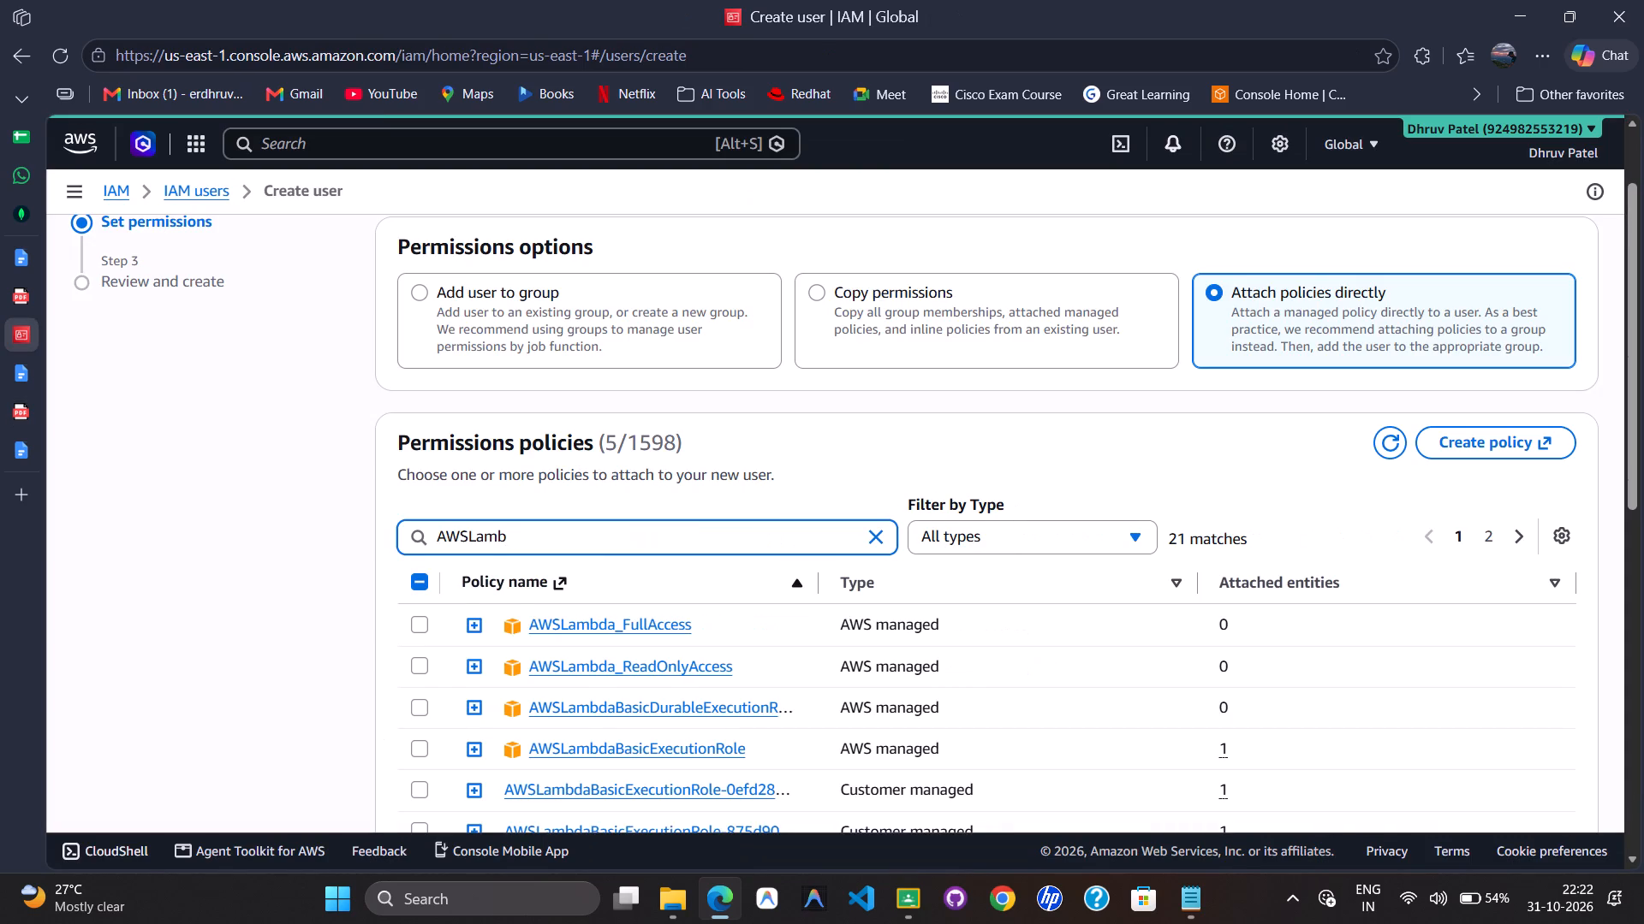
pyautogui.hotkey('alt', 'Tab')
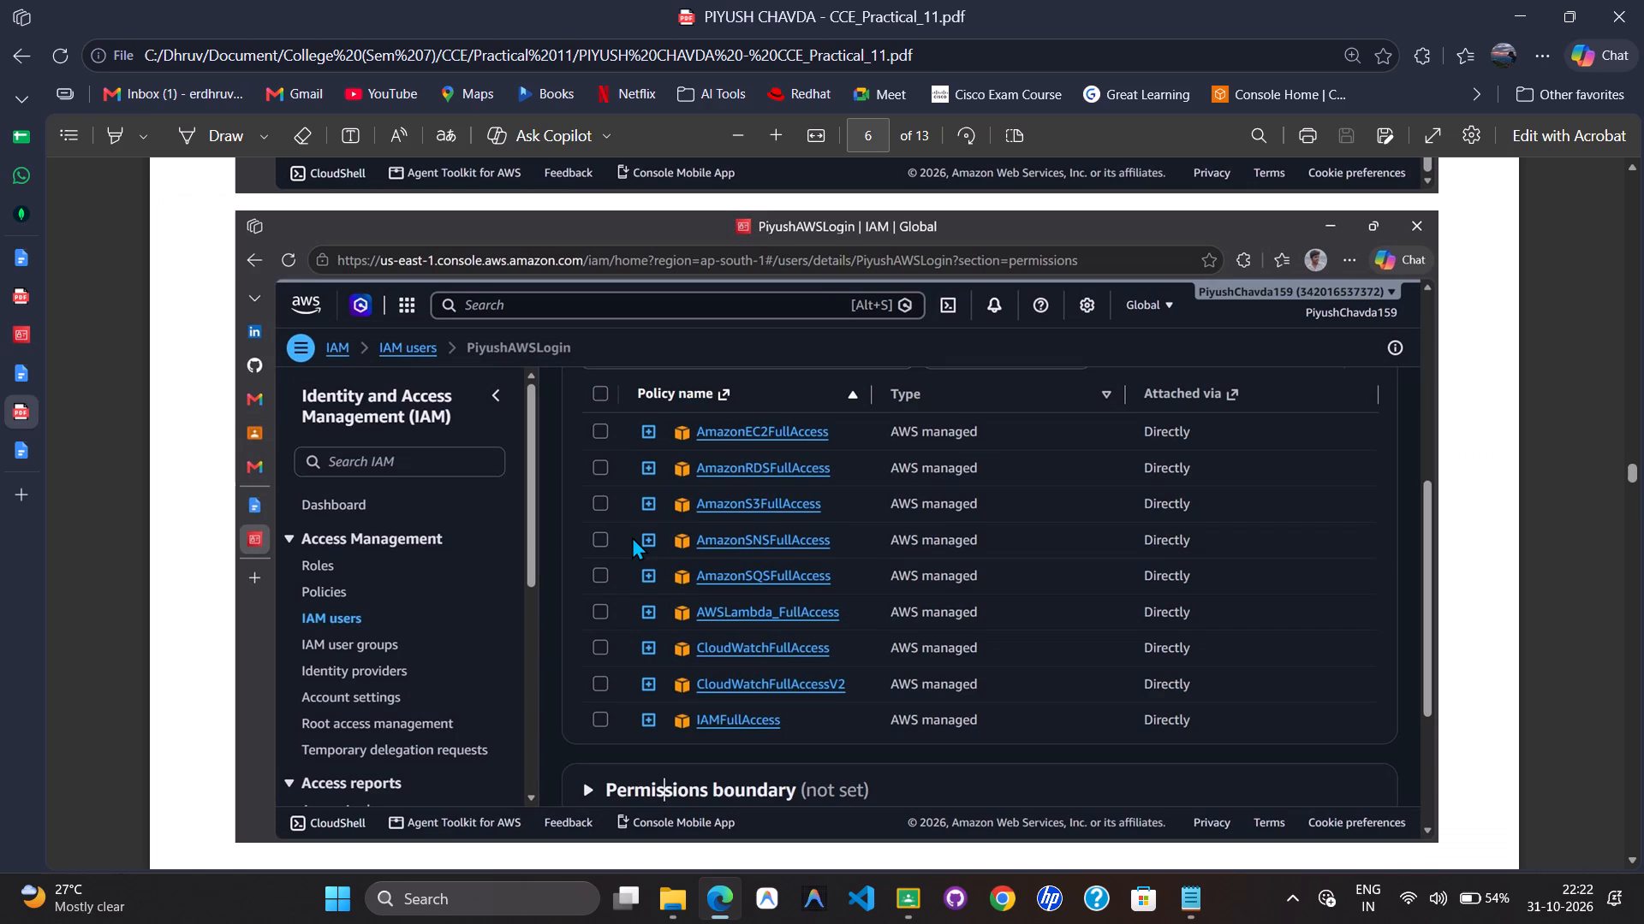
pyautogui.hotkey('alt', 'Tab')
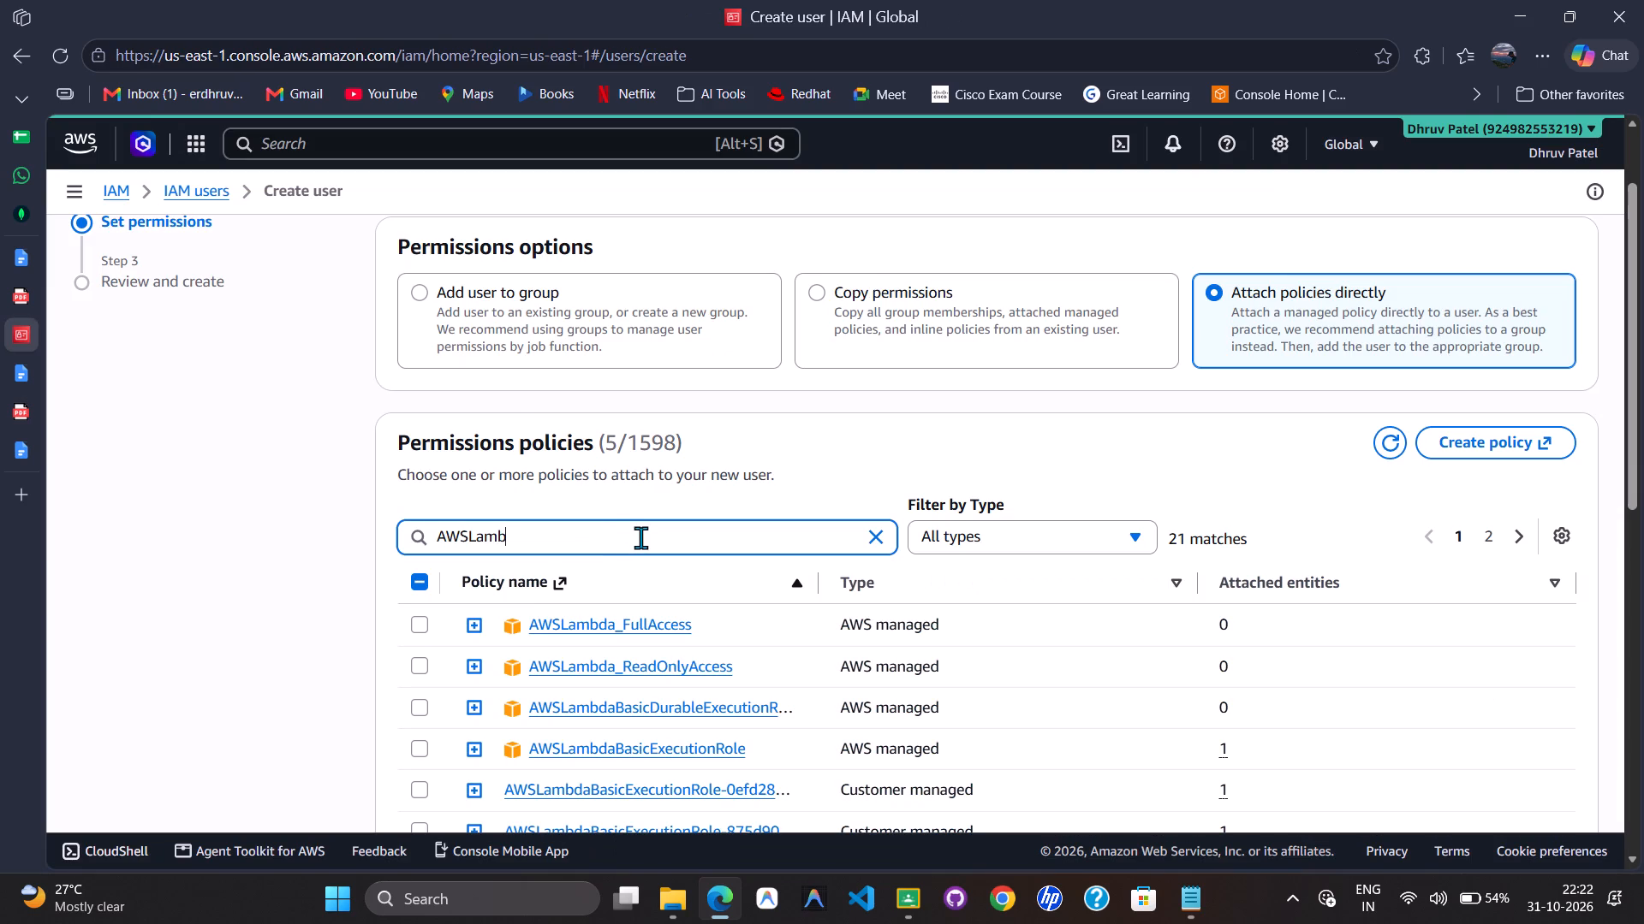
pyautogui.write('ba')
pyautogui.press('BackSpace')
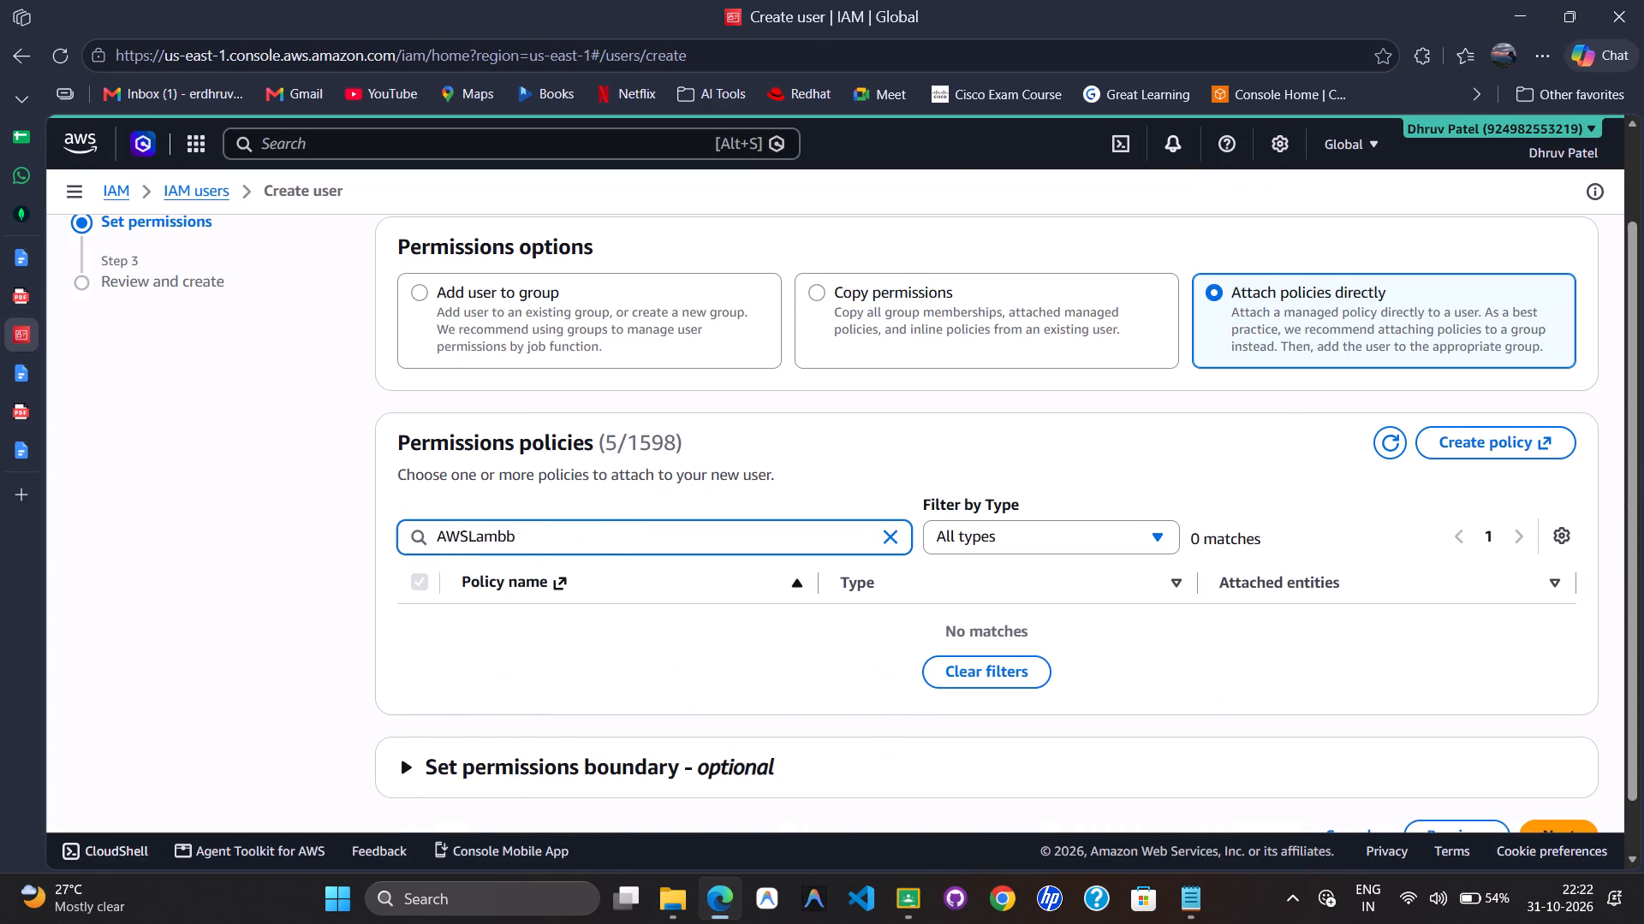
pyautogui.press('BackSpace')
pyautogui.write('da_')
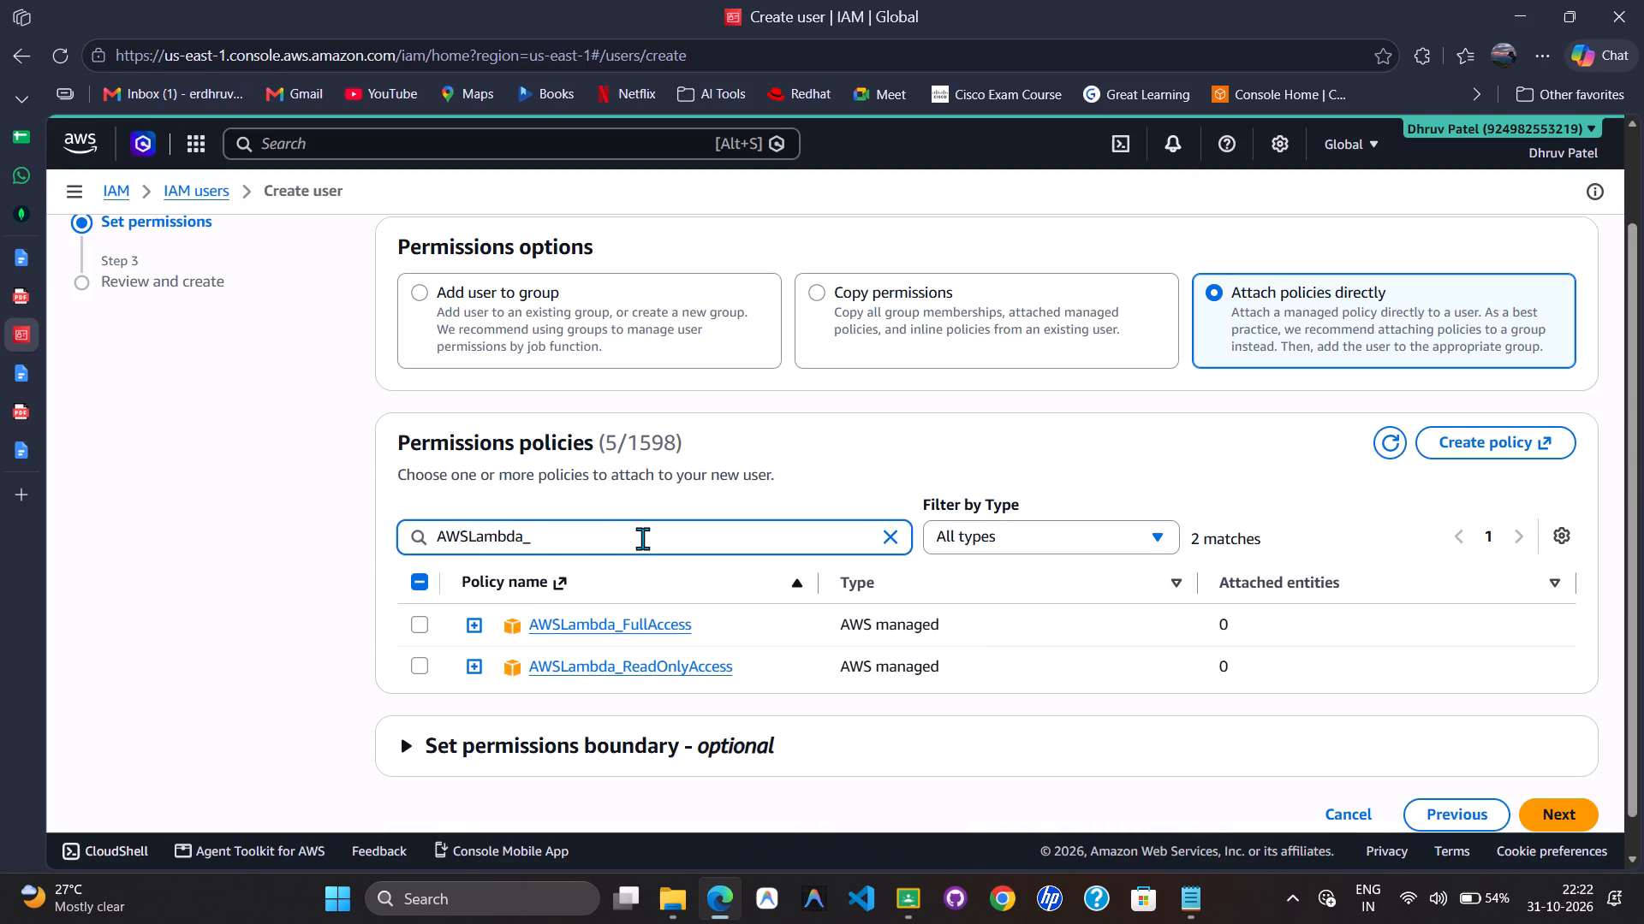
pyautogui.click(425, 630)
# Check the reference PDF, change the policy filter to cloudwatchFu and add the CloudWatchFullAccess and CloudWatchFullAccessV2 policies to the selection.
pyautogui.hotkey('alt', 'Tab')
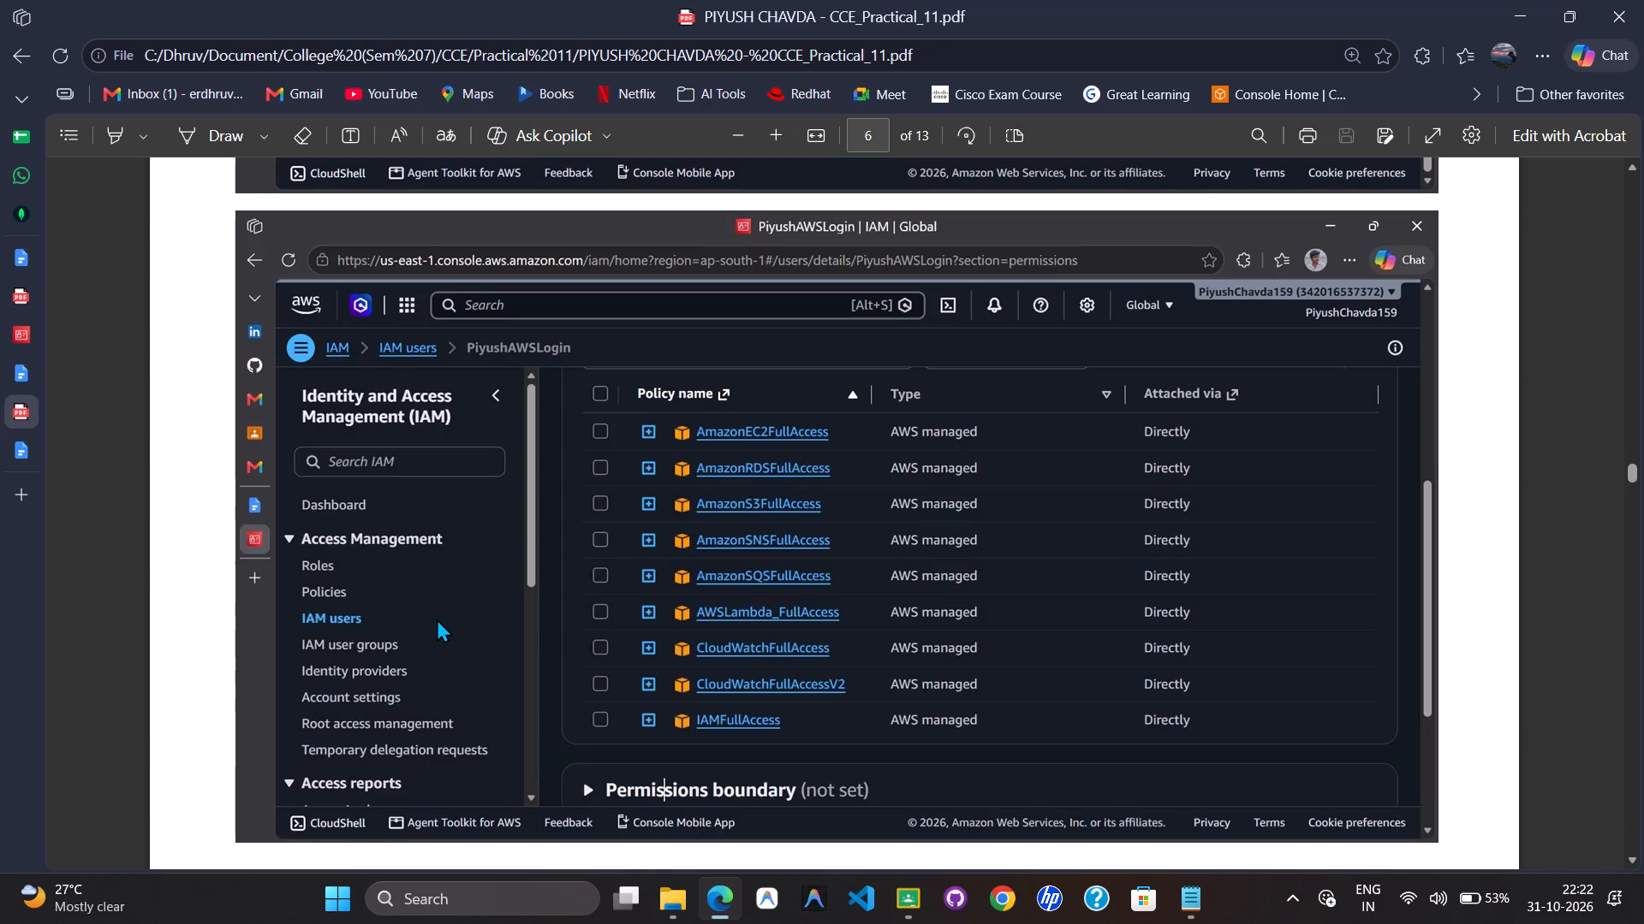
pyautogui.hotkey('alt', 'Tab')
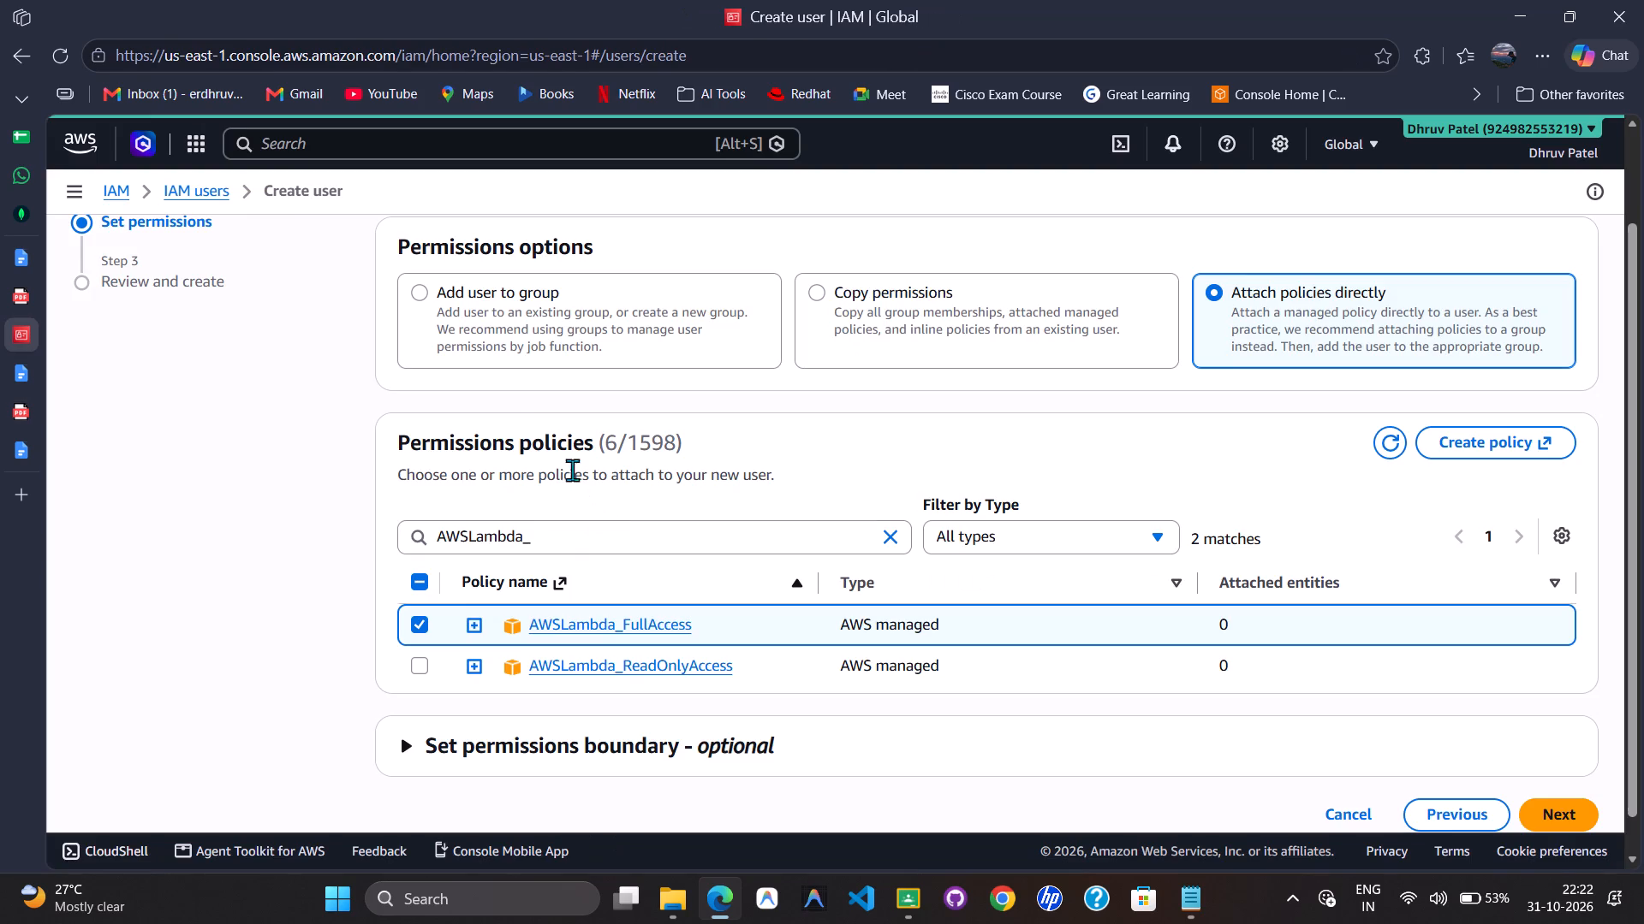
pyautogui.click(579, 525)
pyautogui.hotkey('ctrl', 'a')
pyautogui.hotkey('alt', 'Tab')
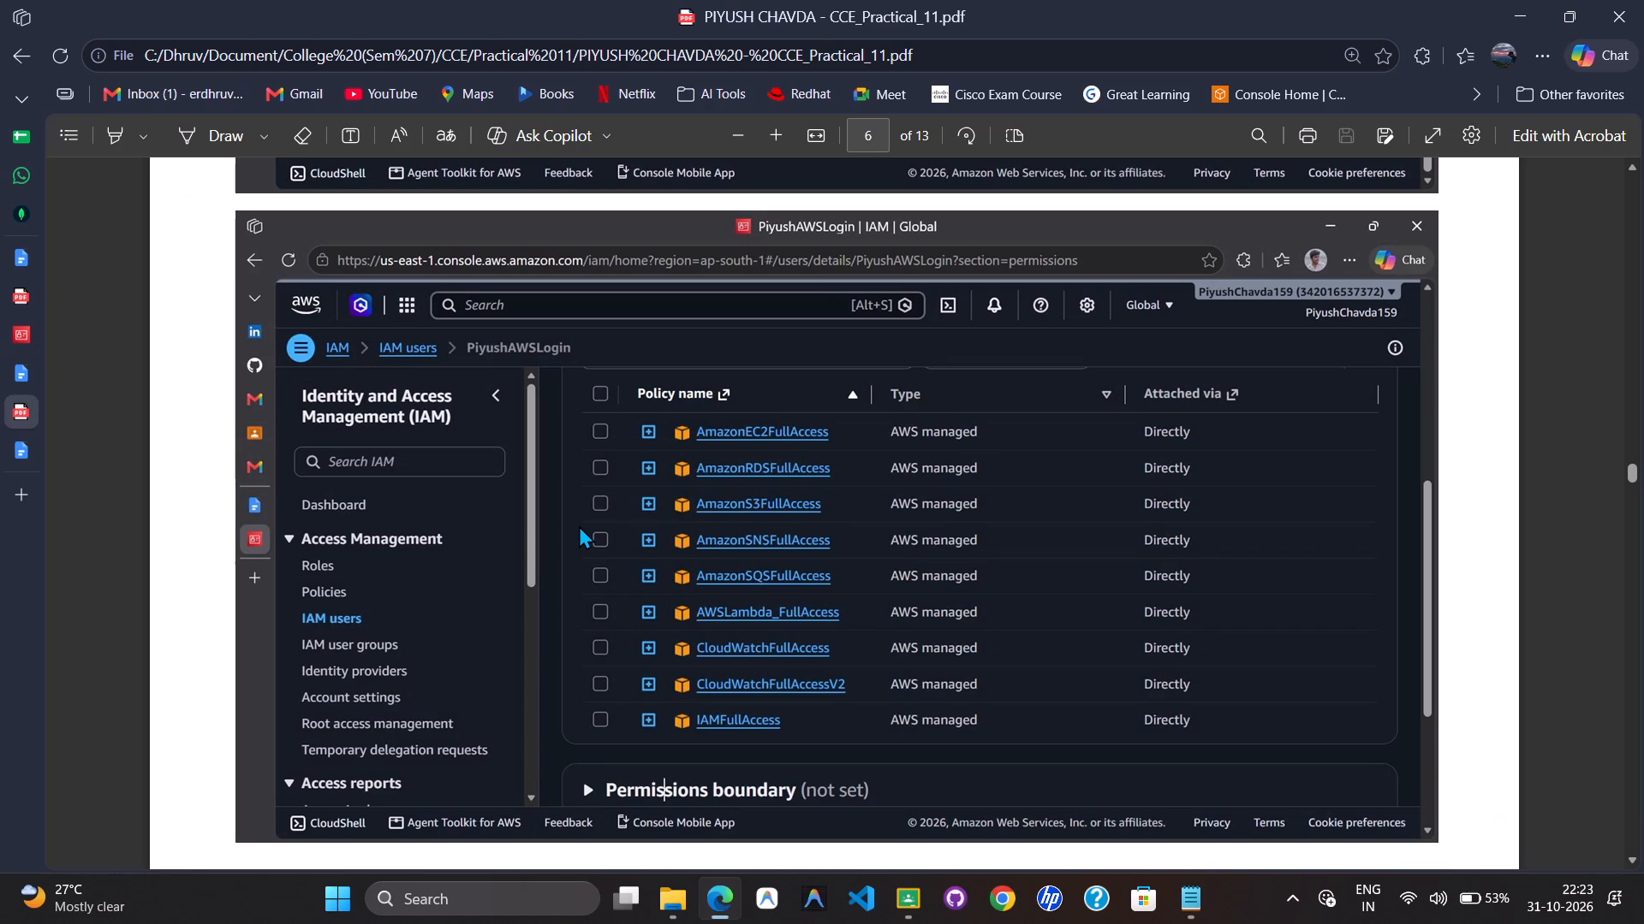
pyautogui.hotkey('alt', 'Tab')
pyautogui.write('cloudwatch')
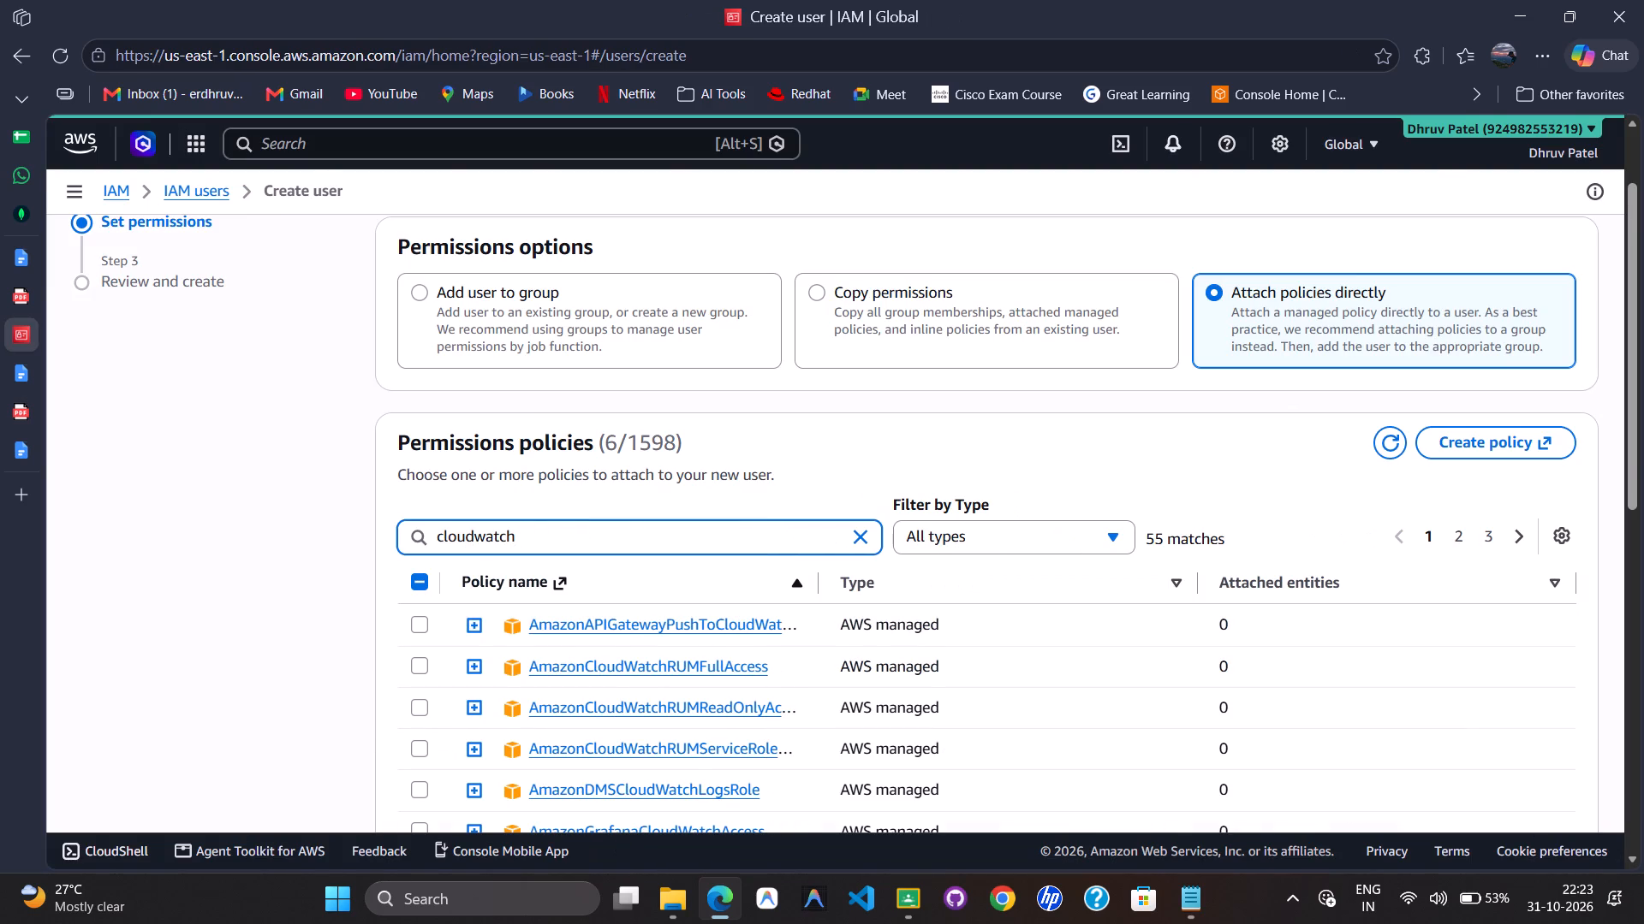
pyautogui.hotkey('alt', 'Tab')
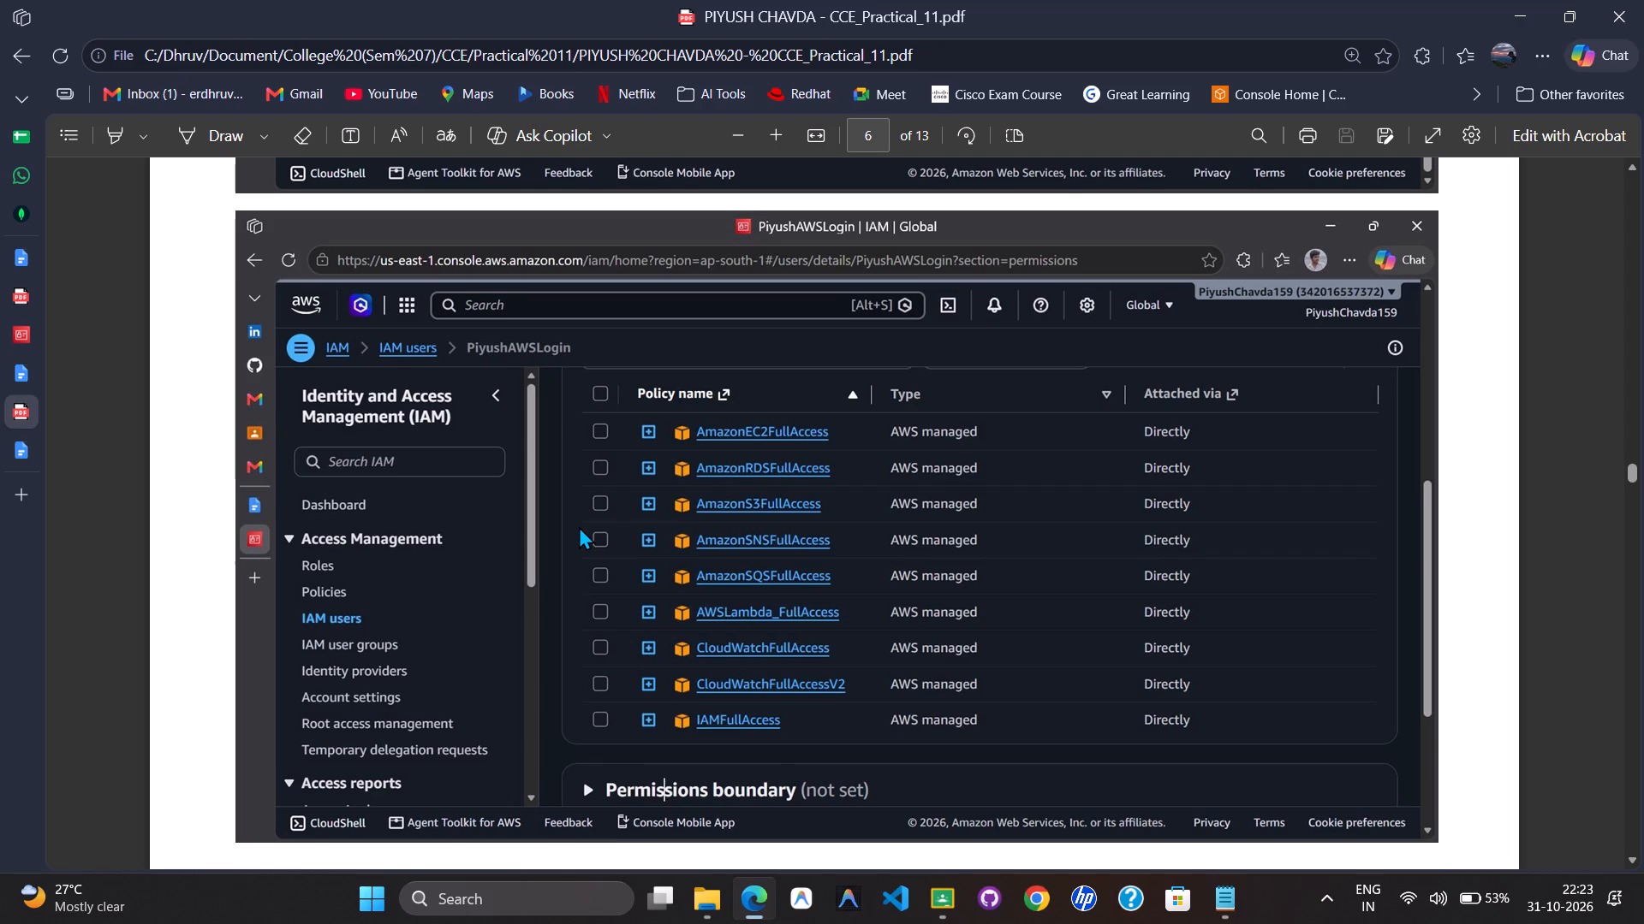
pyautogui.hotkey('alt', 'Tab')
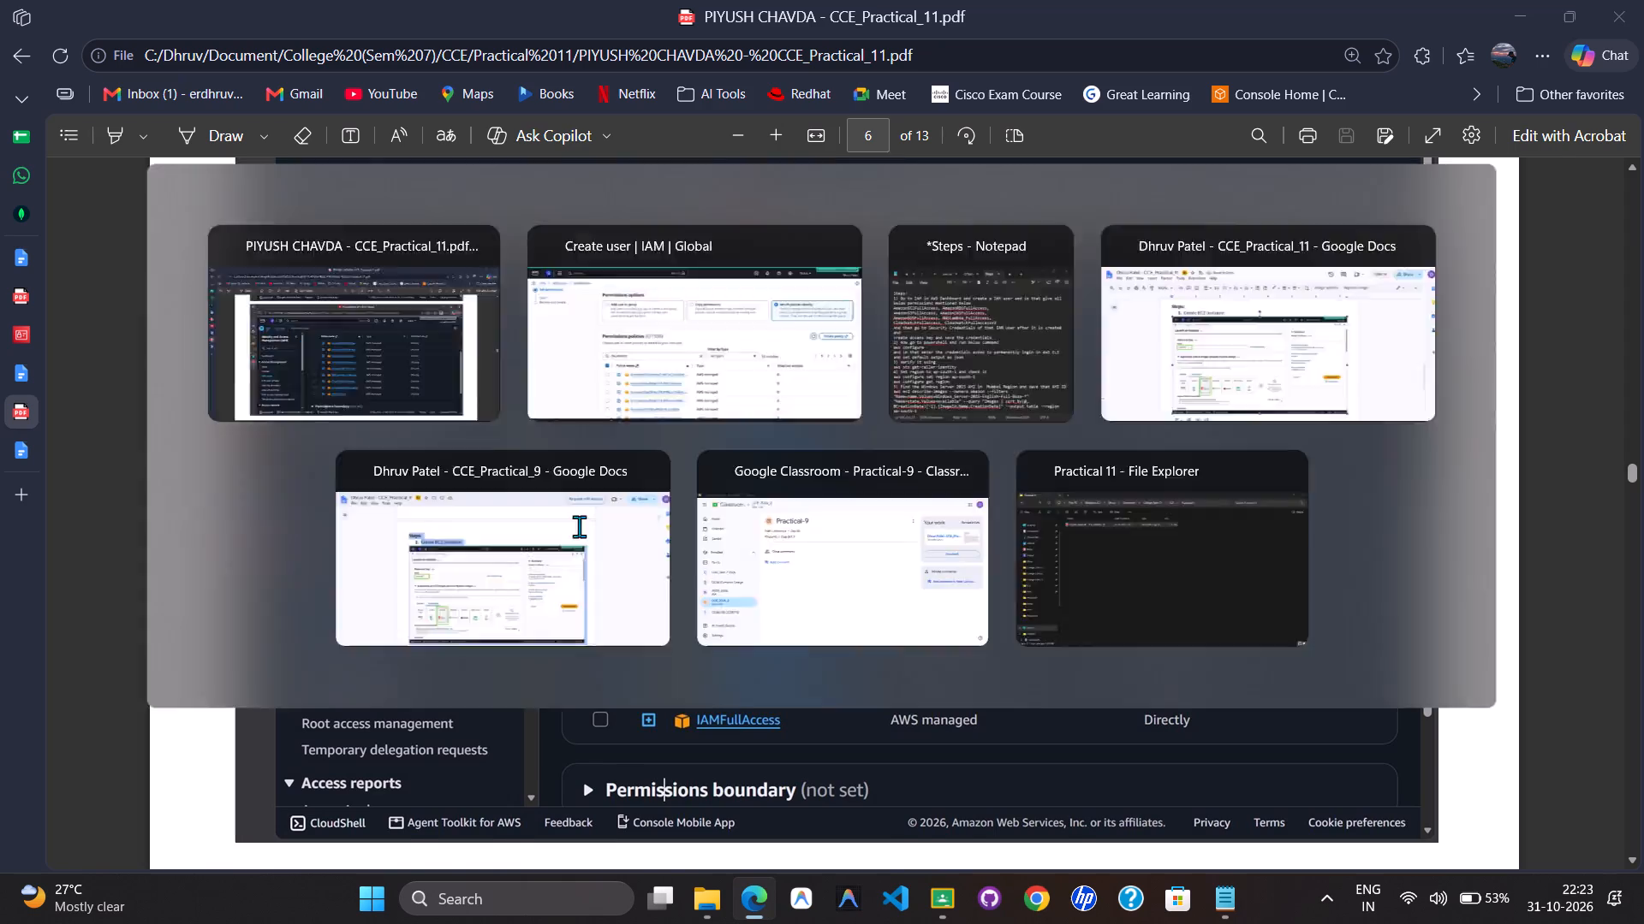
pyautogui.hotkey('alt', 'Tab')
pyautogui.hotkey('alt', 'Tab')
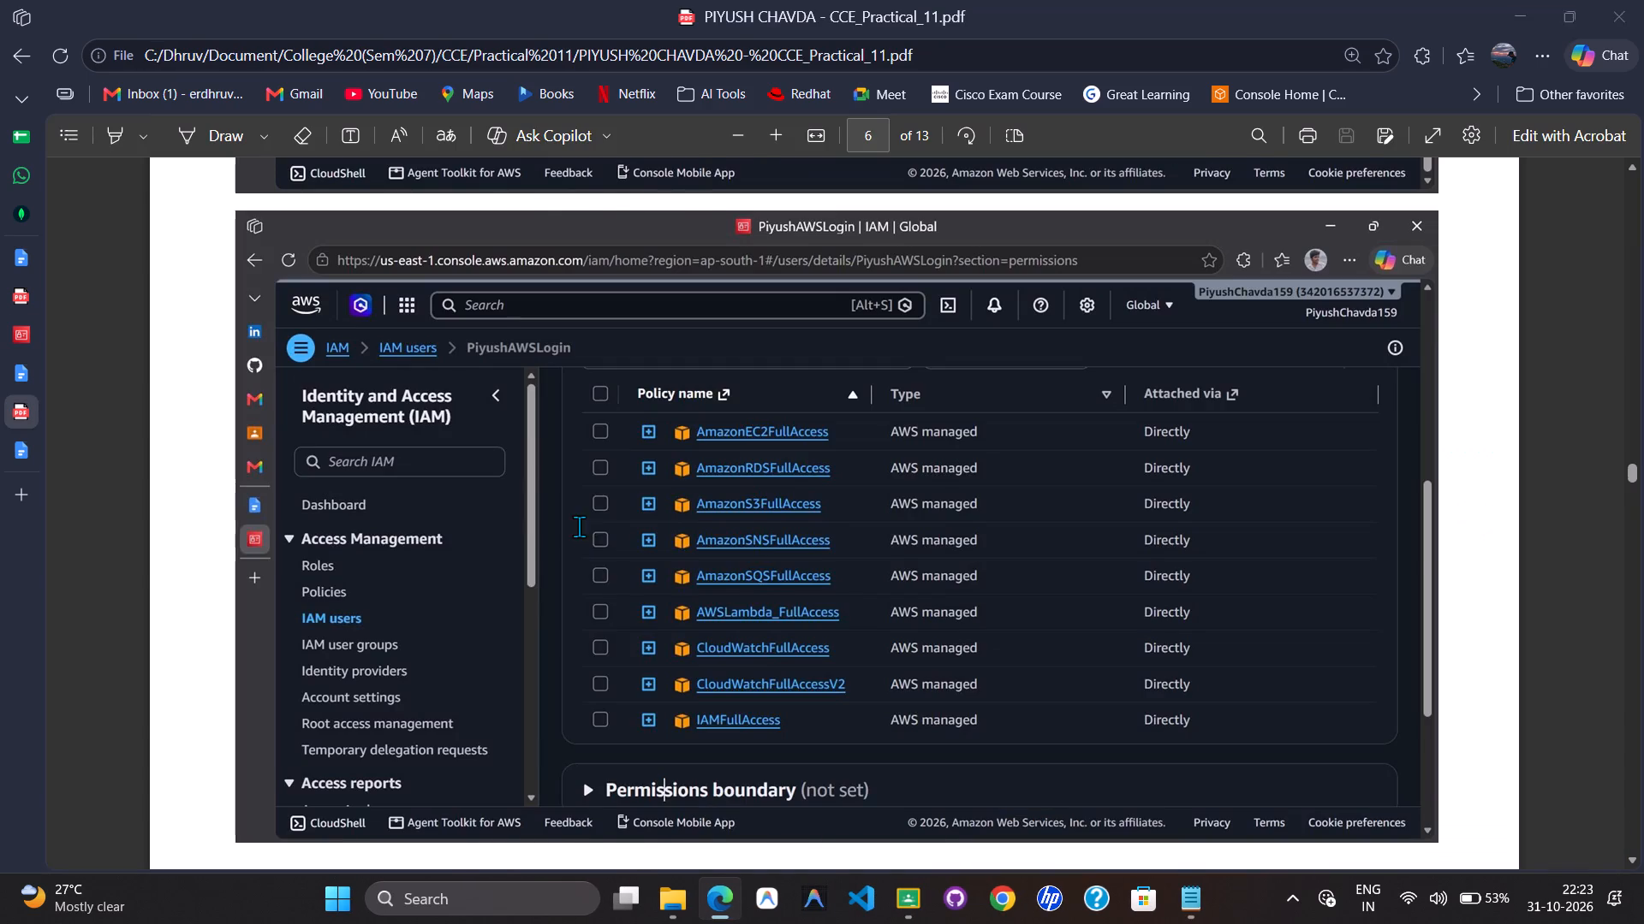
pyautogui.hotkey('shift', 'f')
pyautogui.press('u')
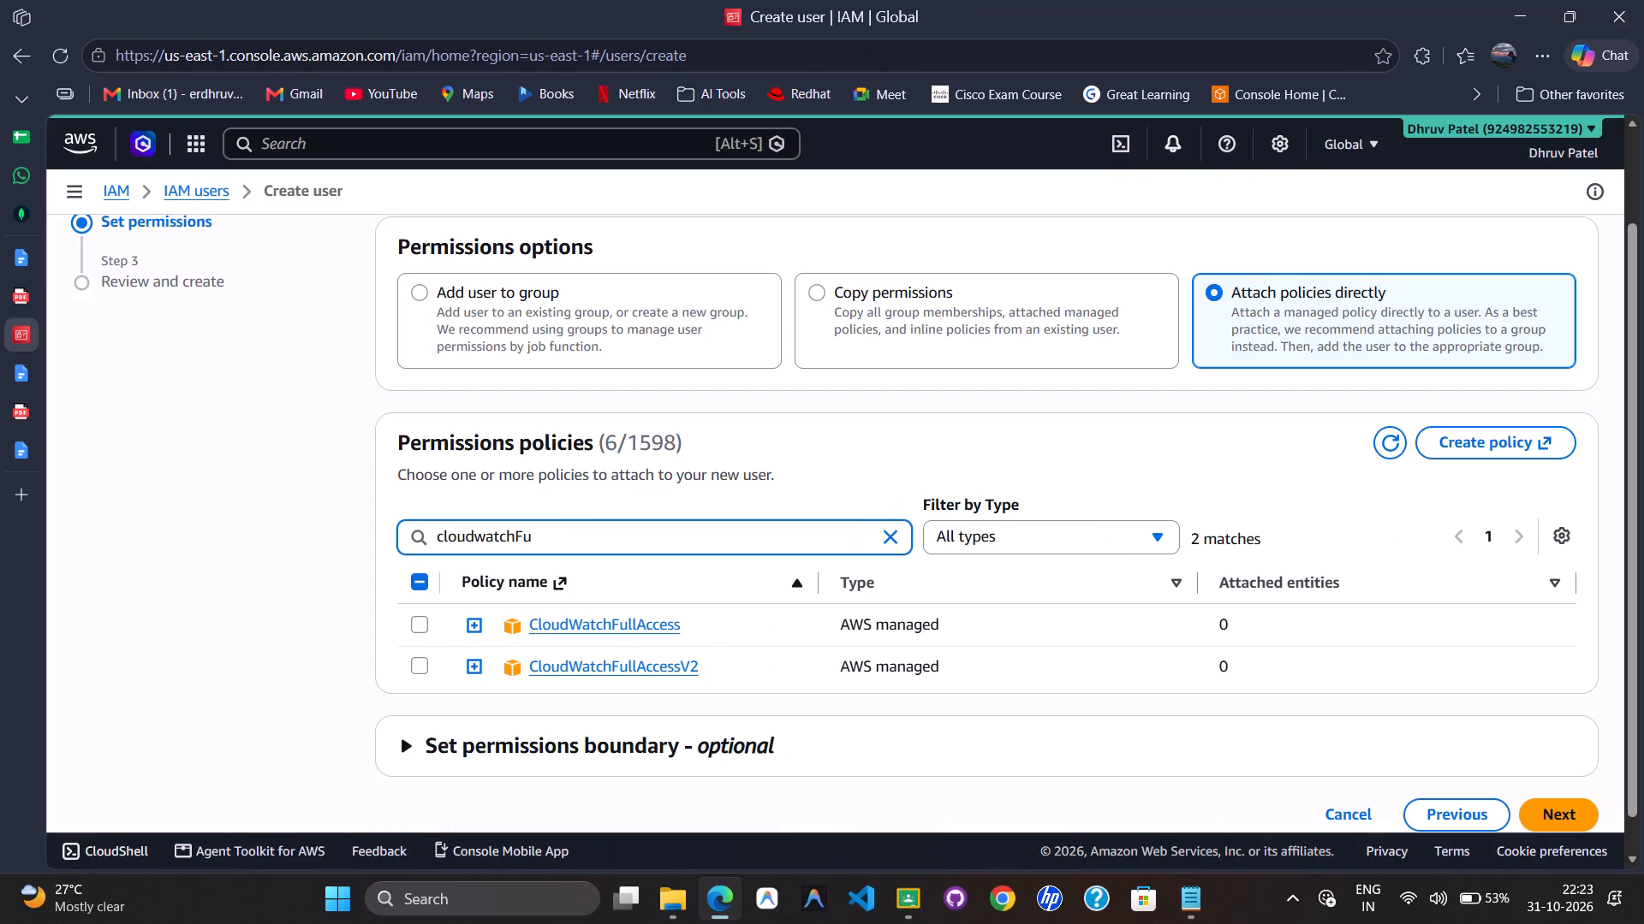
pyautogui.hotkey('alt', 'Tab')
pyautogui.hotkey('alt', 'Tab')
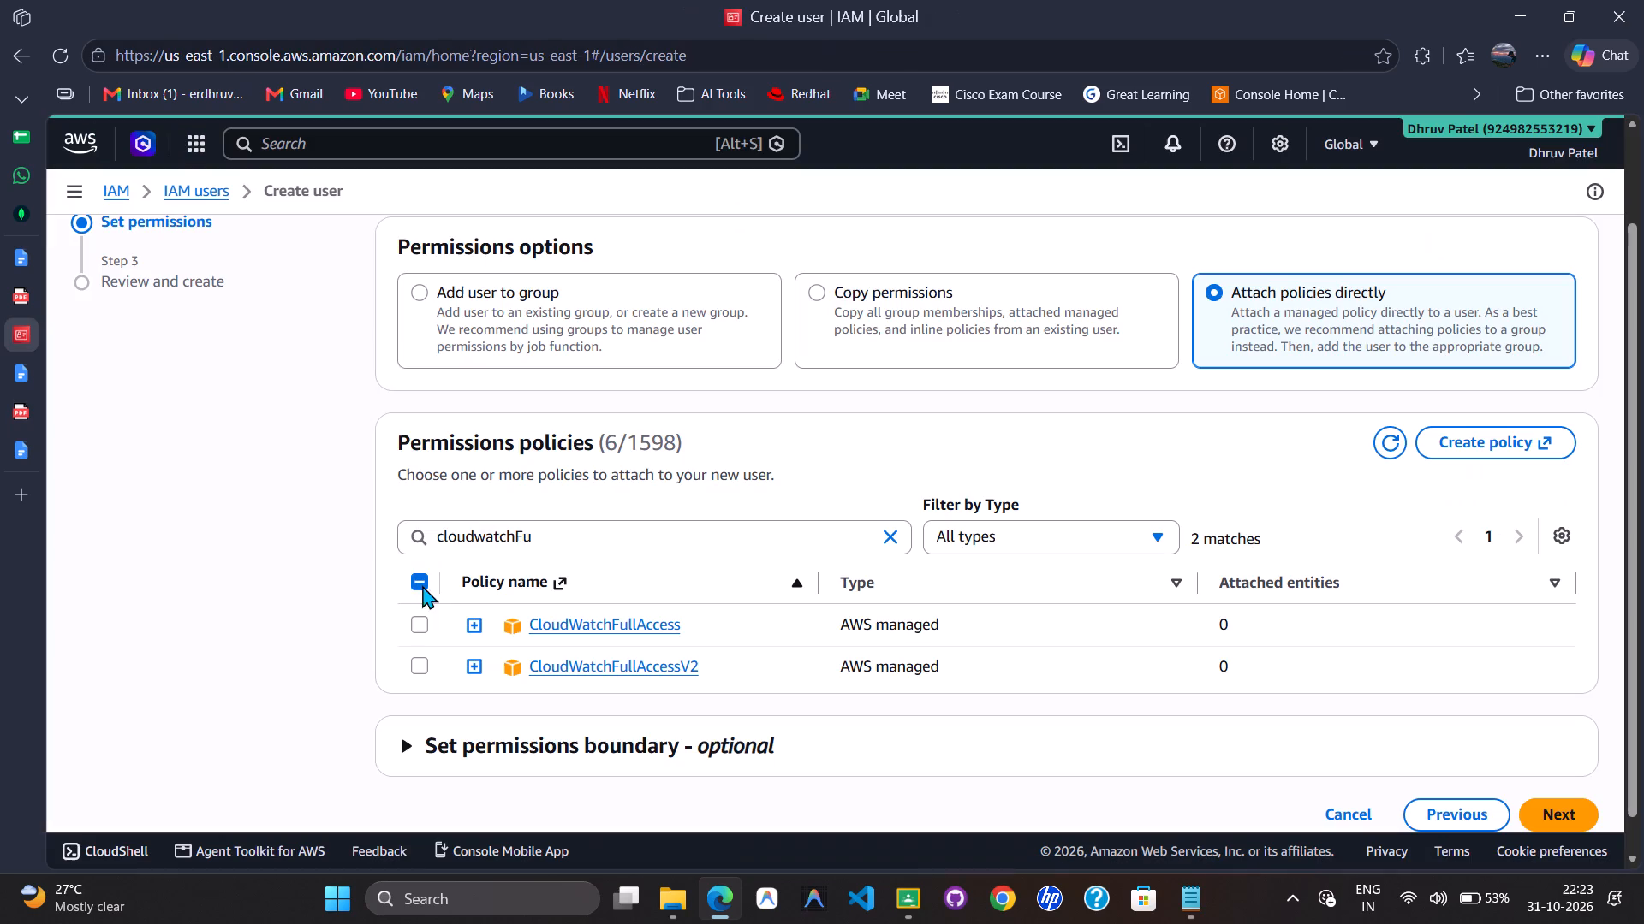
pyautogui.click(422, 619)
pyautogui.click(420, 672)
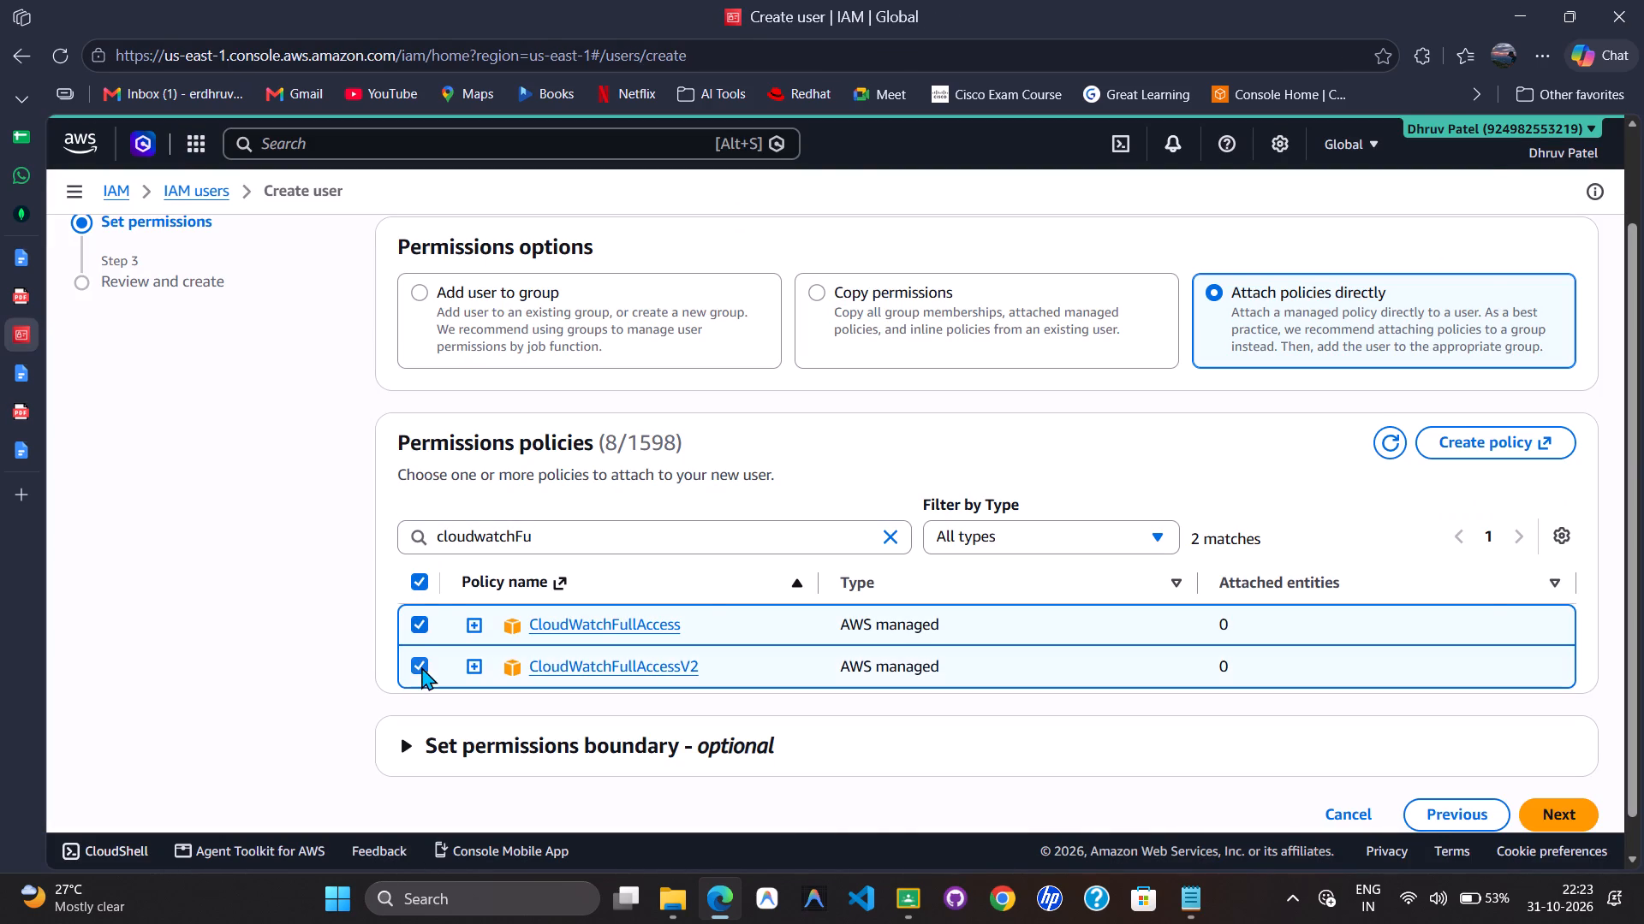
# Check the reference PDF, change the policy filter to IAMFul and add the IAMFullAccess policy to the selection.
pyautogui.hotkey('alt', 'Tab')
pyautogui.hotkey('alt', 'Tab')
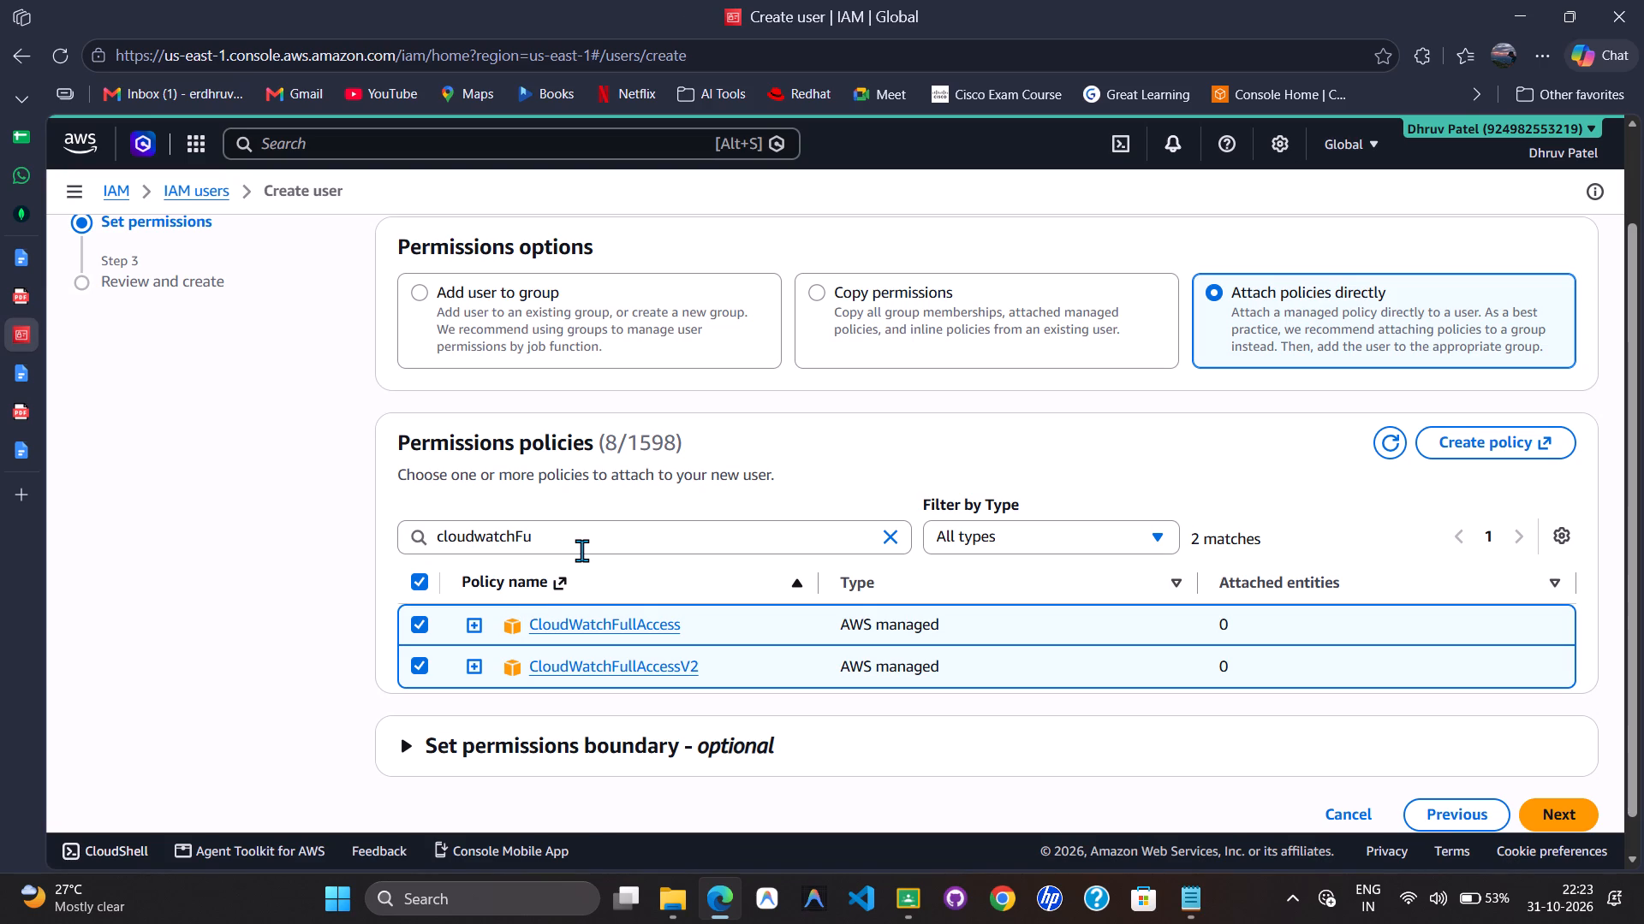
pyautogui.click(581, 550)
pyautogui.hotkey('ctrl', 'a')
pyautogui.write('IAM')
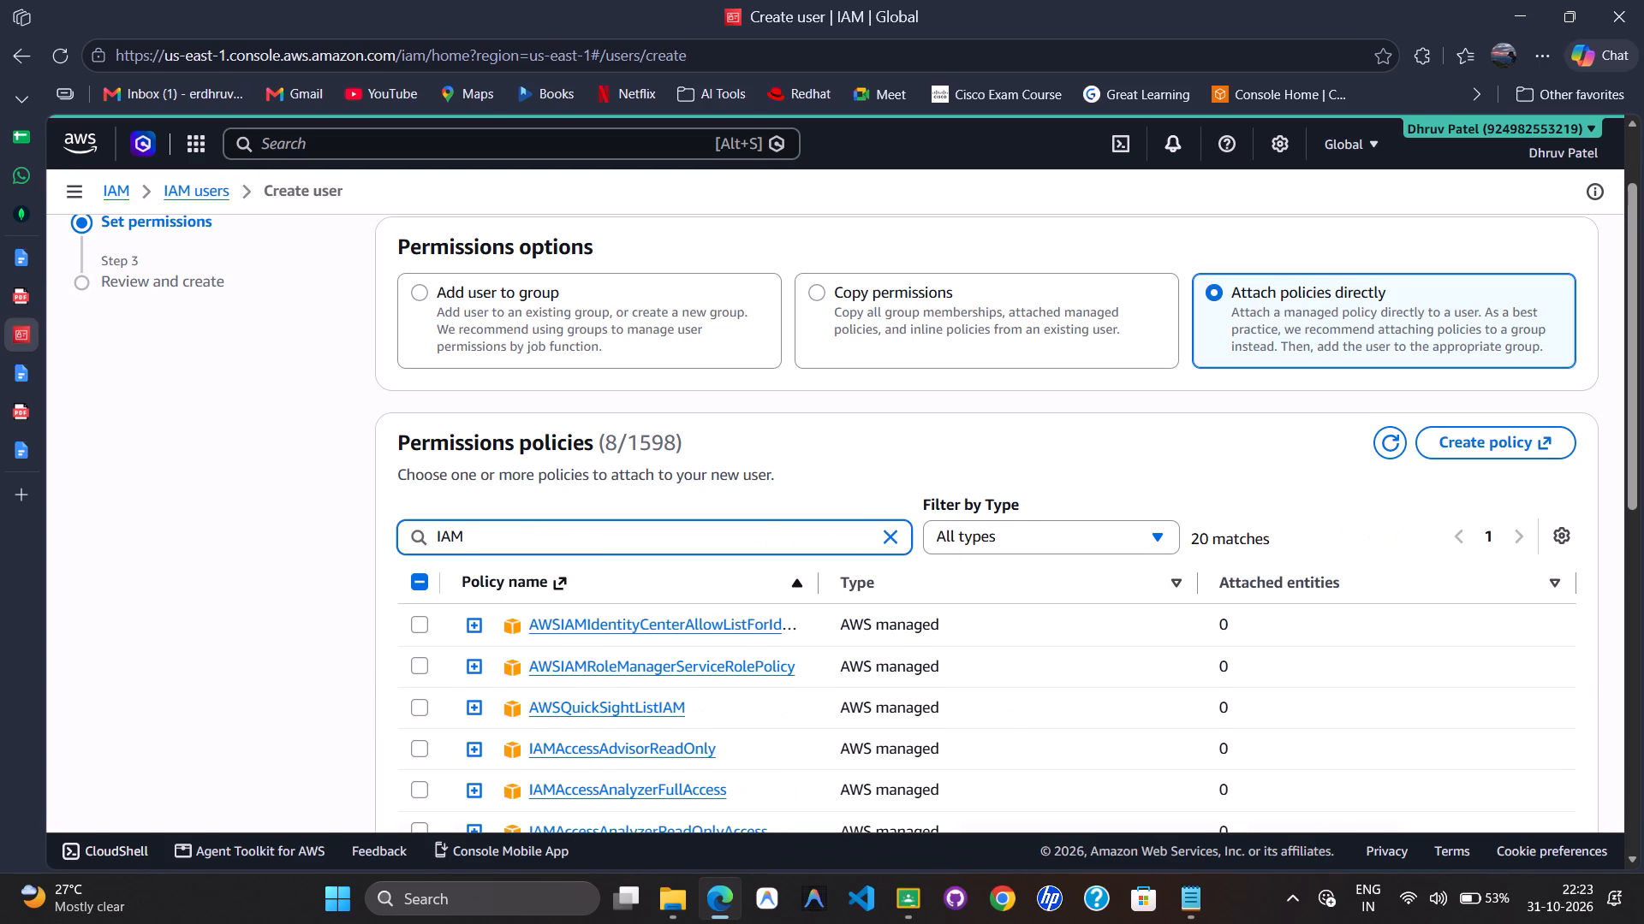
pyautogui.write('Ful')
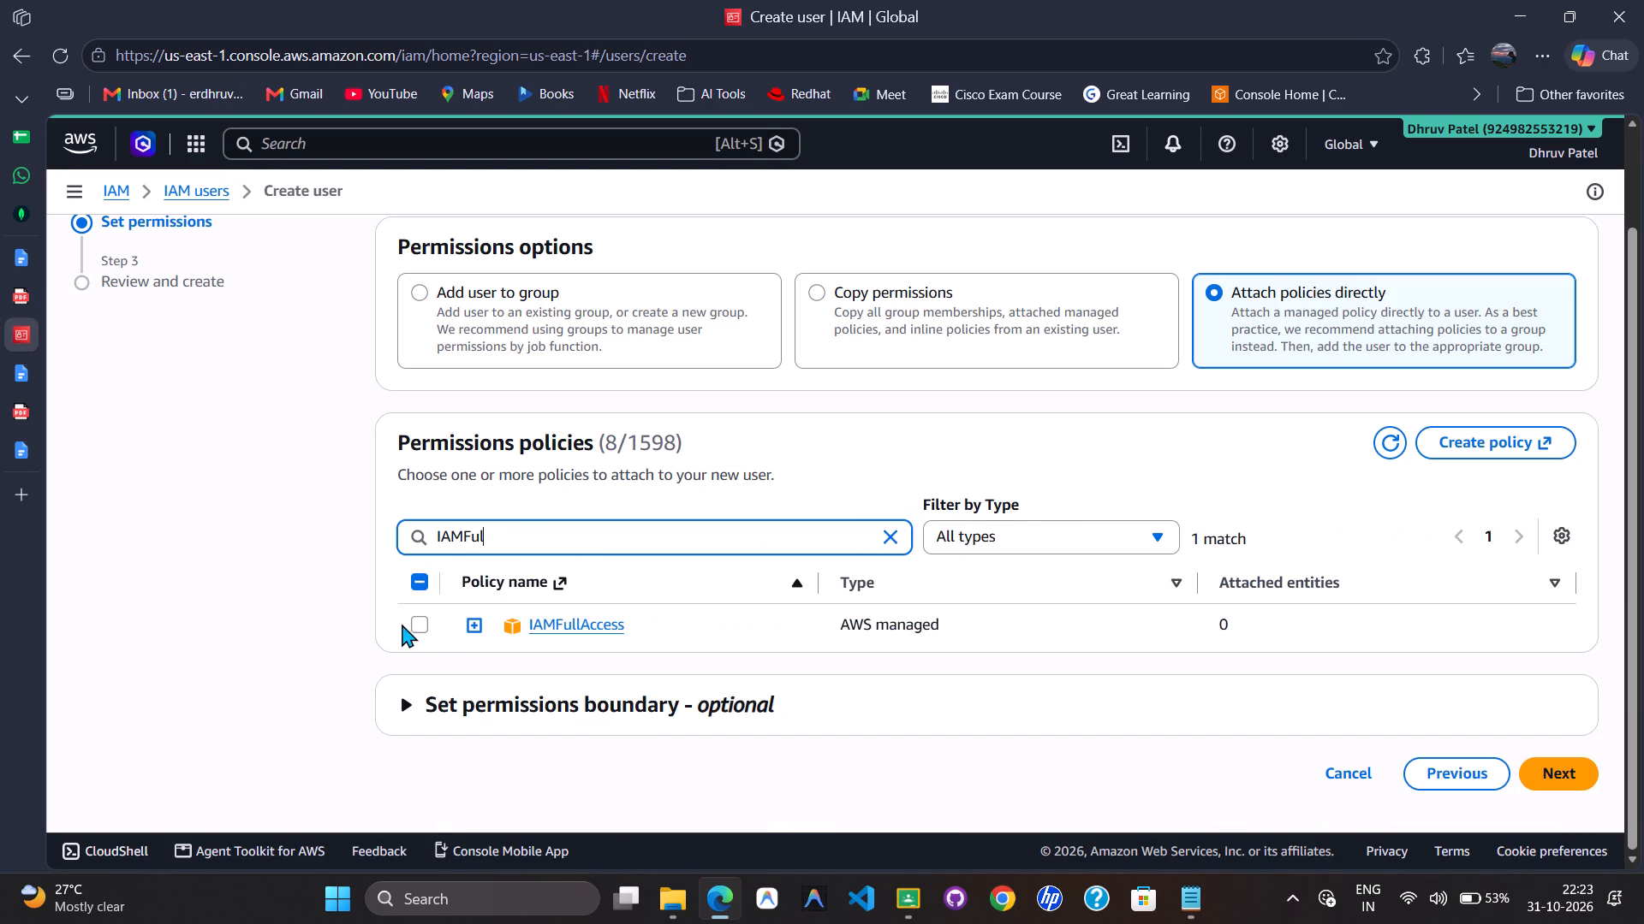
pyautogui.click(415, 629)
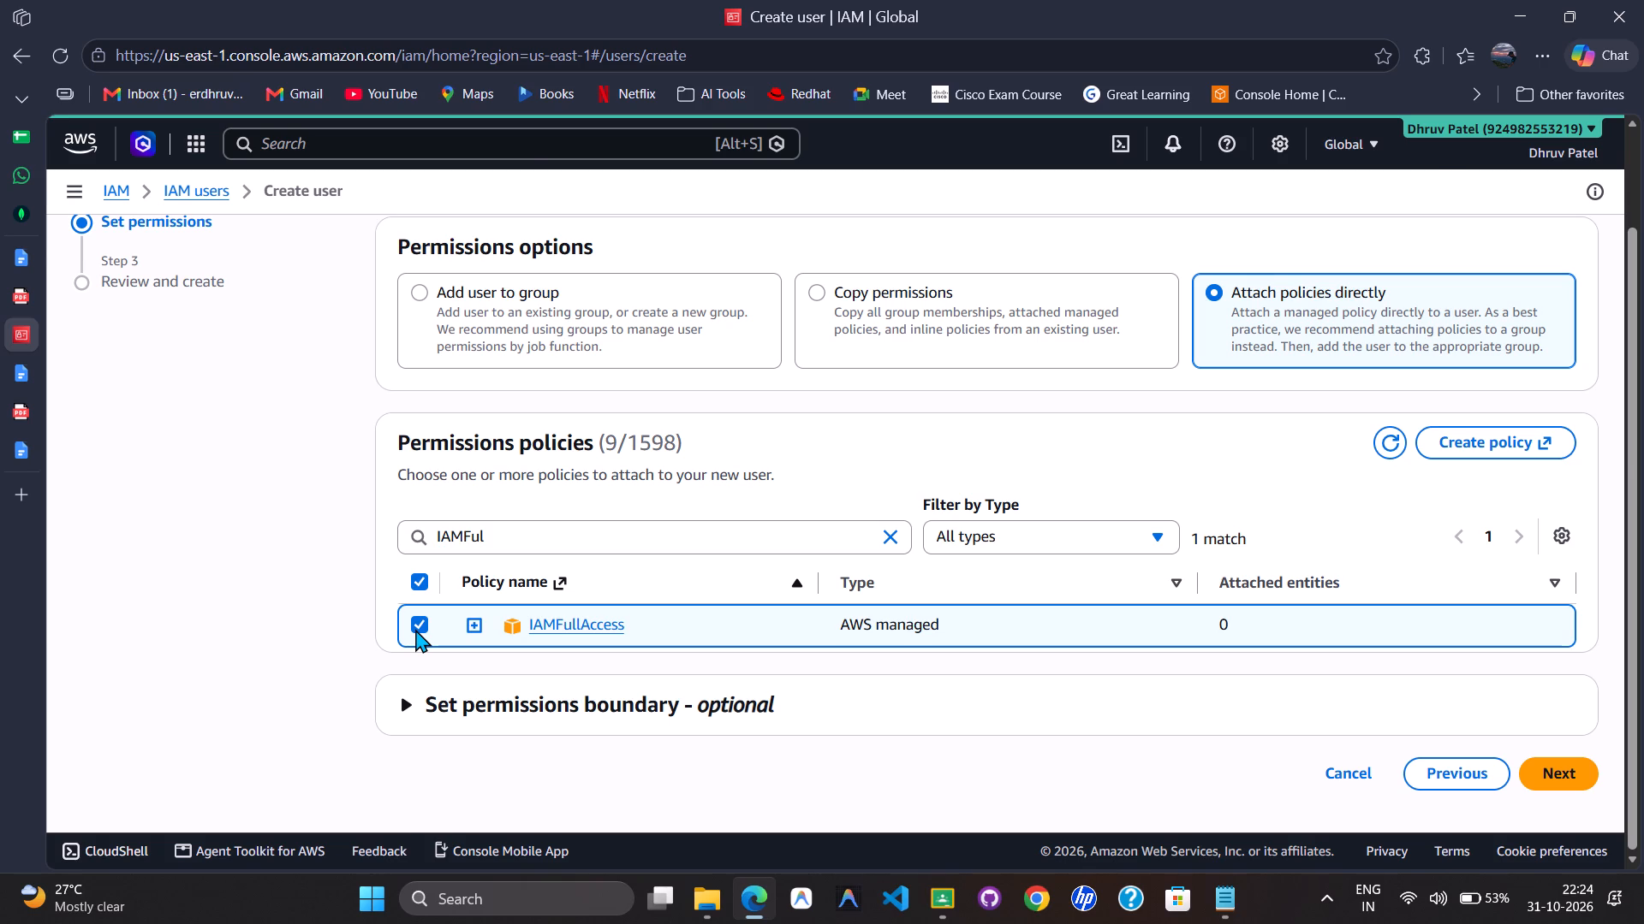
# Recheck the required policies in the reference PDF and the Notepad steps, clear the policy filter and proceed to Review and create.
pyautogui.hotkey('alt', 'Tab')
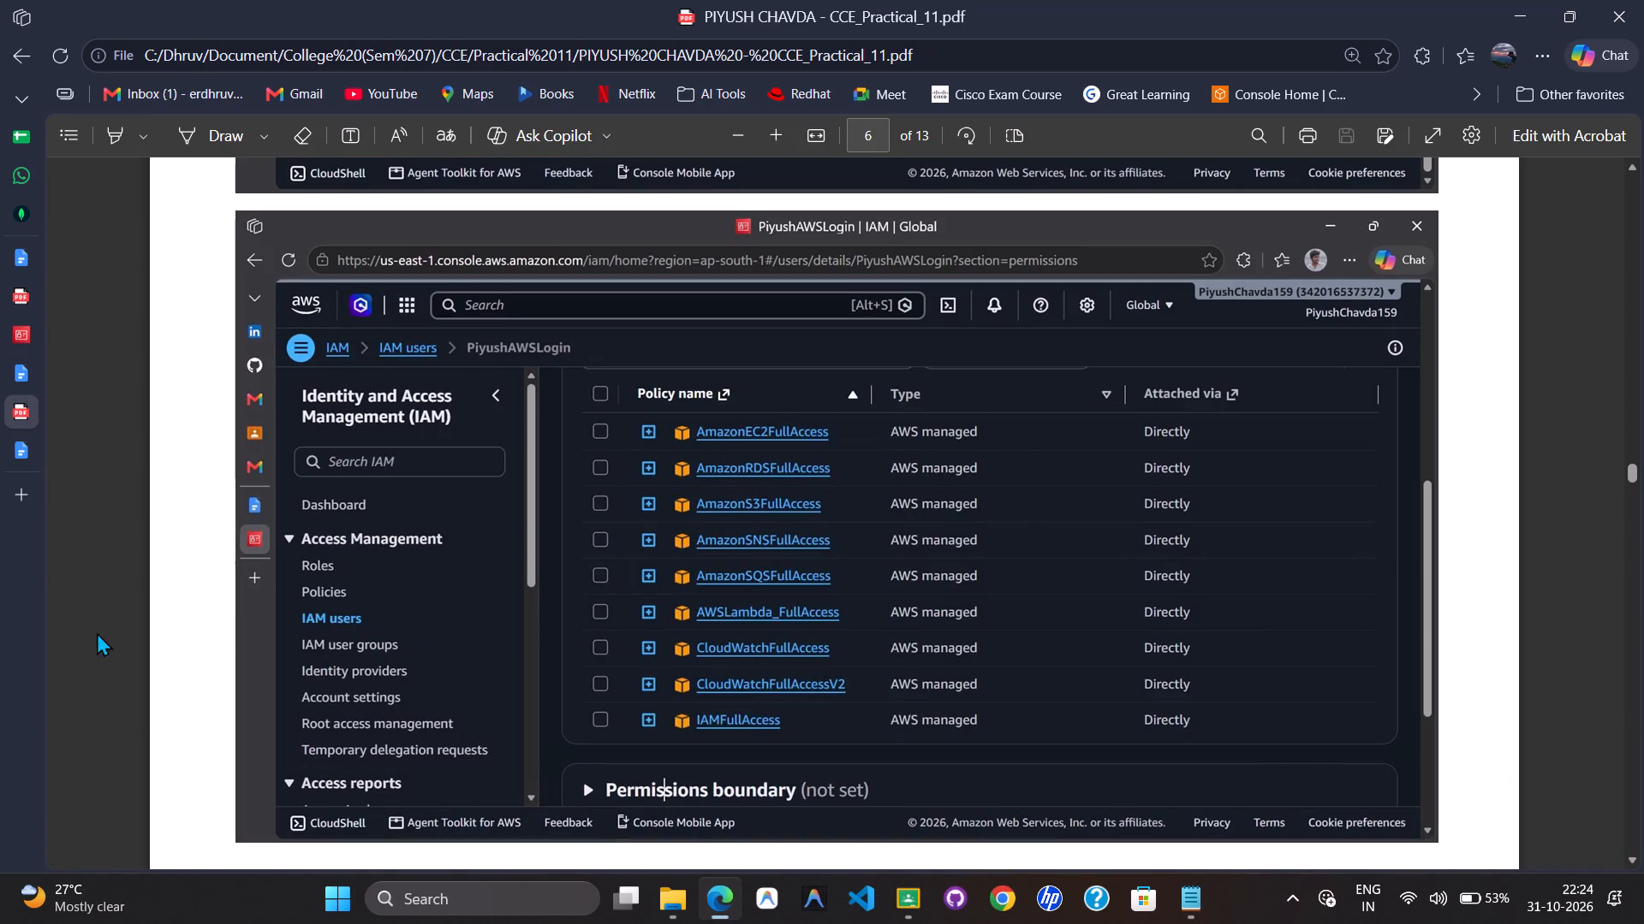
pyautogui.hotkey('alt', 'Tab')
pyautogui.click(1193, 901)
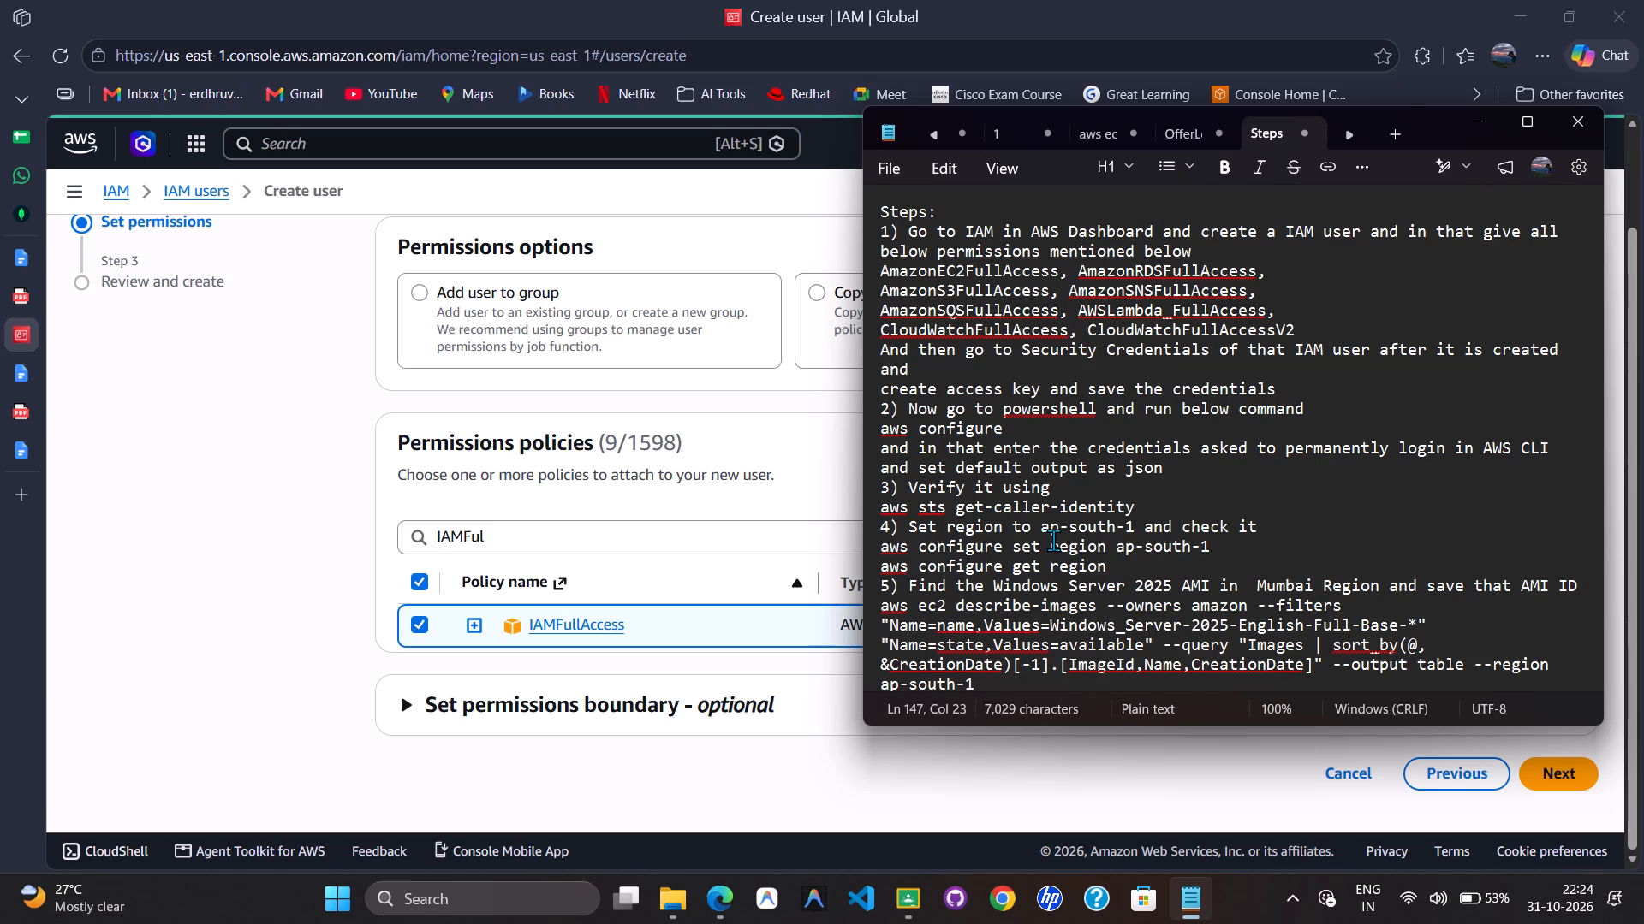
pyautogui.hotkey('alt', 'Tab')
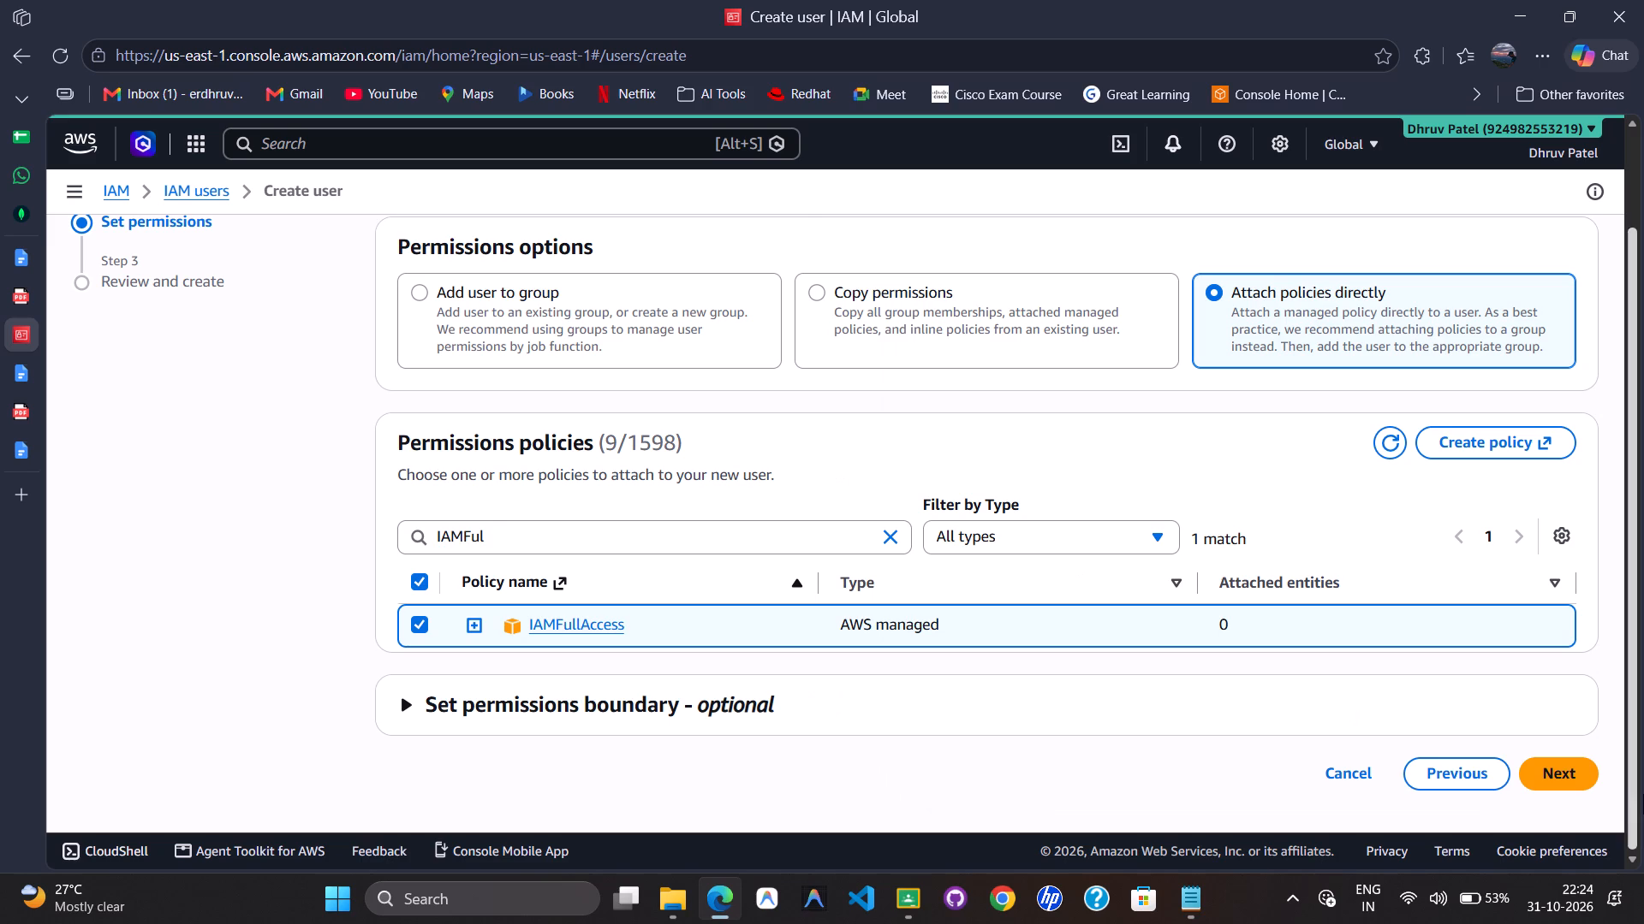
pyautogui.click(896, 535)
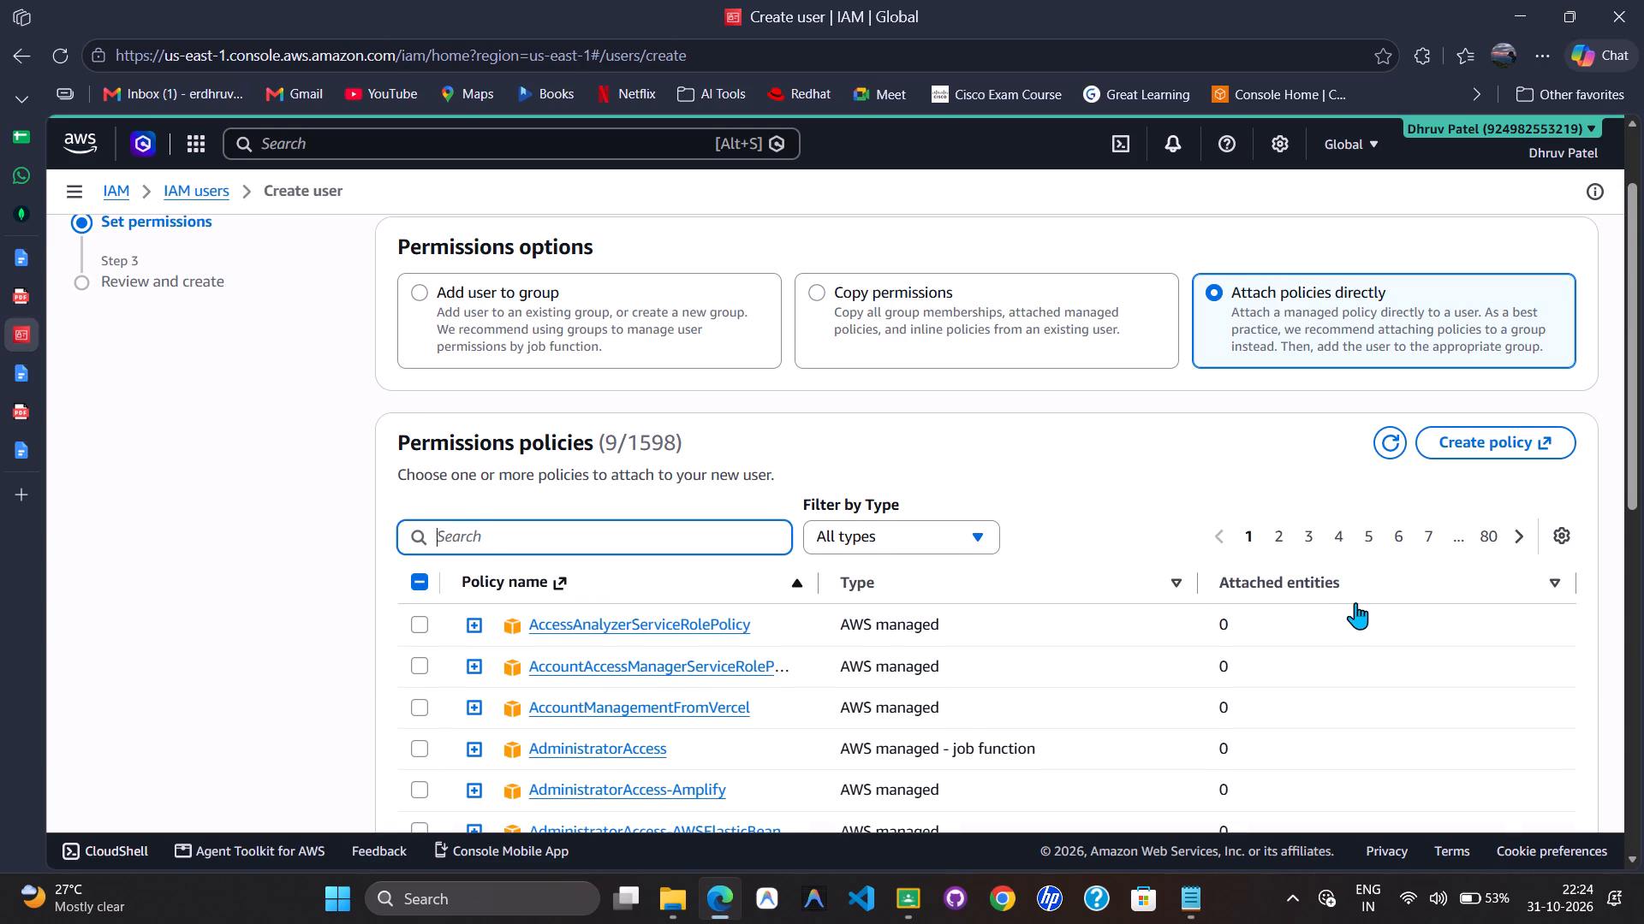
pyautogui.scroll(-8, 1355, 602)
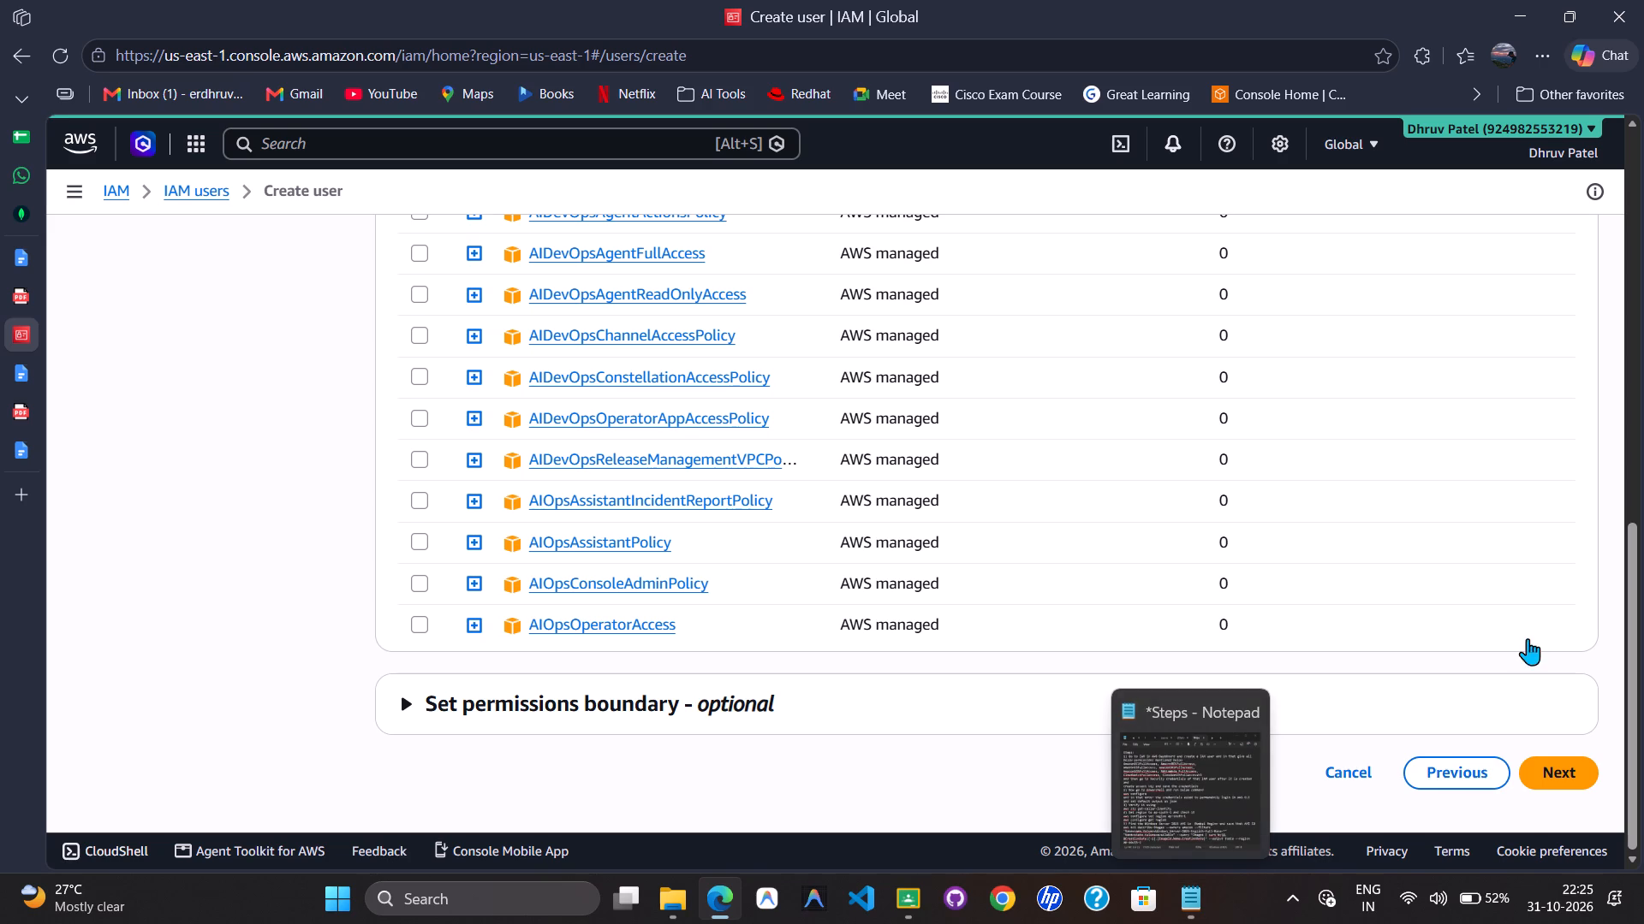
pyautogui.scroll(6, 1200, 552)
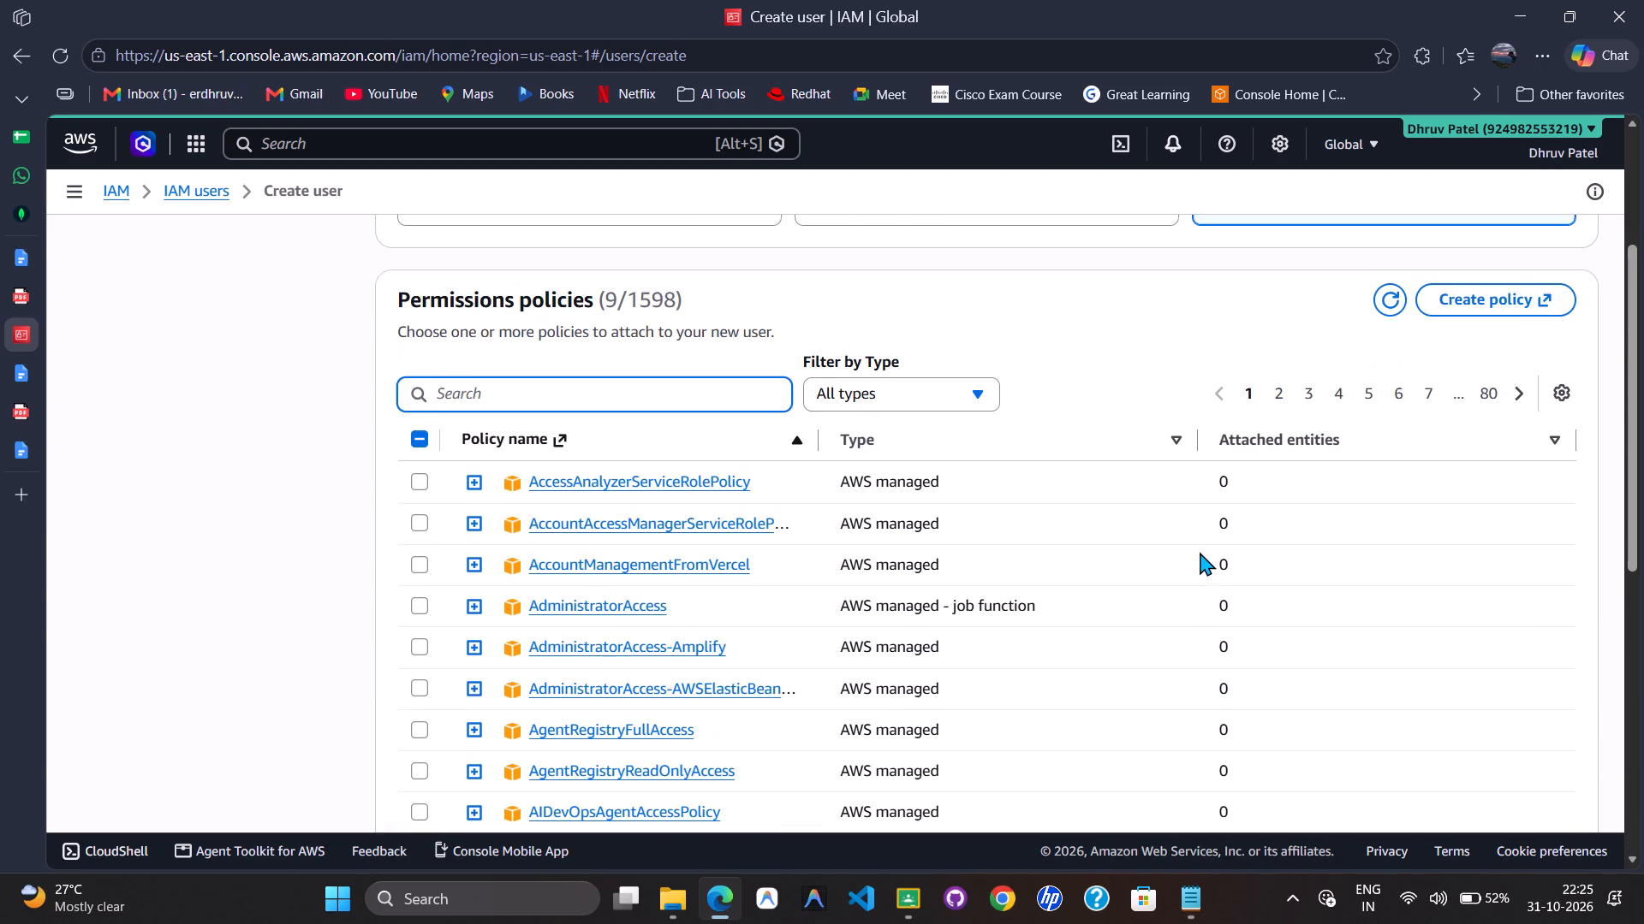
pyautogui.scroll(-9, 1200, 550)
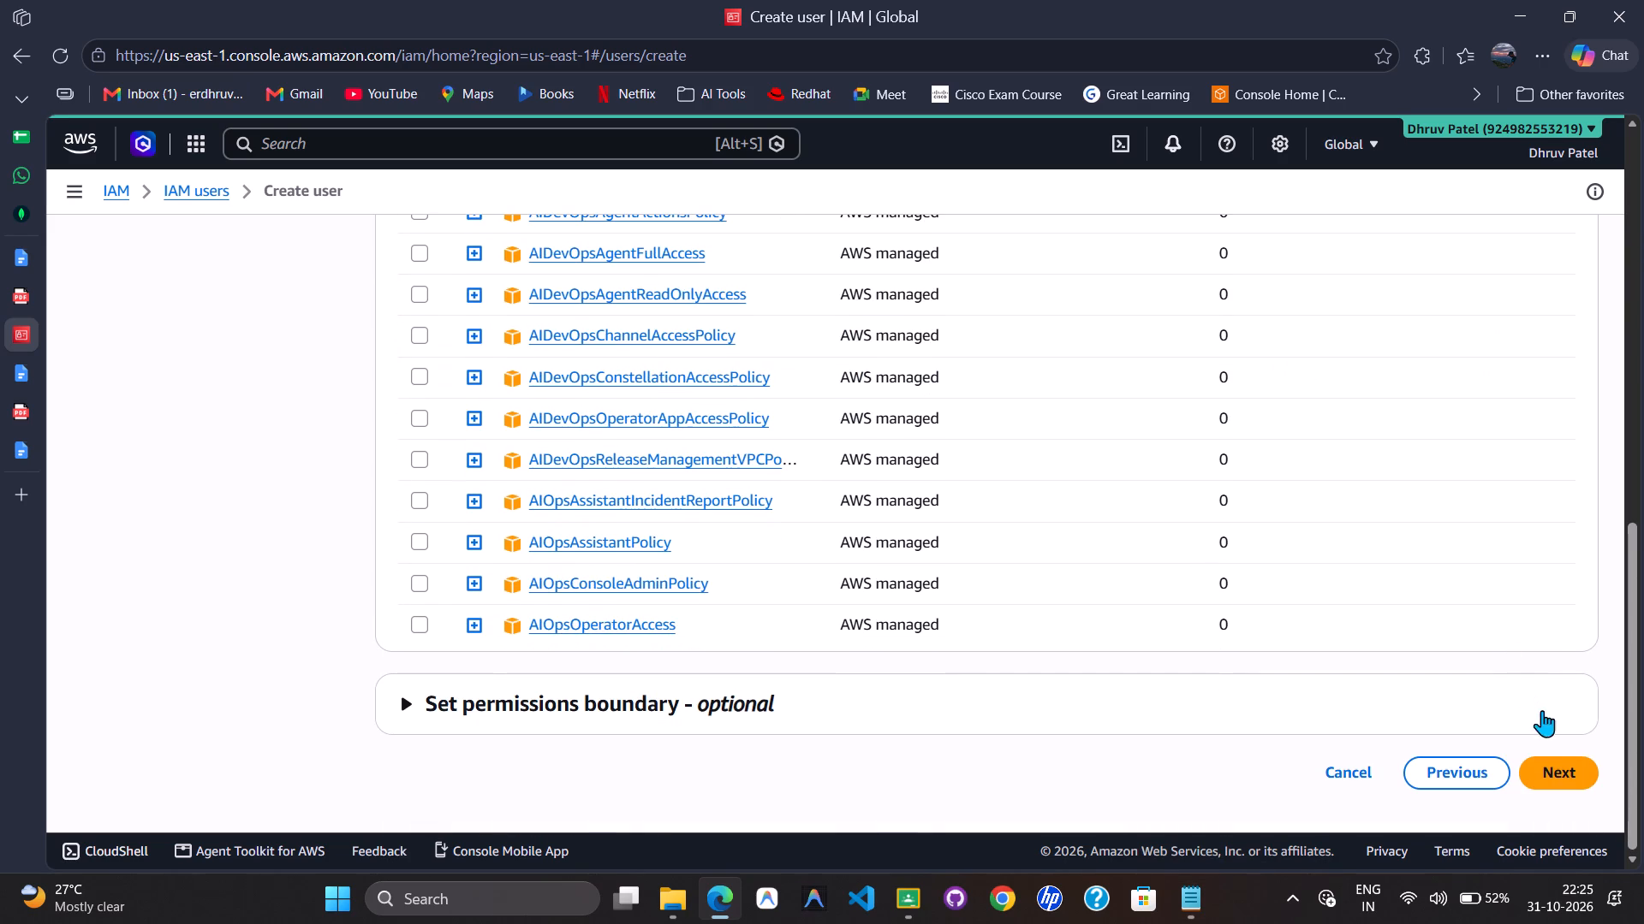
pyautogui.click(1564, 772)
pyautogui.scroll(-2, 867, 541)
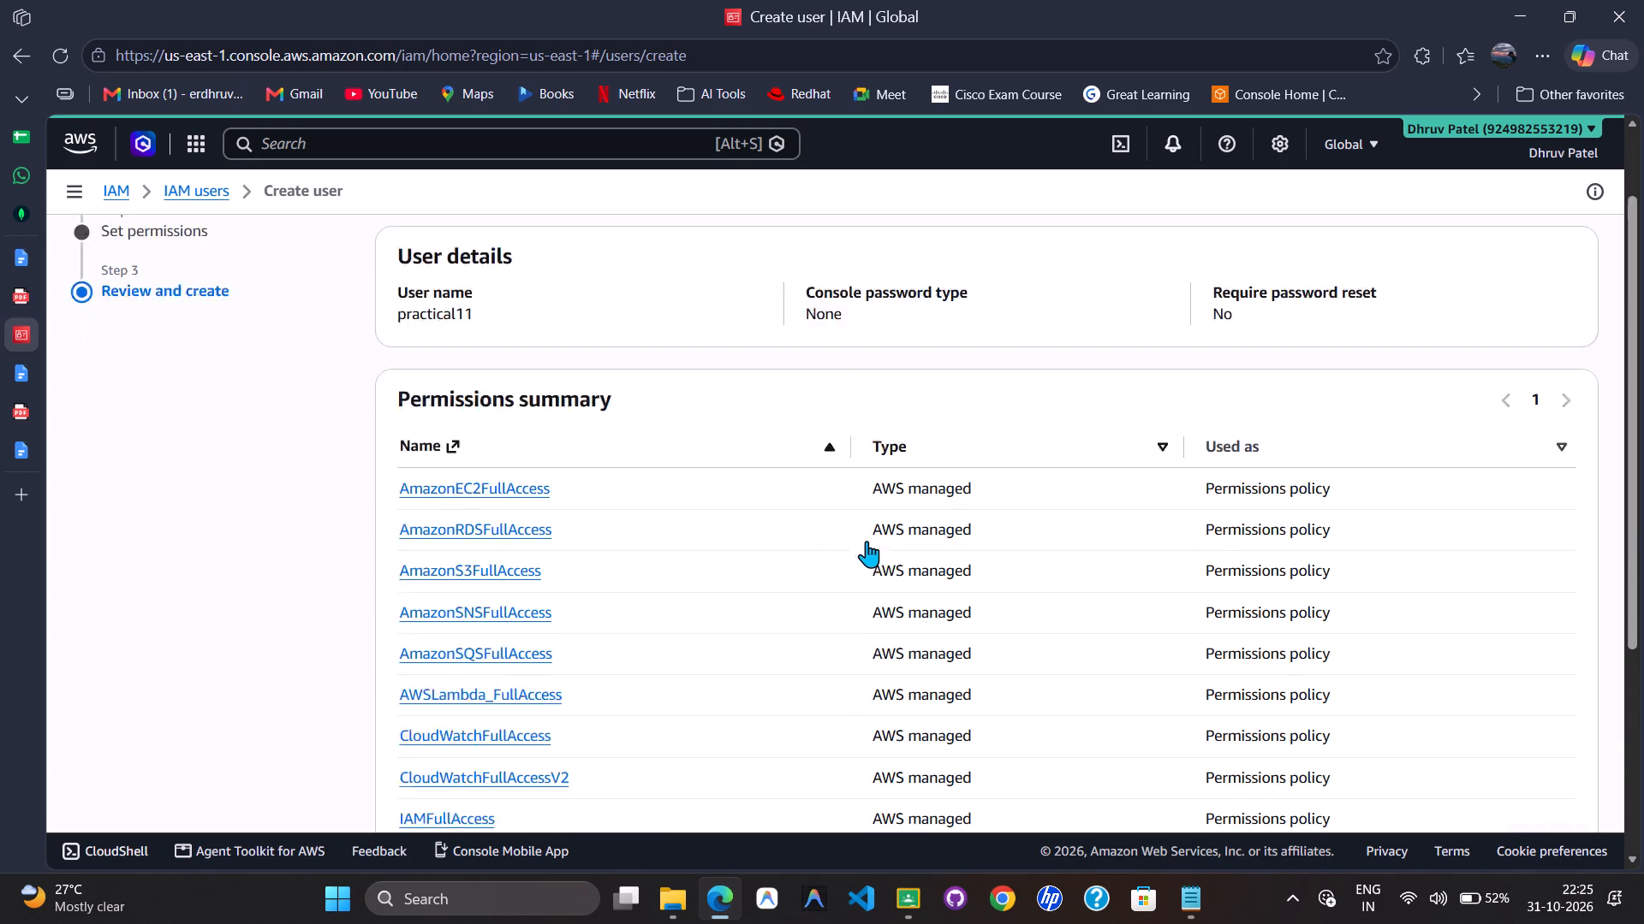
# Review the permissions summary for practical11 and create the IAM user.
pyautogui.scroll(-3, 867, 541)
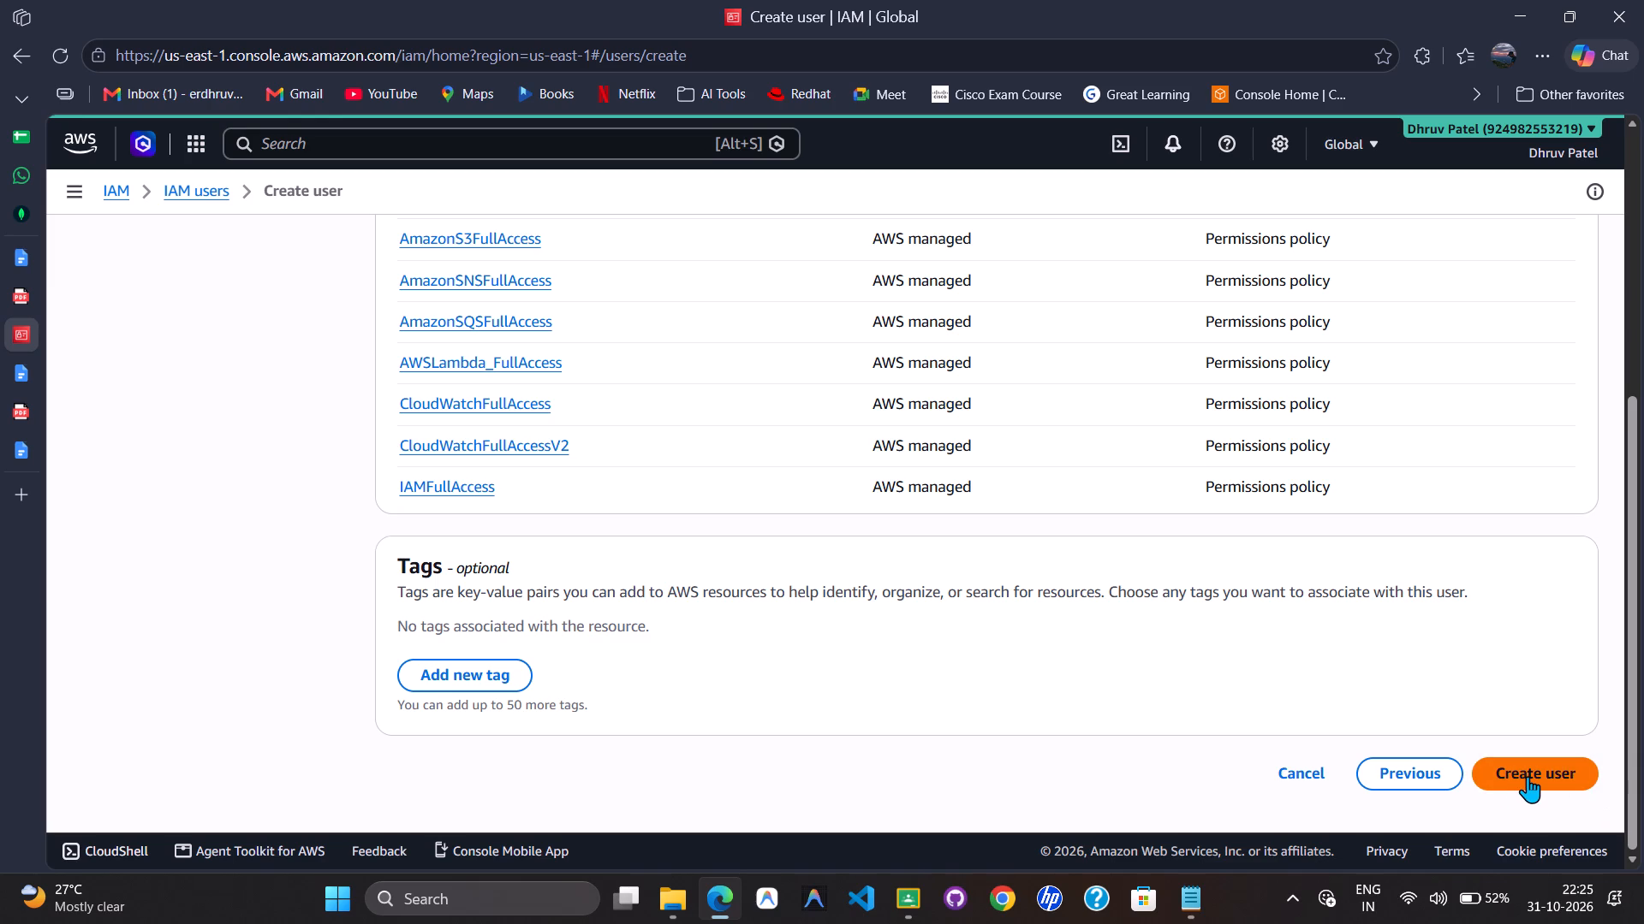
pyautogui.scroll(1, 1528, 775)
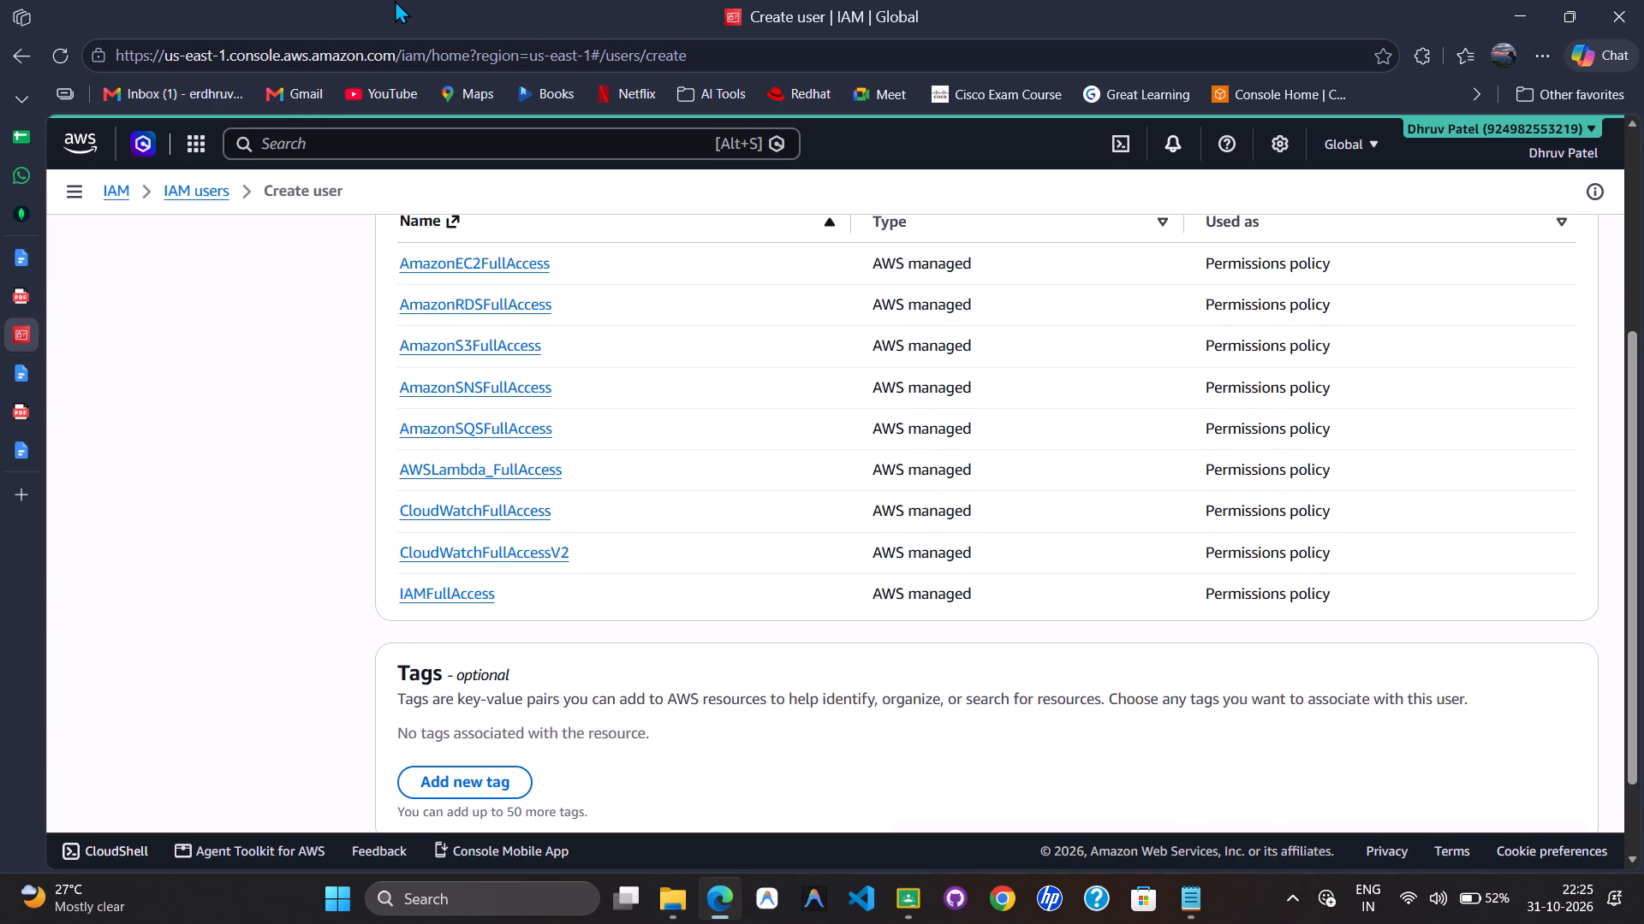
pyautogui.scroll(-8, 885, 300)
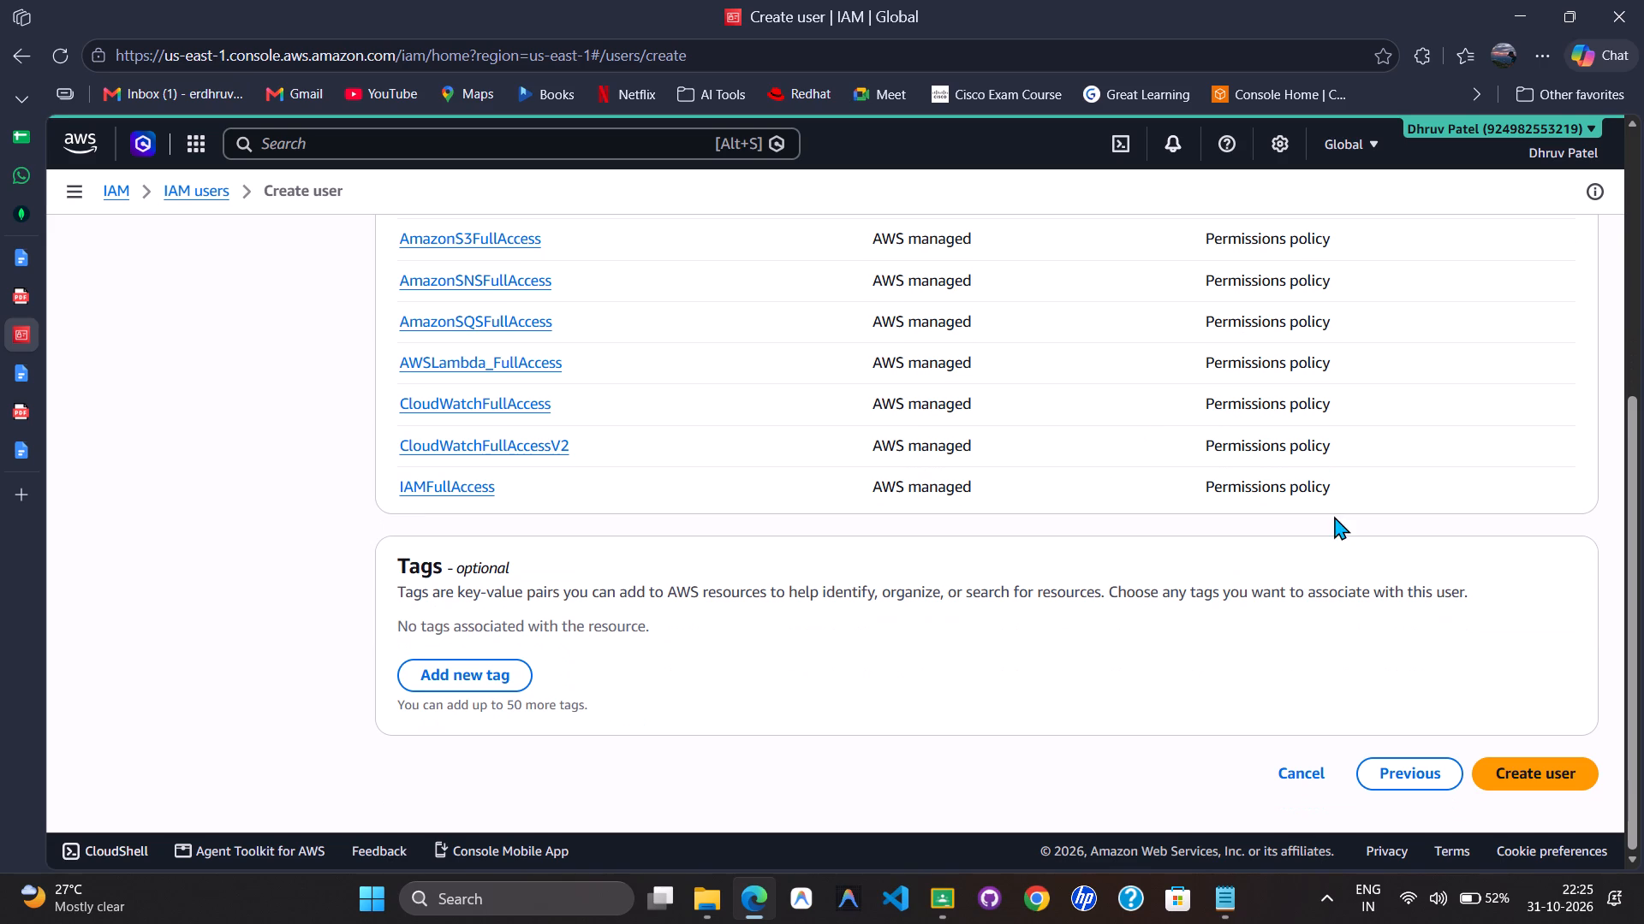
pyautogui.click(1498, 776)
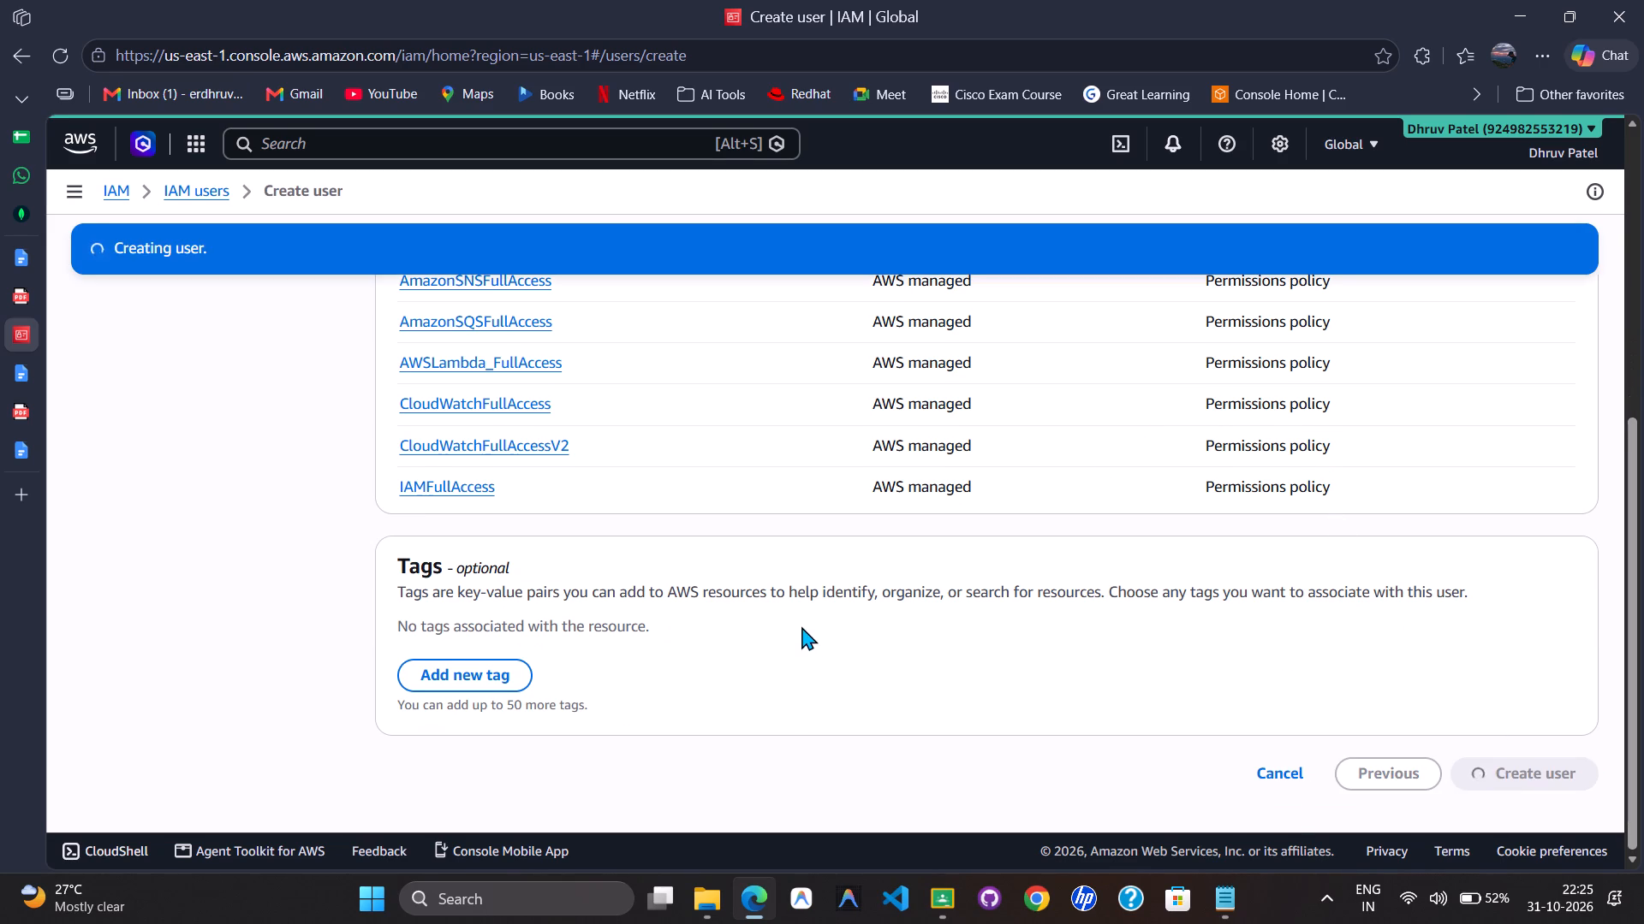
pyautogui.scroll(7, 801, 626)
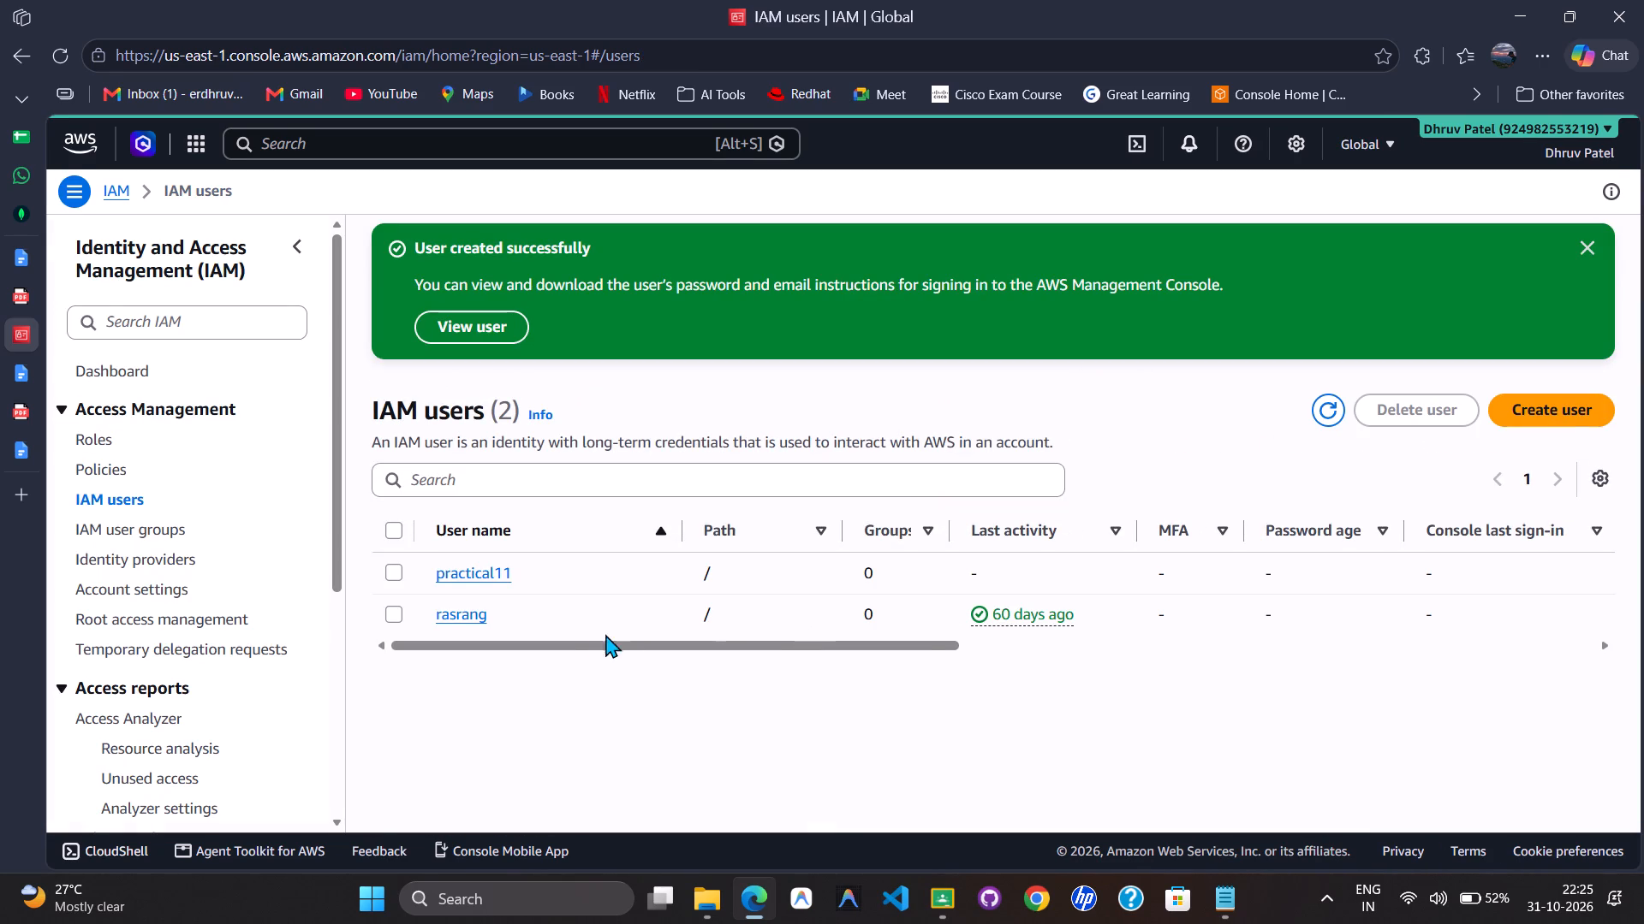
# Open the practical11 user and examine its attached permissions policies, dismissing the notification banner.
pyautogui.click(468, 579)
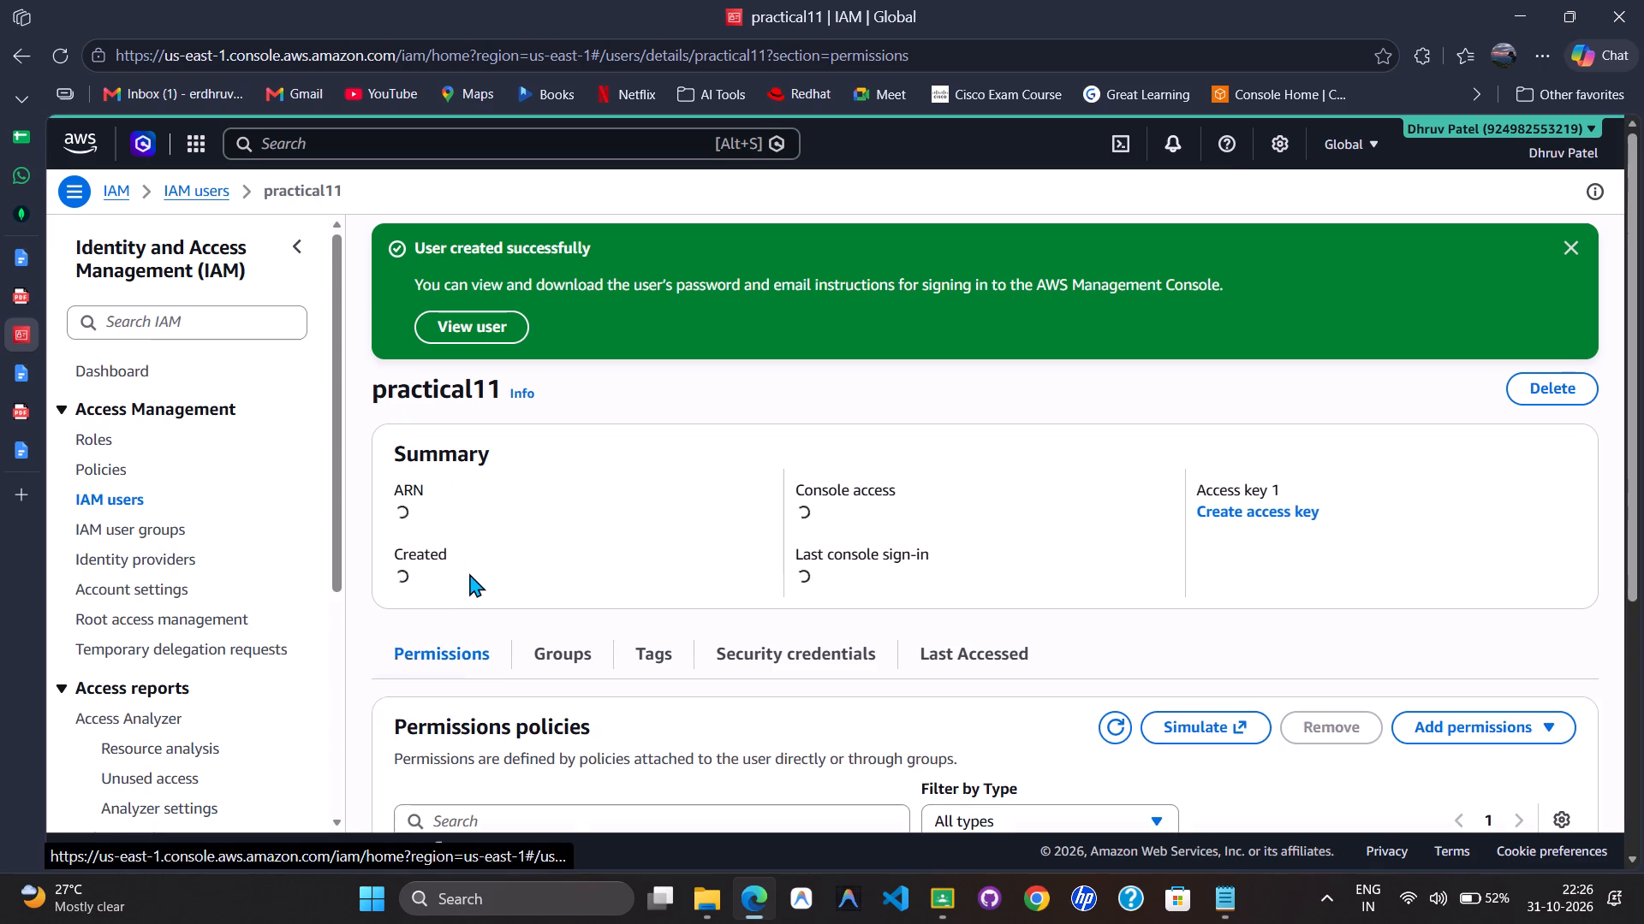
pyautogui.scroll(-4, 652, 518)
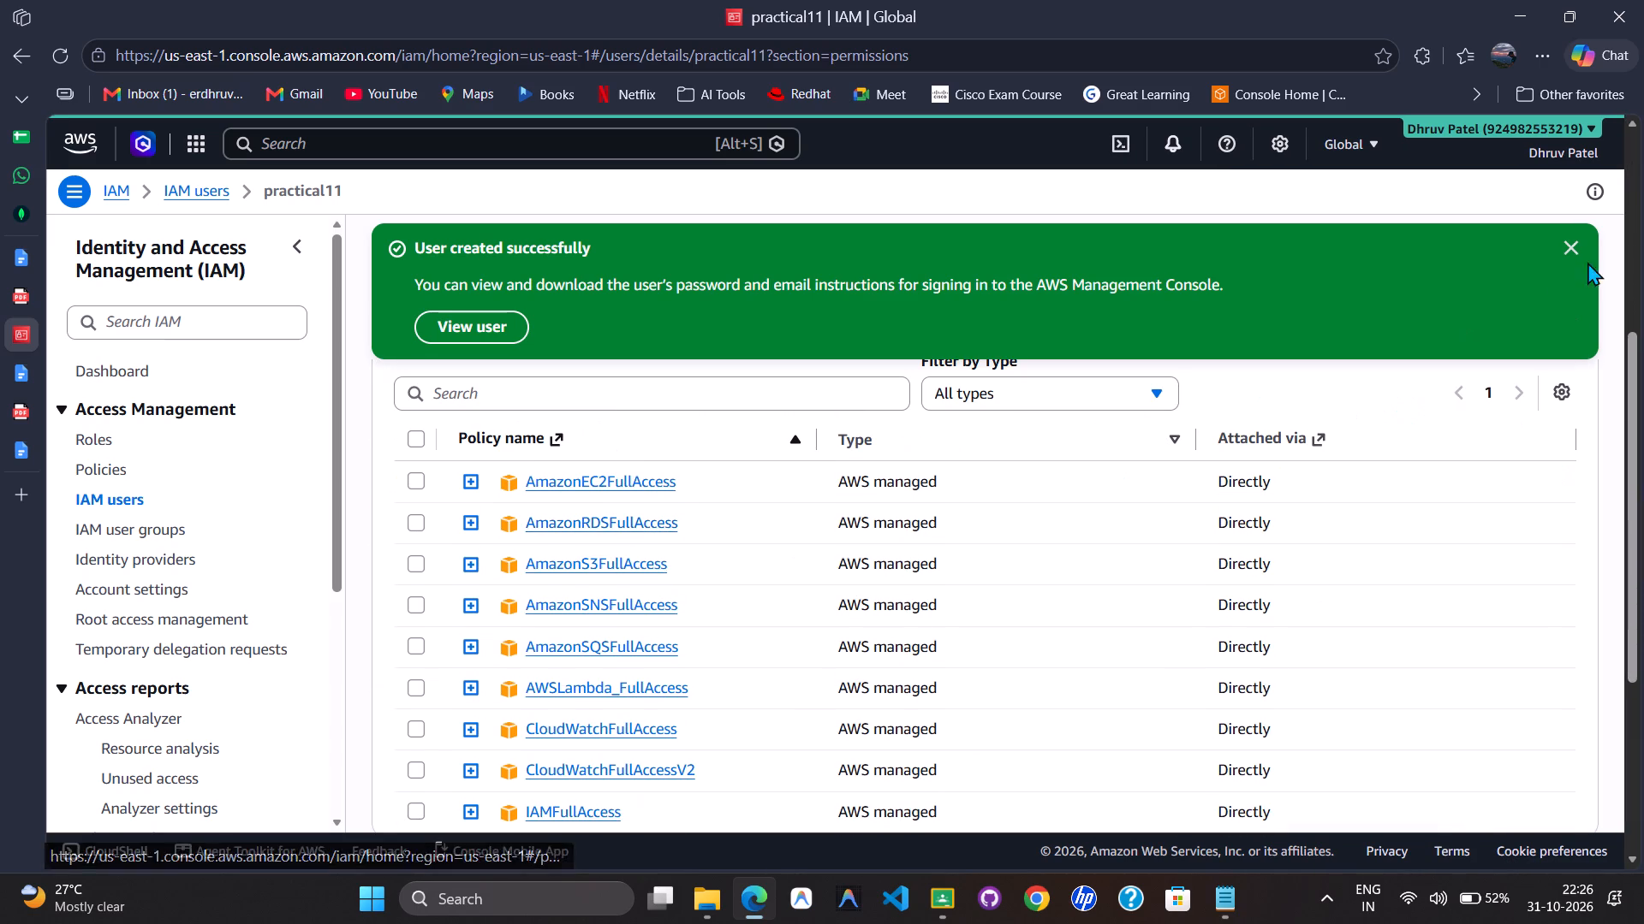
pyautogui.click(1573, 247)
pyautogui.scroll(-2, 895, 371)
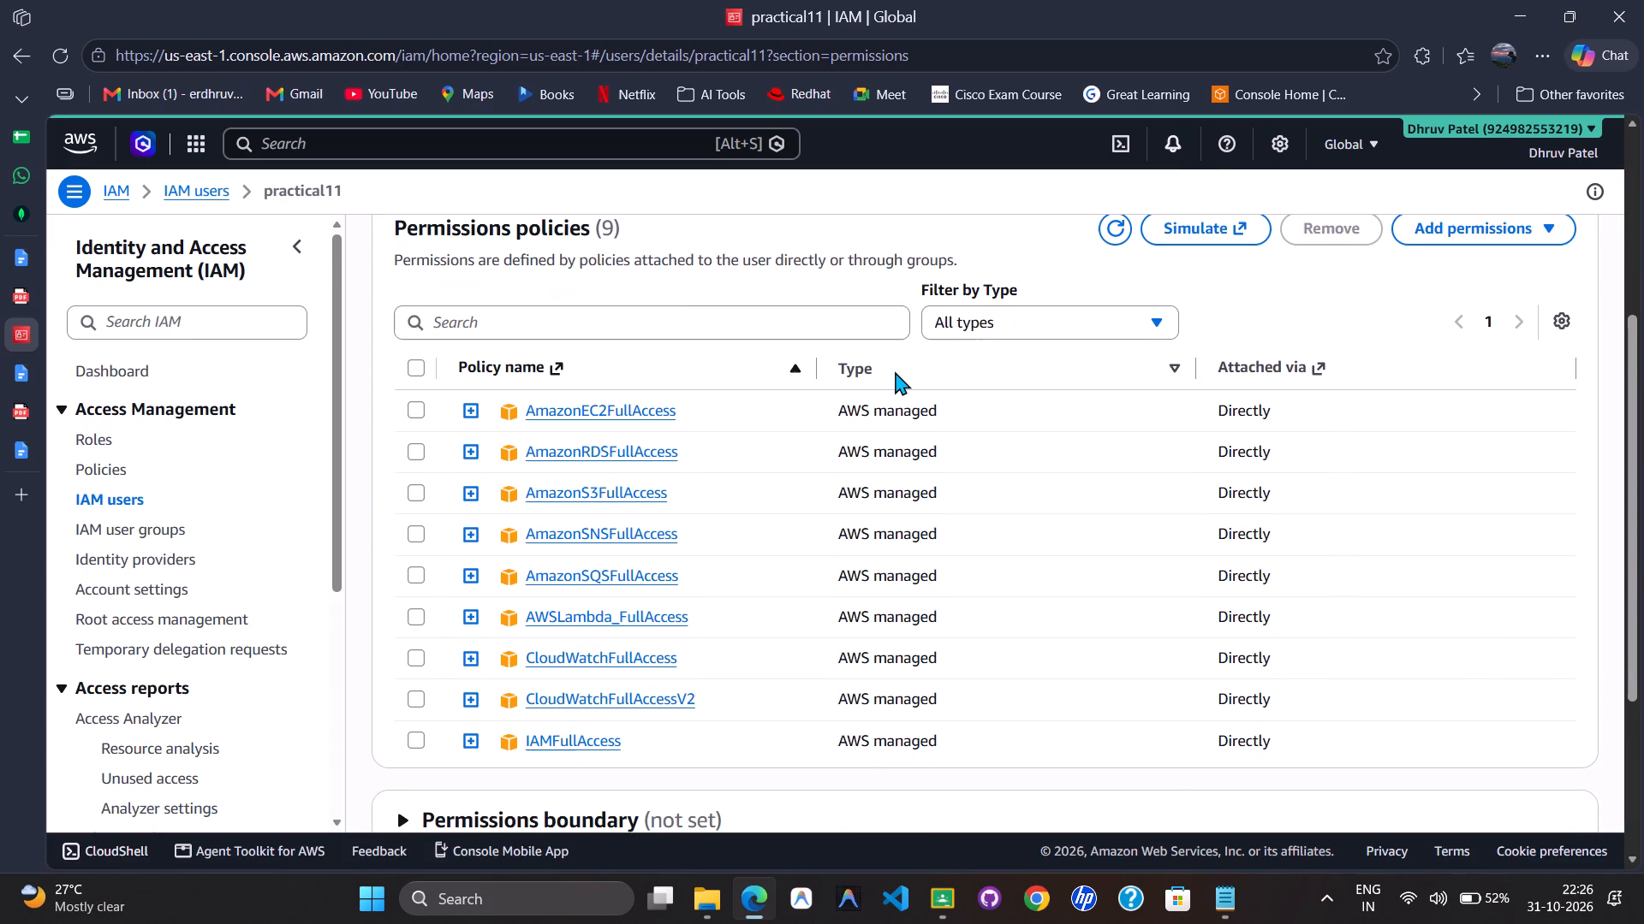
pyautogui.middleClick(604, 299)
pyautogui.middleClick(611, 270)
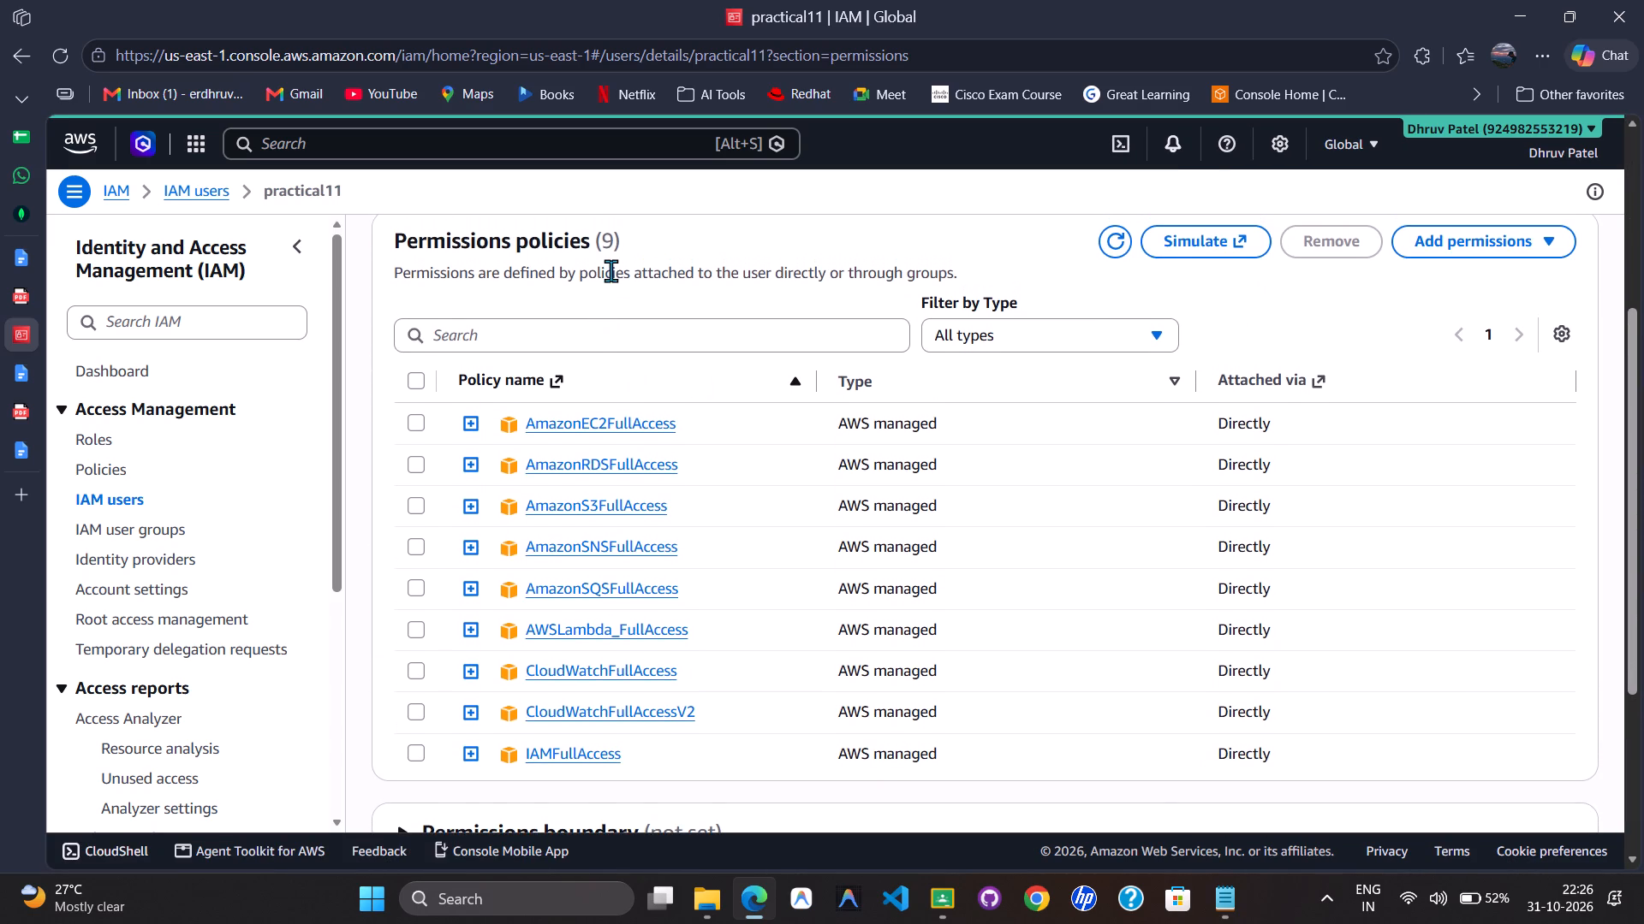
pyautogui.middleClick(611, 270)
pyautogui.middleClick(607, 246)
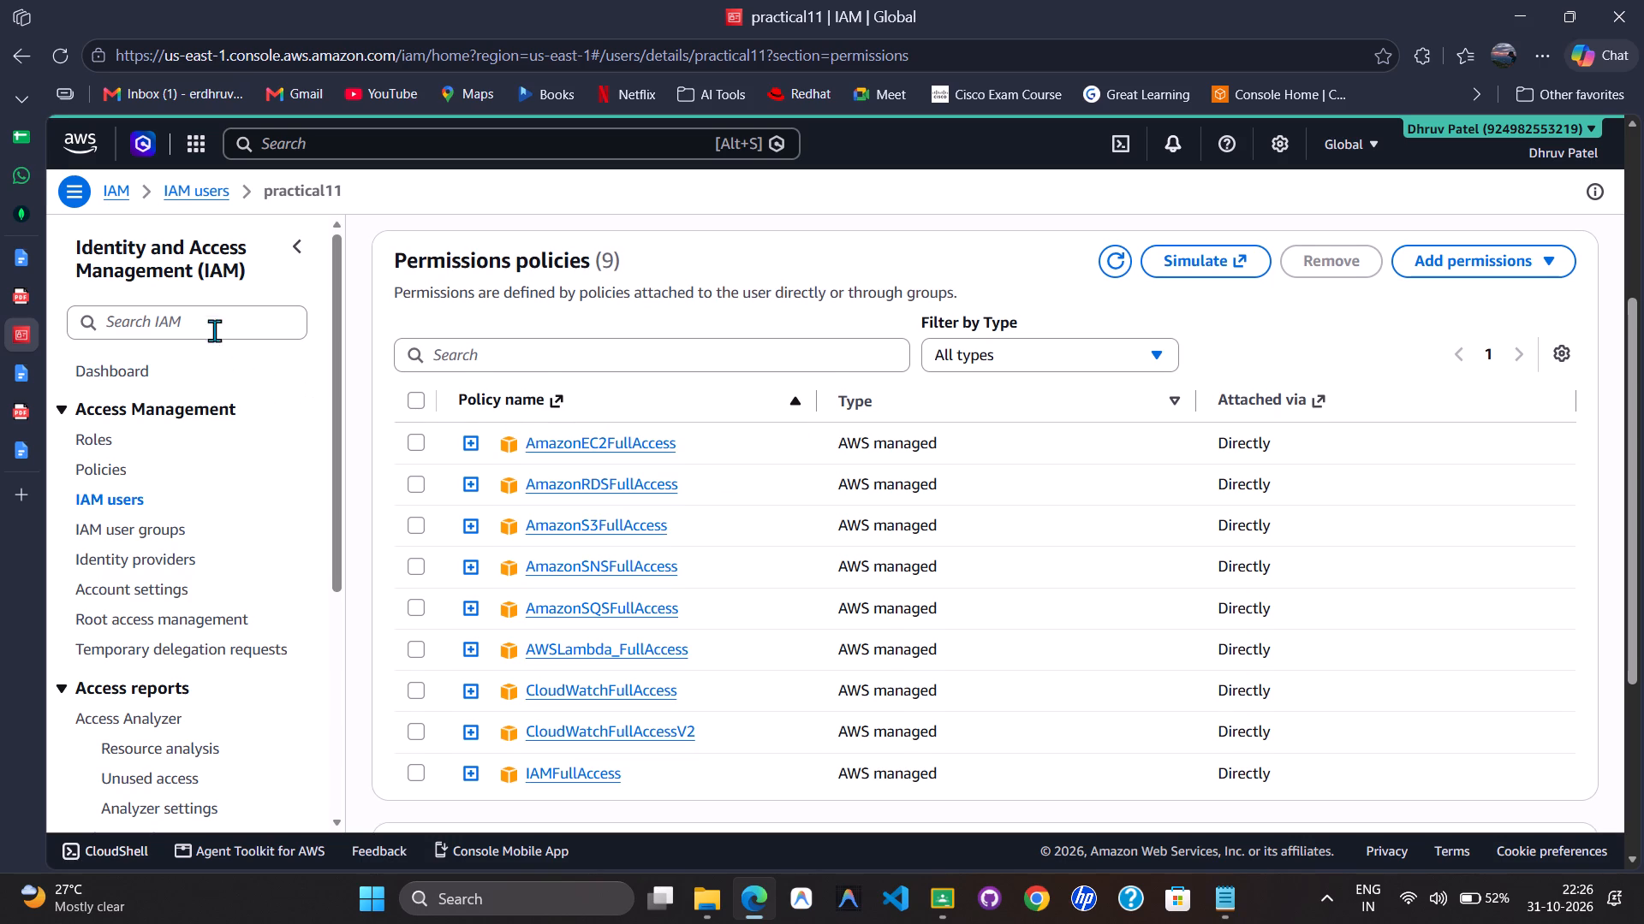
# Return to the IAM users list and capture a rectangular screenshot of the whole AWS console page area.
pyautogui.click(168, 190)
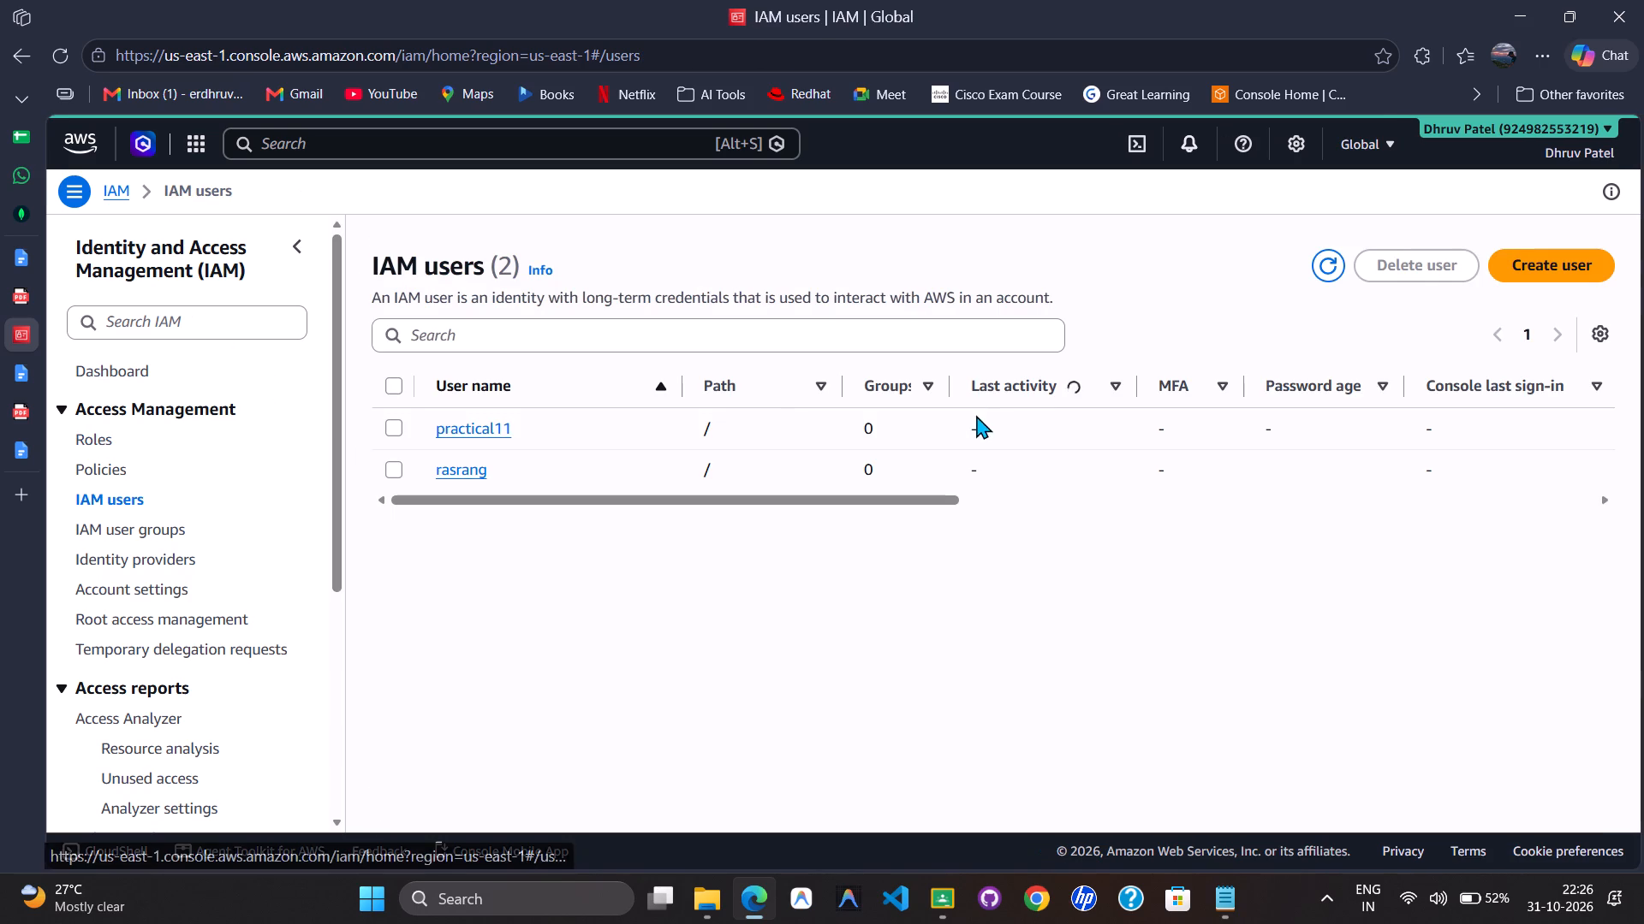
pyautogui.press('shift+super+s')
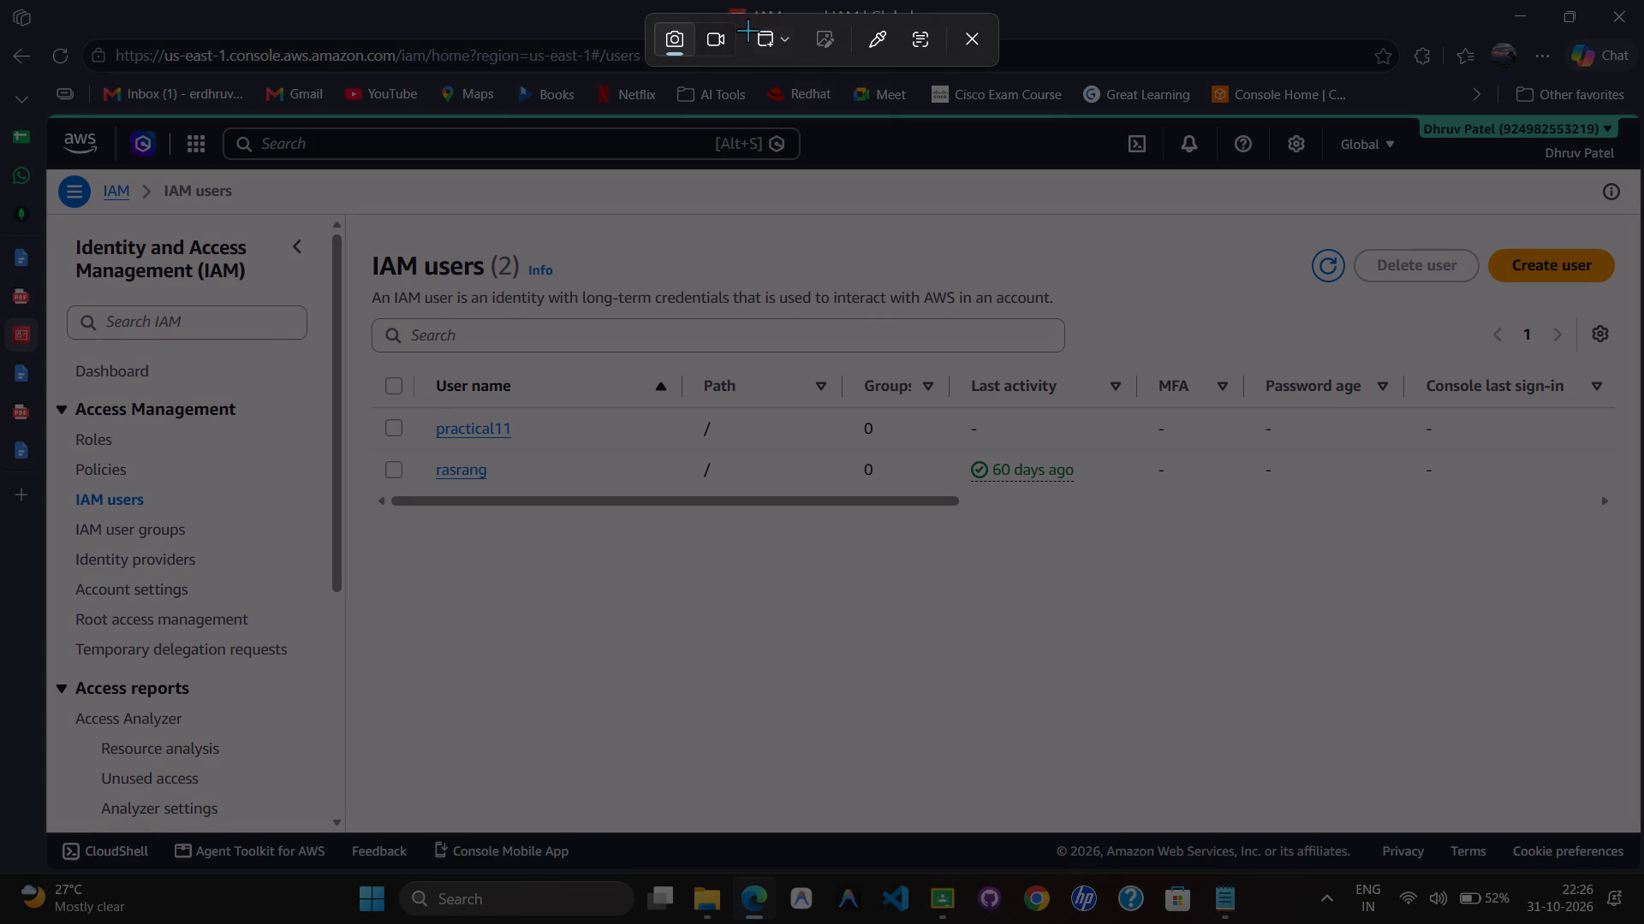
pyautogui.click(765, 48)
pyautogui.click(831, 43)
pyautogui.moveTo(47, 114); pyautogui.dragTo(1643, 881)
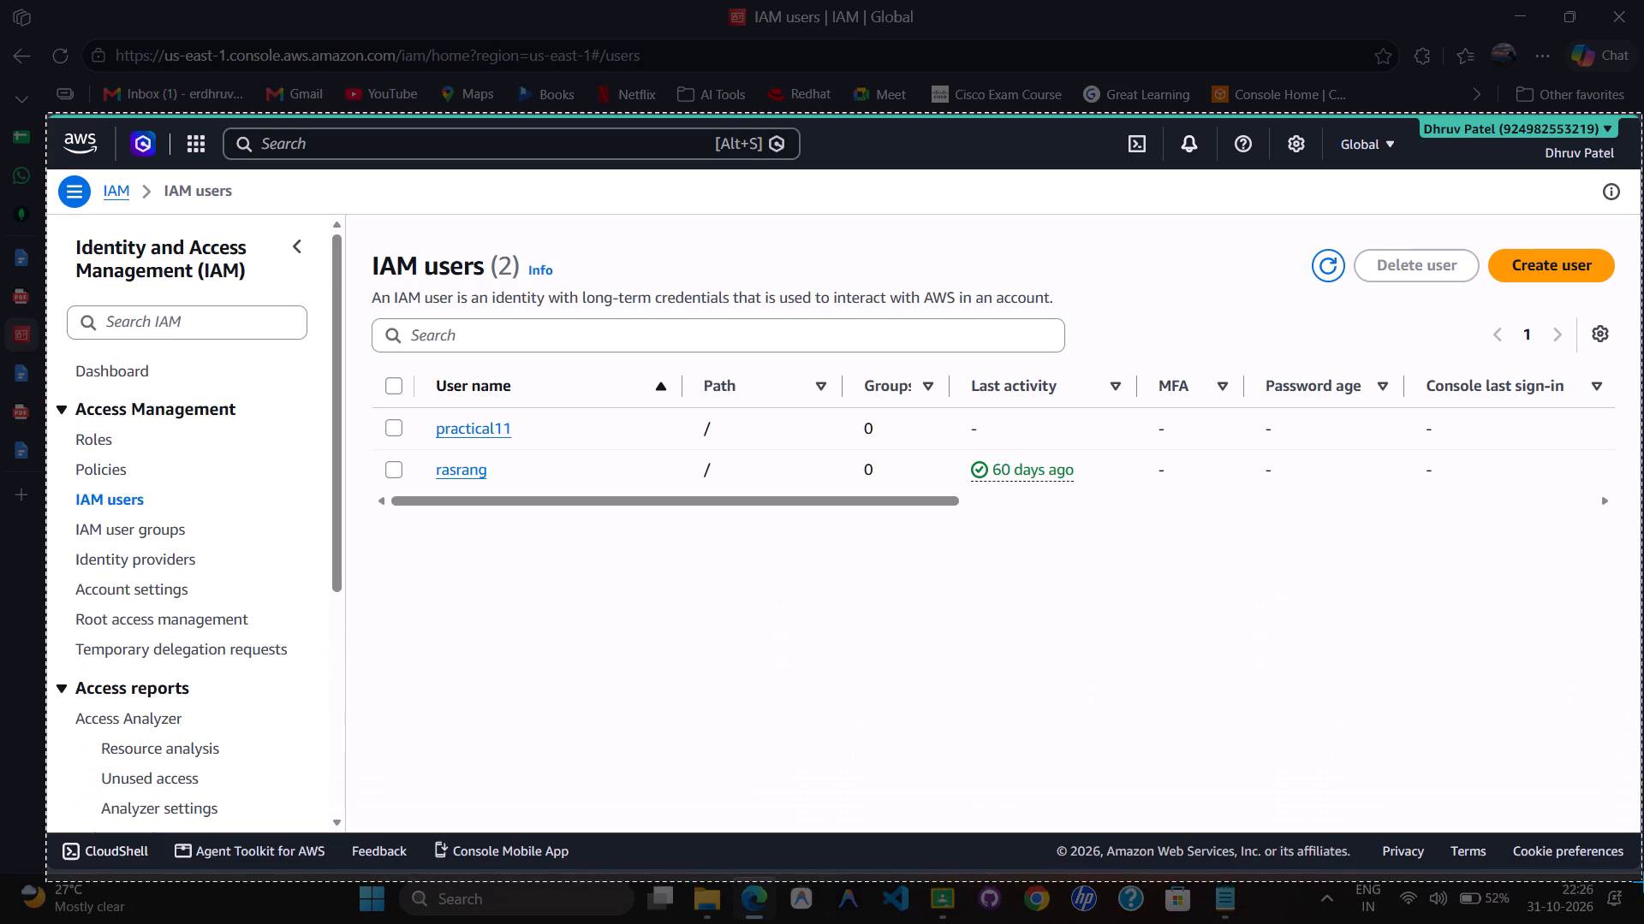
pyautogui.moveTo(1643, 881); pyautogui.dragTo(1641, 874)
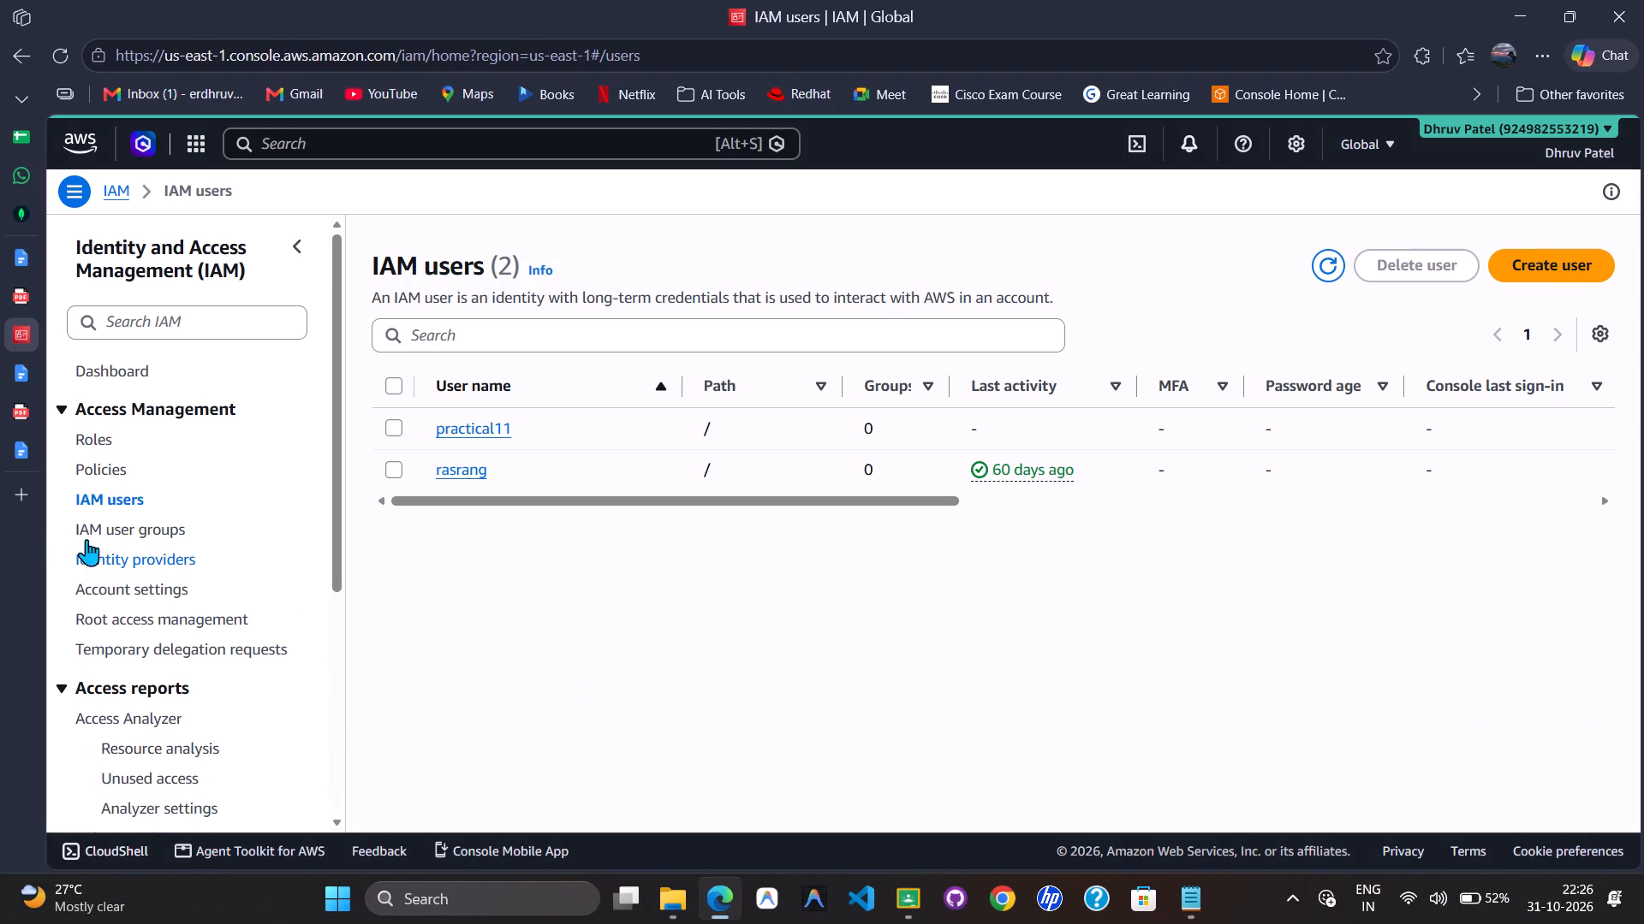
# In the CCE_Practical_11 document, replace the Launch an instance image under step 1 with the captured IAM users screenshot.
pyautogui.click(36, 456)
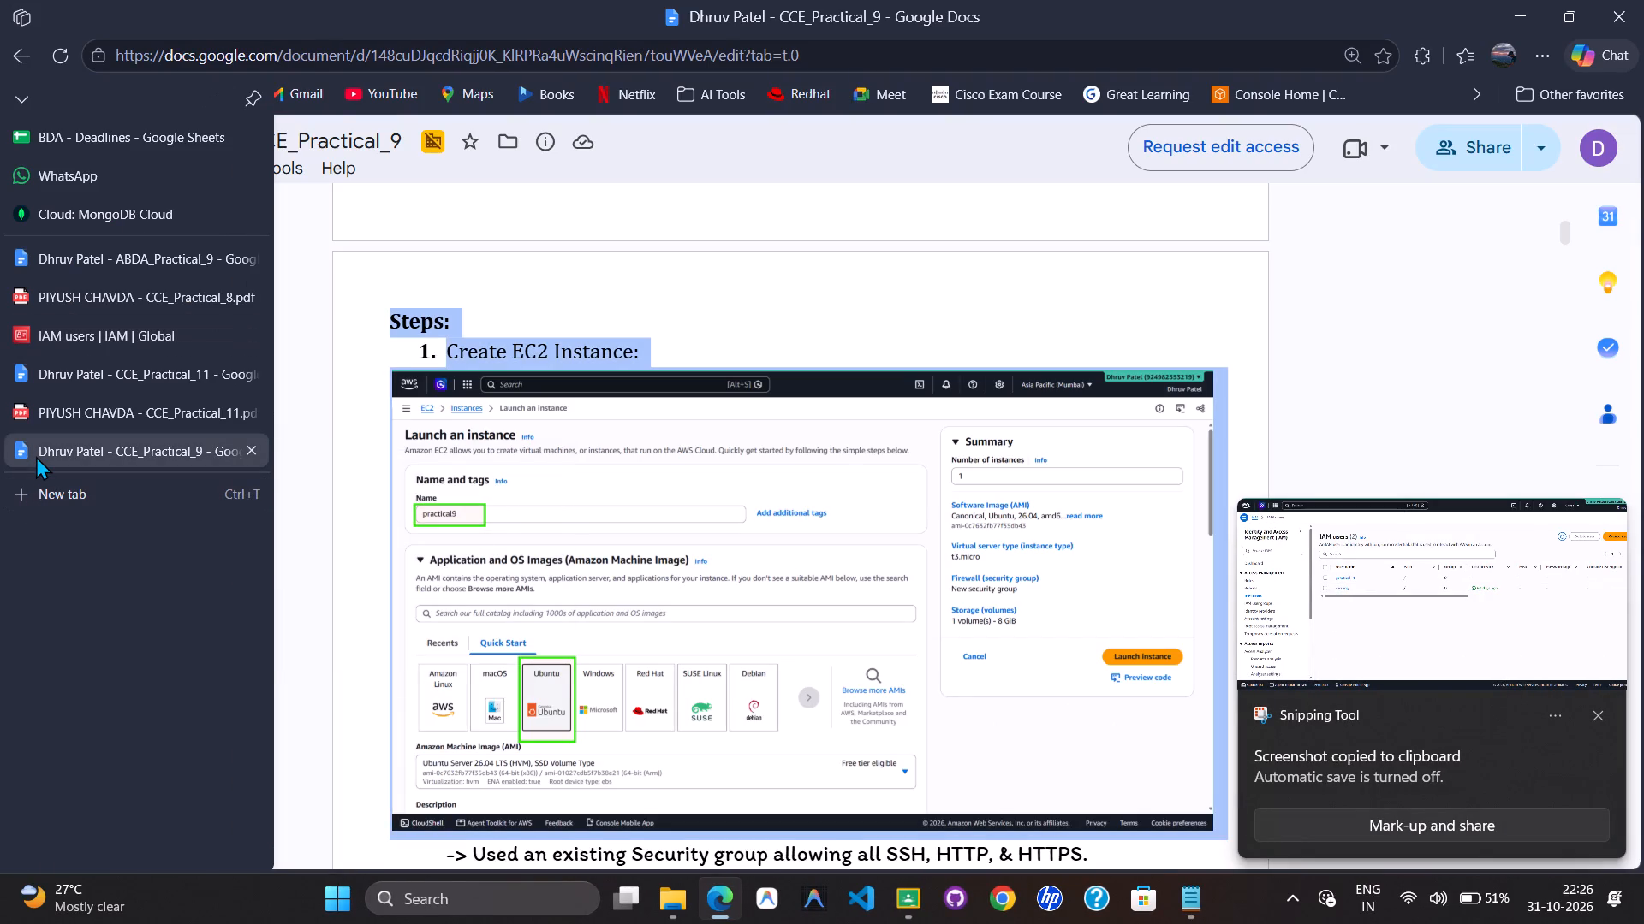
pyautogui.click(97, 374)
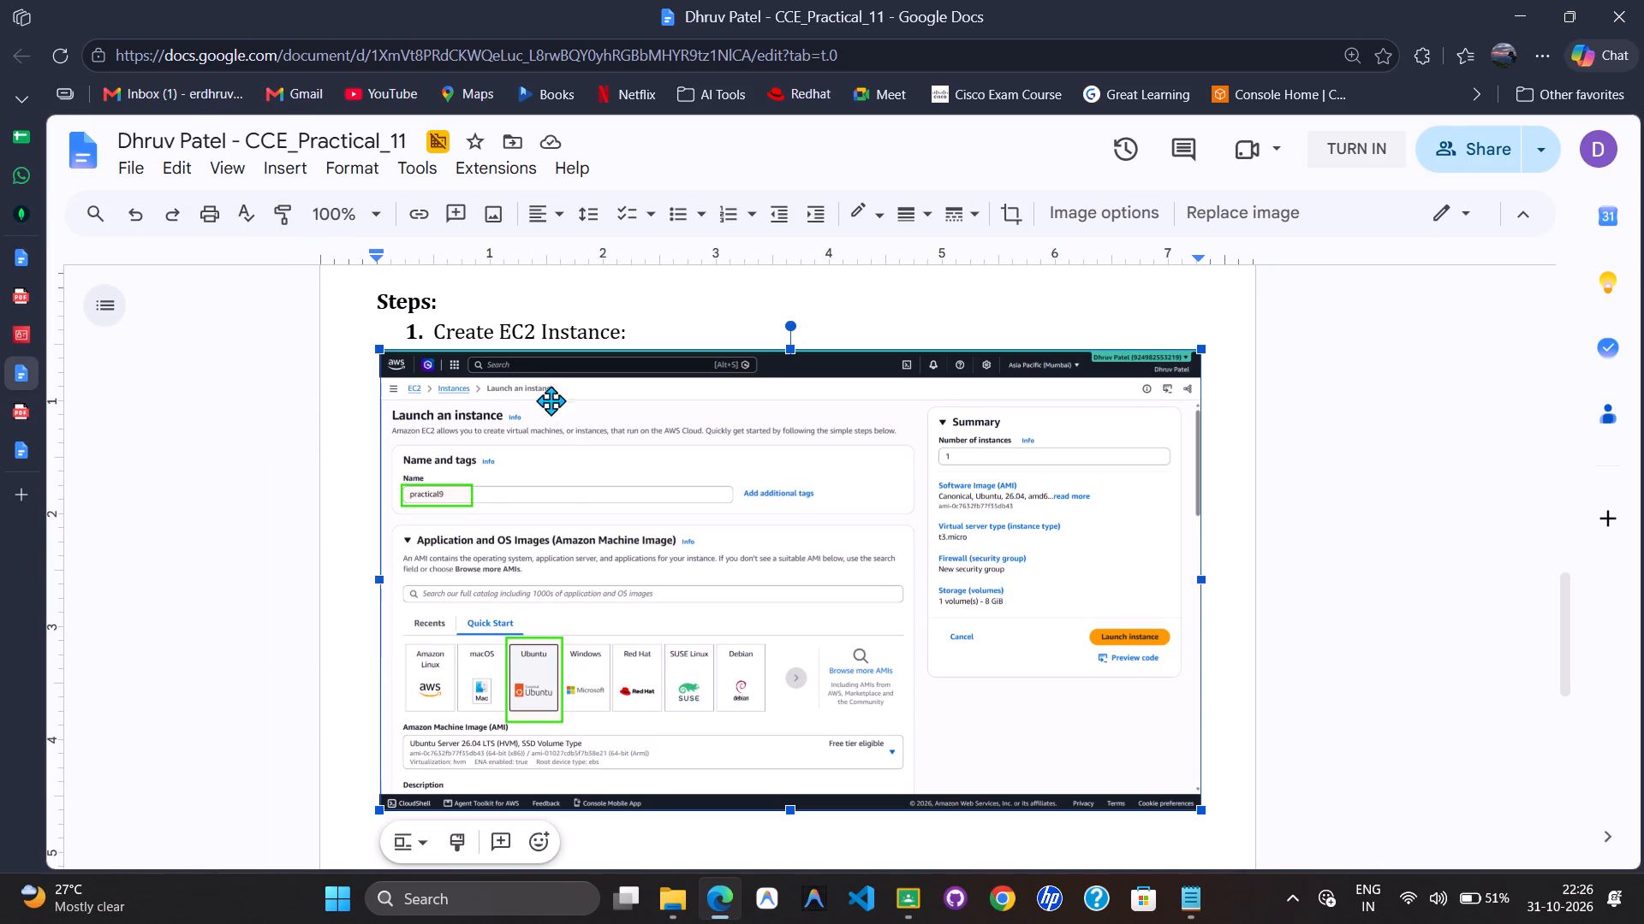
pyautogui.click(557, 437)
pyautogui.hotkey('ctrl', 'v')
# Replace the step 1 text "Create EC2 Instance:" with "Create an IAM User with permissions:".
pyautogui.click(650, 335)
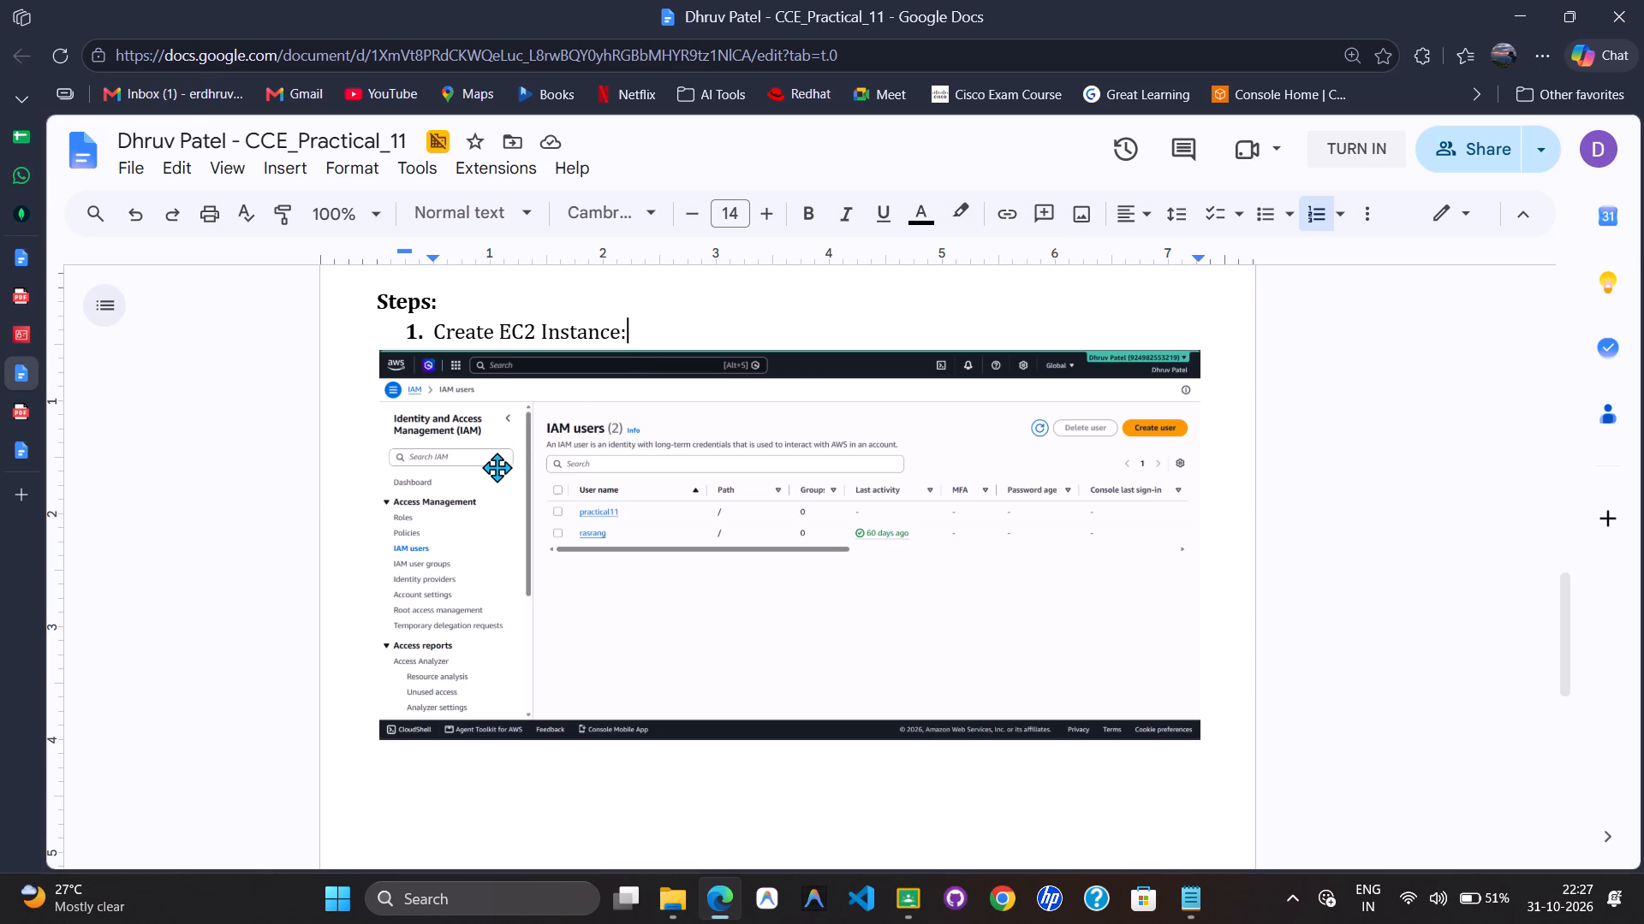
pyautogui.hotkey('shift', 'Left')
pyautogui.hotkey('shift', 'Left')
pyautogui.hotkey('shift', 'Left')
pyautogui.hotkey('shift', 'Left')
pyautogui.hotkey('shift', 'Left')
pyautogui.hotkey('shift', 'Left')
pyautogui.hotkey('shift', 'Left')
pyautogui.hotkey('shift', 'Left')
pyautogui.hotkey('shift', 'Left')
pyautogui.hotkey('shift', 'Left')
pyautogui.hotkey('shift', 'Left')
pyautogui.hotkey('shift', 'Left')
pyautogui.hotkey('shift', 'Left')
pyautogui.hotkey('shift', 'Left')
pyautogui.hotkey('shift', 'Left')
pyautogui.hotkey('shift', 'Left')
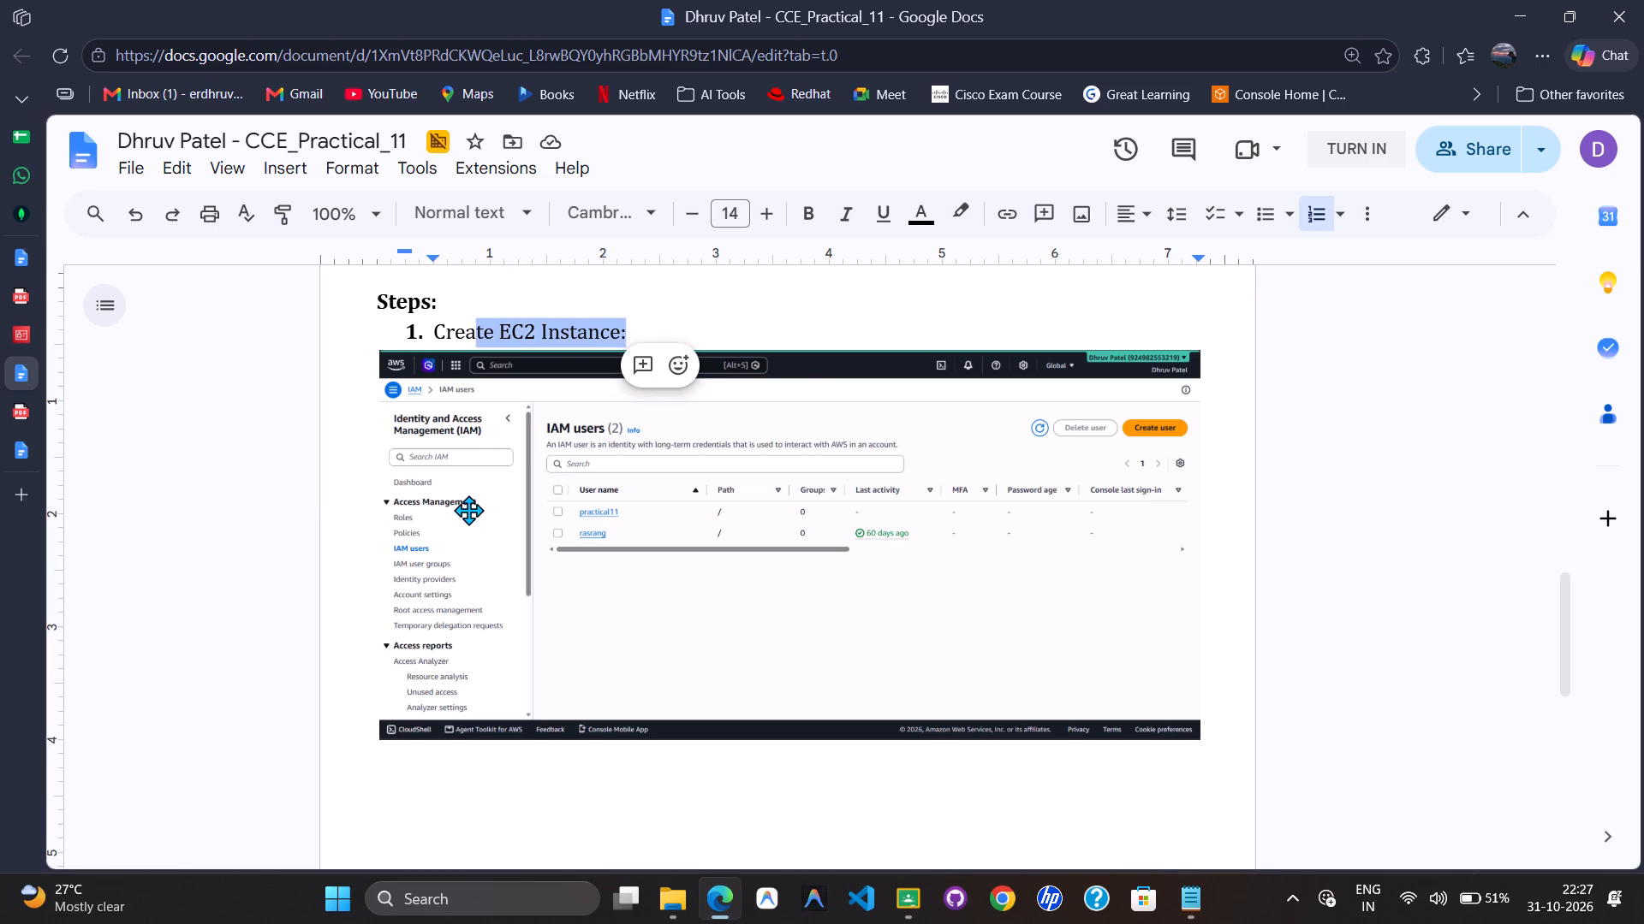
pyautogui.hotkey('shift', 'Left')
pyautogui.hotkey('shift', 'Left')
pyautogui.hotkey('shift', 'Left')
pyautogui.hotkey('shift', 'Left')
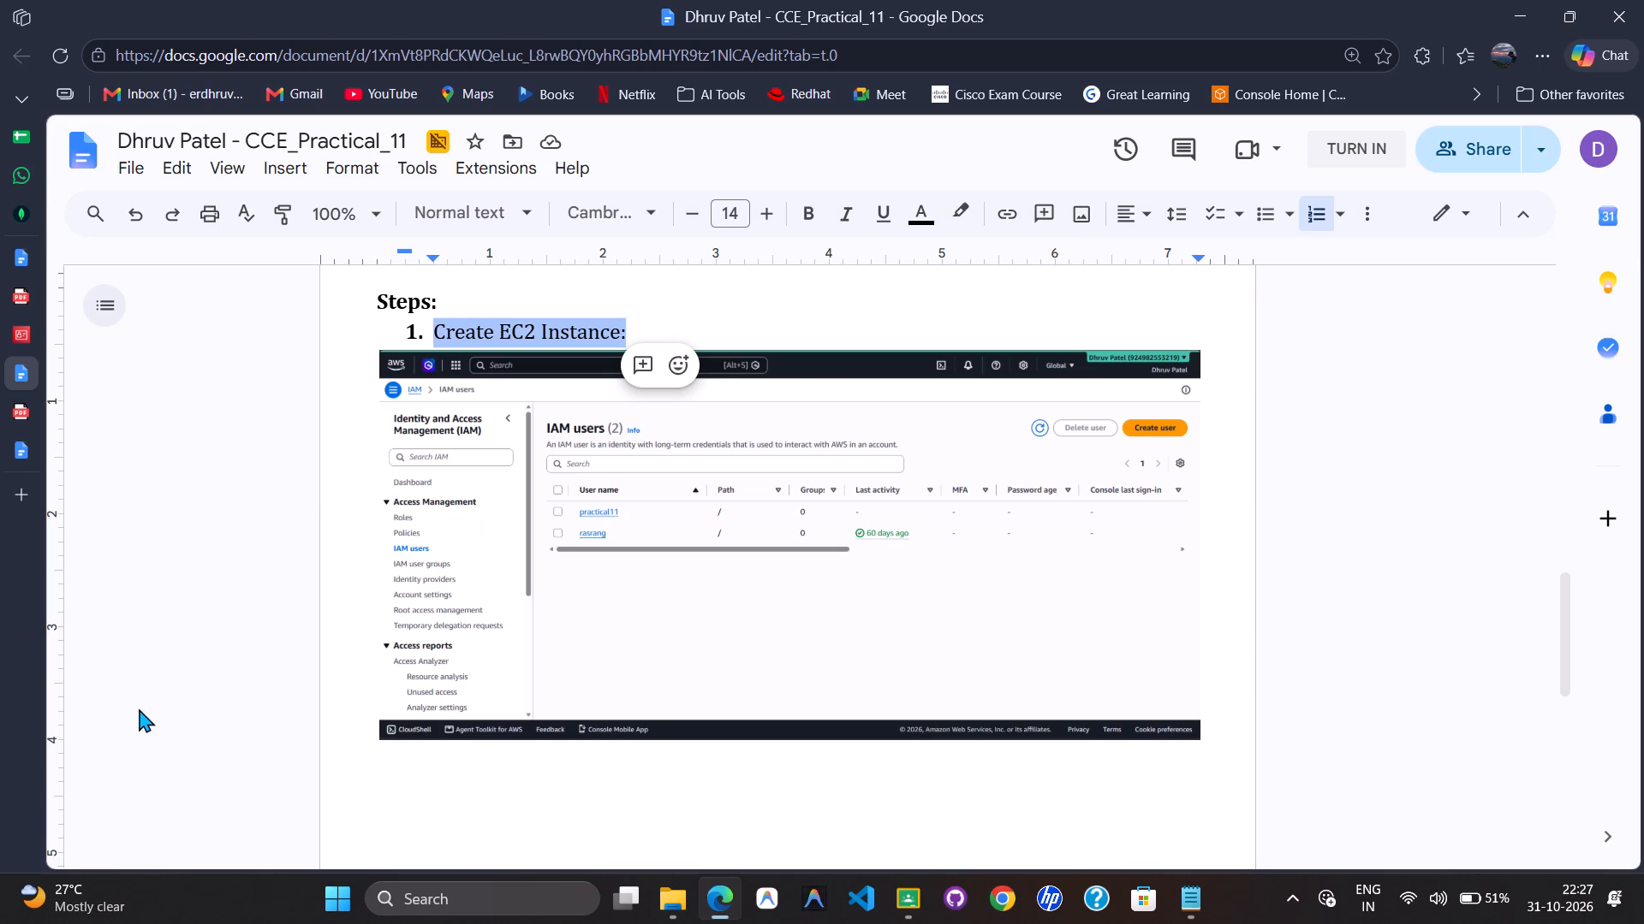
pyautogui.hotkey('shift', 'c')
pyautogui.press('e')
pyautogui.press('BackSpace')
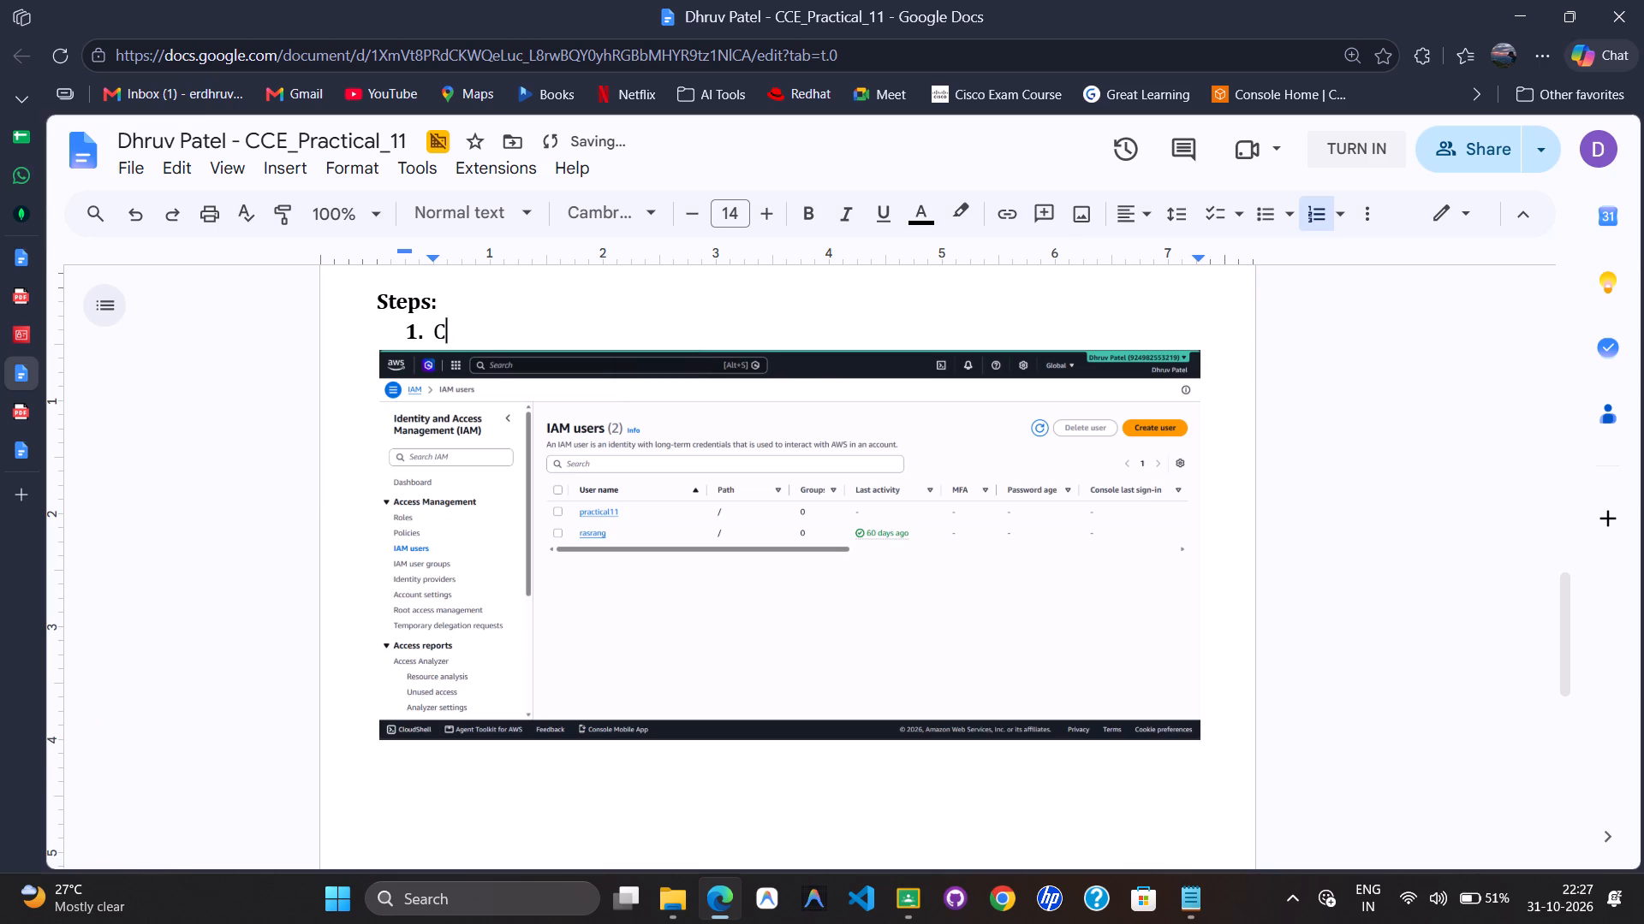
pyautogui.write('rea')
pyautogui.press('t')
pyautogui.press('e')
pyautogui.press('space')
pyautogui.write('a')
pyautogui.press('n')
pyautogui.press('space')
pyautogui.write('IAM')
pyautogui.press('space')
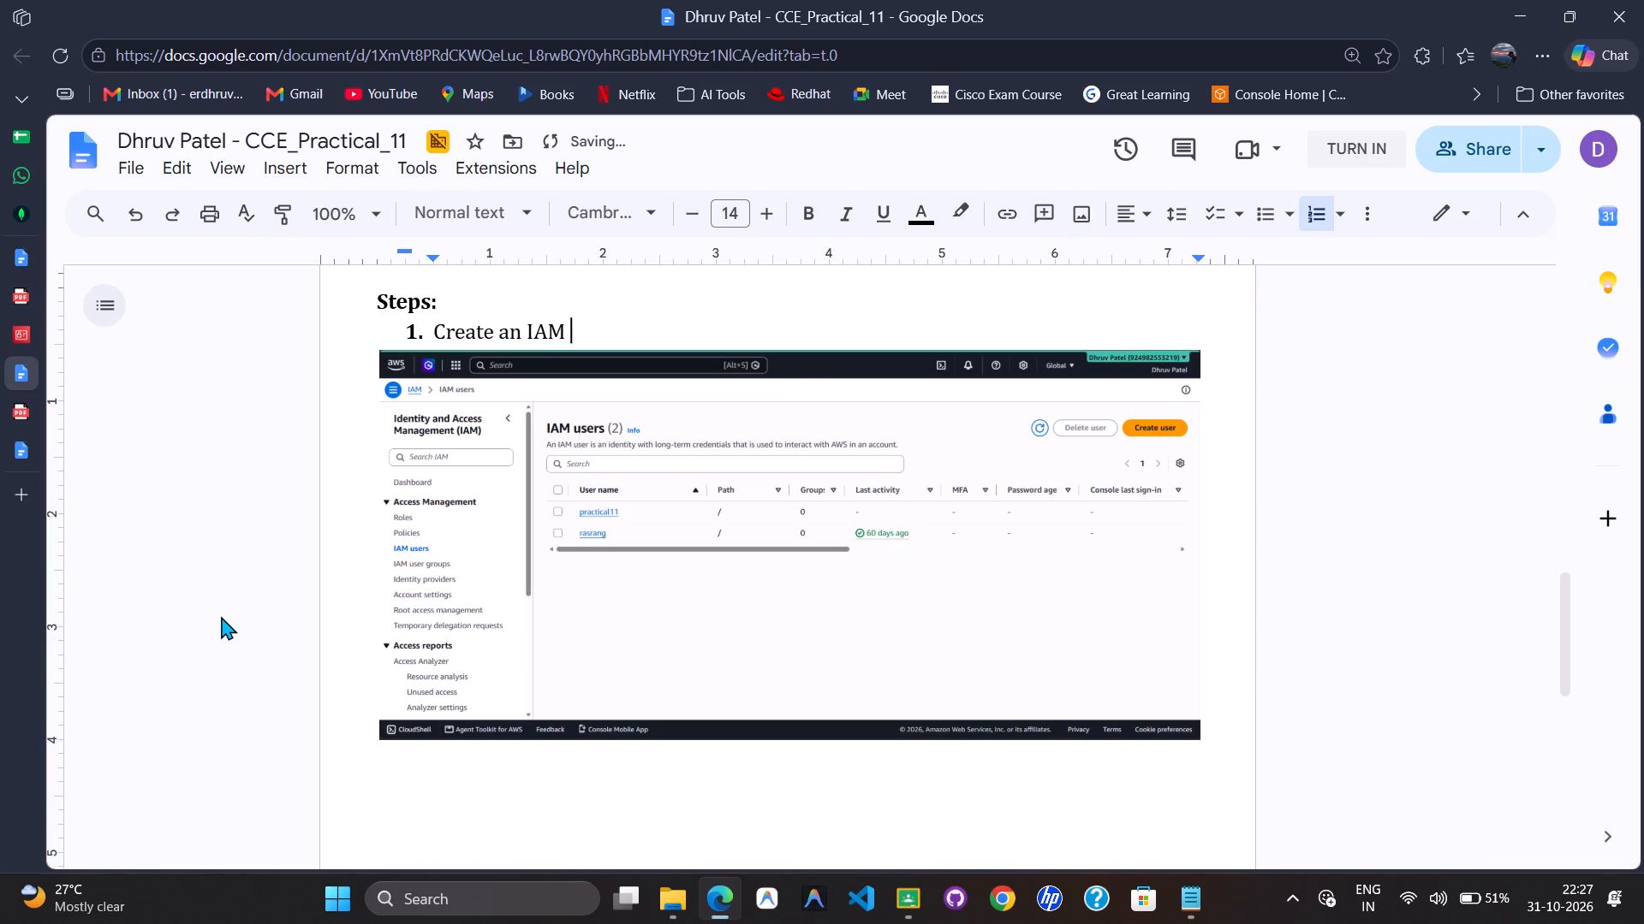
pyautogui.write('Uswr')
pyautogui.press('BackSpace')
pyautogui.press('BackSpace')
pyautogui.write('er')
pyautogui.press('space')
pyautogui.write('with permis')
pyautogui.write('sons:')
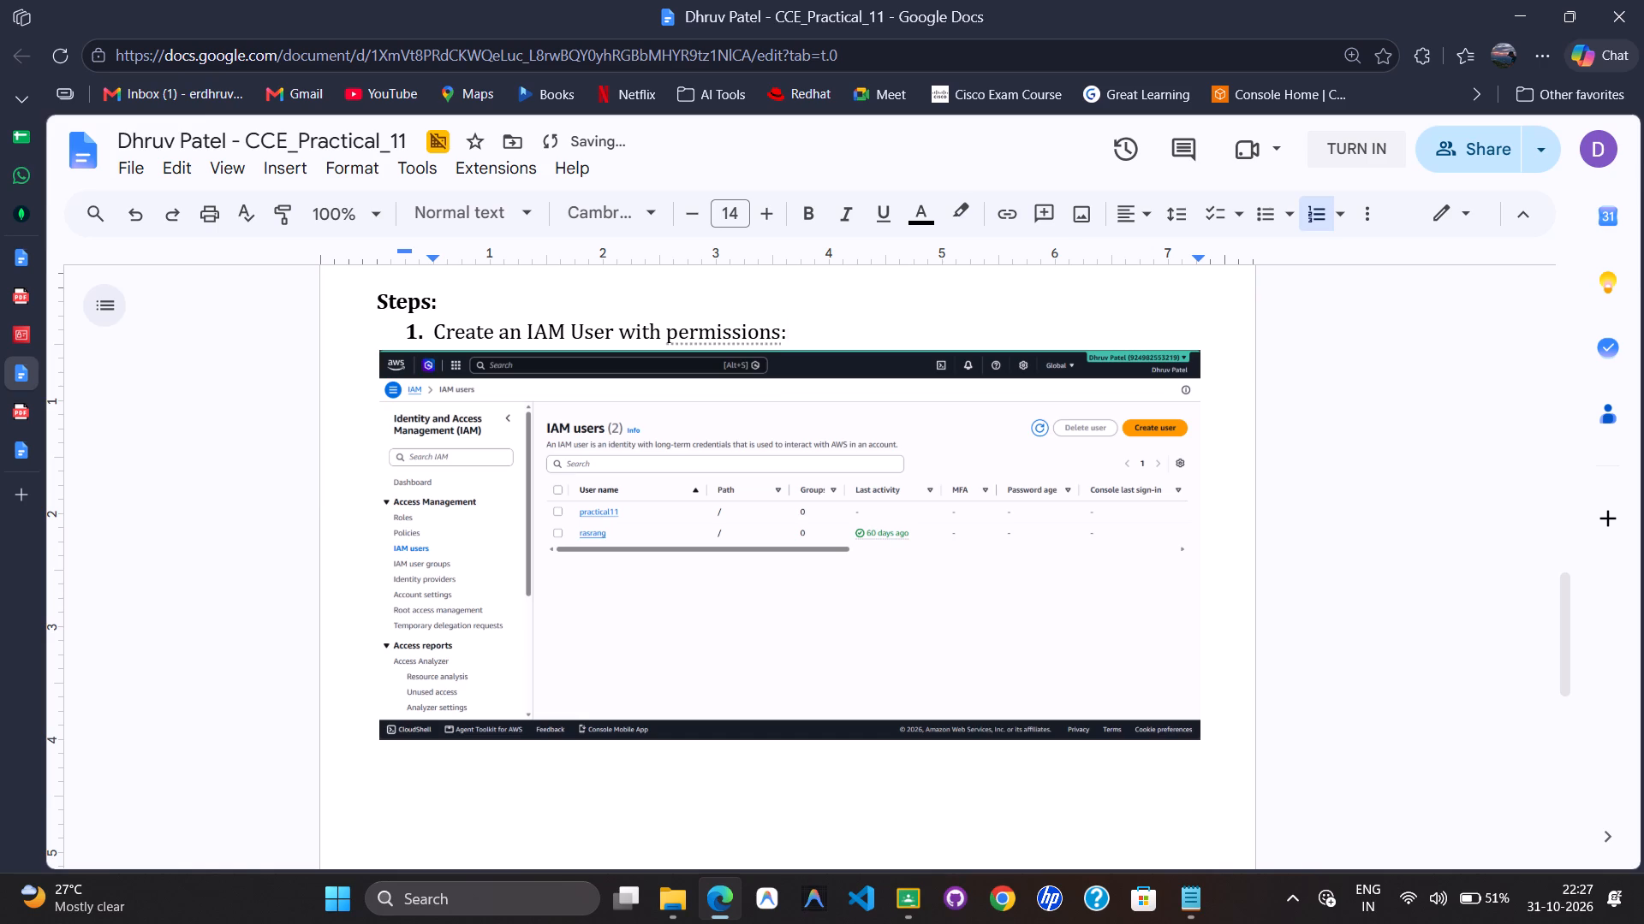
# Copy the policy names from AmazonEC2FullAccess to CloudWatchFullAccessV2 in the Notepad steps and paste them on a new line under the step 1 heading.
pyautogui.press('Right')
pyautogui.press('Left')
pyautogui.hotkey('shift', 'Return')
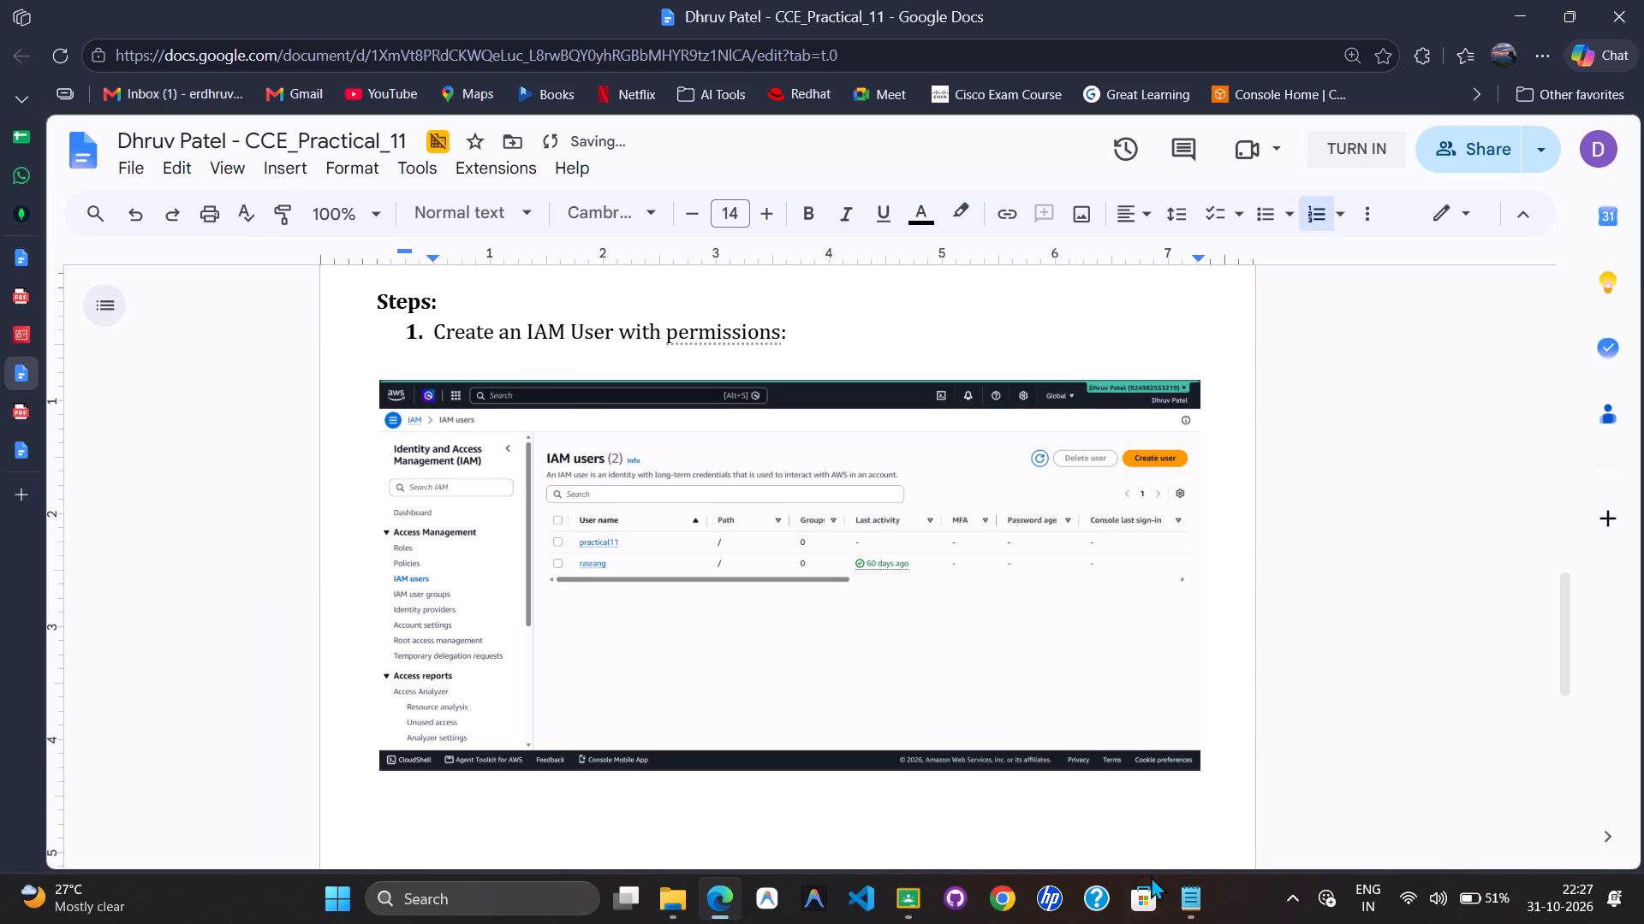
pyautogui.click(1184, 896)
pyautogui.moveTo(1306, 328); pyautogui.dragTo(1078, 328)
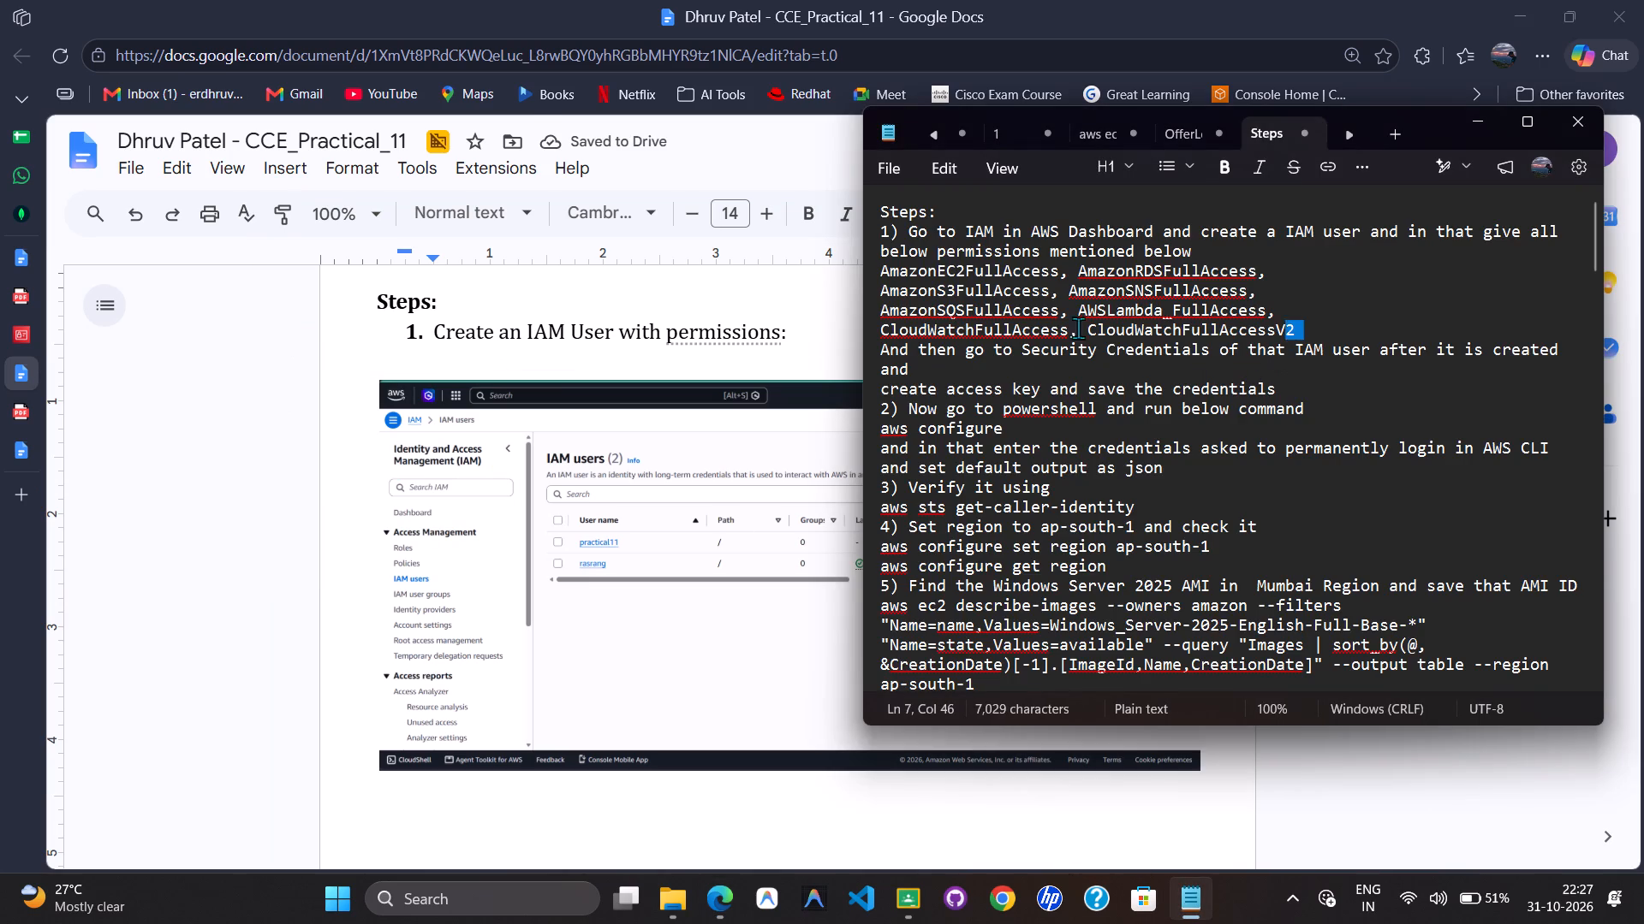
pyautogui.moveTo(1078, 328); pyautogui.dragTo(788, 261)
pyautogui.hotkey('ctrl', 'c')
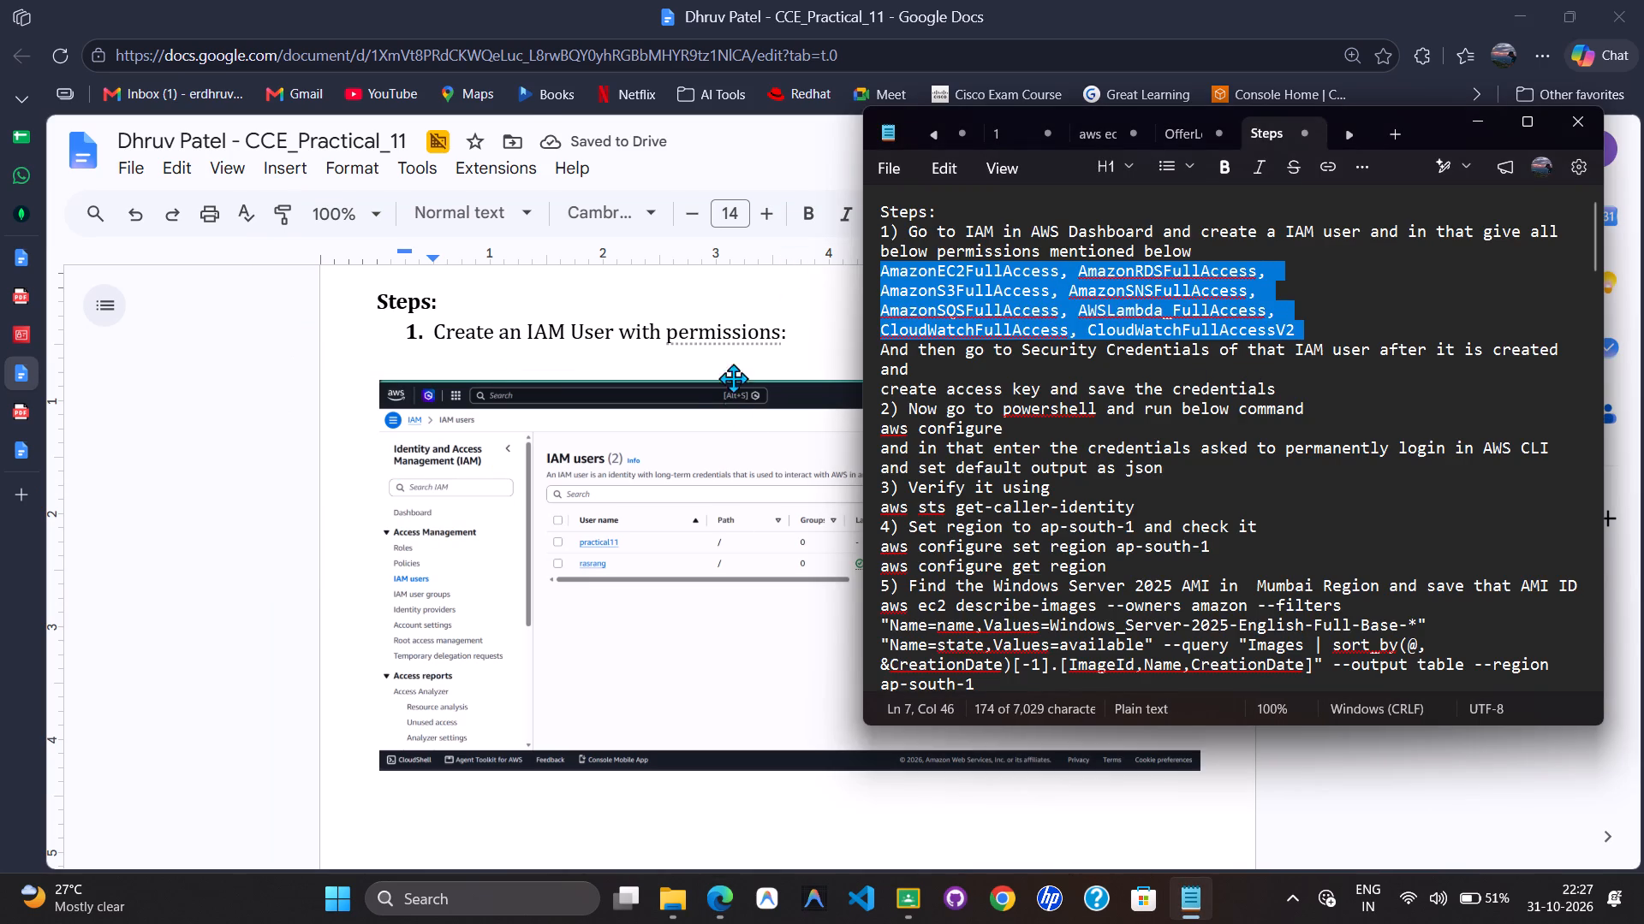
pyautogui.click(730, 362)
pyautogui.click(730, 362)
pyautogui.hotkey('ctrl', 'v')
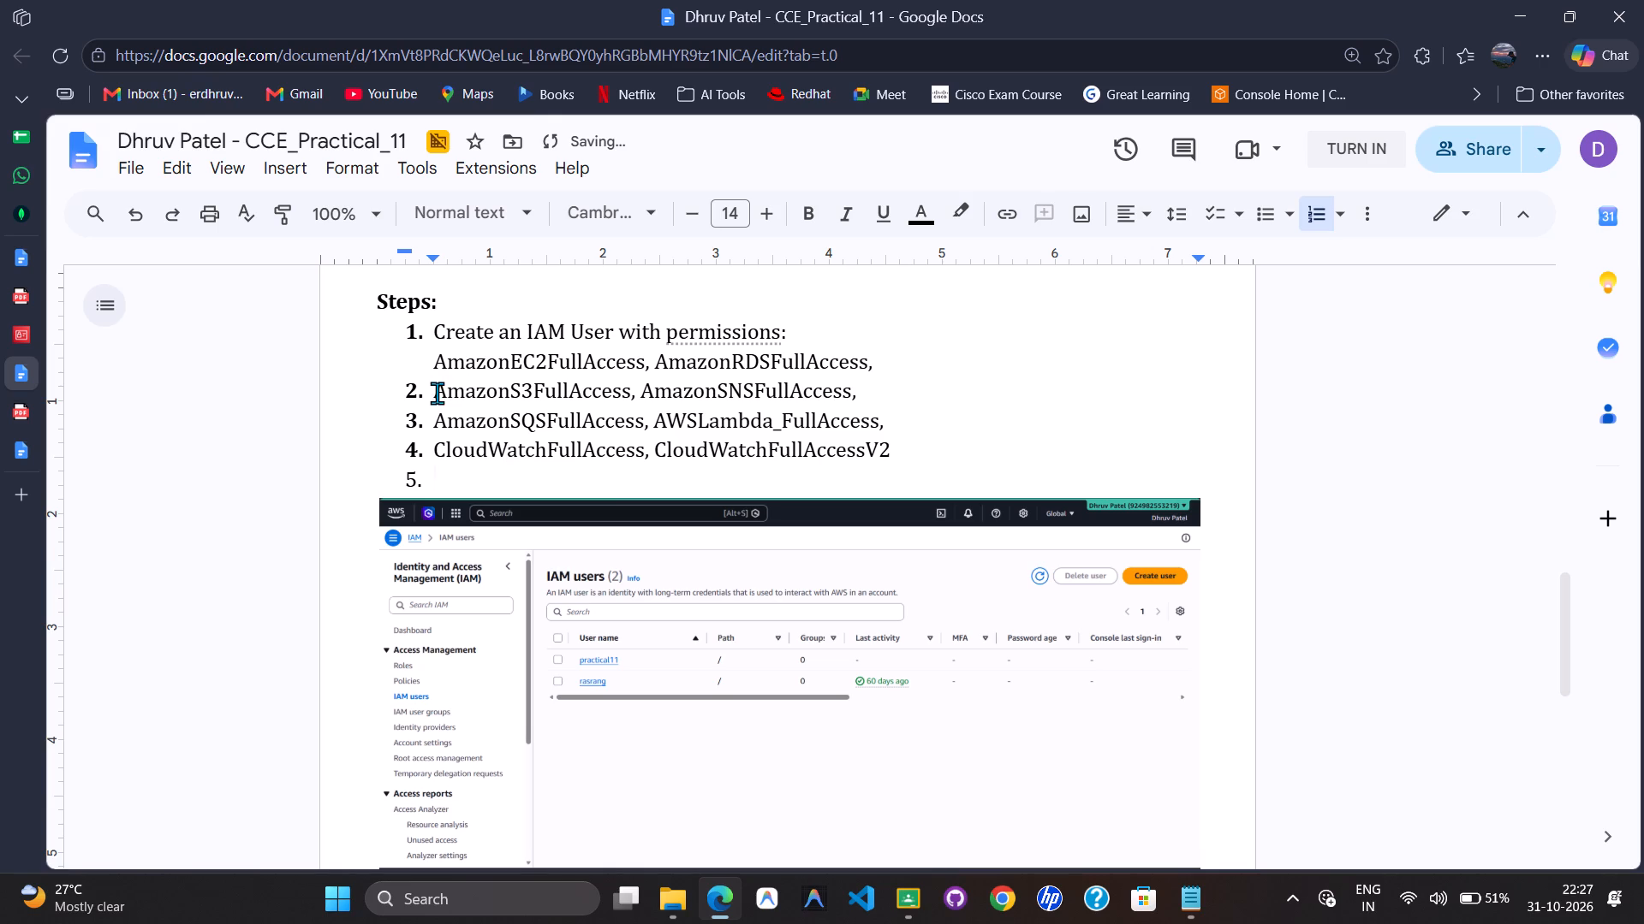
# Join the AmazonS3FullAccess, AmazonSNSFullAccess line onto the policy list under step 1 so it is no longer a separate numbered item.
pyautogui.click(437, 393)
pyautogui.press('BackSpace')
pyautogui.press('BackSpace')
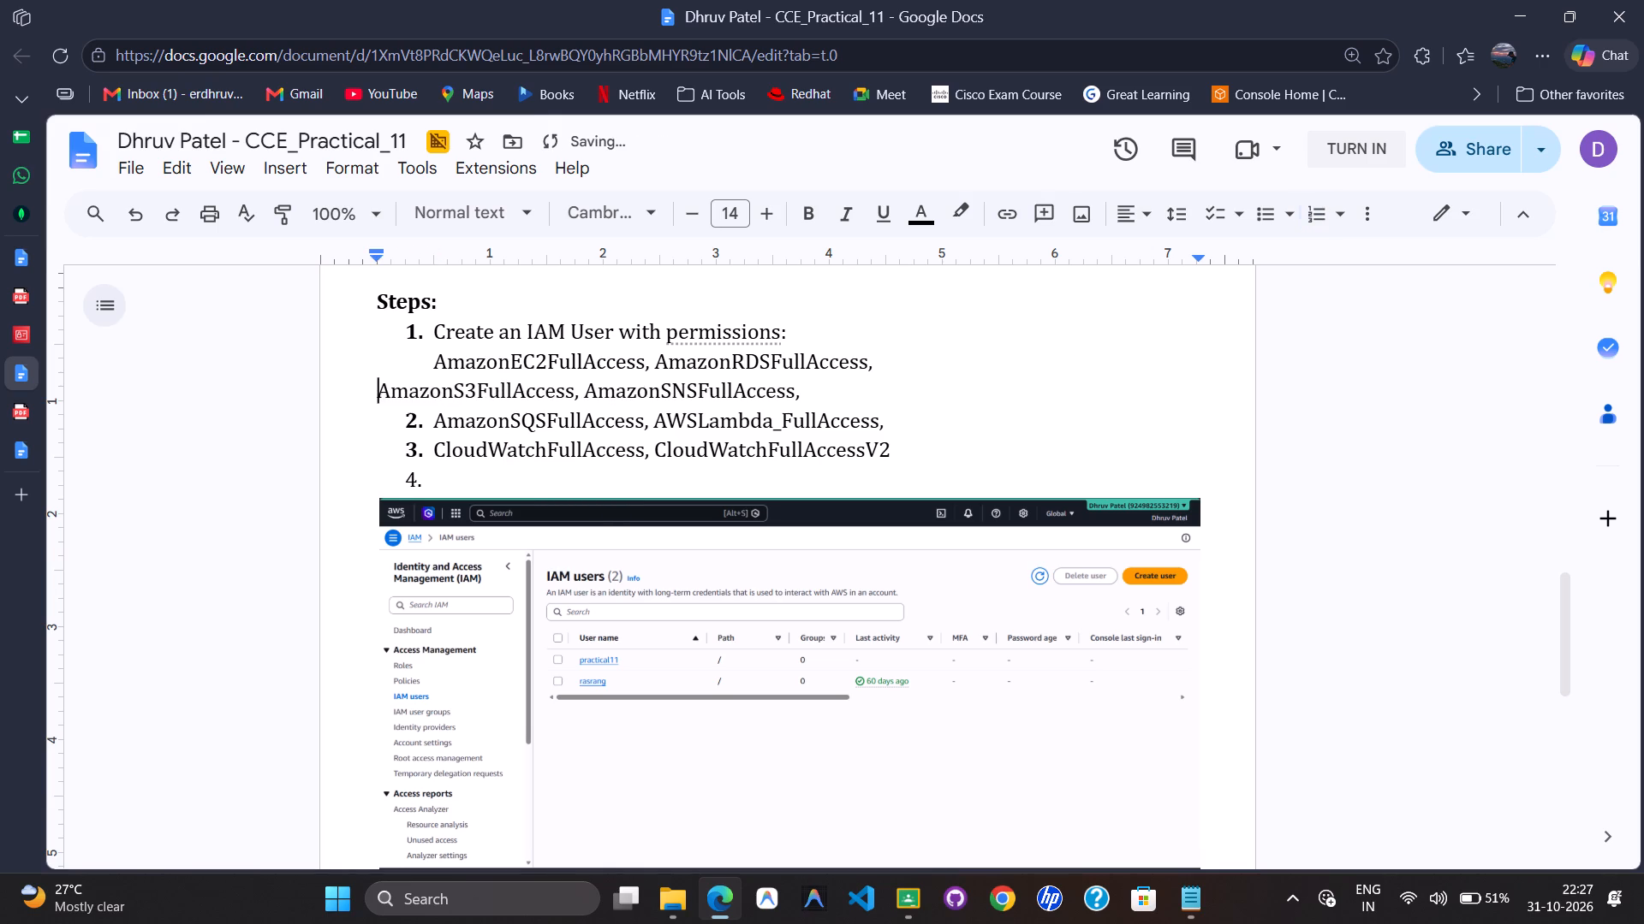
pyautogui.press('BackSpace')
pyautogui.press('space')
pyautogui.press('BackSpace')
pyautogui.hotkey('ctrl', 'Right')
pyautogui.hotkey('ctrl', 'Right')
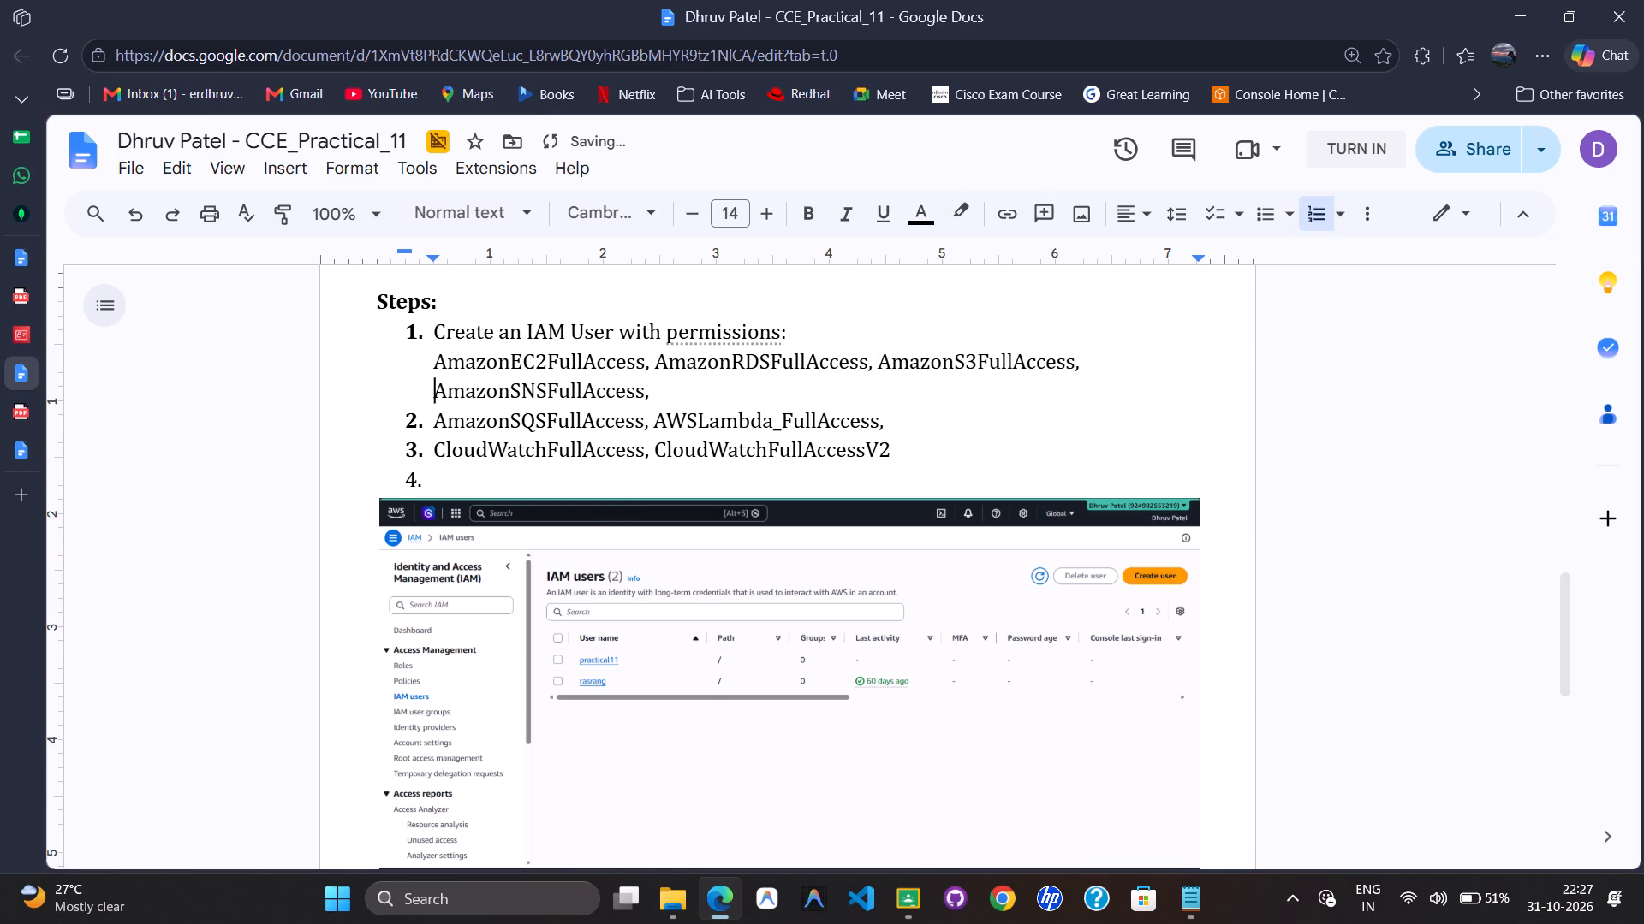
pyautogui.press('BackSpace')
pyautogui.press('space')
# Join the AmazonSQSFullAccess and CloudWatchFullAccess lines onto step 1's policy list, keeping a space after each comma.
pyautogui.hotkey('ctrl', 'Right')
pyautogui.press('Right')
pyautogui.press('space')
pyautogui.press('Delete')
pyautogui.press('Delete')
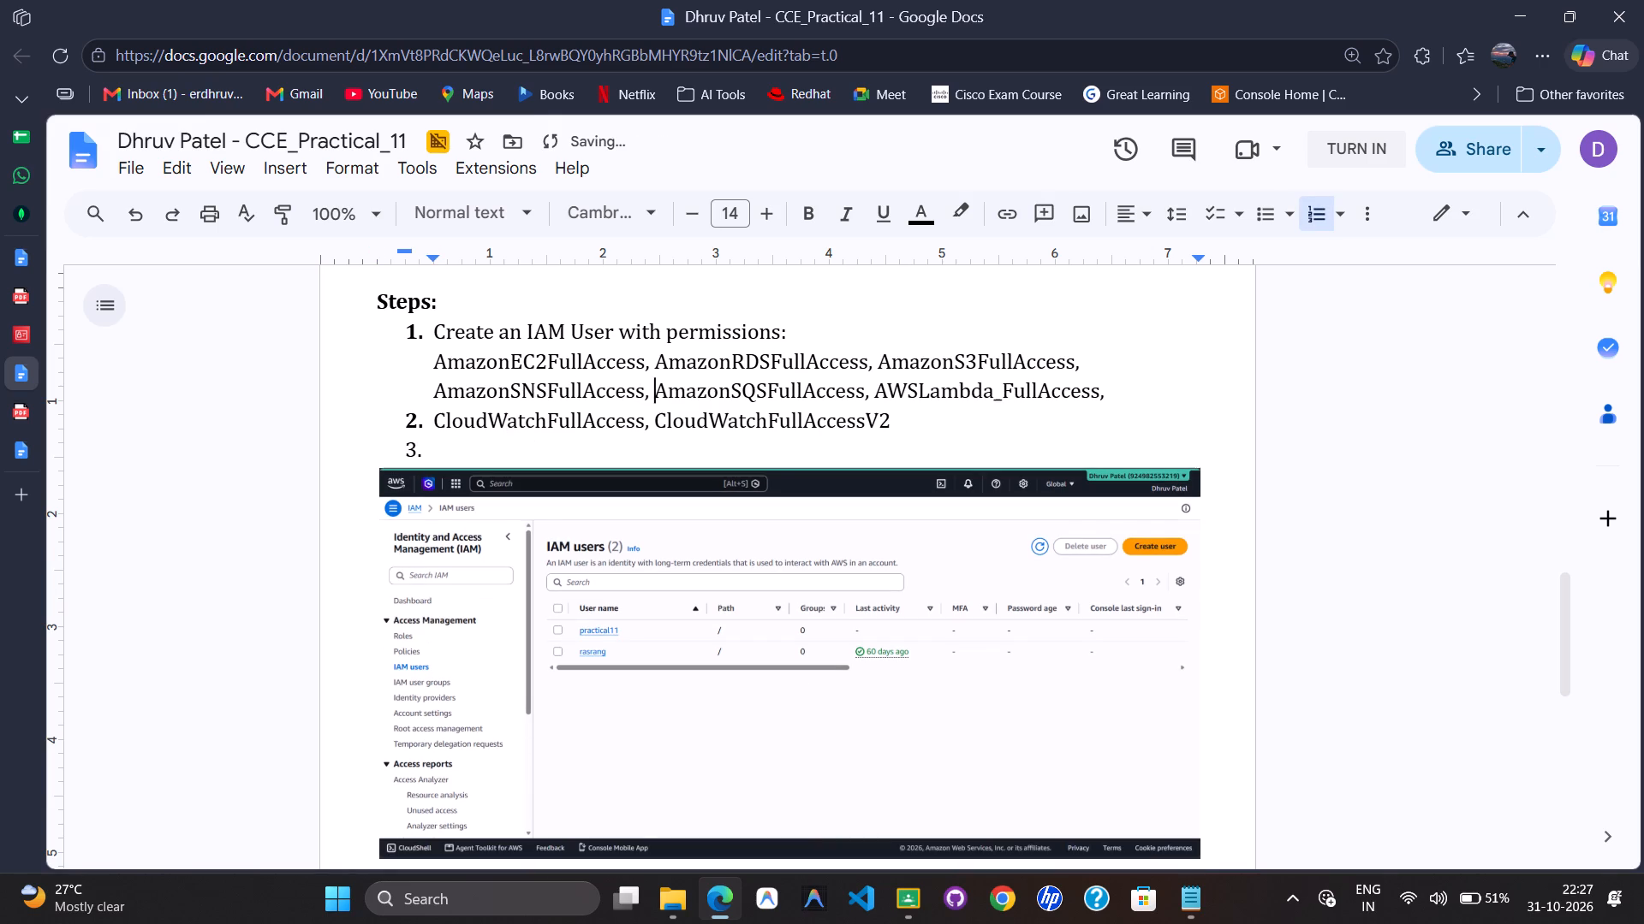
pyautogui.hotkey('ctrl', 'Right')
pyautogui.hotkey('ctrl', 'Right')
pyautogui.hotkey('ctrl', 'Right')
pyautogui.press('Right')
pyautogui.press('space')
pyautogui.press('Delete')
pyautogui.press('Delete')
# Remove the trailing space after CloudWatchFullAccessV2 and the empty numbered item above the IAM users image.
pyautogui.hotkey('ctrl', 'Right')
pyautogui.hotkey('ctrl', 'Right')
pyautogui.hotkey('ctrl', 'Right')
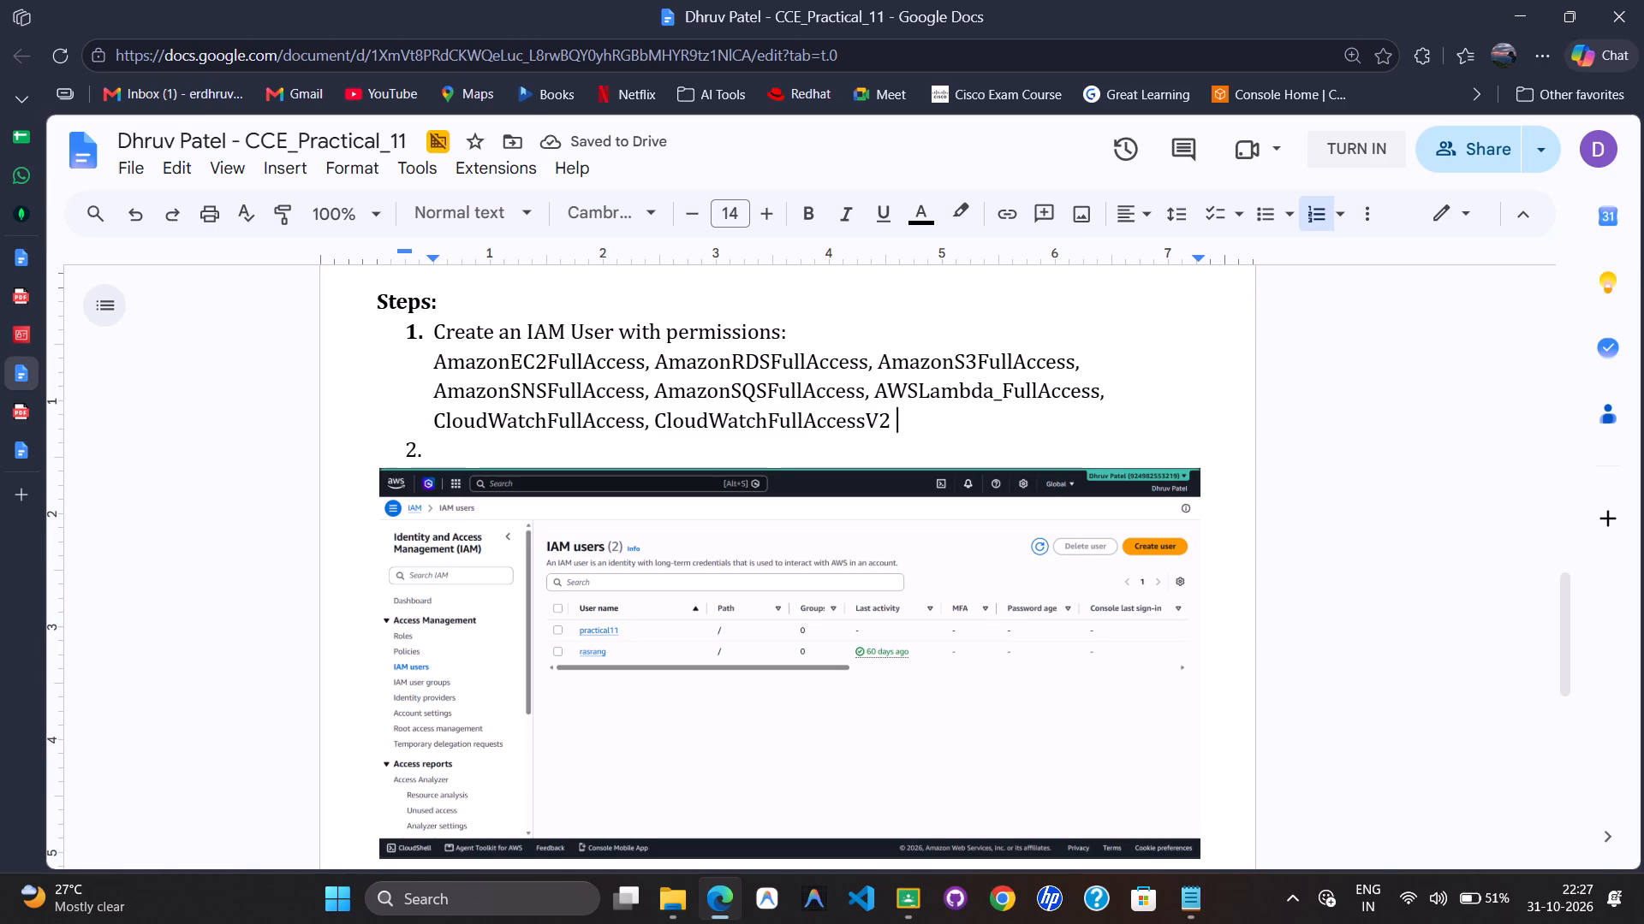
pyautogui.press('BackSpace')
pyautogui.press('Right')
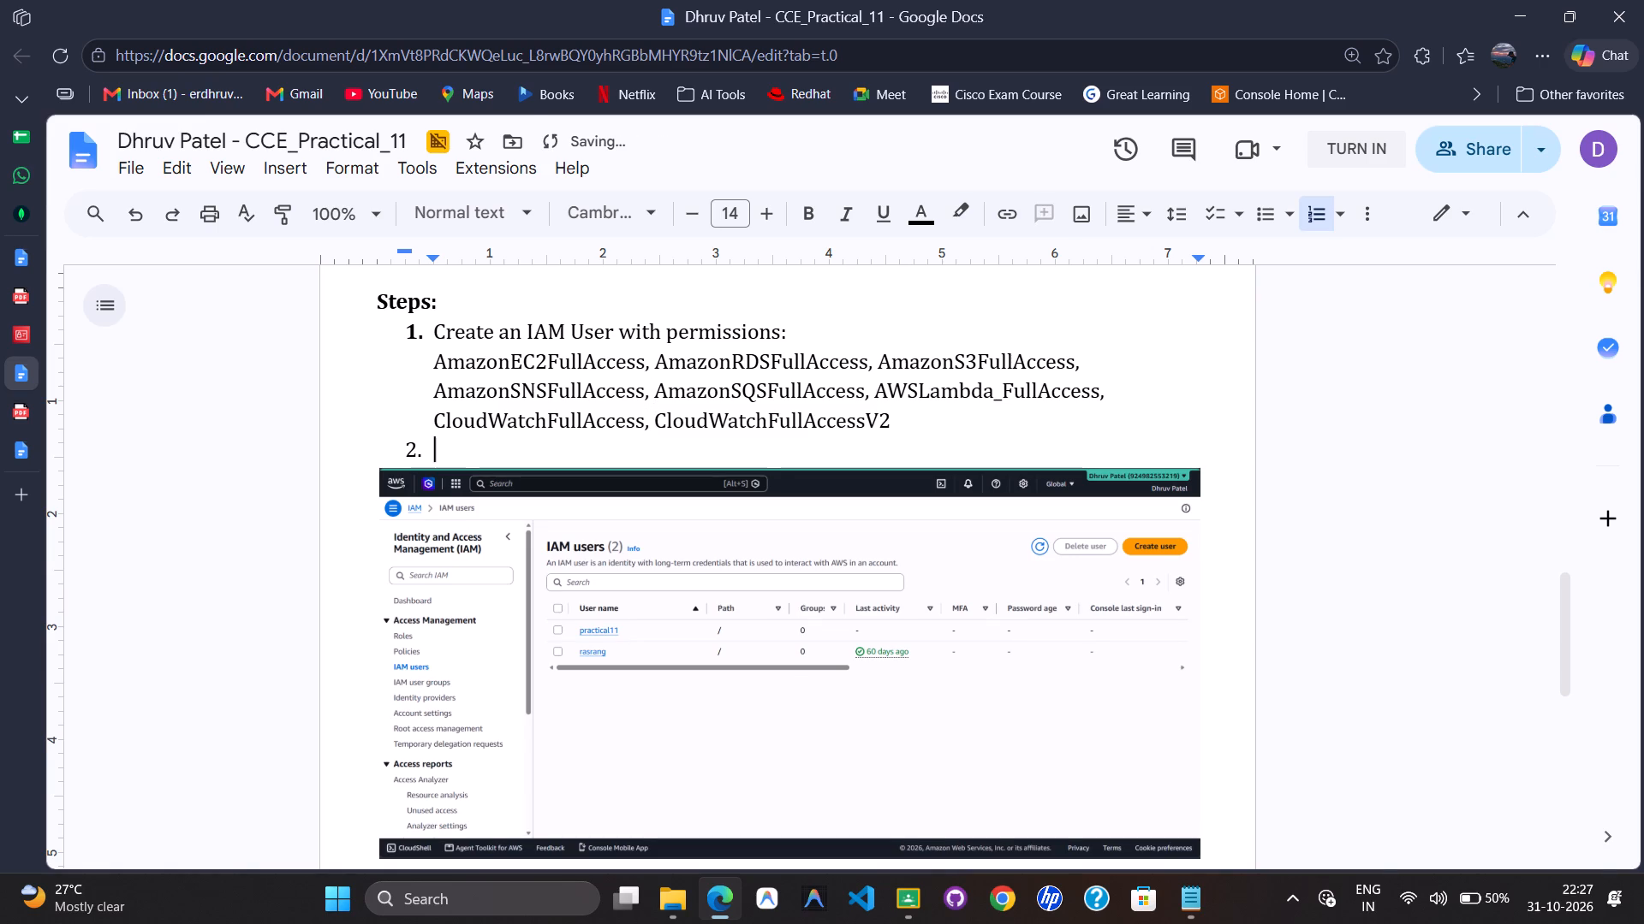
pyautogui.press('BackSpace')
pyautogui.press('BackSpace')
pyautogui.press('BackSpace')
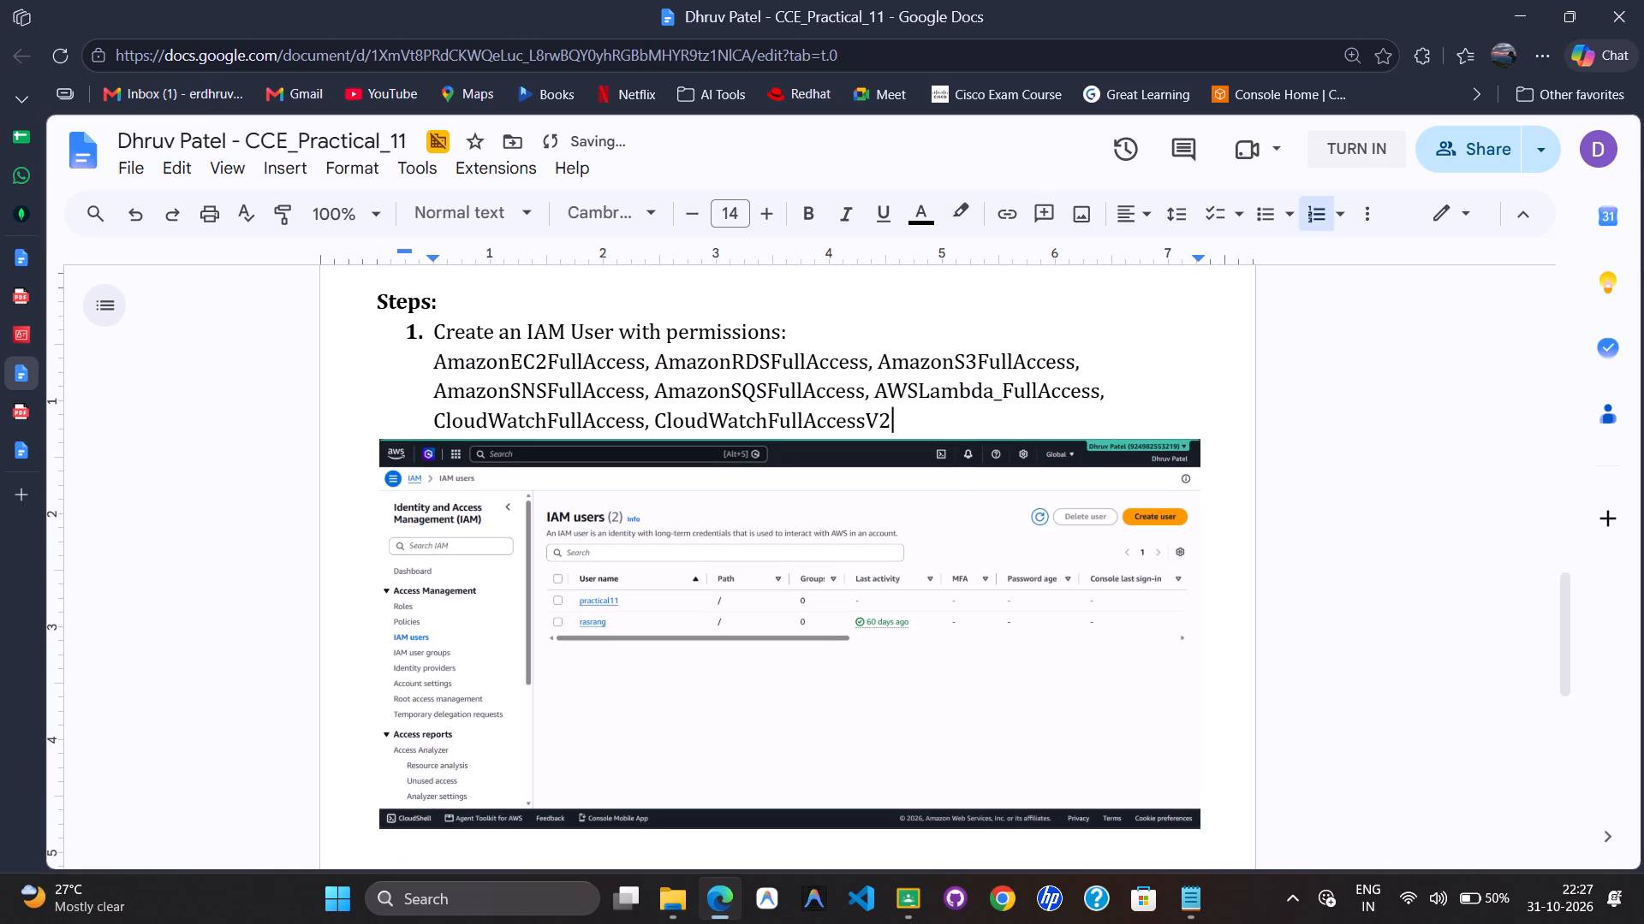
# Format the whole policy list under step 1 in italics at font size 13.
pyautogui.hotkey('shift', 'Up')
pyautogui.hotkey('shift', 'Up')
pyautogui.hotkey('shift', 'Up')
pyautogui.hotkey('shift', 'Right')
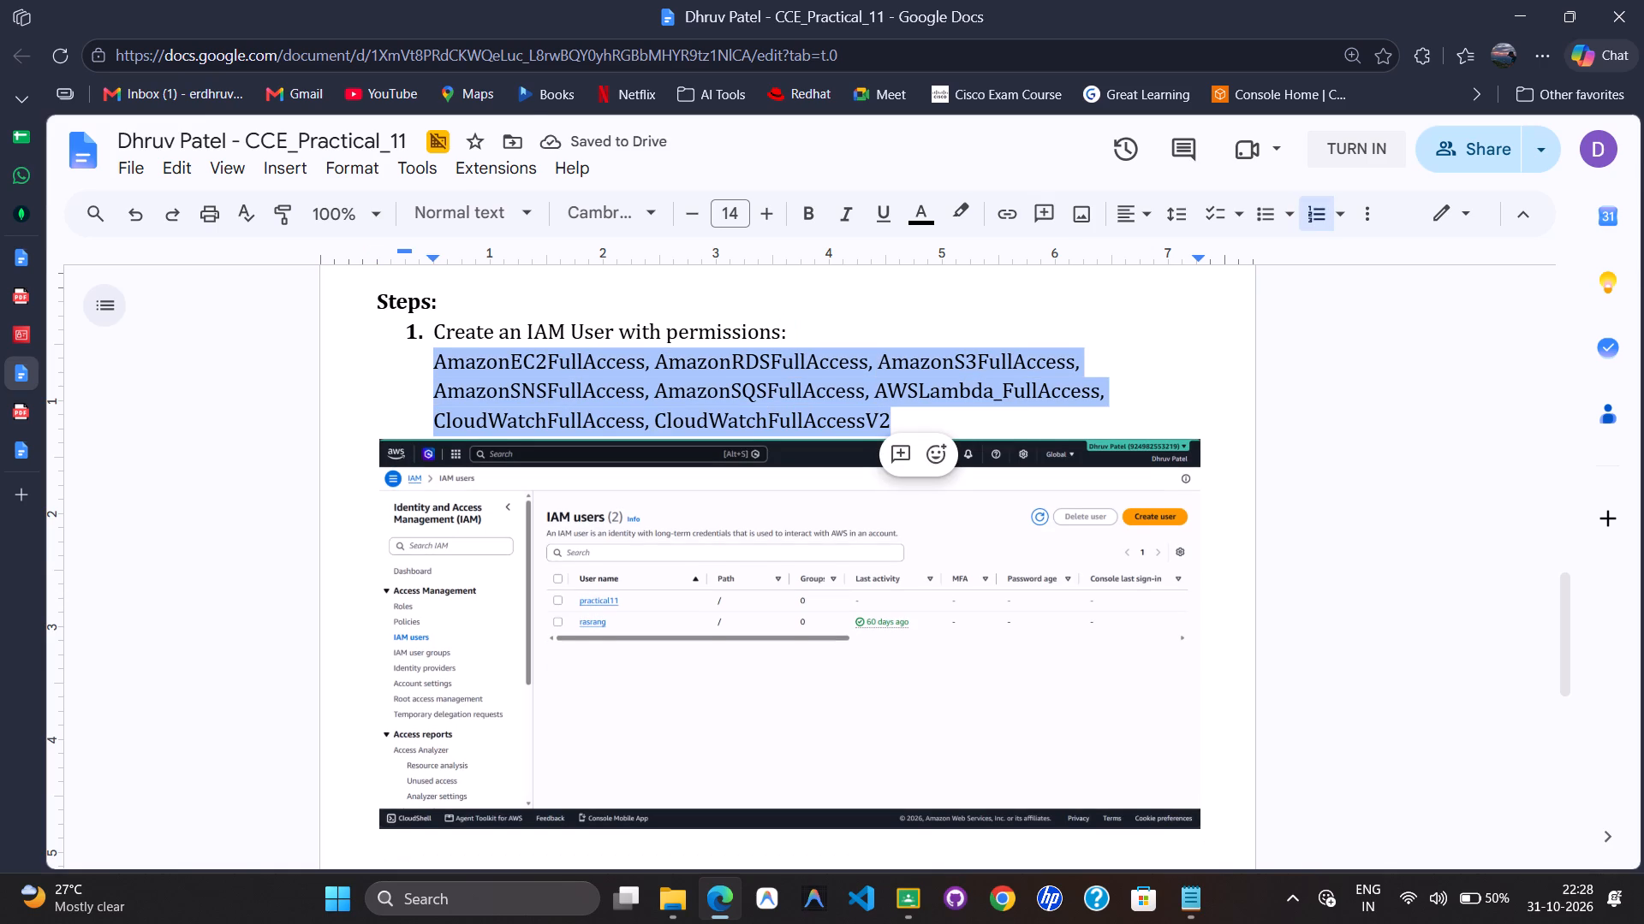
pyautogui.hotkey('ctrl', 'shift', ',')
pyautogui.hotkey('ctrl', 'i')
pyautogui.press('Right')
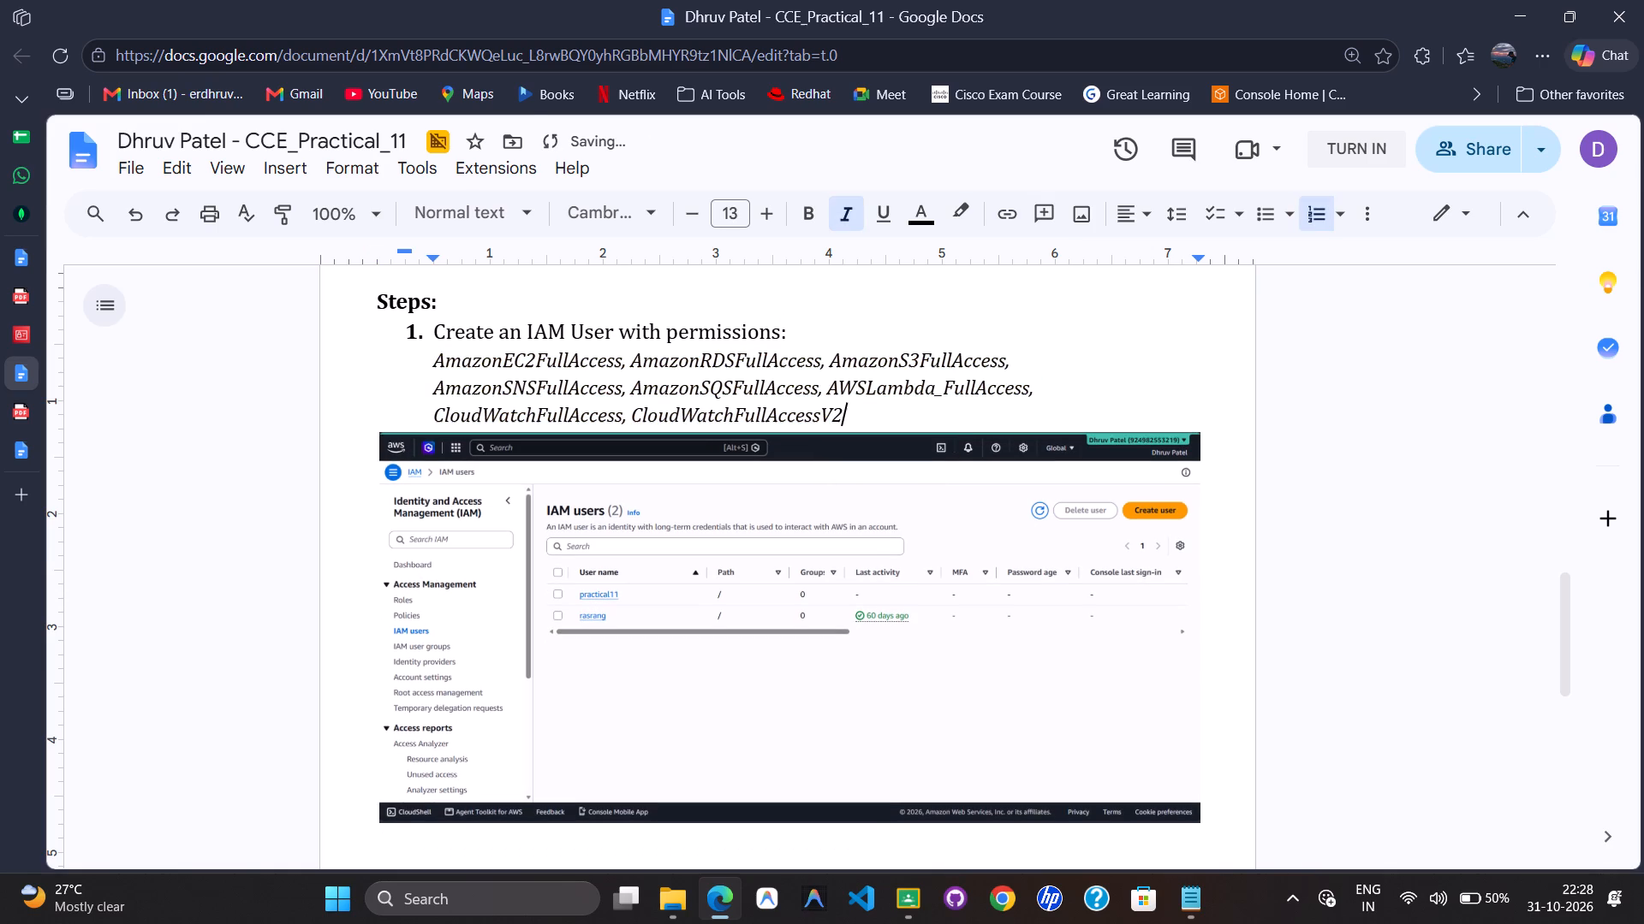
# Break the policy list under step 1 into lines of two policy names each, without leading spaces.
pyautogui.press('Up')
pyautogui.press('Left')
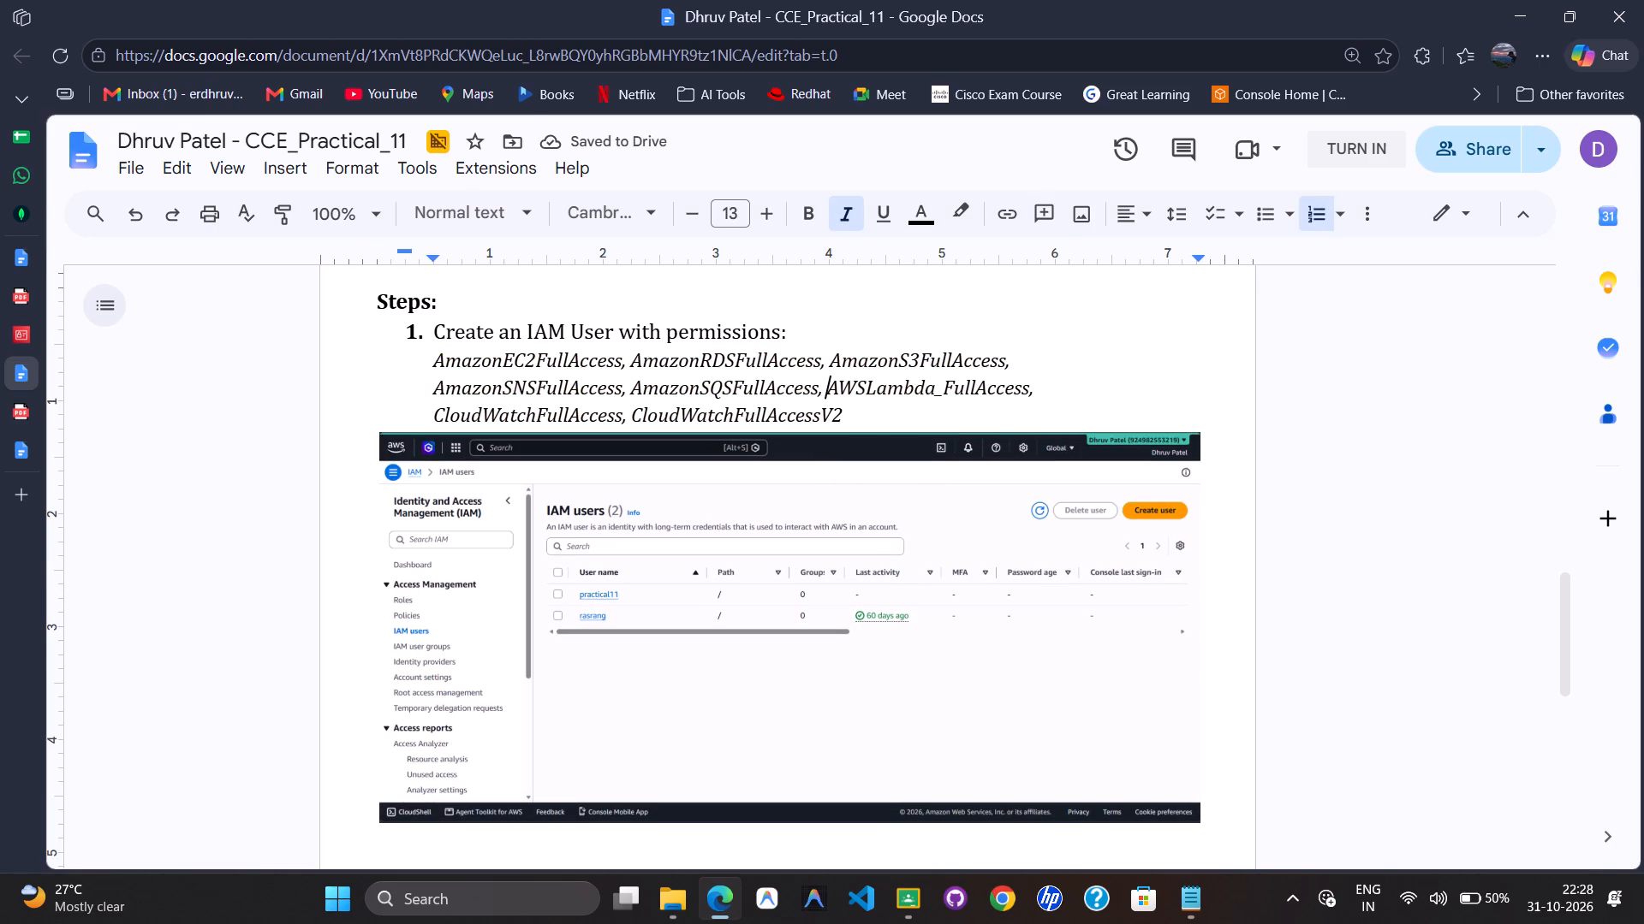
pyautogui.press('Up')
pyautogui.hotkey('shift', 'Return')
pyautogui.press('Delete')
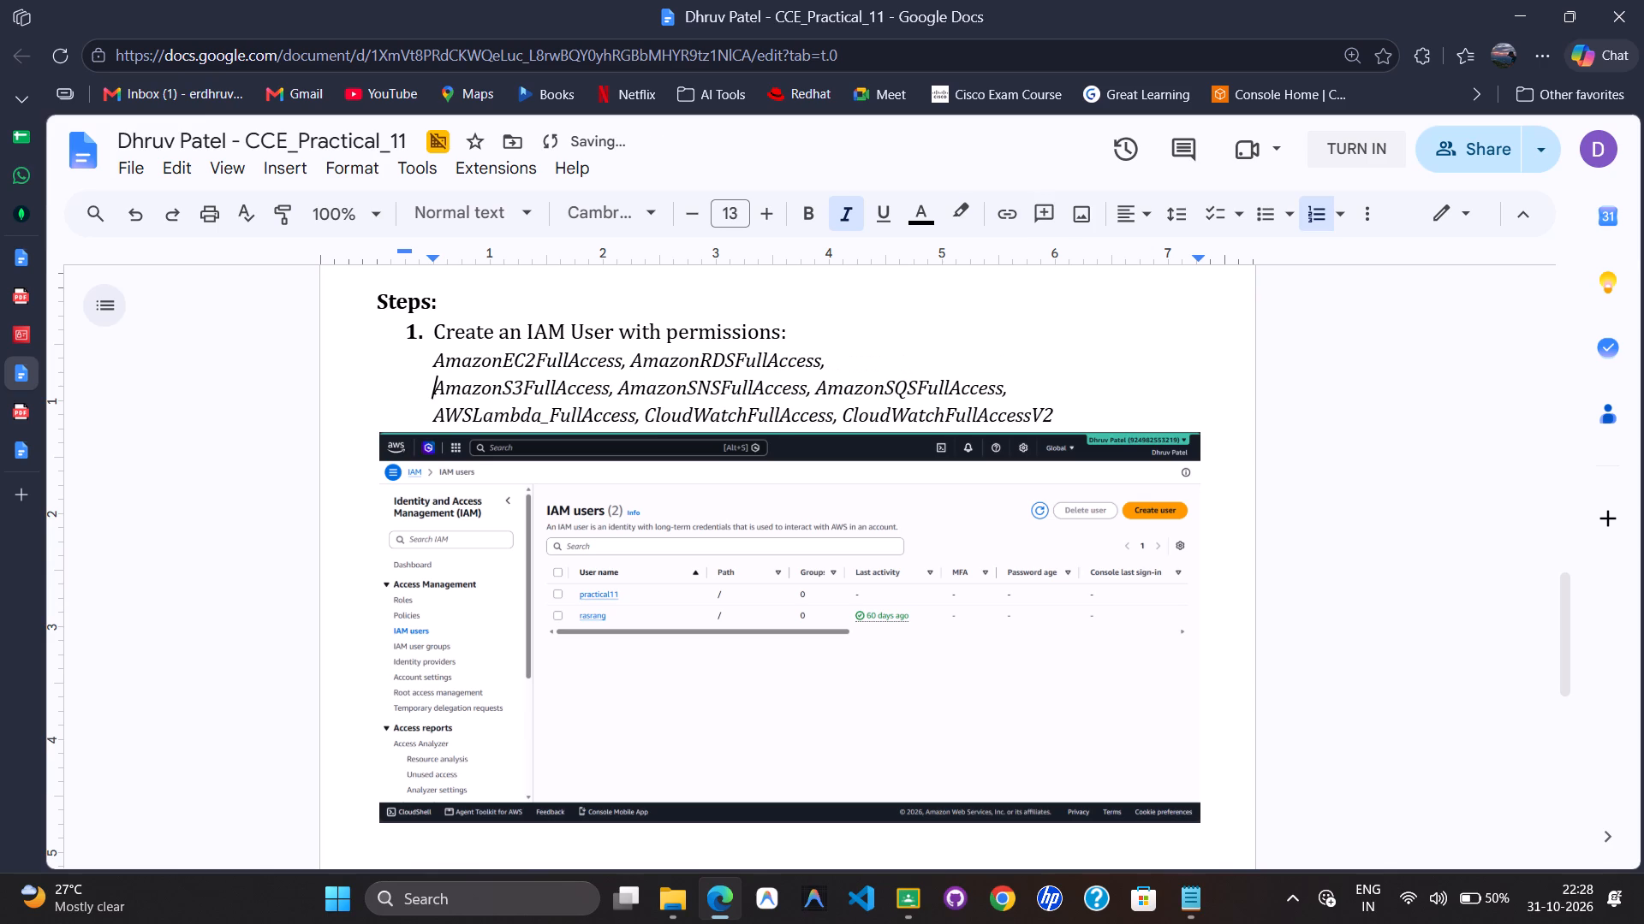
pyautogui.hotkey('ctrl', 'Right')
pyautogui.hotkey('ctrl', 'Right')
pyautogui.hotkey('ctrl', 'Right')
pyautogui.press('Right')
pyautogui.hotkey('shift', 'Return')
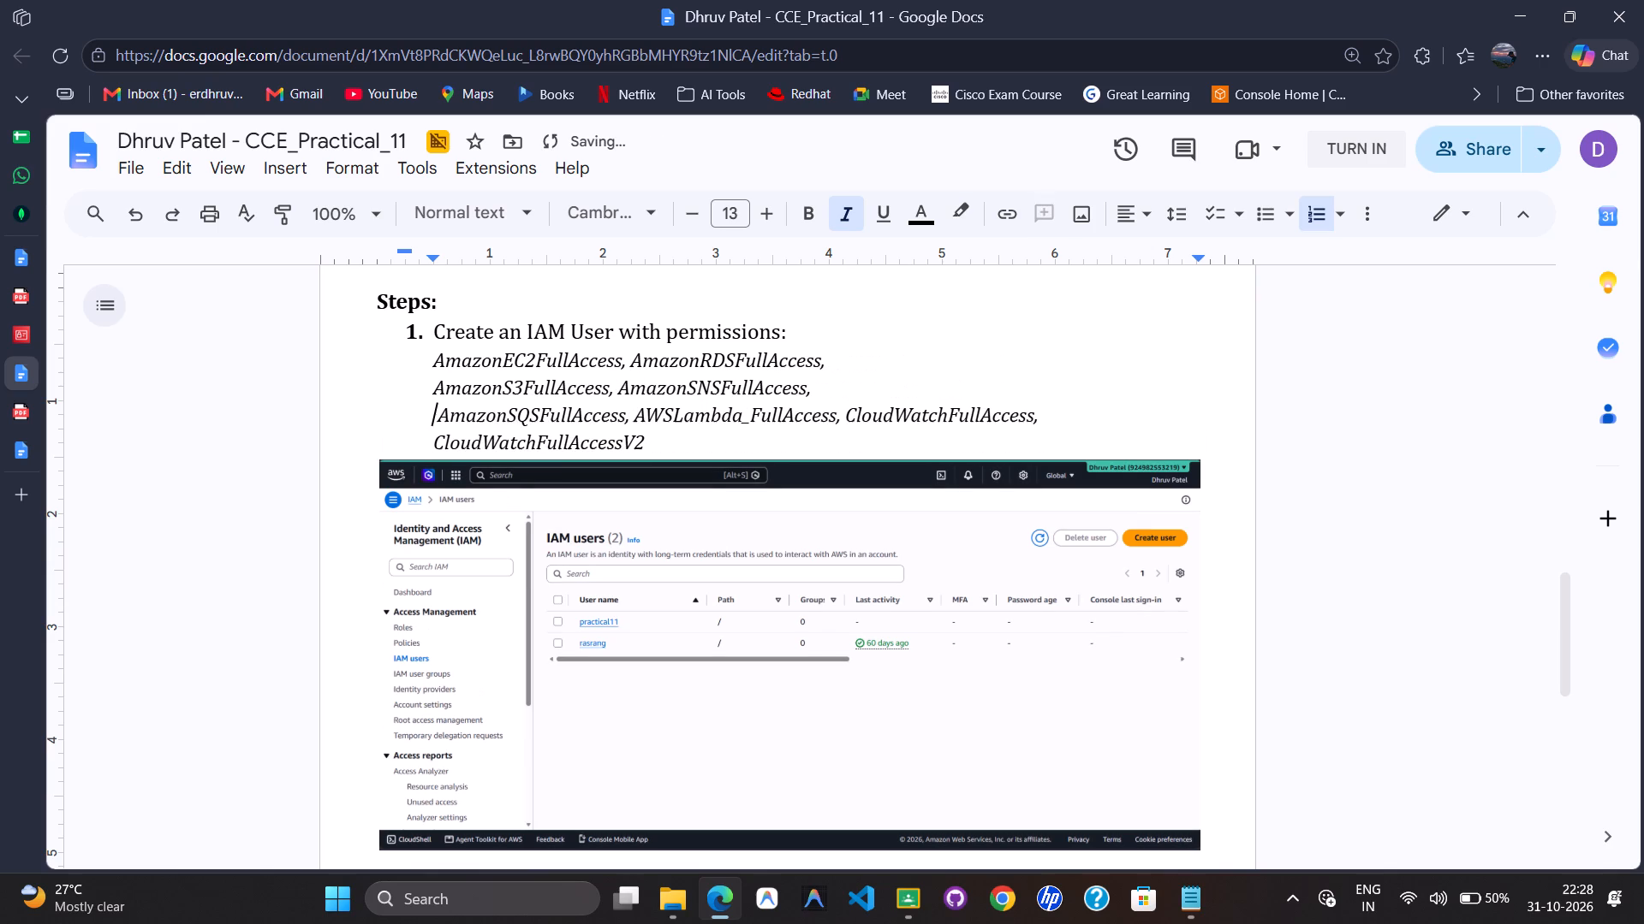
pyautogui.press('Delete')
pyautogui.hotkey('ctrl', 'Right')
pyautogui.hotkey('ctrl', 'Right')
pyautogui.hotkey('ctrl', 'Right')
pyautogui.press('Right')
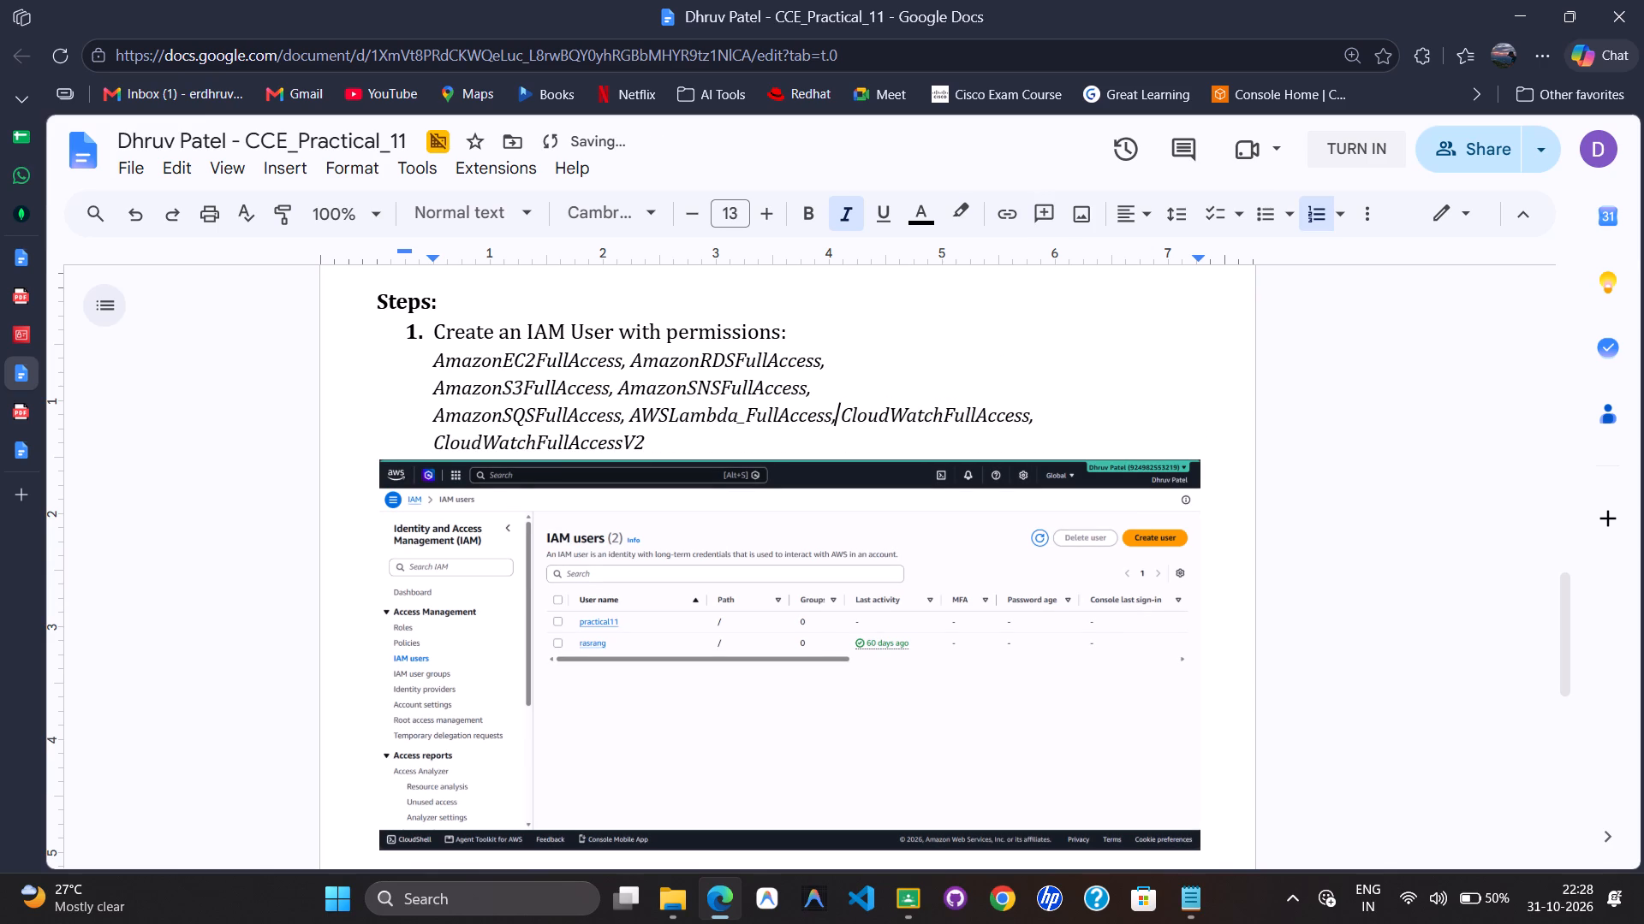
pyautogui.hotkey('shift', 'Return')
pyautogui.press('Delete')
# Open the practical11 user in the IAM console and capture a rectangular screenshot of the page showing its Permissions policies list.
pyautogui.press('Down')
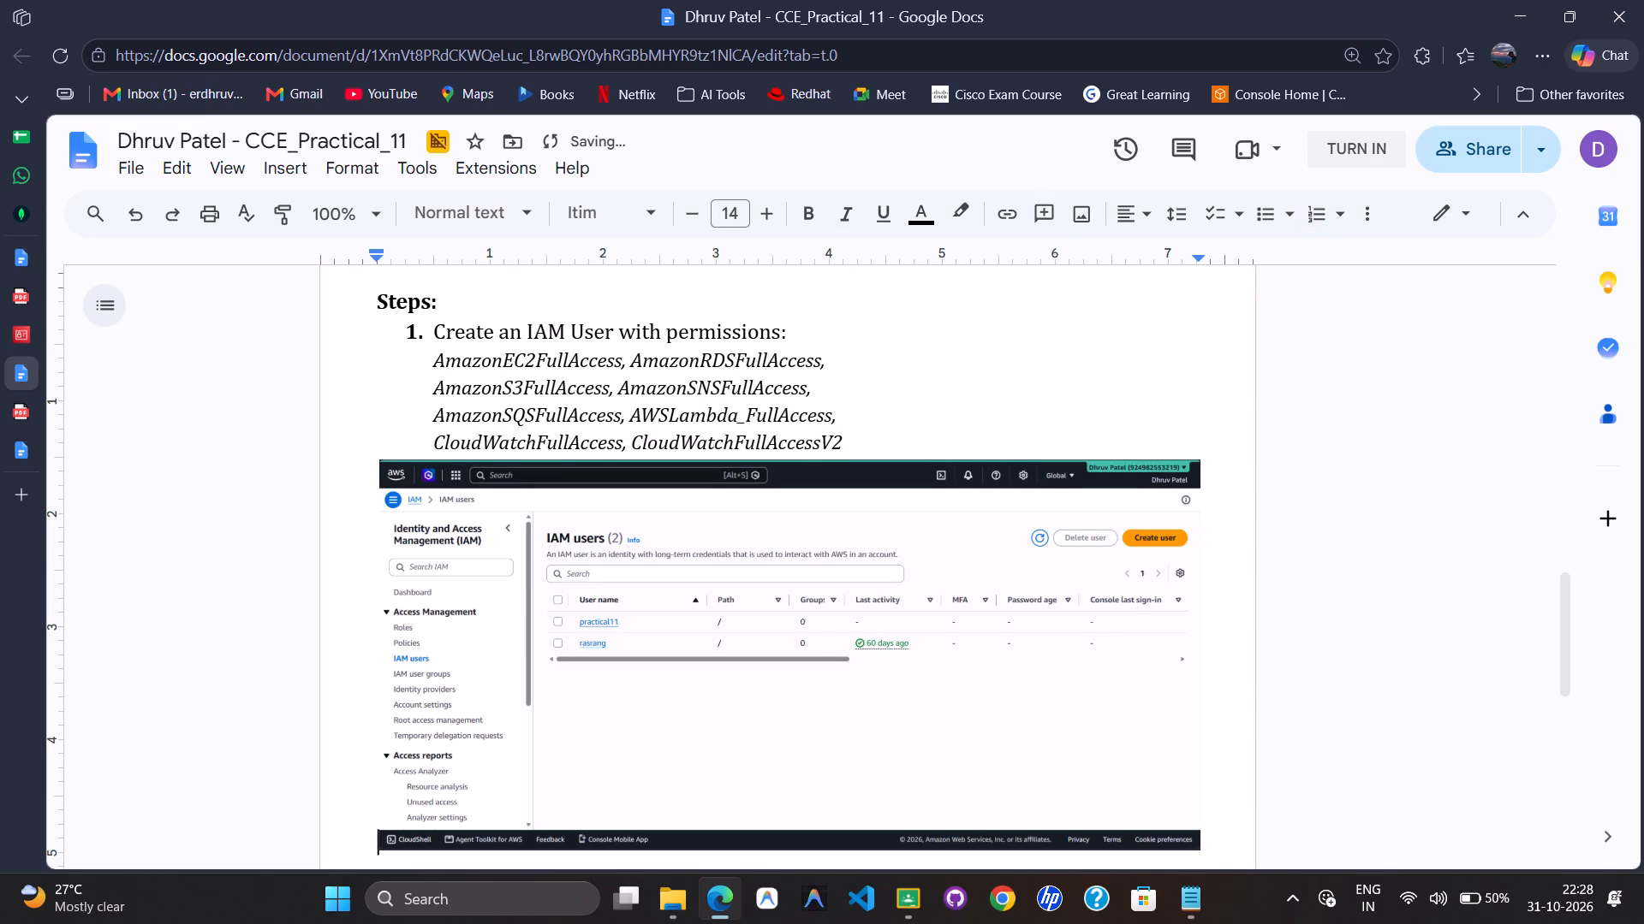
pyautogui.press('Down')
pyautogui.hotkey('alt', 'Tab')
pyautogui.hotkey('alt', 'Tab')
pyautogui.hotkey('alt', 'Tab')
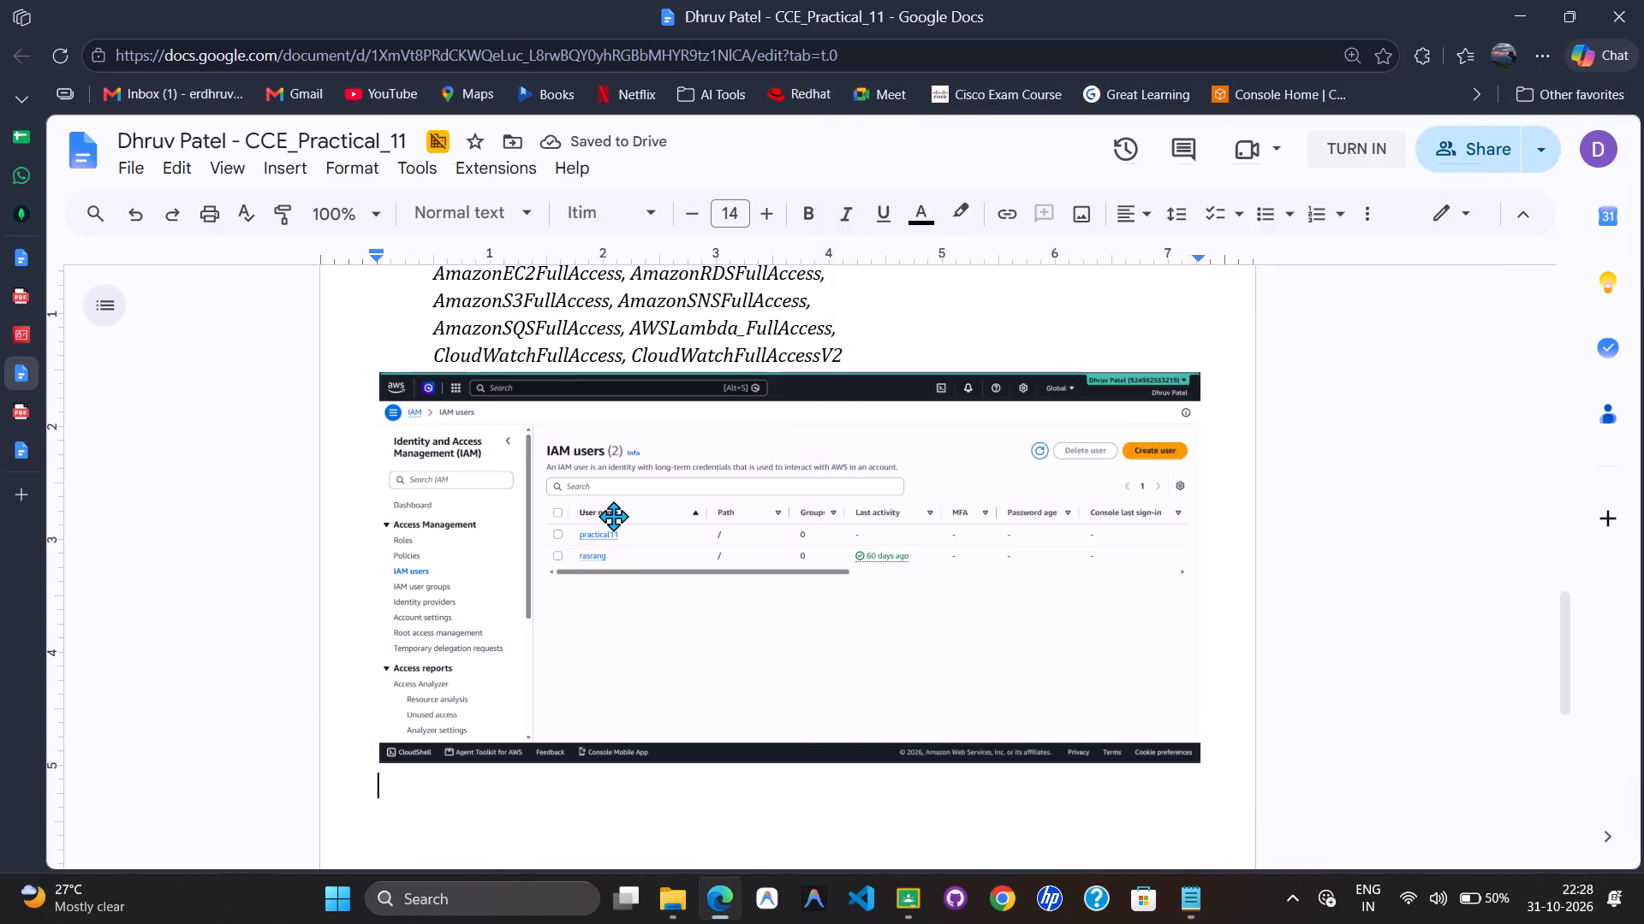
pyautogui.hotkey('alt', 'Tab')
pyautogui.hotkey('alt', 'Tab')
pyautogui.hotkey('alt', 'Tab')
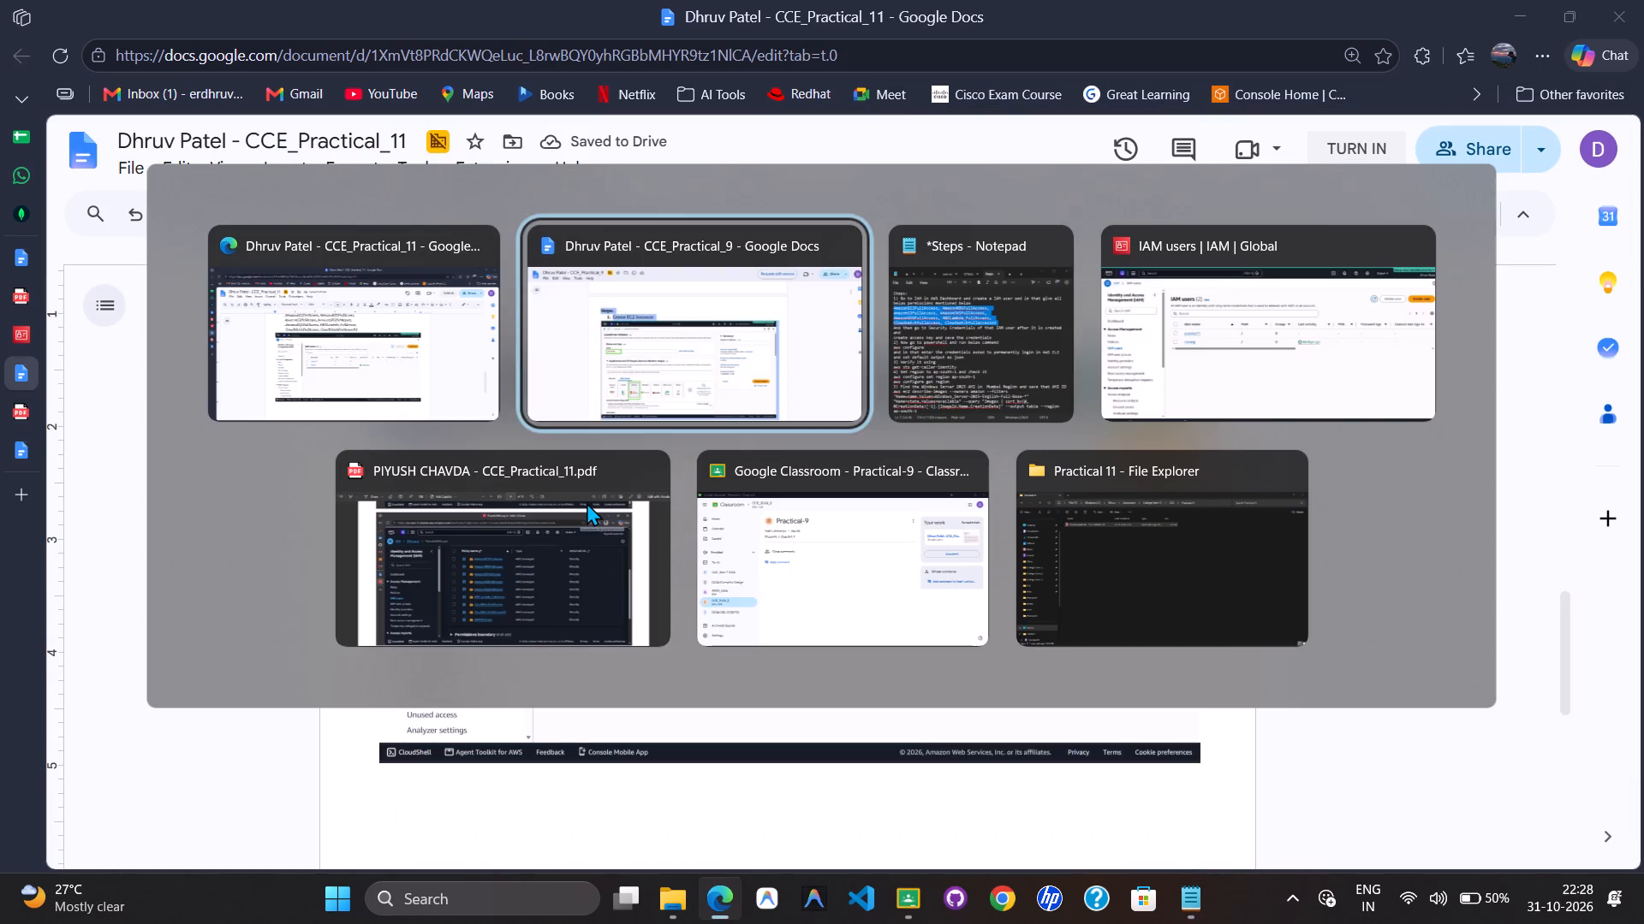
pyautogui.hotkey('alt', 'Tab')
pyautogui.hotkey('alt', 'Tab')
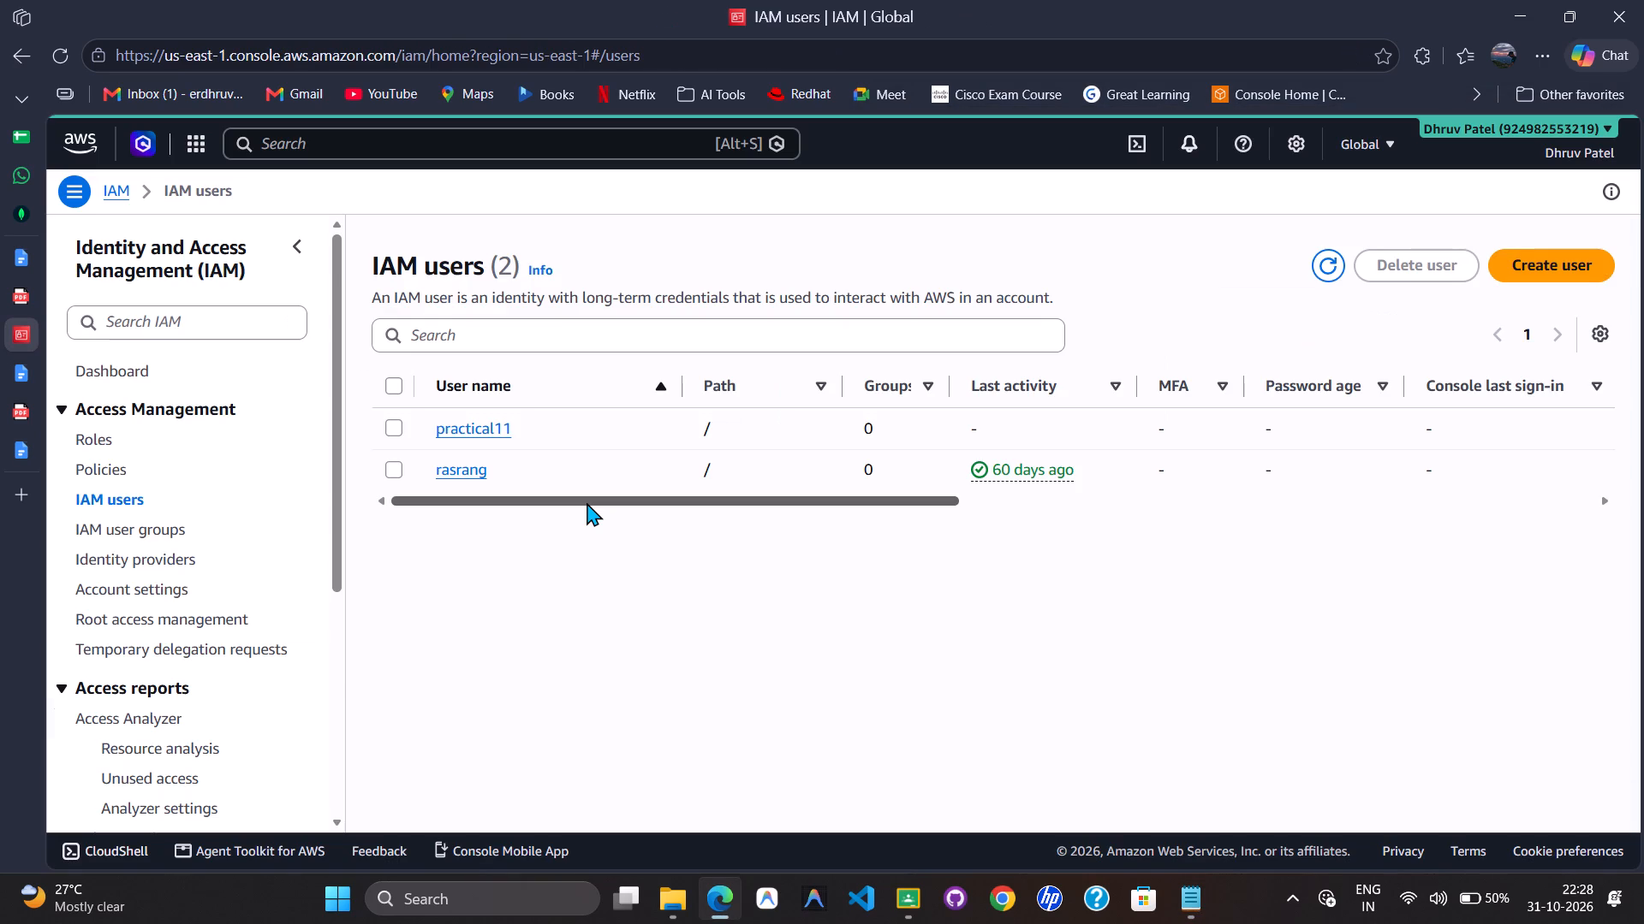
pyautogui.click(503, 430)
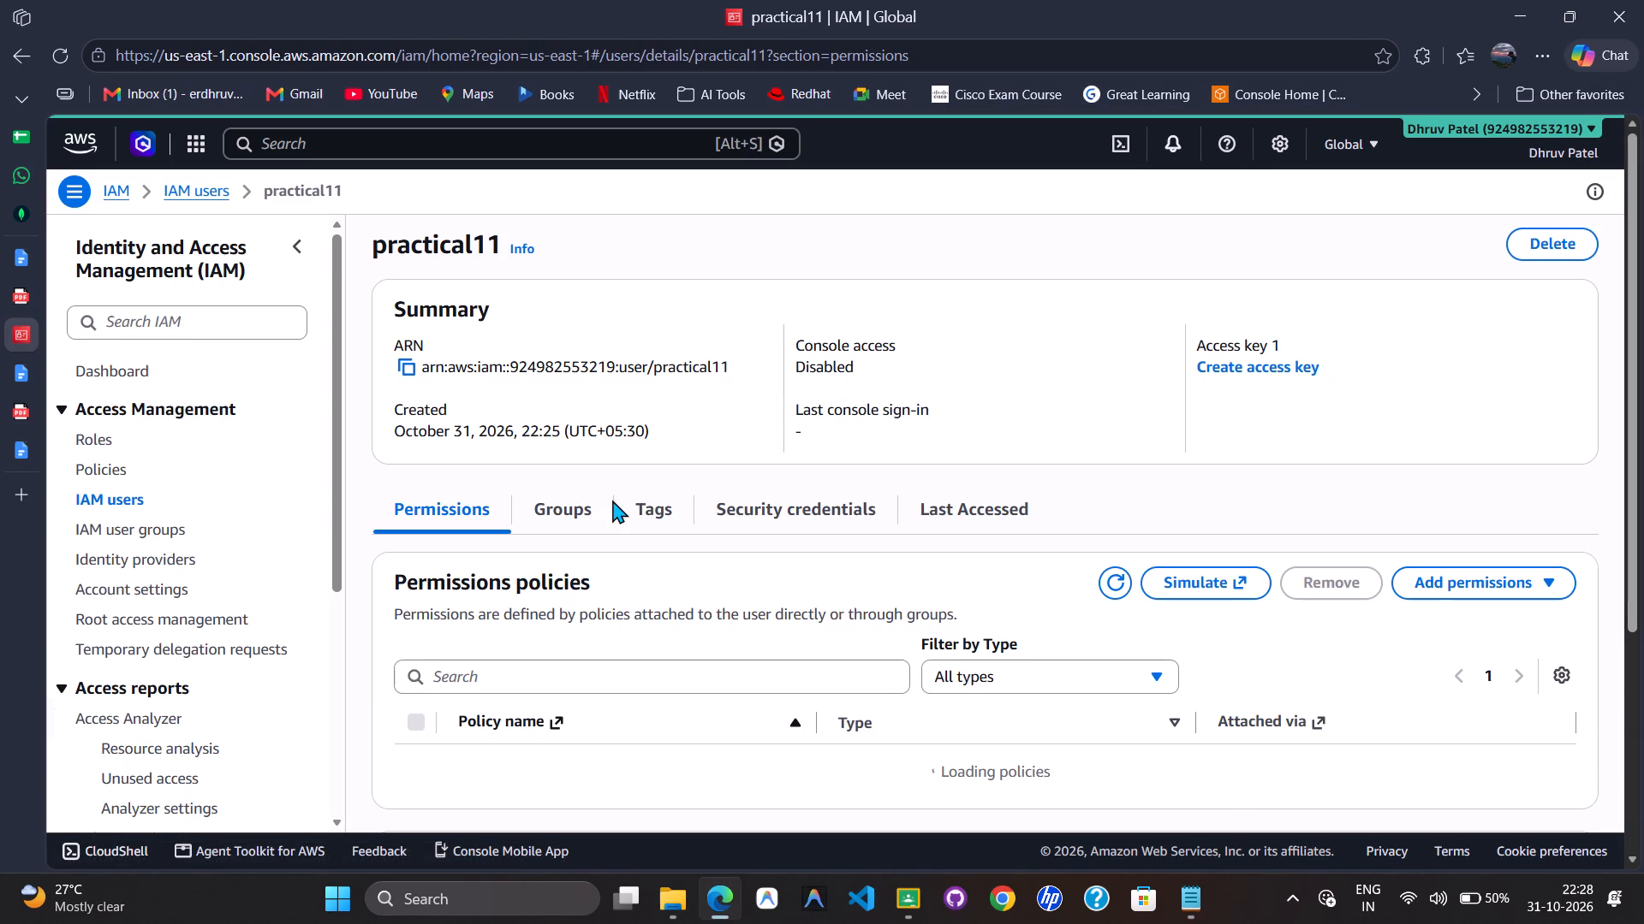
pyautogui.scroll(-4, 609, 501)
pyautogui.scroll(1, 609, 501)
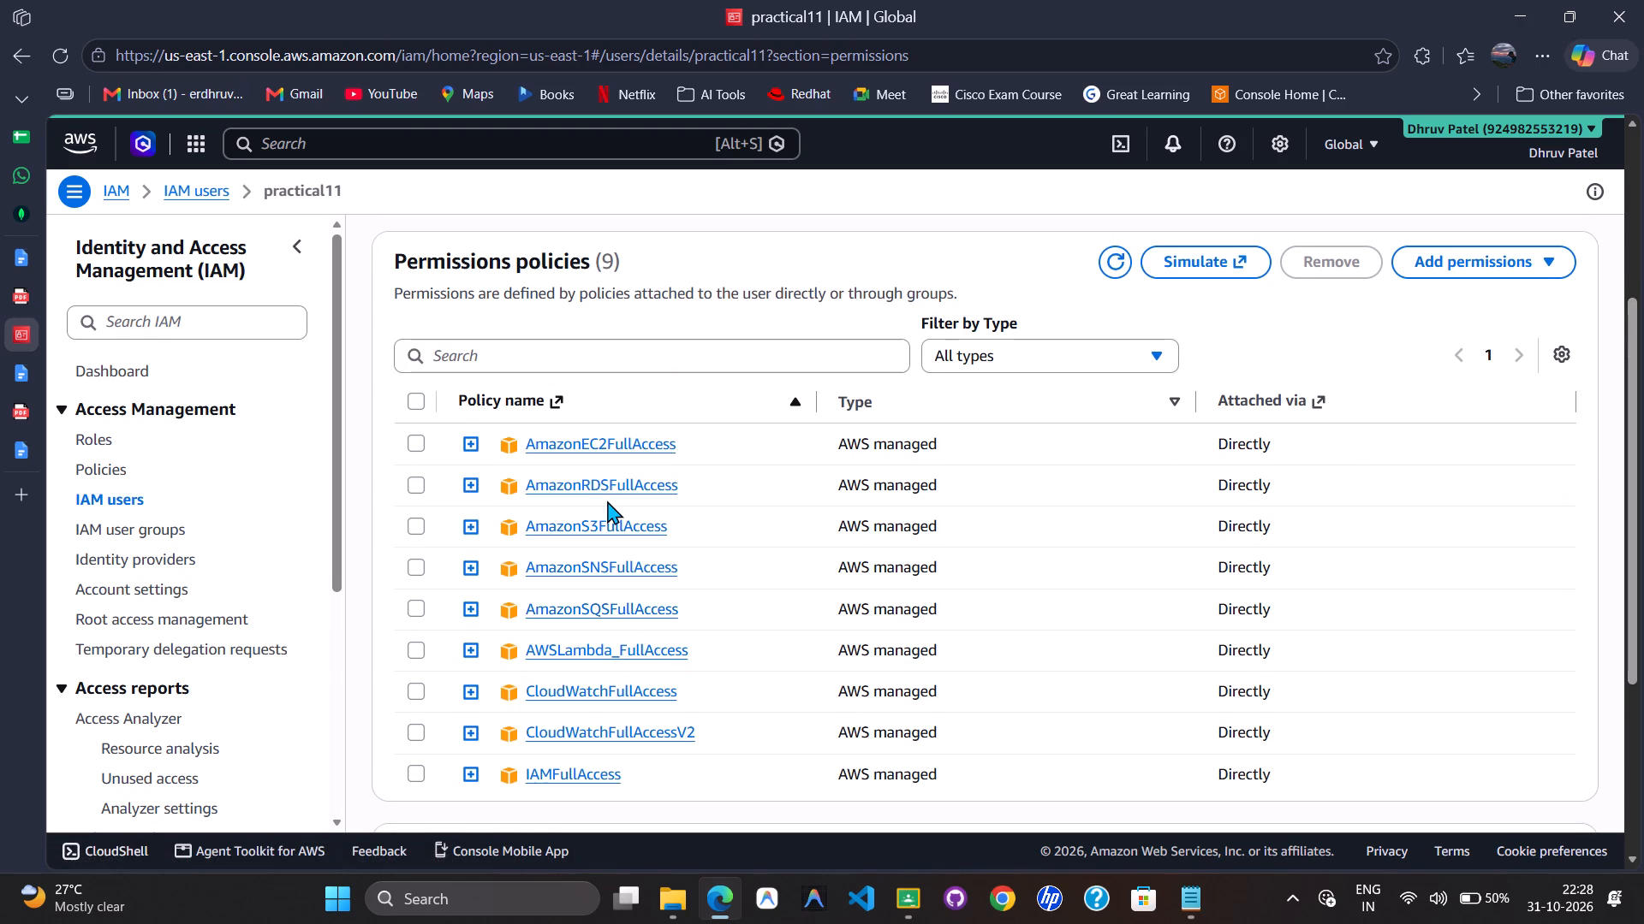
pyautogui.press('shift+super+s')
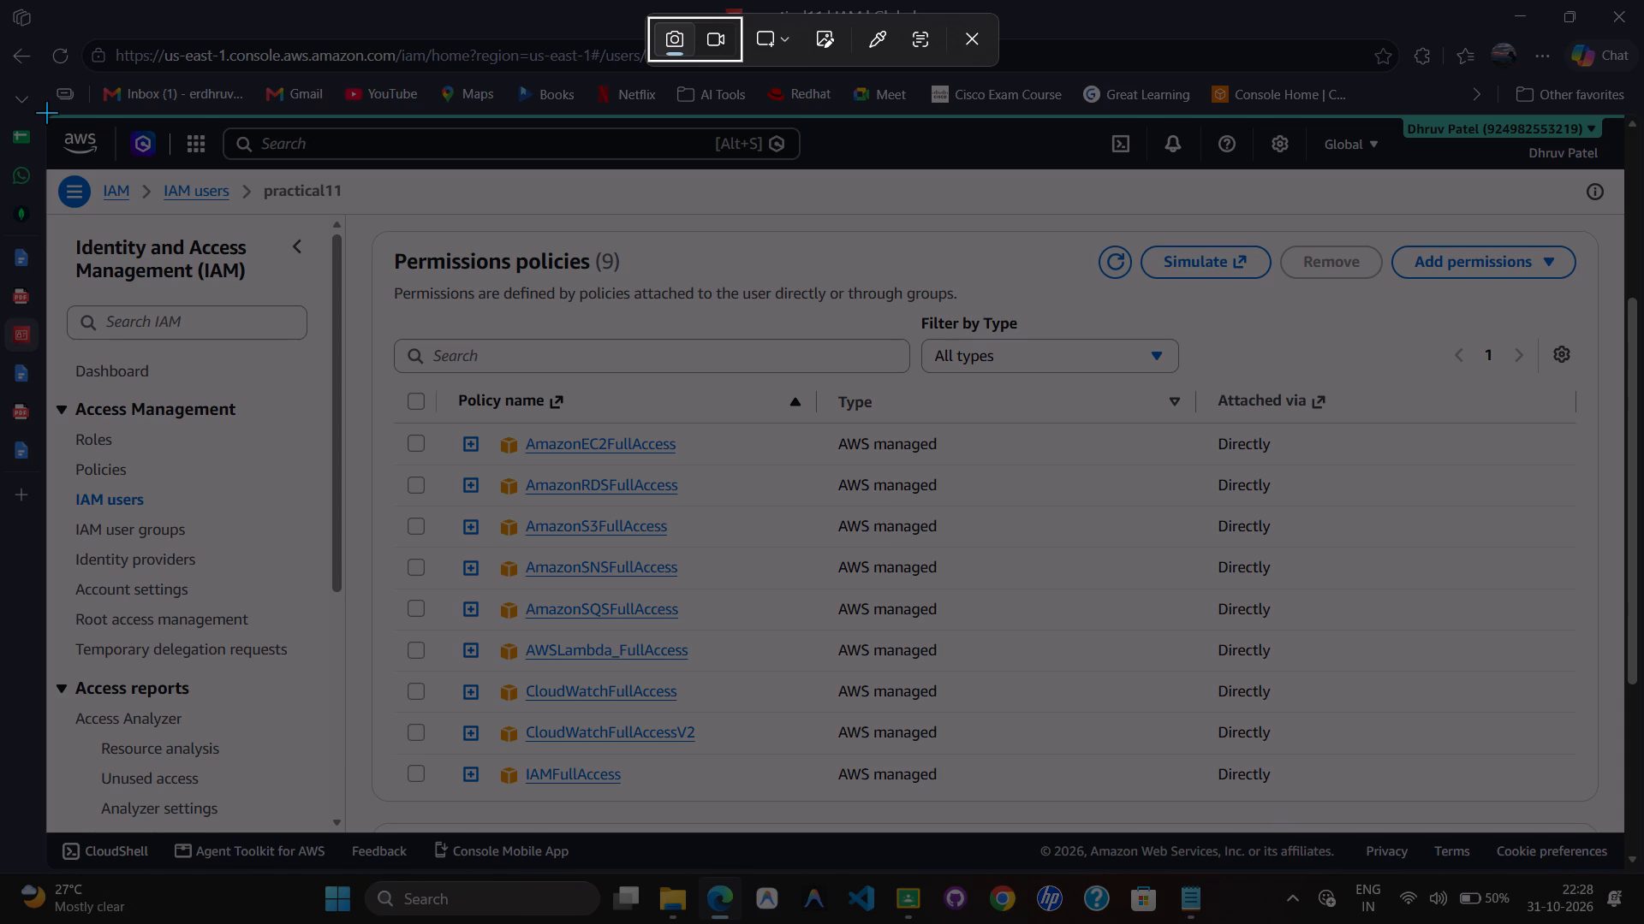
pyautogui.moveTo(51, 112); pyautogui.dragTo(1617, 595)
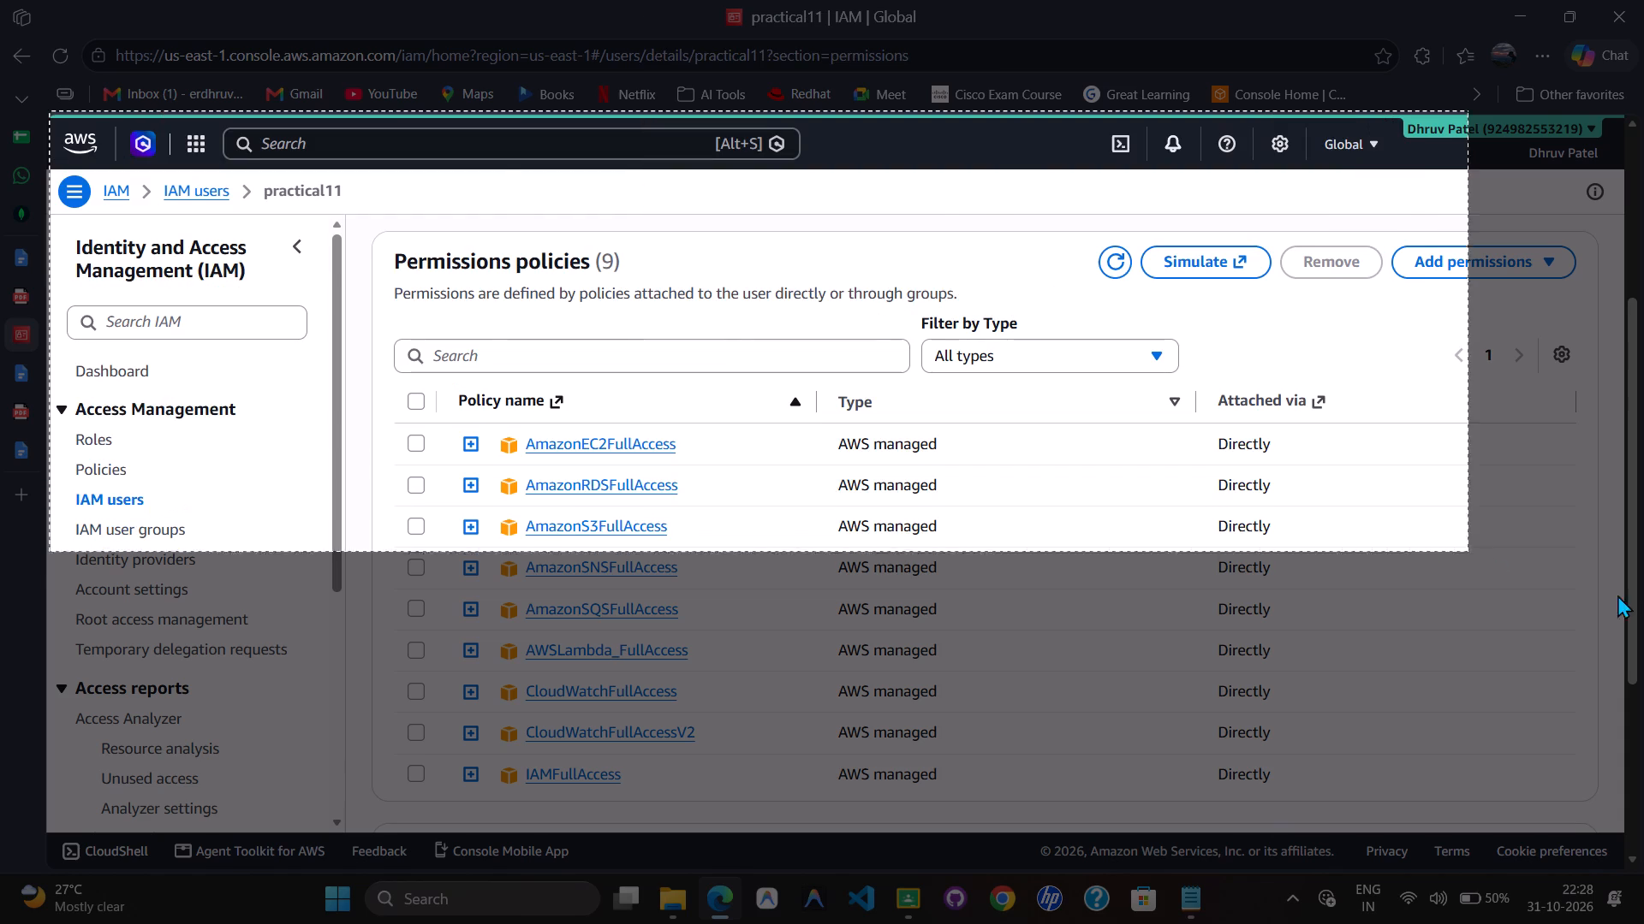
pyautogui.moveTo(1617, 595); pyautogui.dragTo(1643, 876)
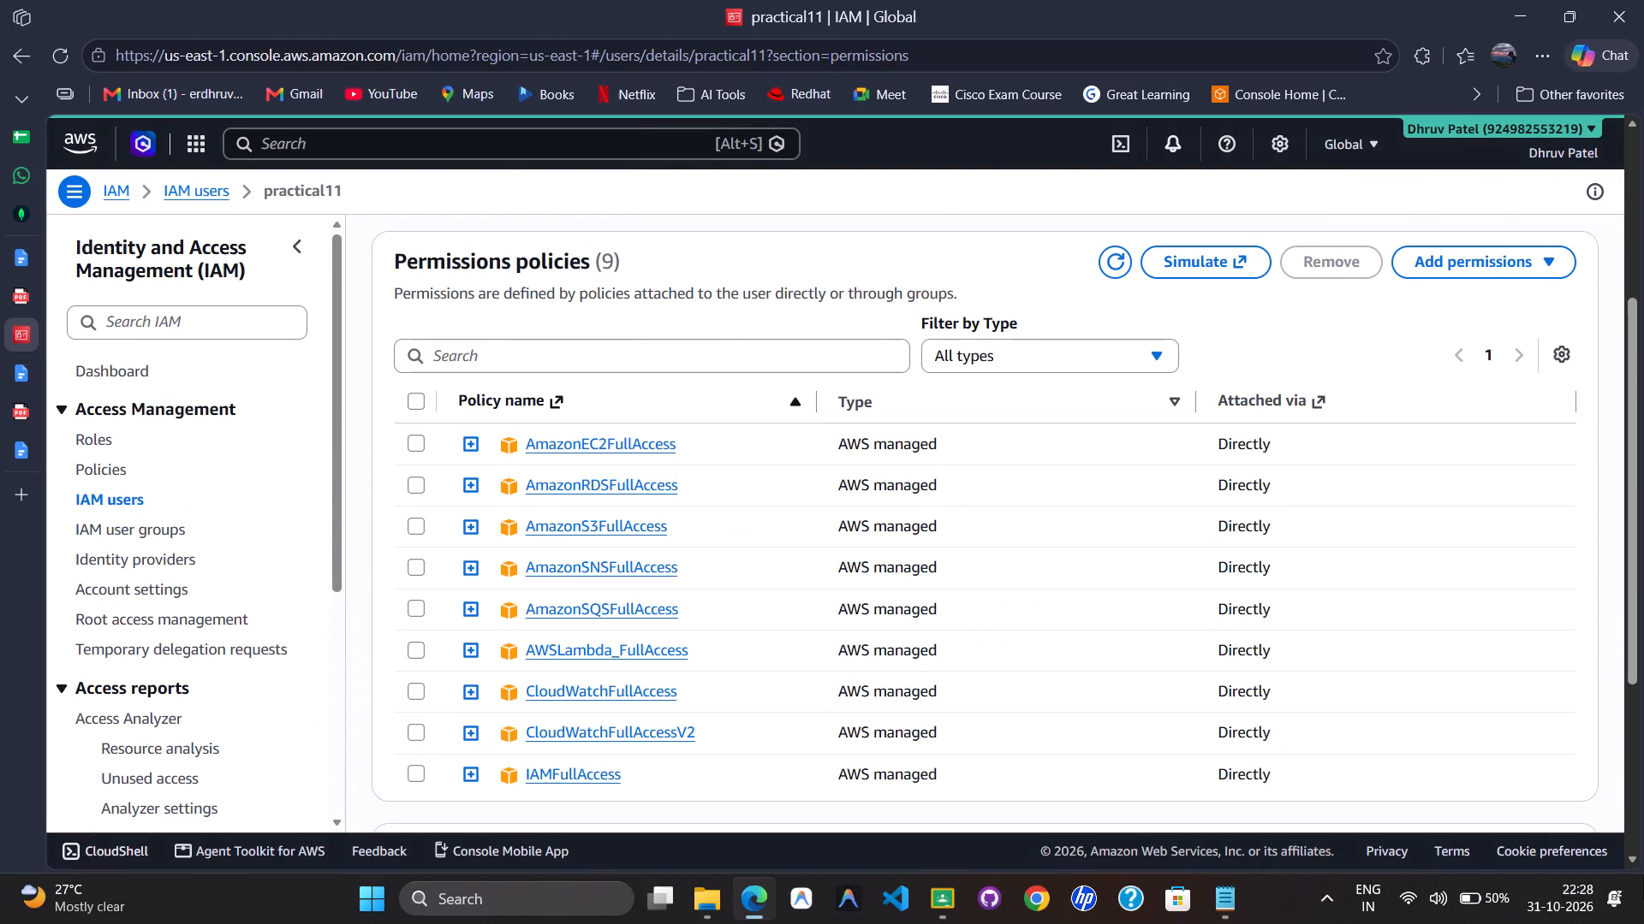
# Paste the permissions screenshot below the IAM users image in CCE_Practical_11 and insert a page break after it.
pyautogui.click(35, 369)
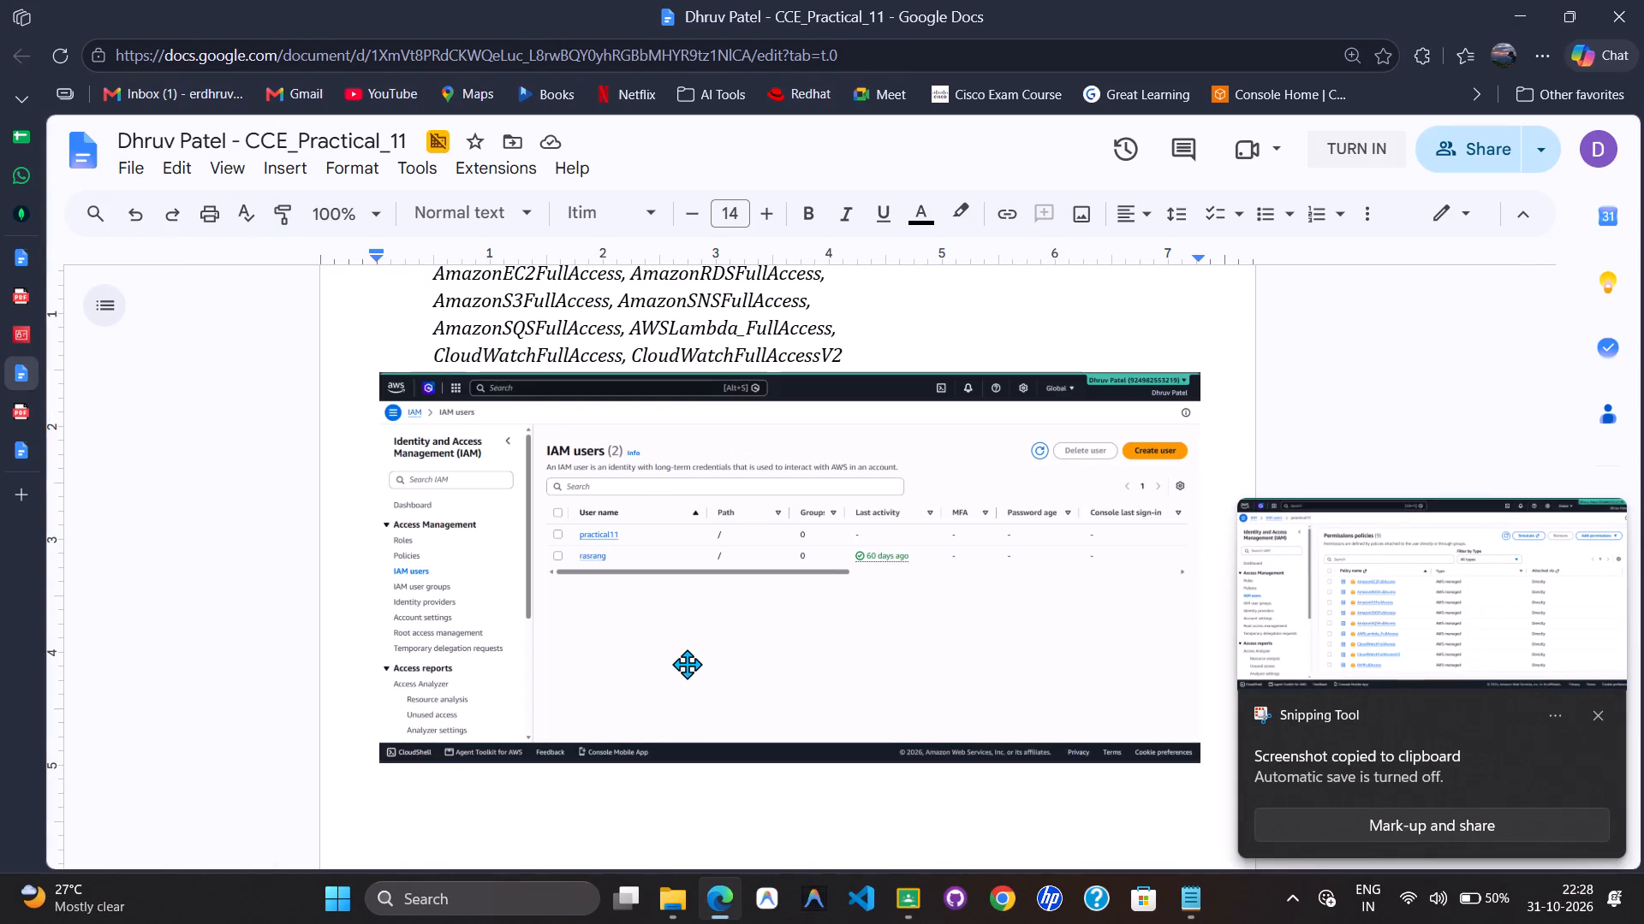
pyautogui.hotkey('ctrl', 'v')
pyautogui.scroll(-1, 698, 648)
pyautogui.scroll(-2, 1180, 637)
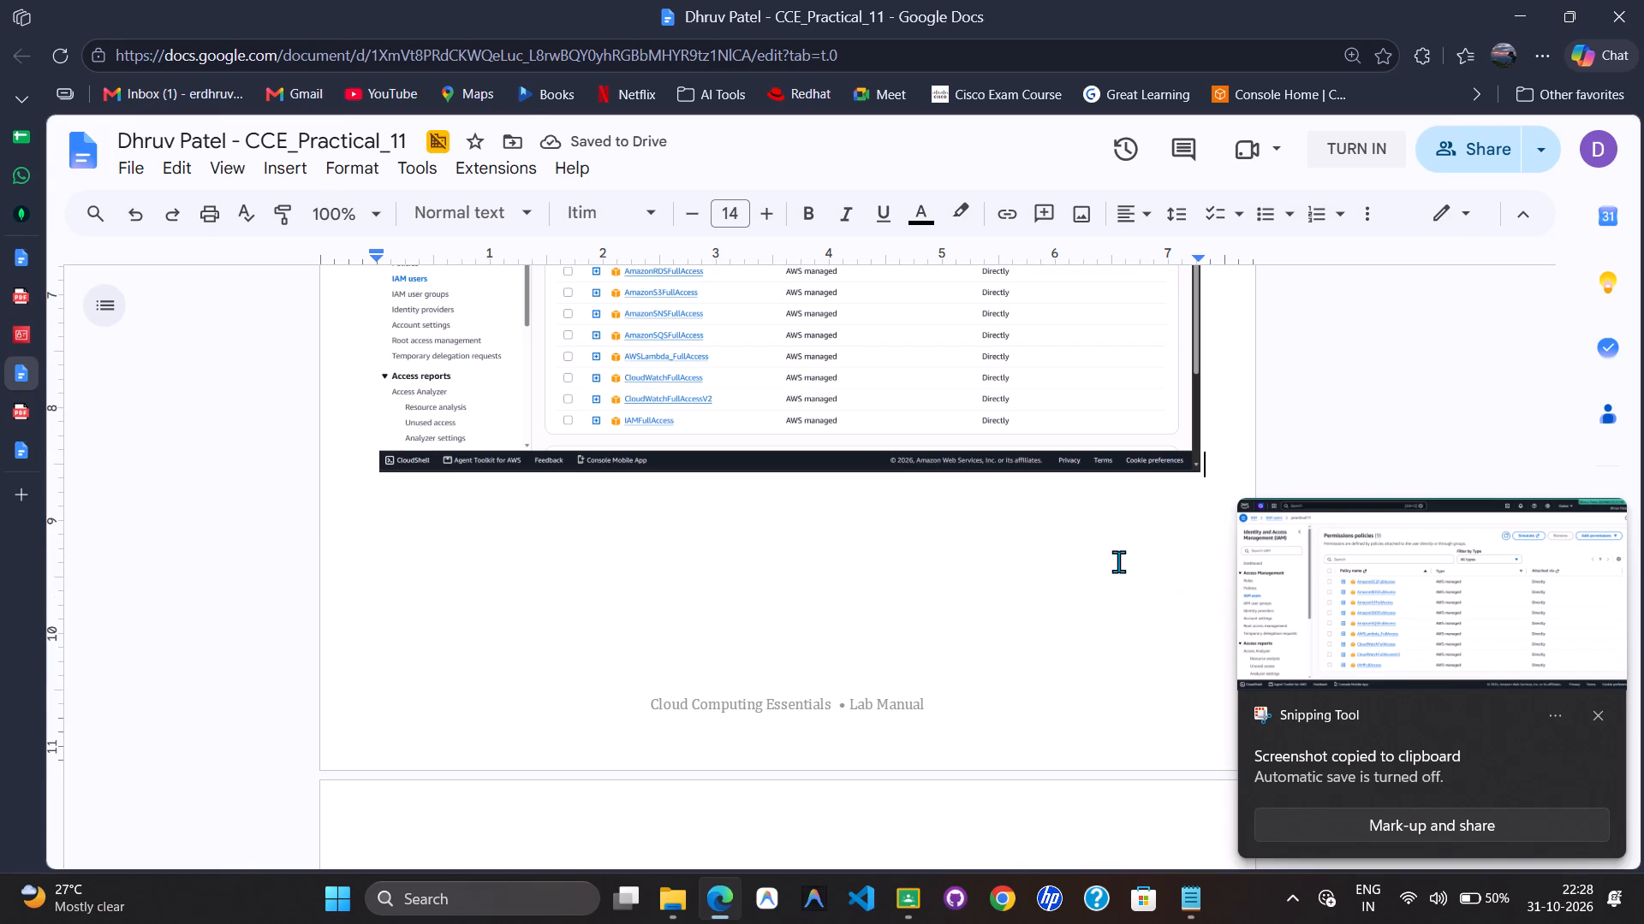
pyautogui.hotkey('ctrl', 'Return')
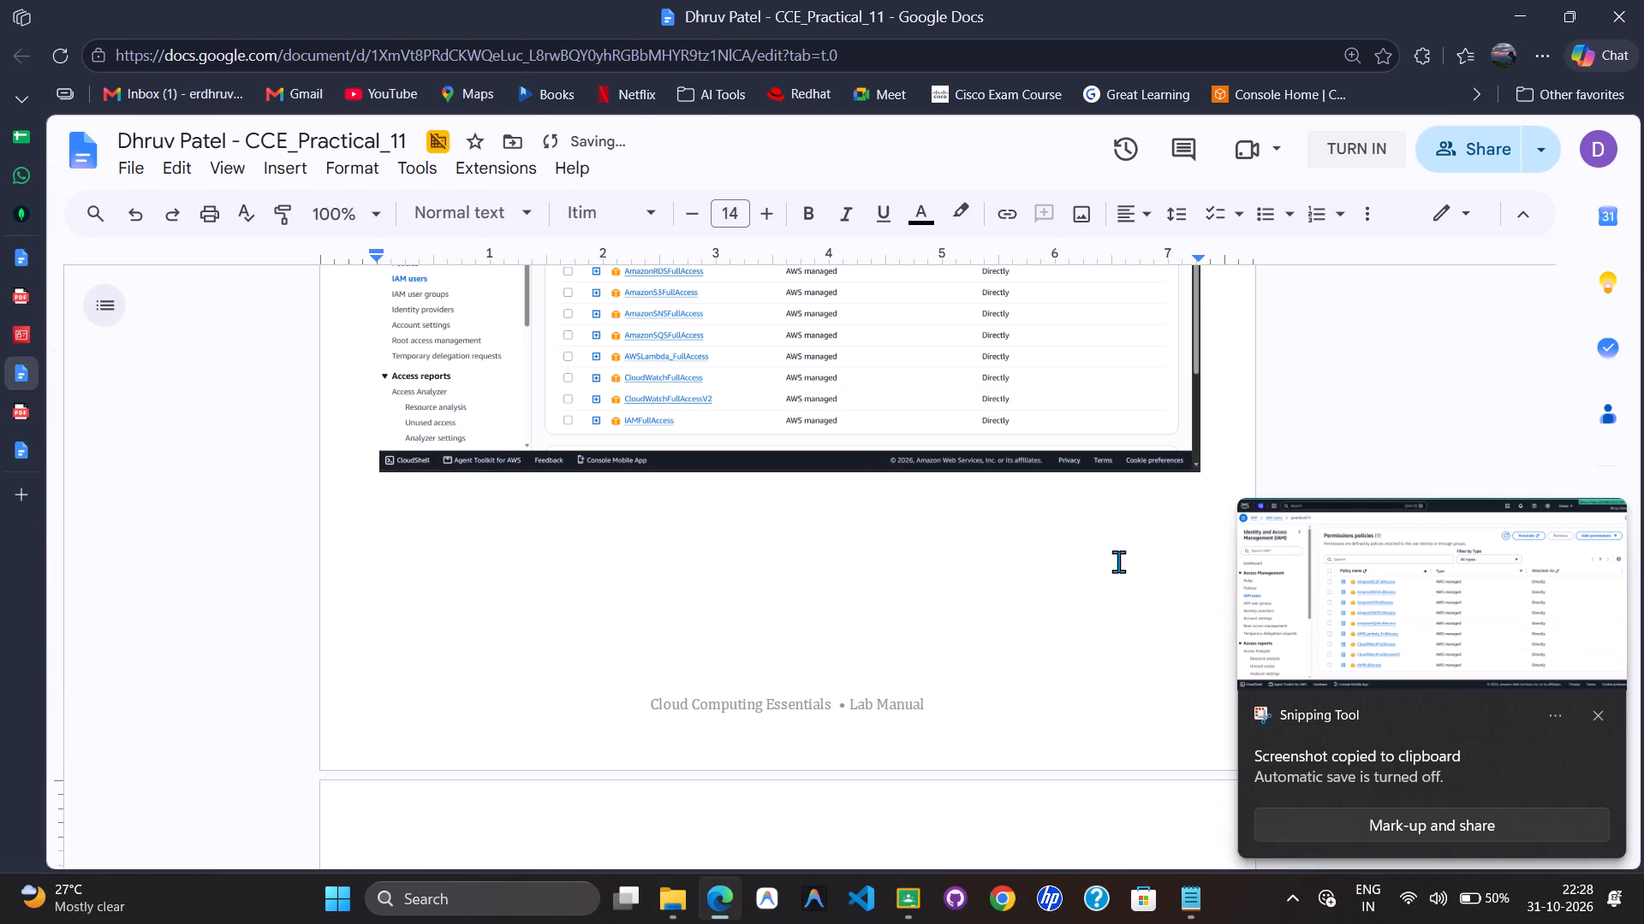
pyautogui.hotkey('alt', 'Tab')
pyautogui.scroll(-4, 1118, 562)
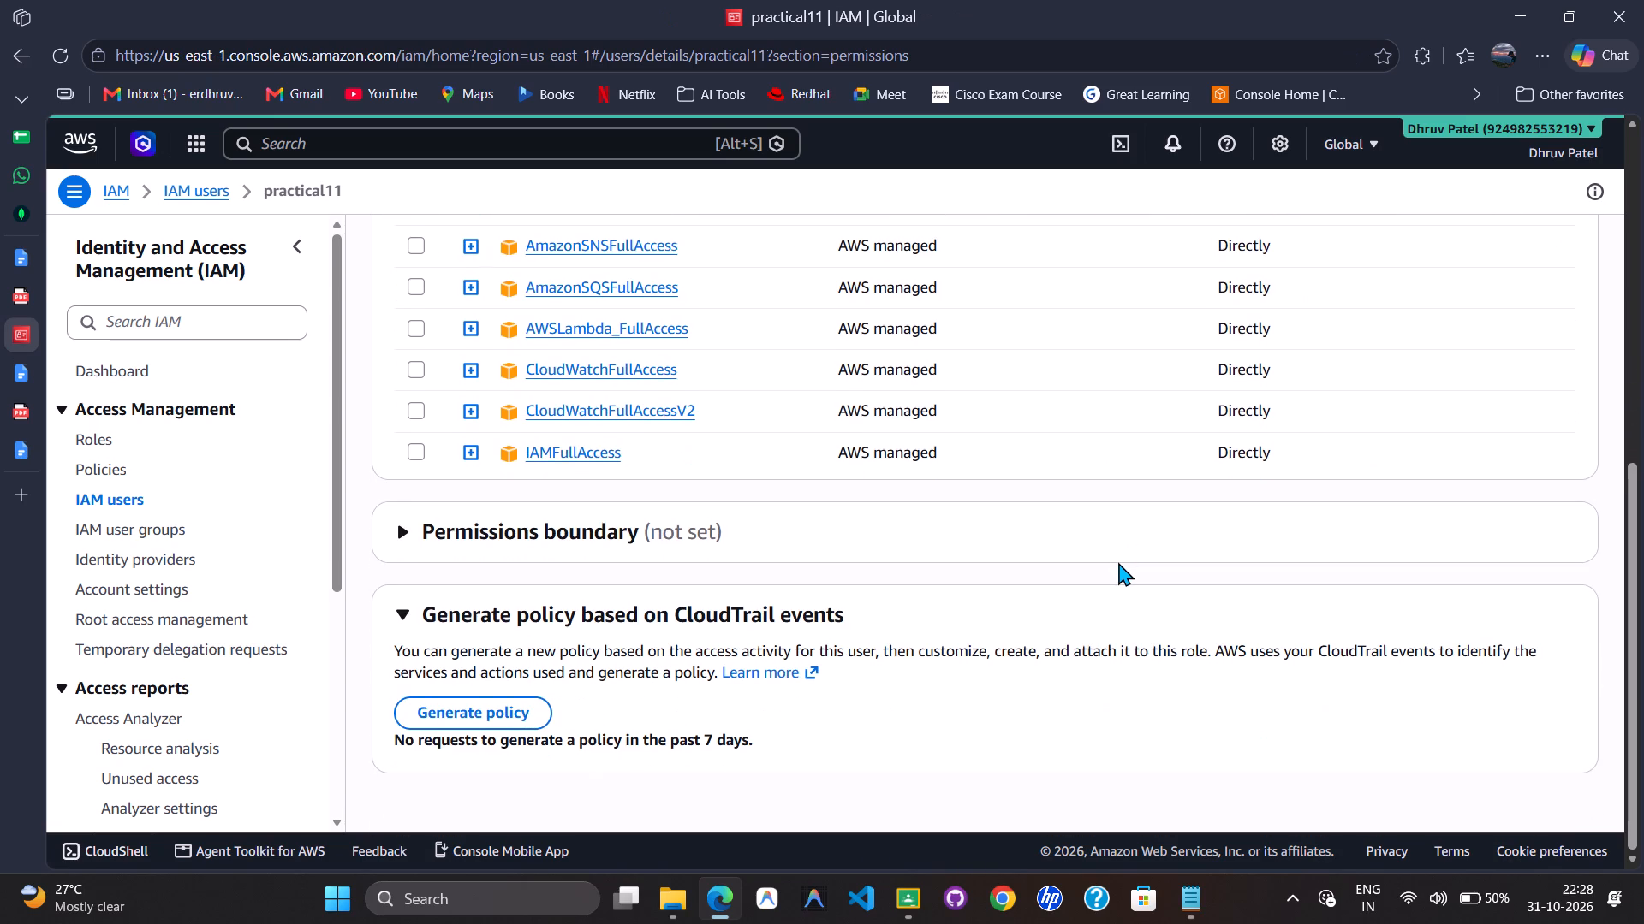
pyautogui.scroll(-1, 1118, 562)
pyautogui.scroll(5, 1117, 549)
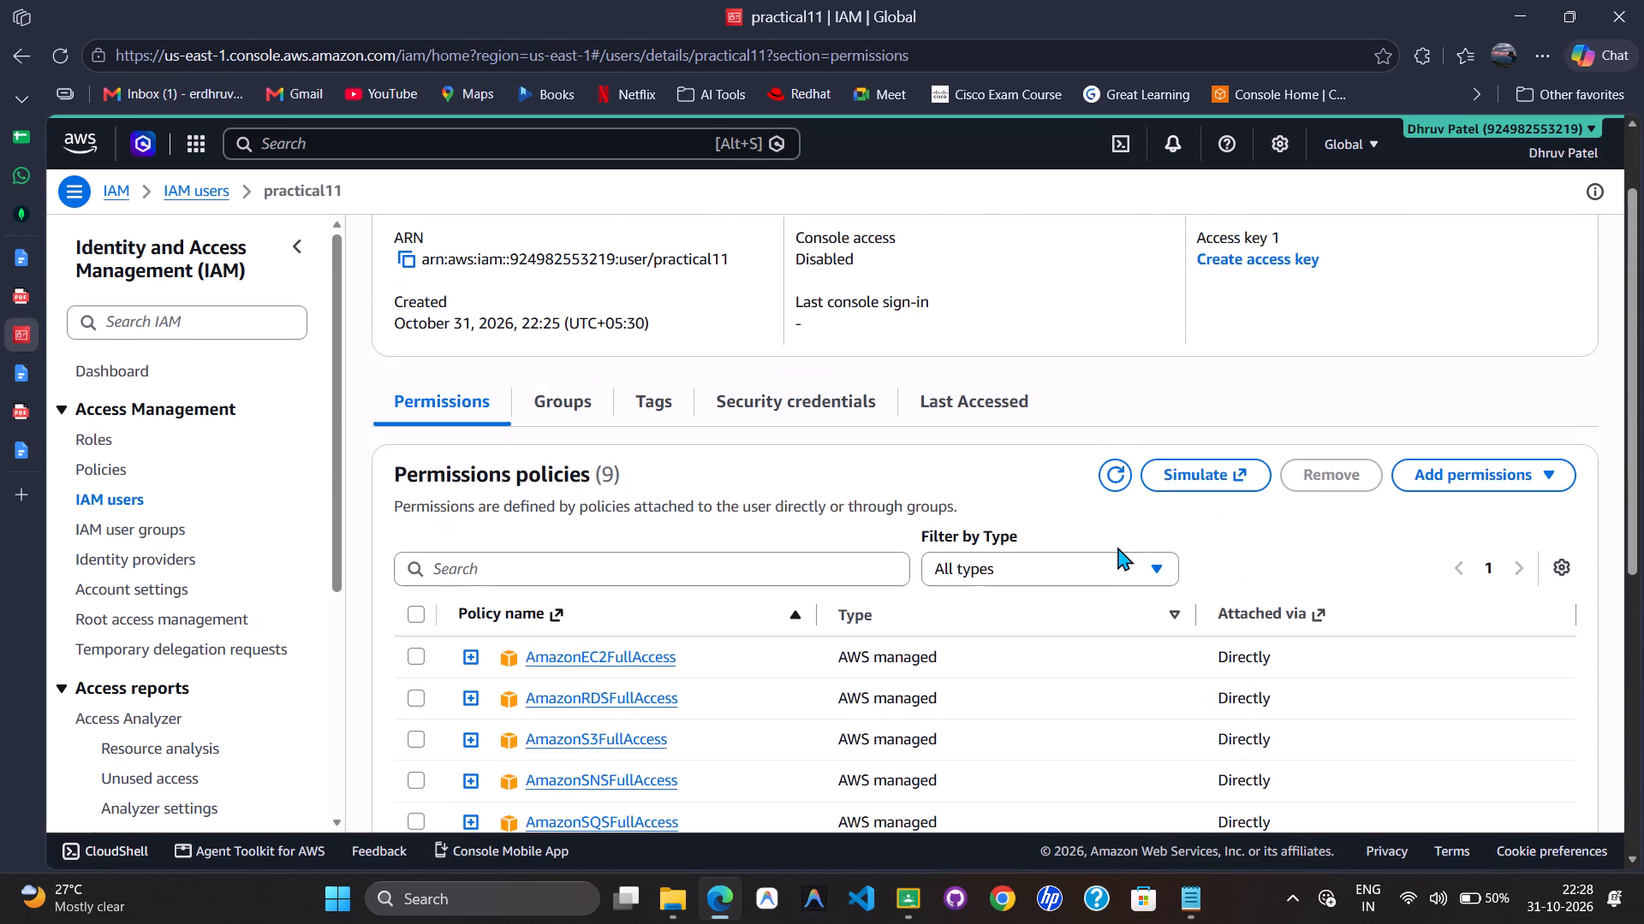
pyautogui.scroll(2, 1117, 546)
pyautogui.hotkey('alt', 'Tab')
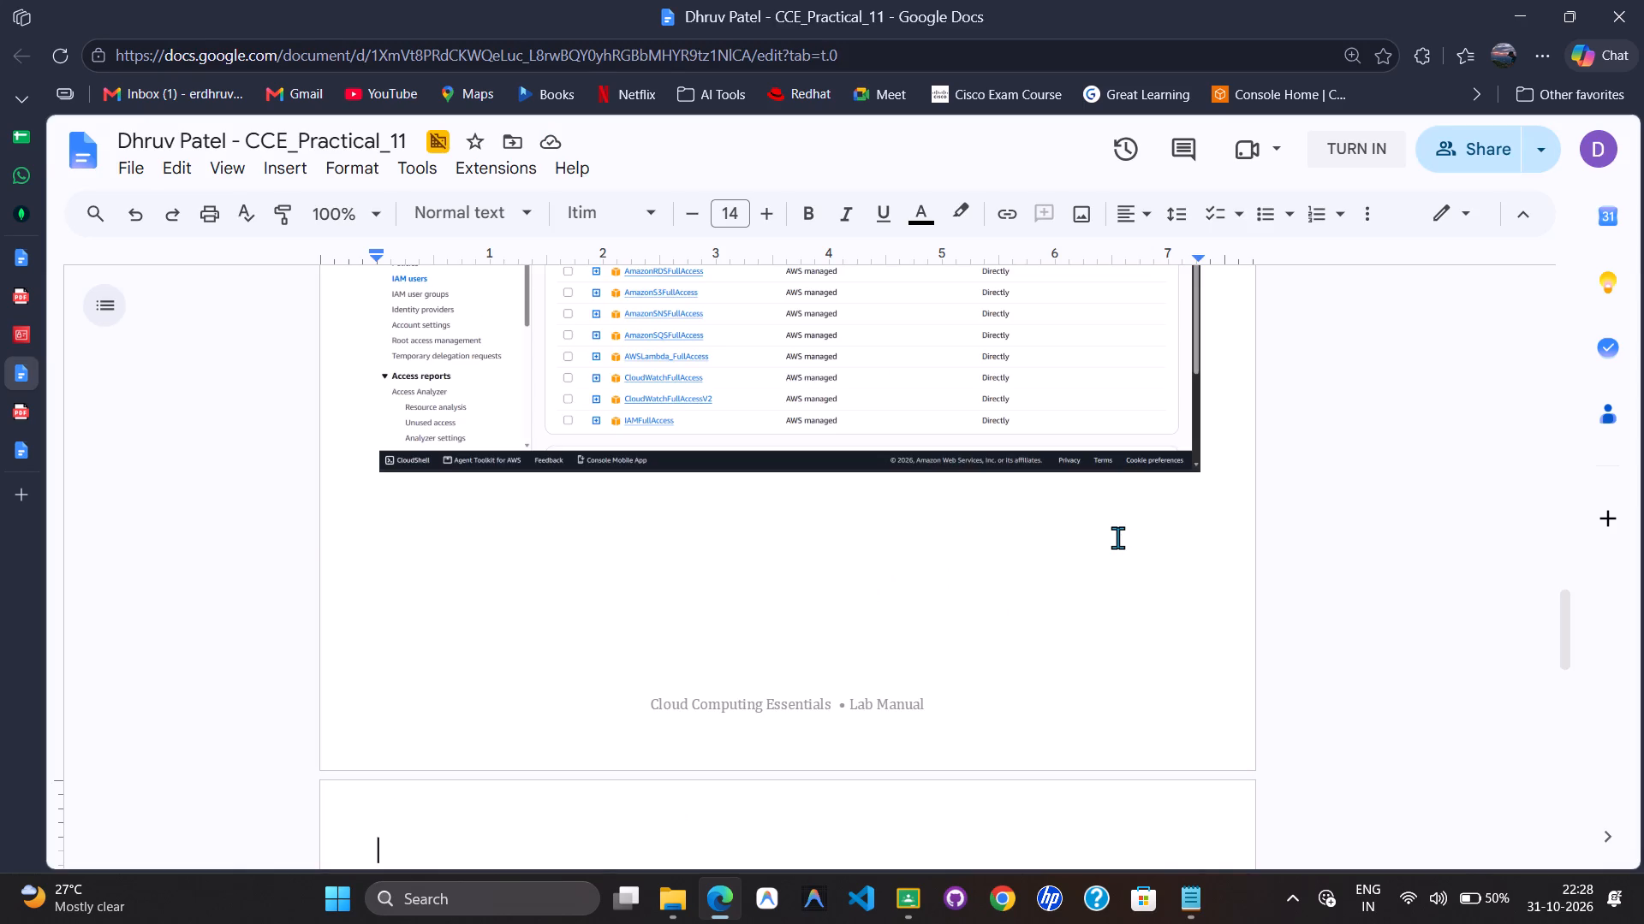
# Copy the step 2 text about creating a CloudWatch Dashboard, without its image, from the CCE_Practical_9 document.
pyautogui.hotkey('alt', 'Tab')
pyautogui.hotkey('alt', 'Tab')
pyautogui.hotkey('alt', 'Tab')
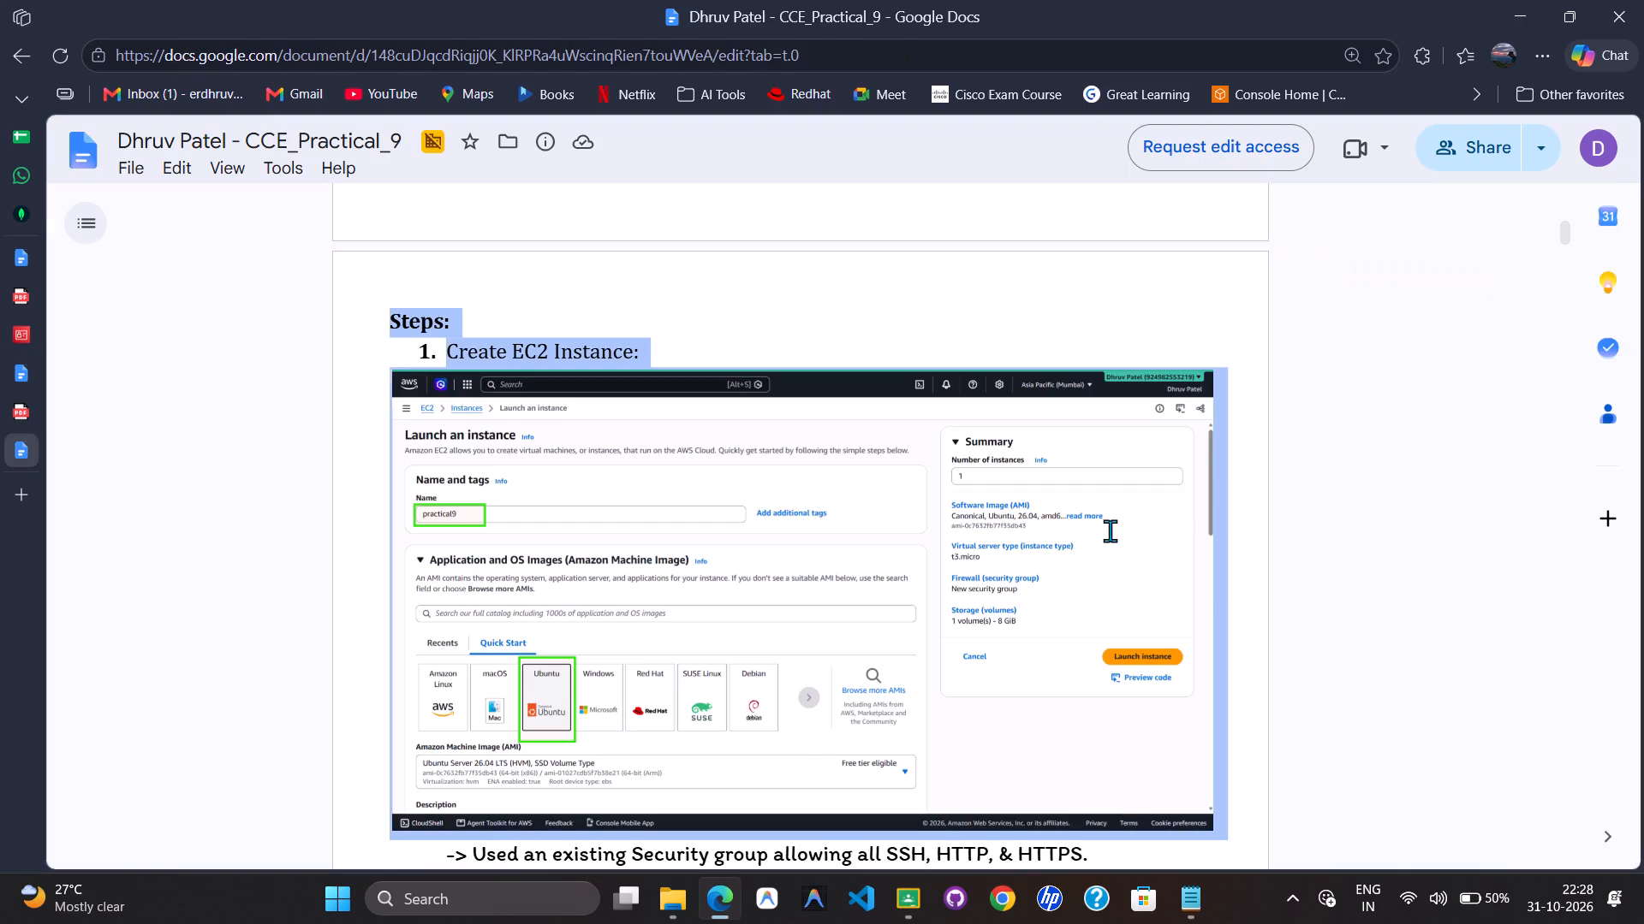
pyautogui.click(1054, 505)
pyautogui.scroll(-4, 1054, 505)
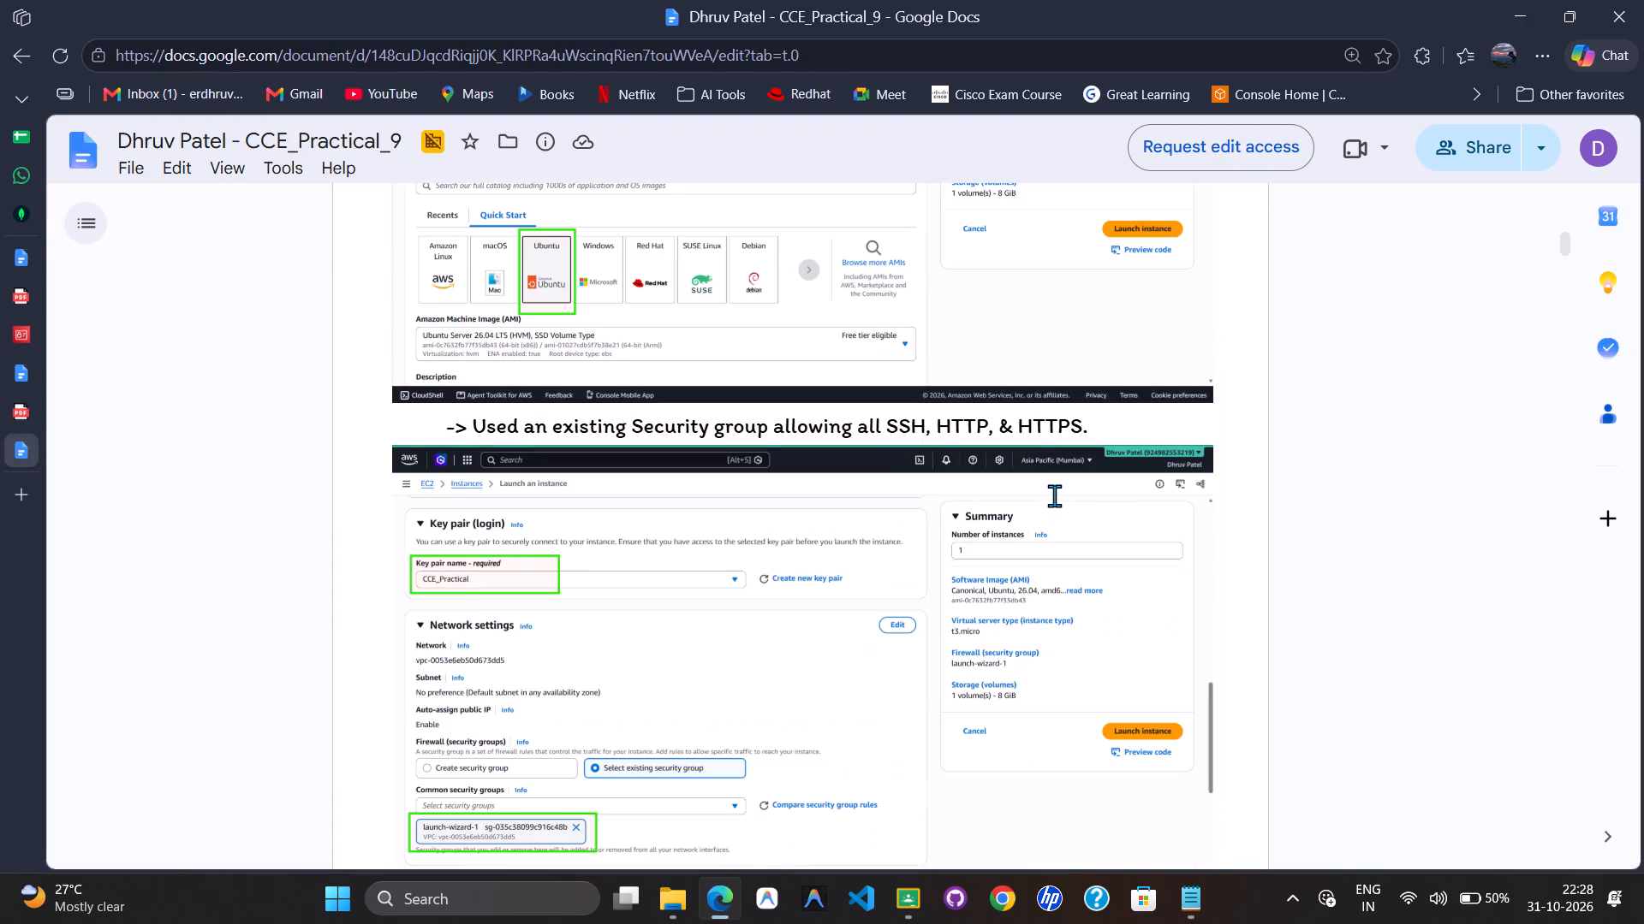
pyautogui.scroll(-2, 1054, 493)
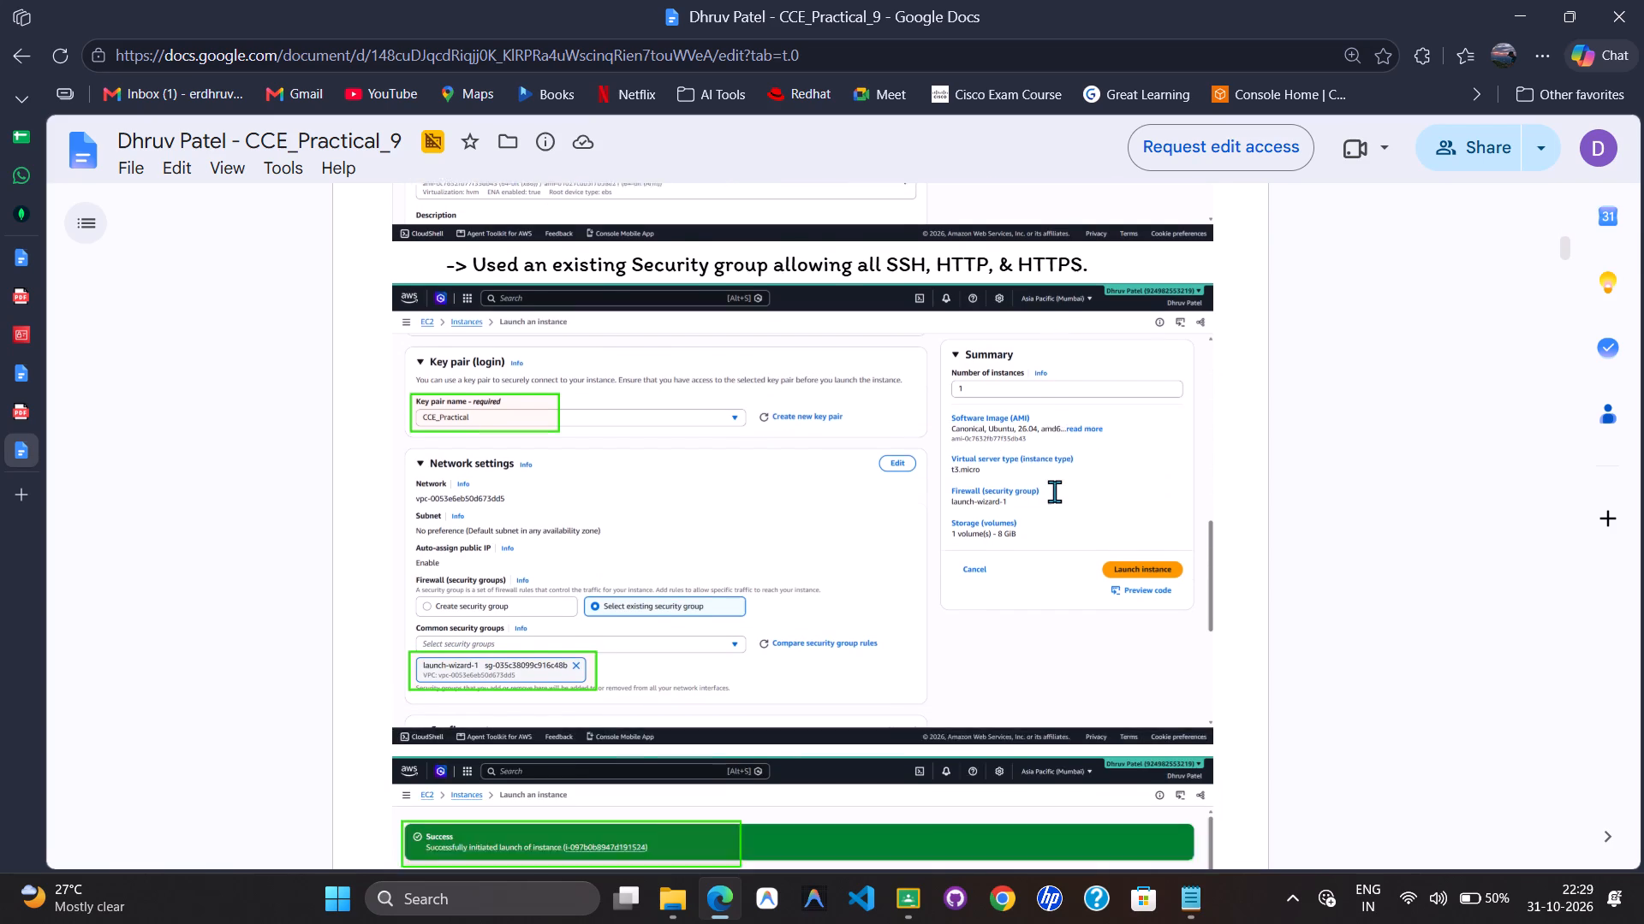
pyautogui.scroll(-5, 1054, 491)
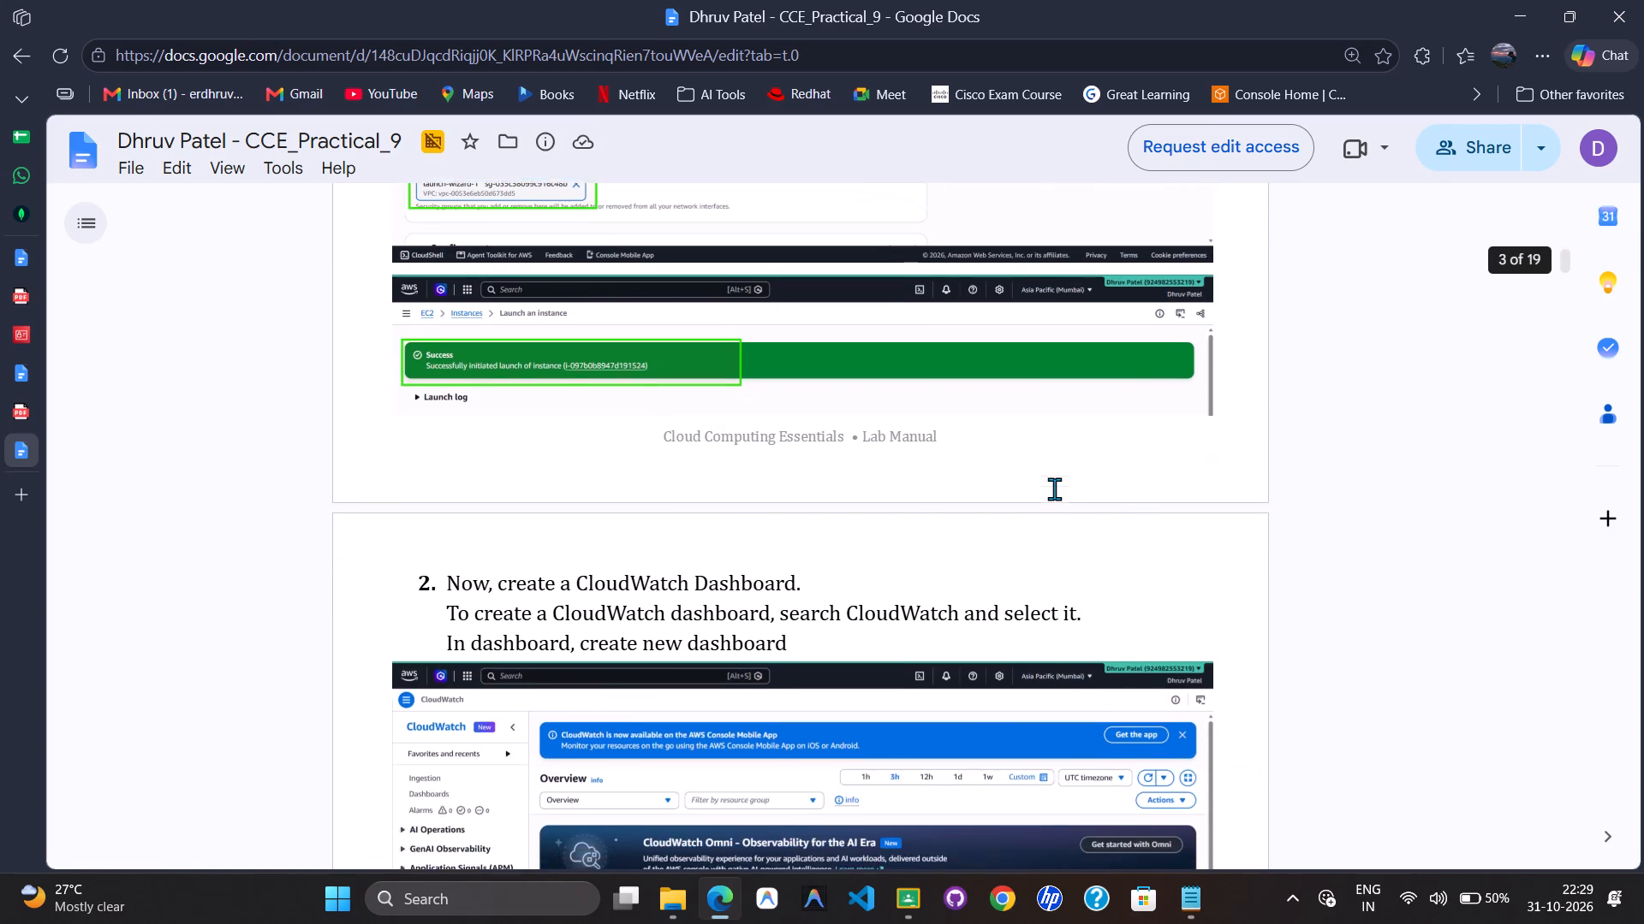
pyautogui.scroll(-1, 1054, 489)
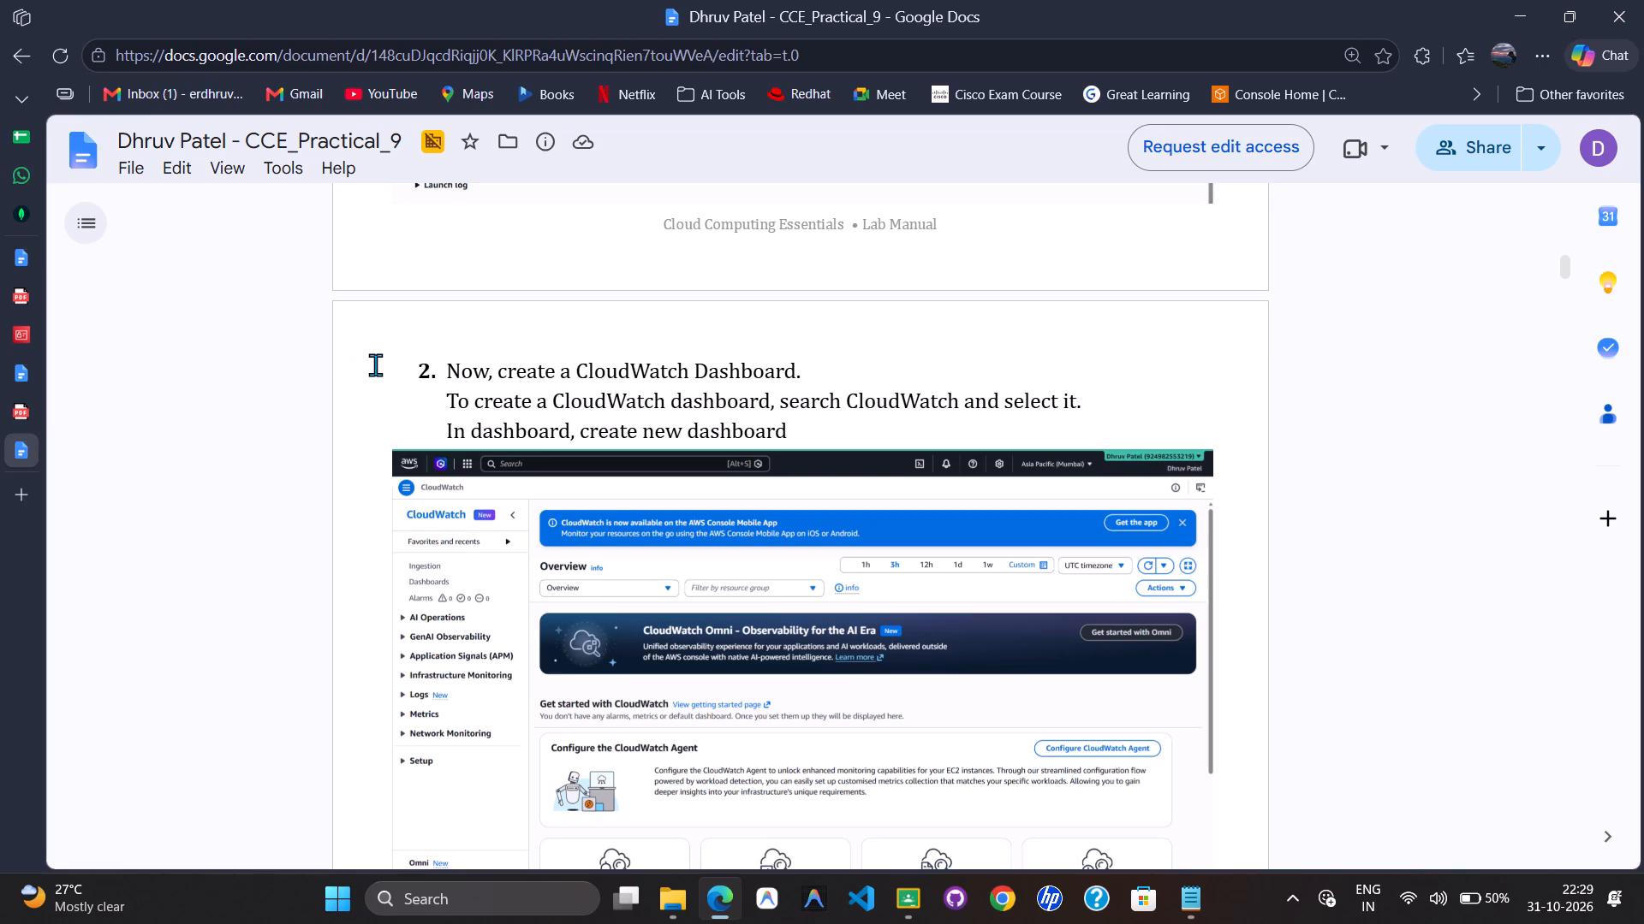
pyautogui.moveTo(375, 364); pyautogui.dragTo(881, 435)
pyautogui.hotkey('ctrl', 'c')
# Paste the copied text on the new page of CCE_Practical_11 and continue the previous list numbering.
pyautogui.hotkey('alt', 'Tab')
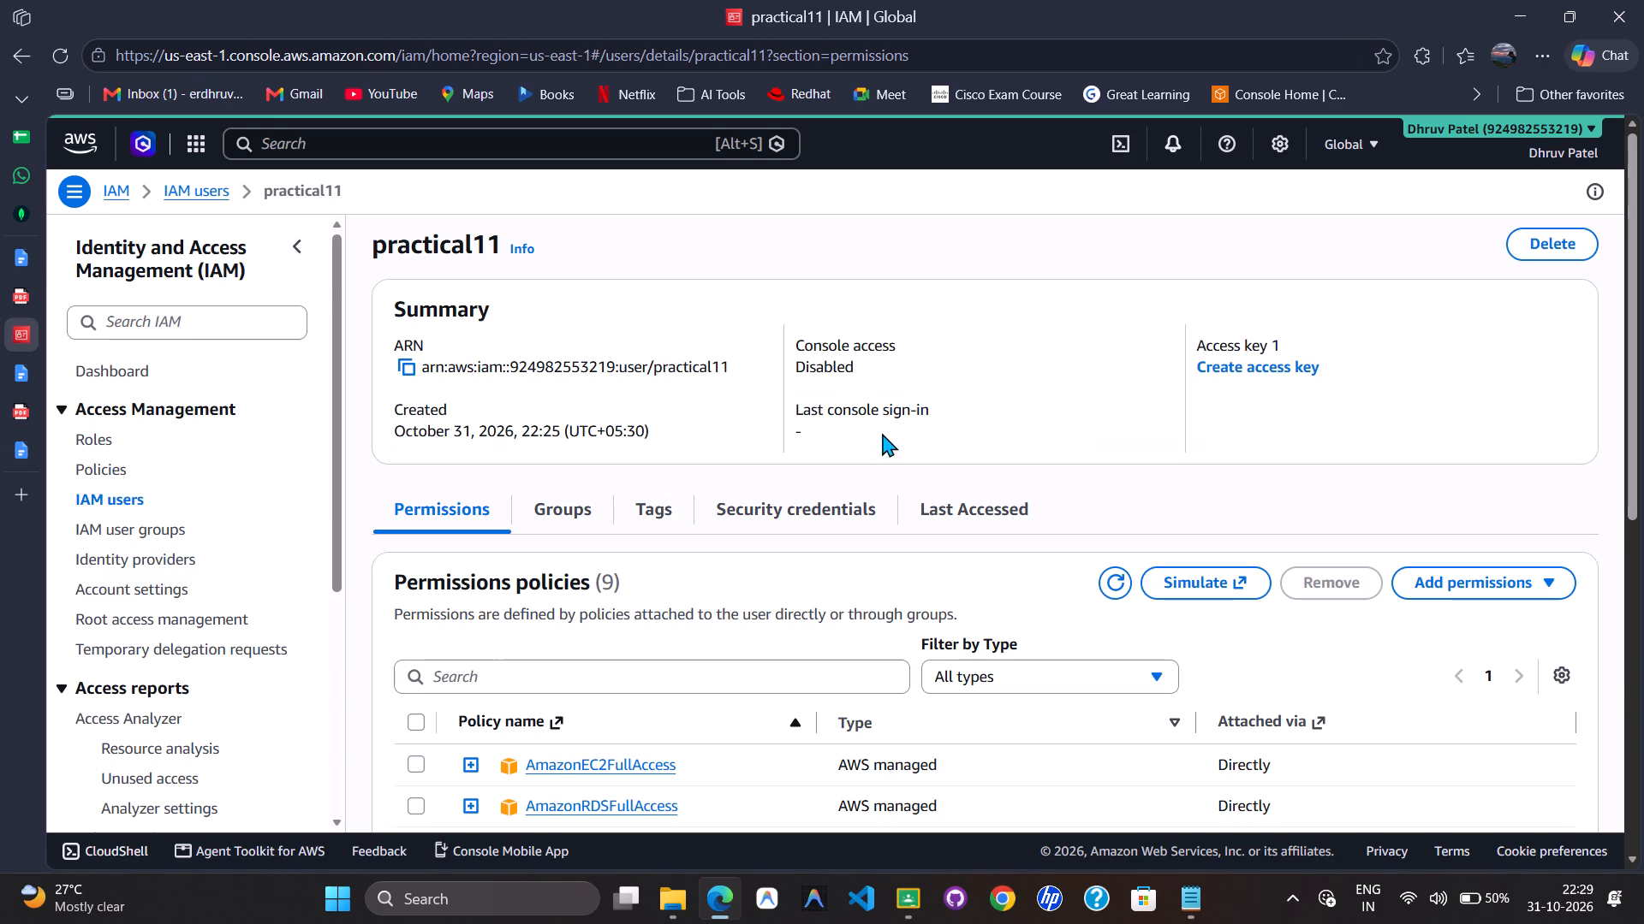
pyautogui.hotkey('alt', 'Tab')
pyautogui.hotkey('alt', 'Tab')
pyautogui.hotkey('alt', 'Tab')
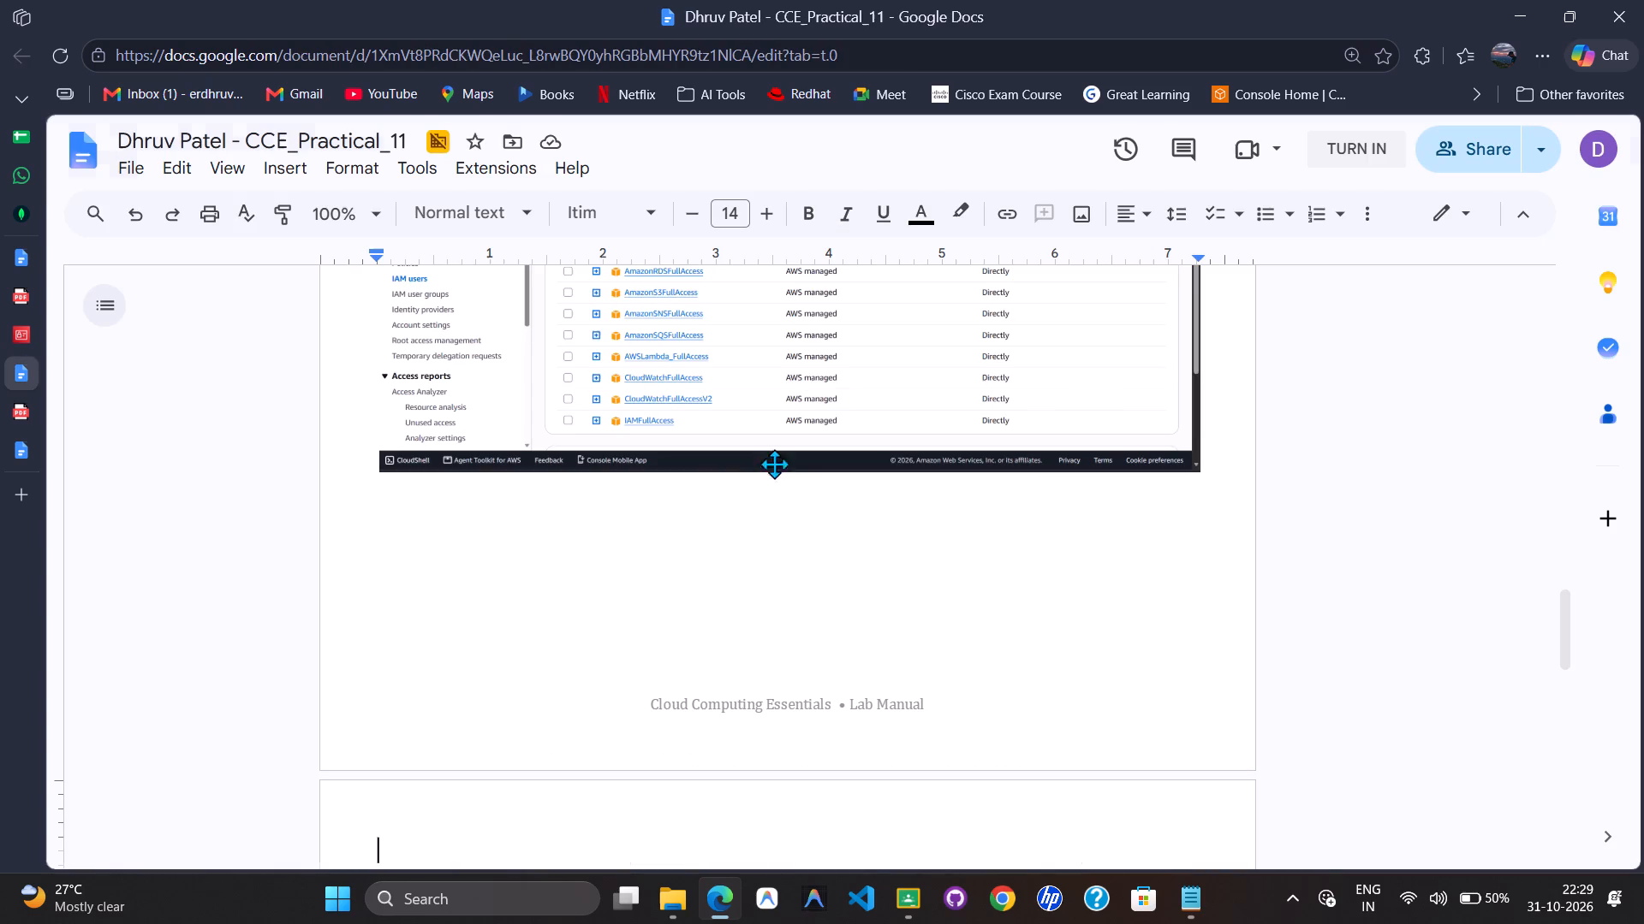
pyautogui.hotkey('ctrl', 'v')
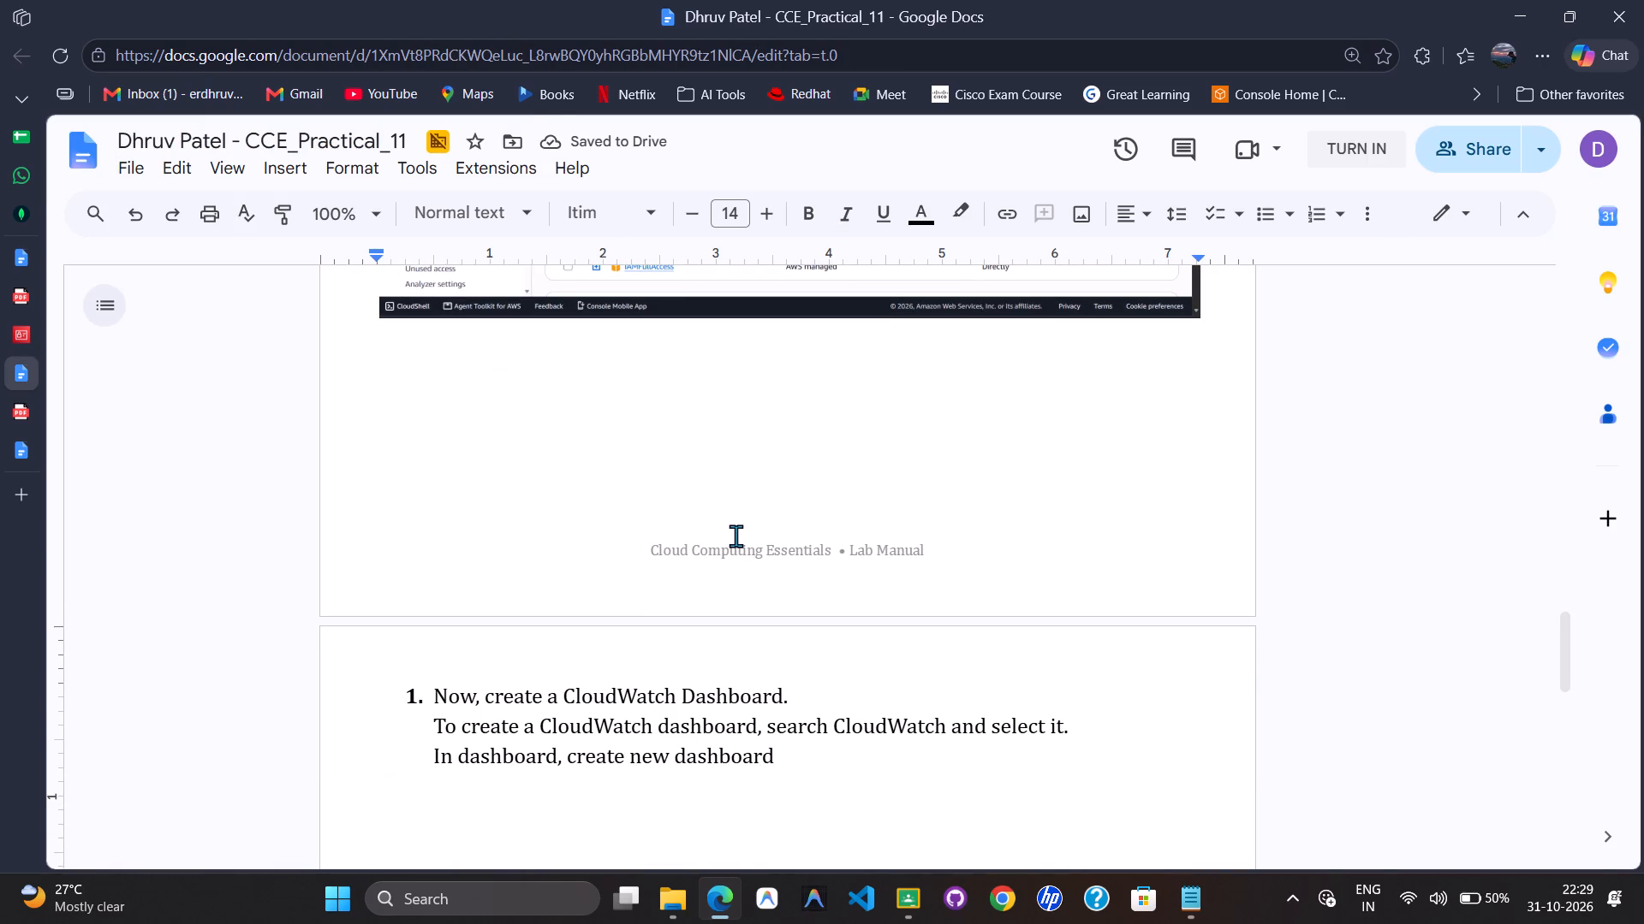
pyautogui.click(415, 696)
pyautogui.rightClick(414, 696)
pyautogui.click(572, 506)
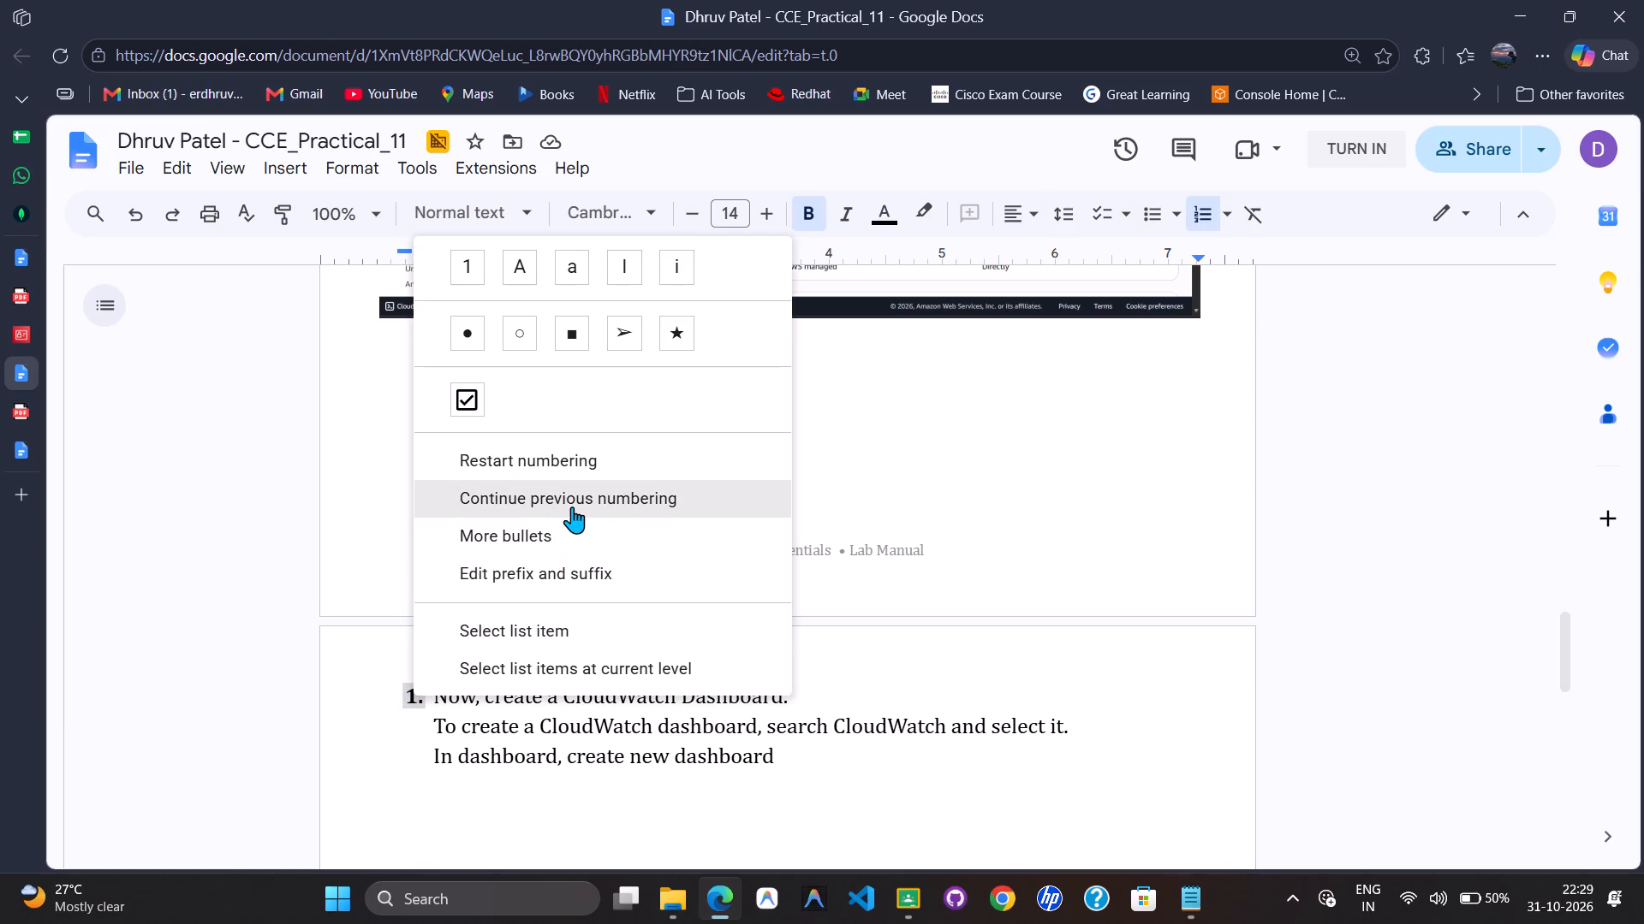
pyautogui.click(841, 770)
pyautogui.click(843, 759)
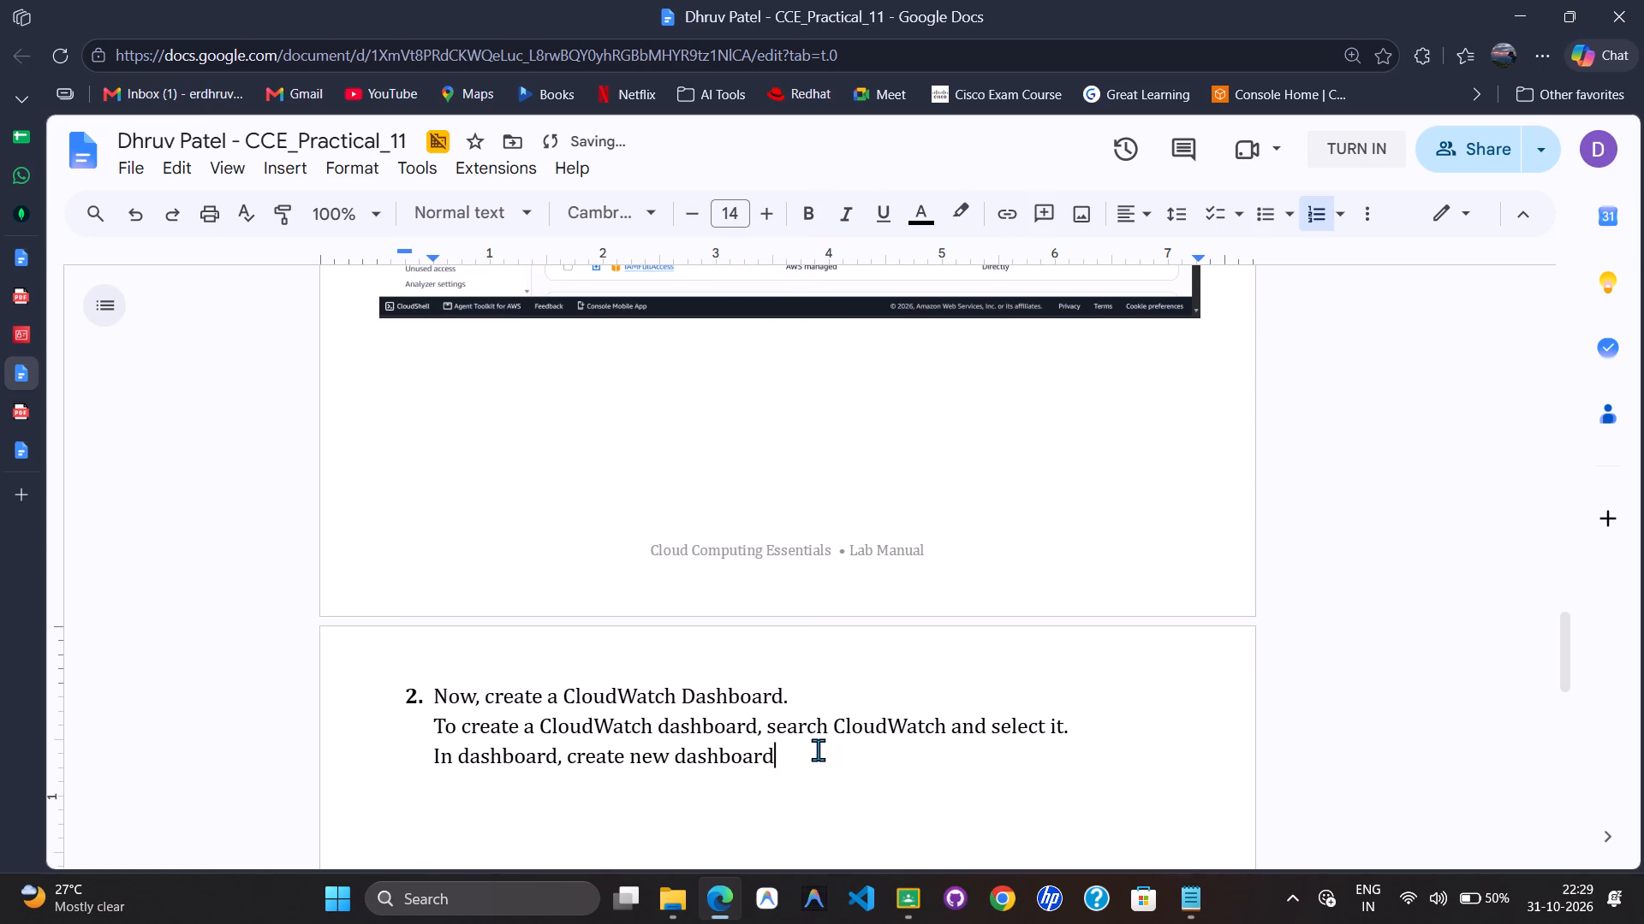
# Join the three lines of the pasted step 2 text into one paragraph, separated by single spaces.
pyautogui.click(926, 689)
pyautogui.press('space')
pyautogui.press('Delete')
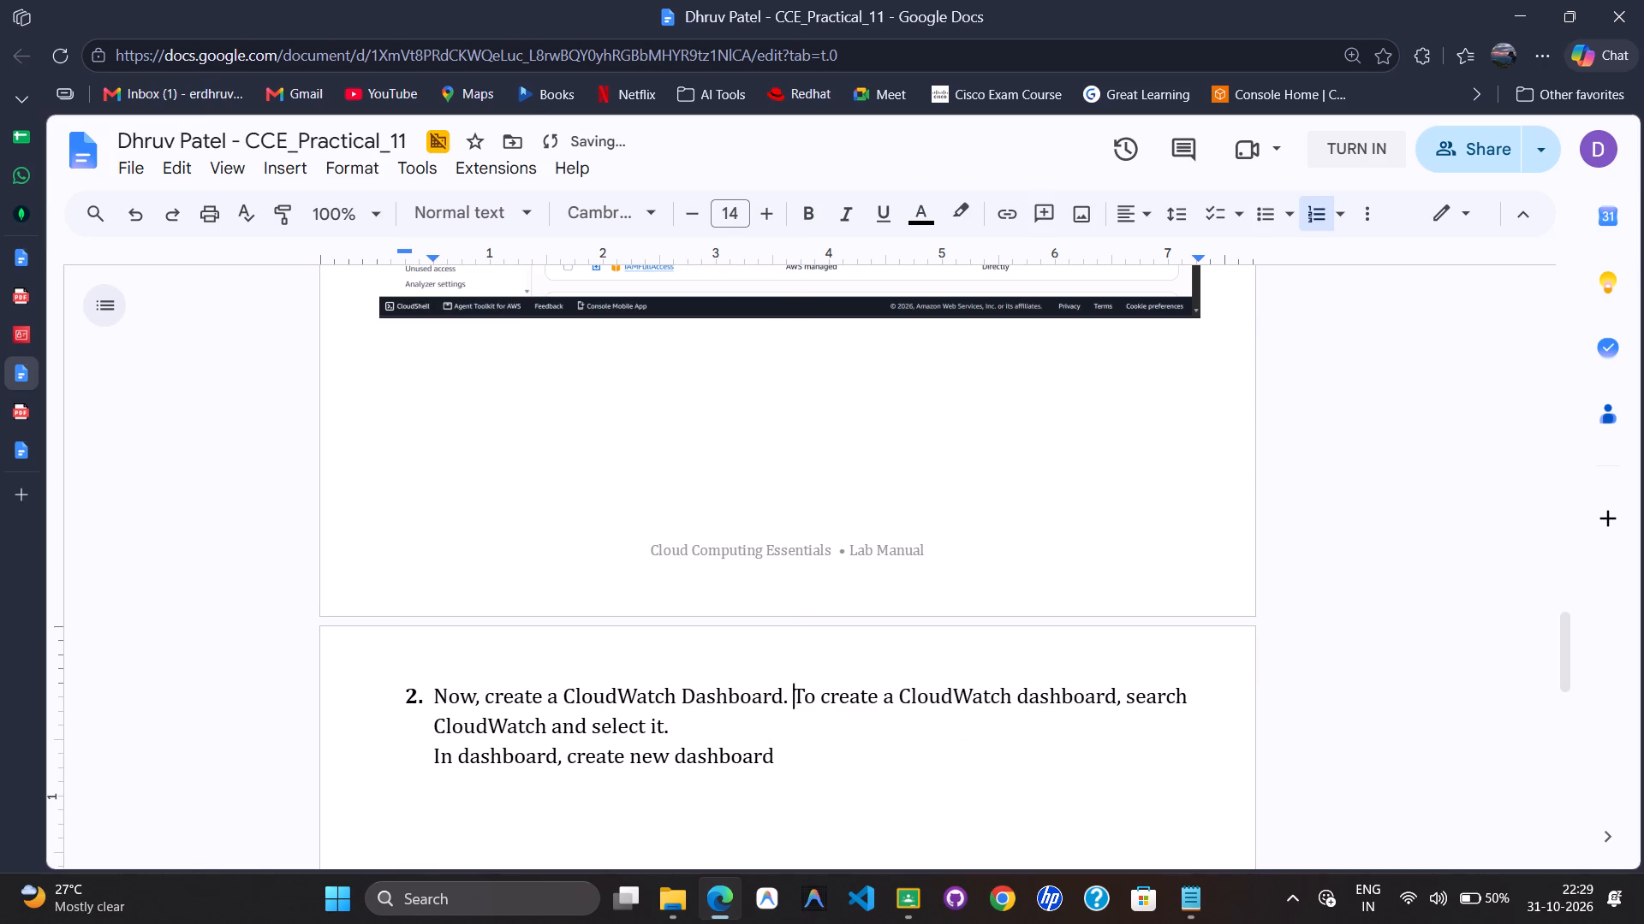
pyautogui.press('Down')
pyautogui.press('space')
pyautogui.press('Delete')
pyautogui.hotkey('ctrl', 'Down')
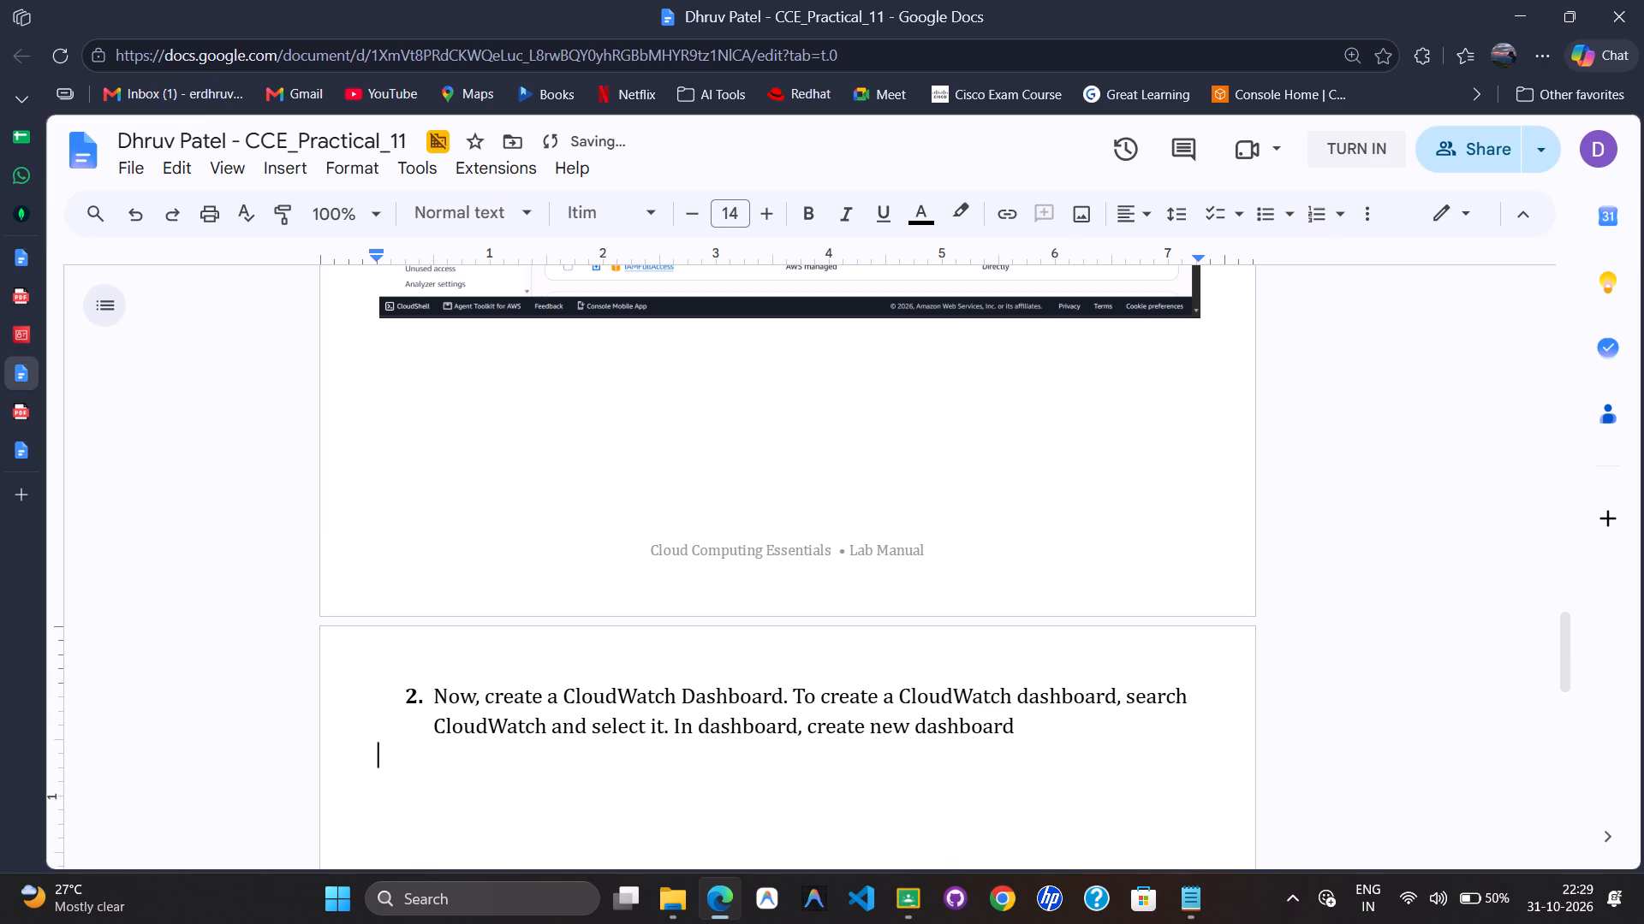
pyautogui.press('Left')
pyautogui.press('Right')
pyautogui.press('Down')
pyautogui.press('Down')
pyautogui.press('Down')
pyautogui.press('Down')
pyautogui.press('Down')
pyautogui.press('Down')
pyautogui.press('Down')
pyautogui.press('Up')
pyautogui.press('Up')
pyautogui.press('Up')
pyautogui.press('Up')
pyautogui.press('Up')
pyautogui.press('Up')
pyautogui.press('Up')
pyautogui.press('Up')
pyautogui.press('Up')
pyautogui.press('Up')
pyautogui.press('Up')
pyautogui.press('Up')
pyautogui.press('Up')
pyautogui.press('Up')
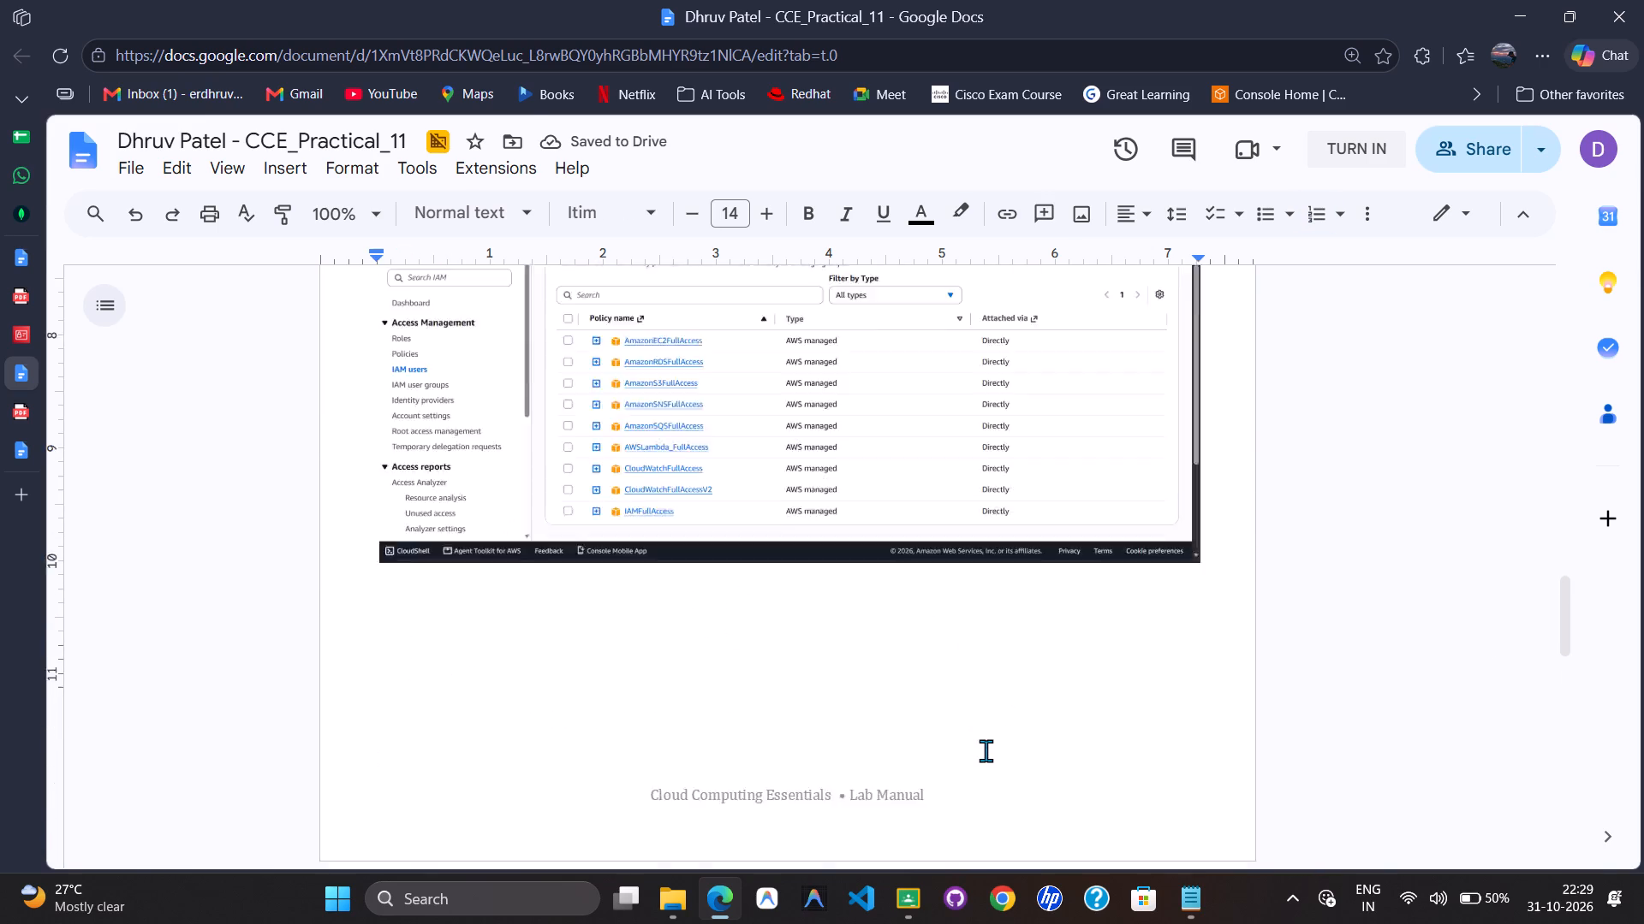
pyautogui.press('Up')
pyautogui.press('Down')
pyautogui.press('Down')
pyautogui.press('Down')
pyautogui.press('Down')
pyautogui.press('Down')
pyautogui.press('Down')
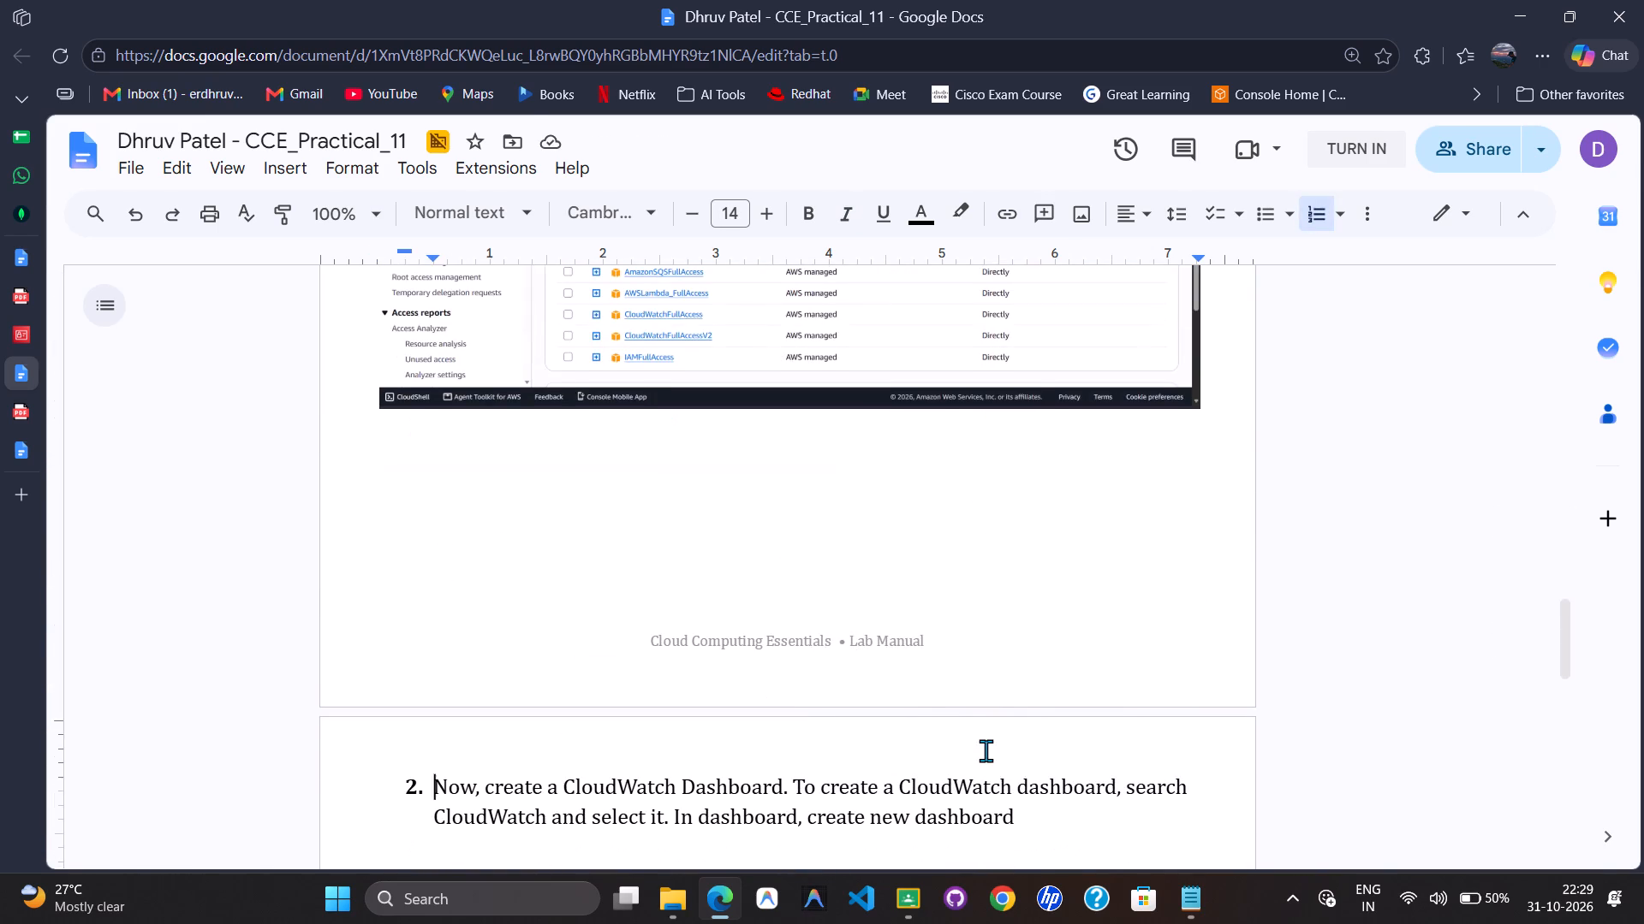
# Capture a screenshot of the practical11 user's Security credentials page in the IAM console.
pyautogui.hotkey('alt', 'Tab')
pyautogui.click(903, 661)
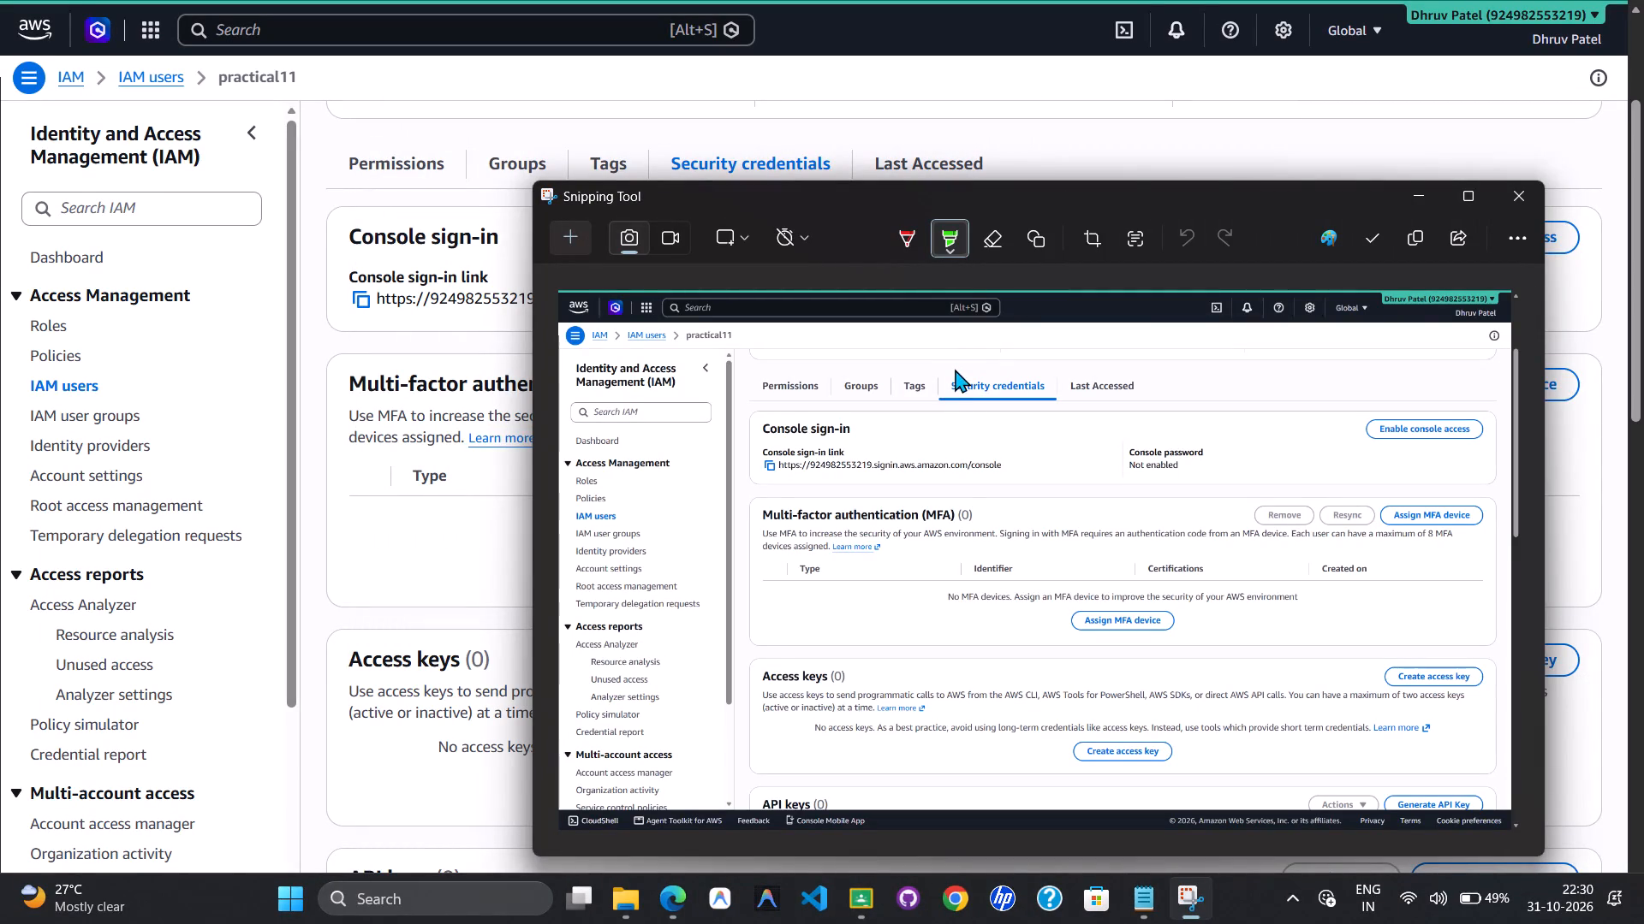
# Outline the Security credentials tab in the captured screenshot with a green rectangle and nudge it into alignment.
pyautogui.moveTo(937, 375); pyautogui.dragTo(992, 393)
pyautogui.hotkey('ctrl', 'z')
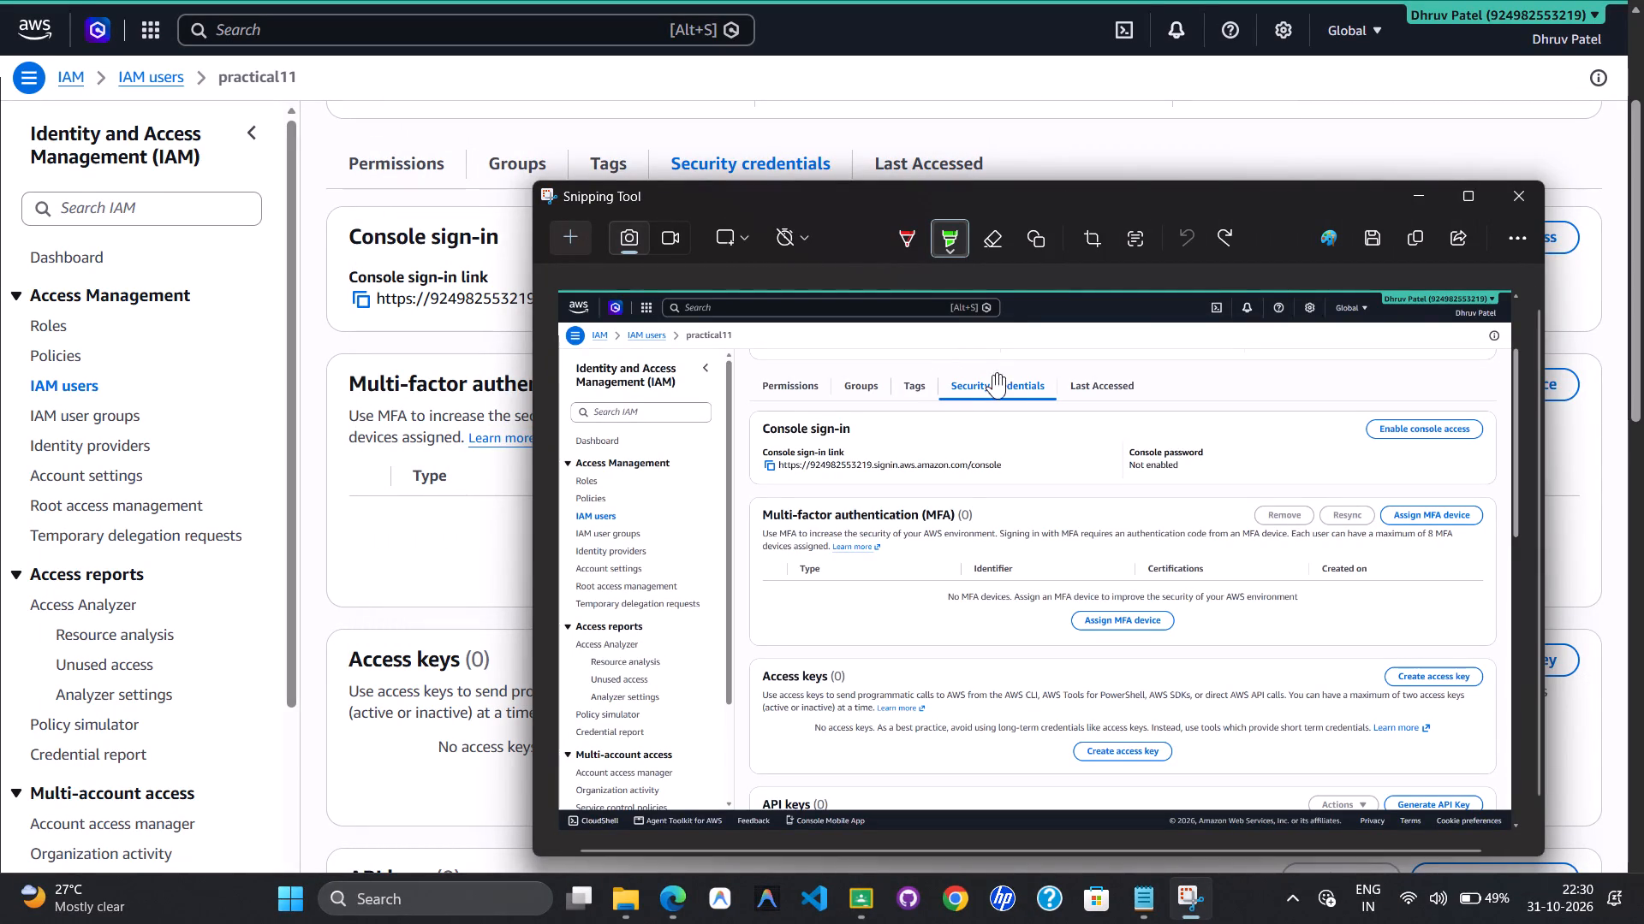
pyautogui.click(1025, 233)
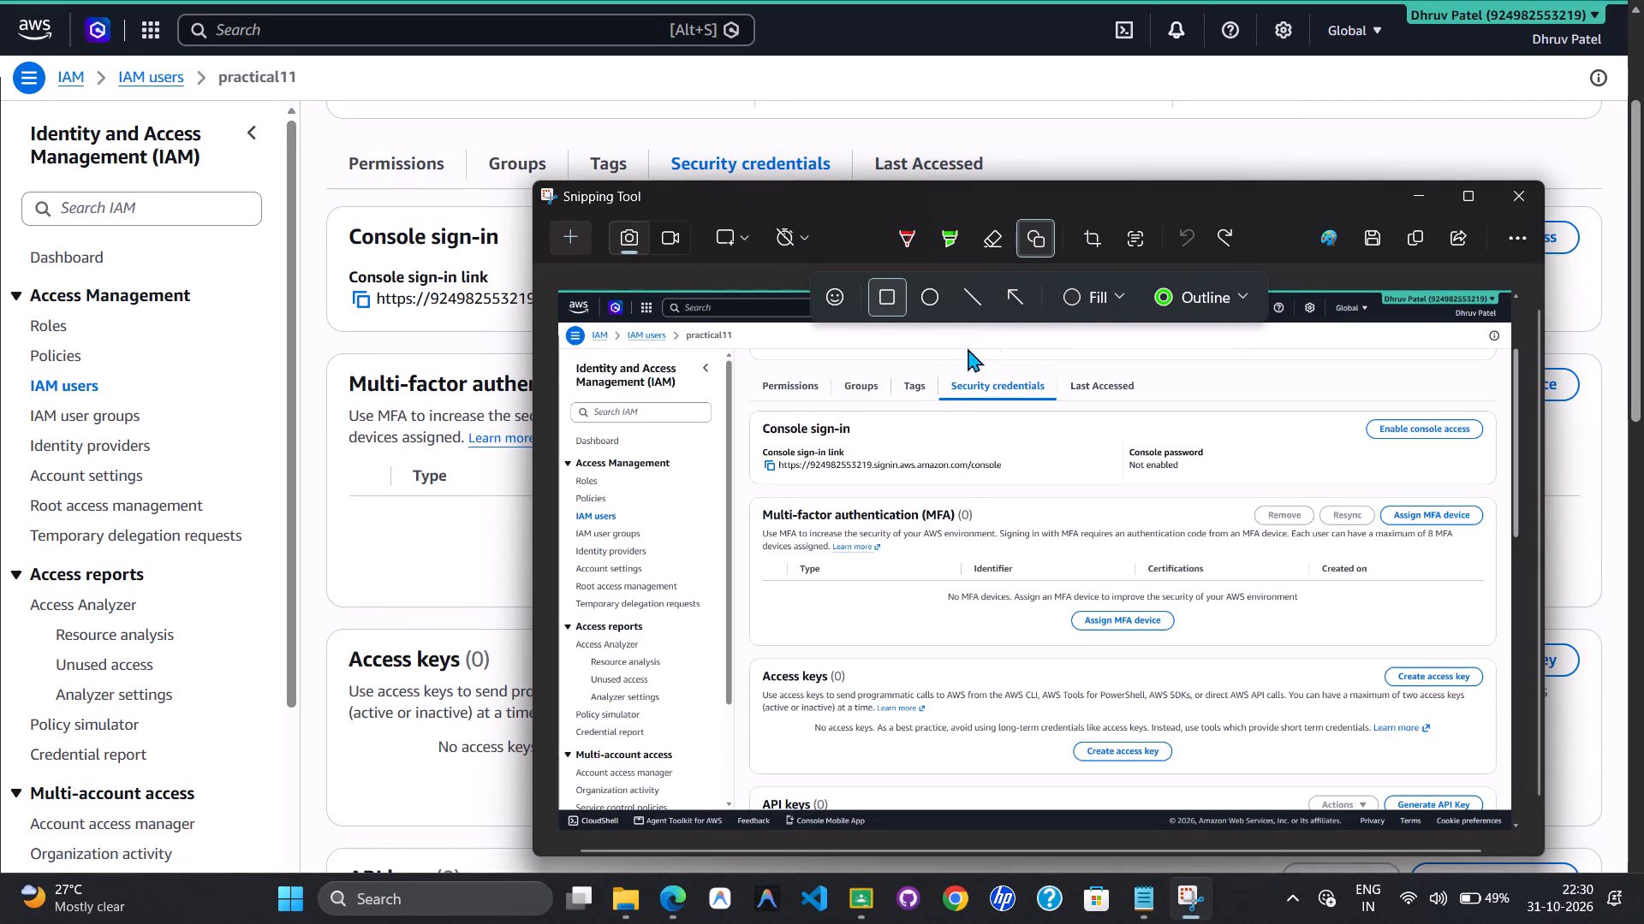
pyautogui.moveTo(938, 375); pyautogui.dragTo(1032, 389)
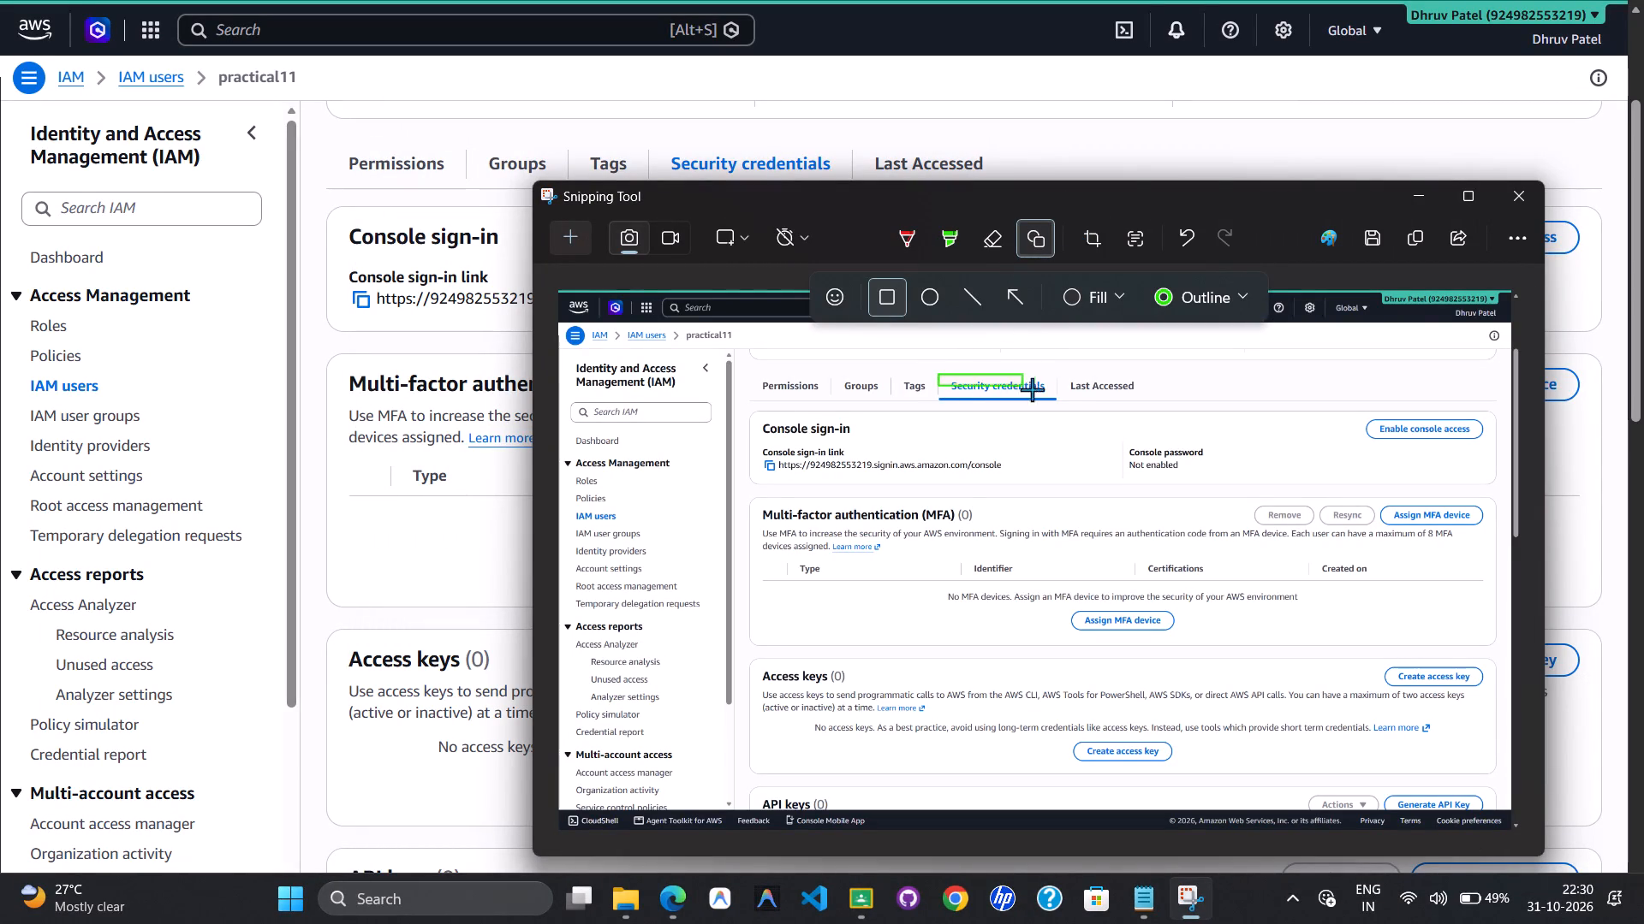
pyautogui.moveTo(1032, 389); pyautogui.dragTo(1056, 402)
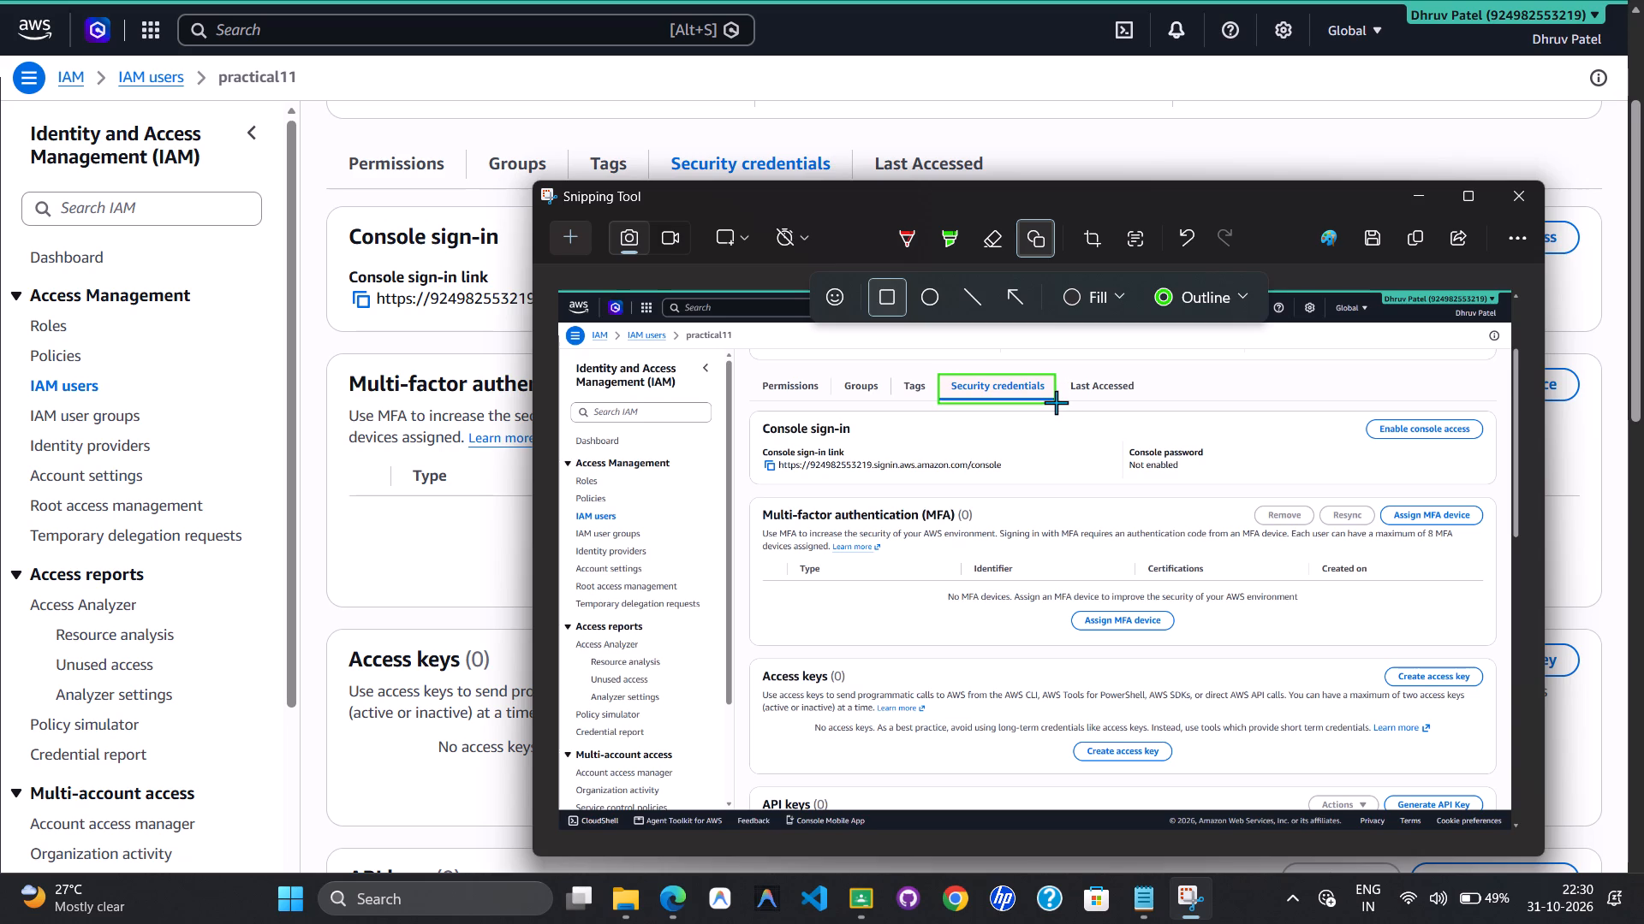
pyautogui.moveTo(1056, 402); pyautogui.dragTo(1062, 406)
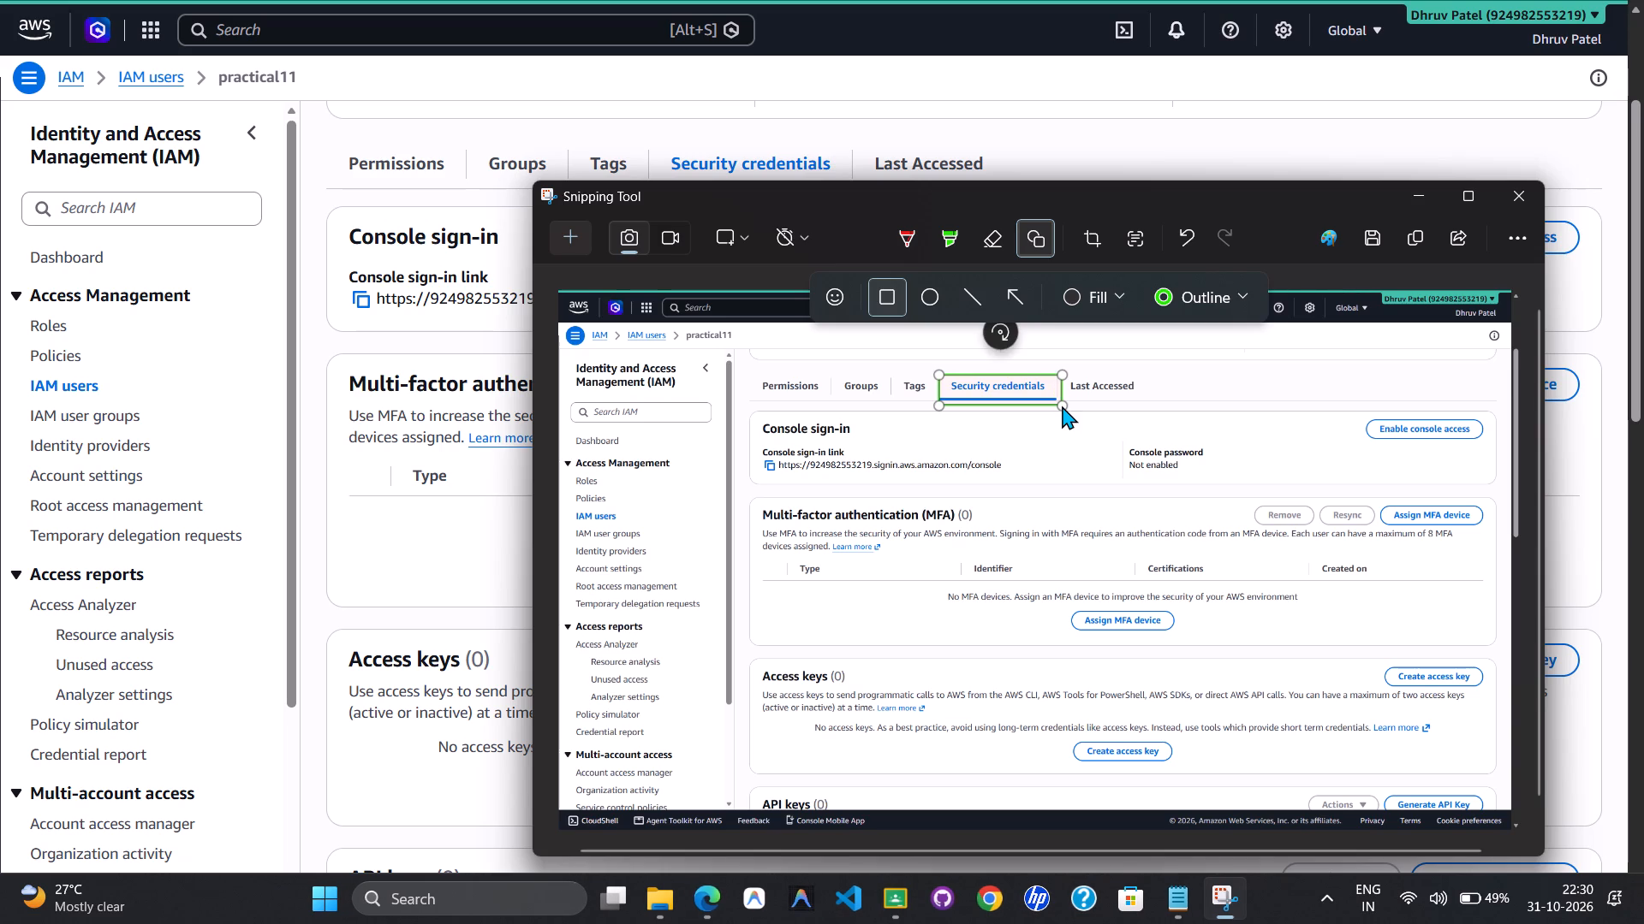
pyautogui.press('Left')
pyautogui.press('Left')
pyautogui.press('Left')
pyautogui.press('Left')
pyautogui.press('Left')
pyautogui.press('Left')
pyautogui.press('Left')
pyautogui.press('Right')
pyautogui.press('Right')
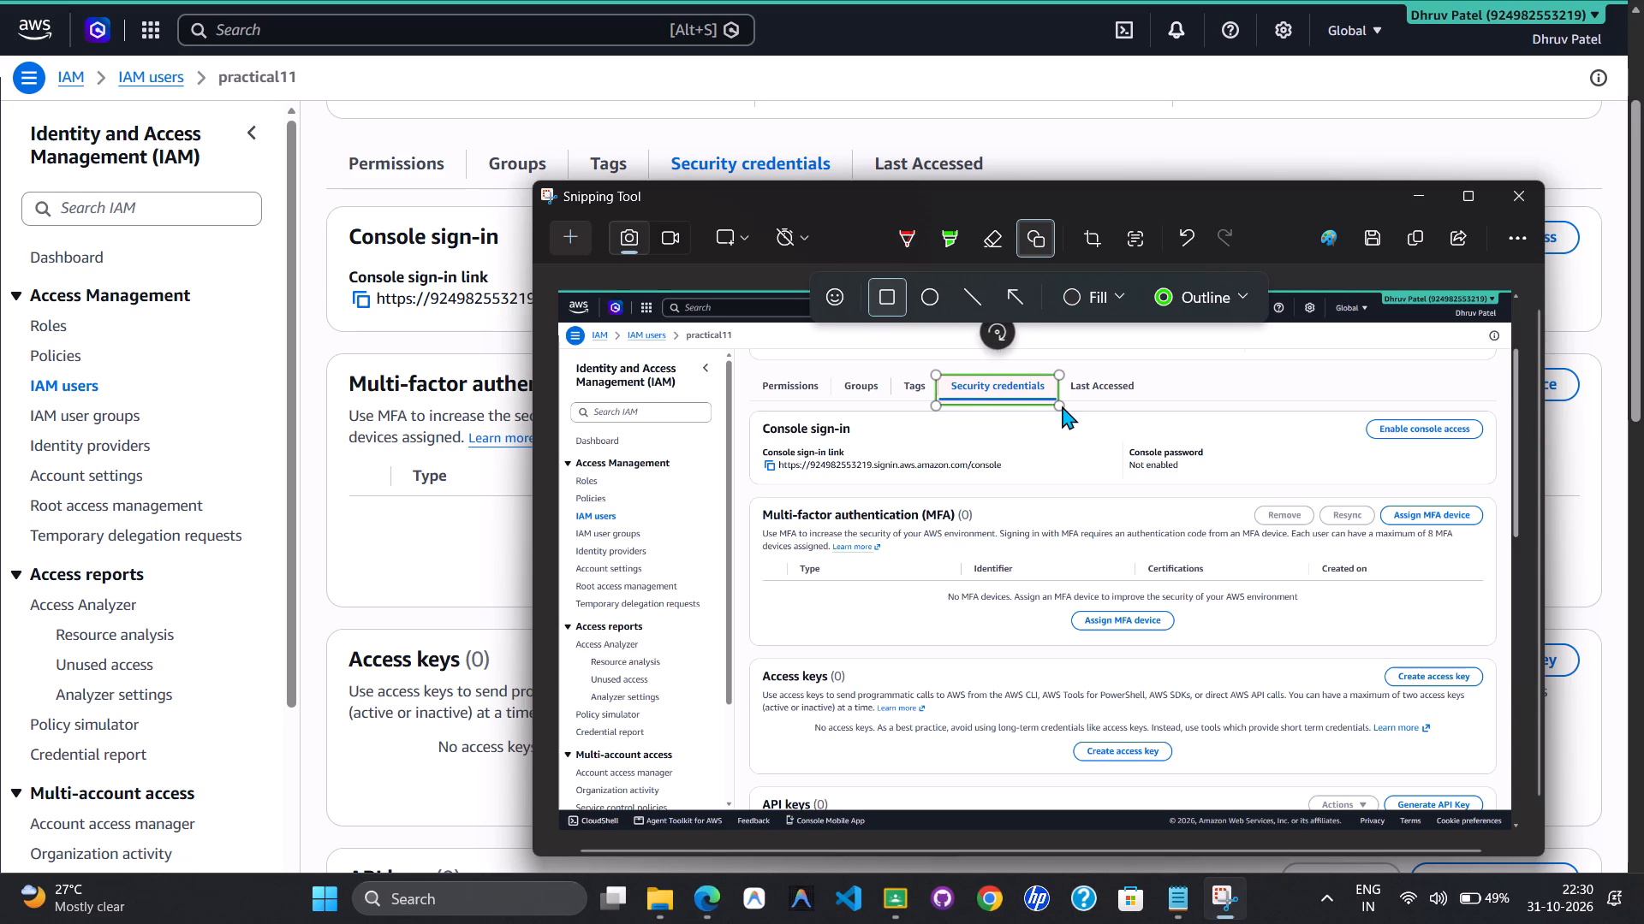
pyautogui.press('Right')
pyautogui.press('Left')
pyautogui.press('Up')
pyautogui.press('Up')
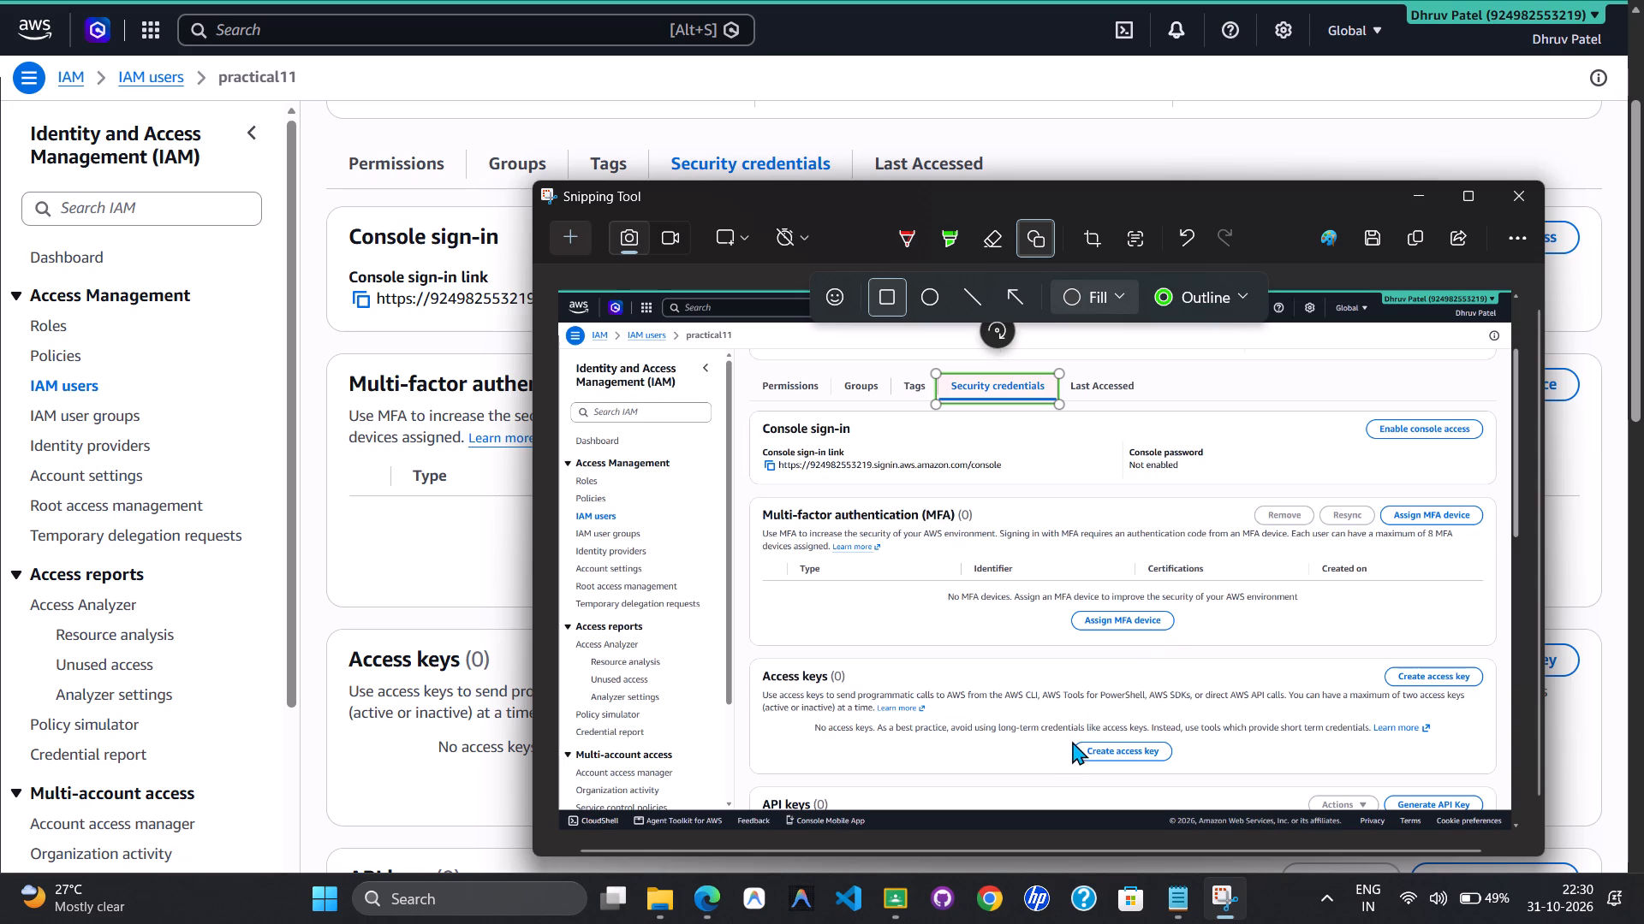
# Outline the Create access key button below the Access keys text in the screenshot with a green rectangle.
pyautogui.moveTo(1067, 737); pyautogui.dragTo(1176, 767)
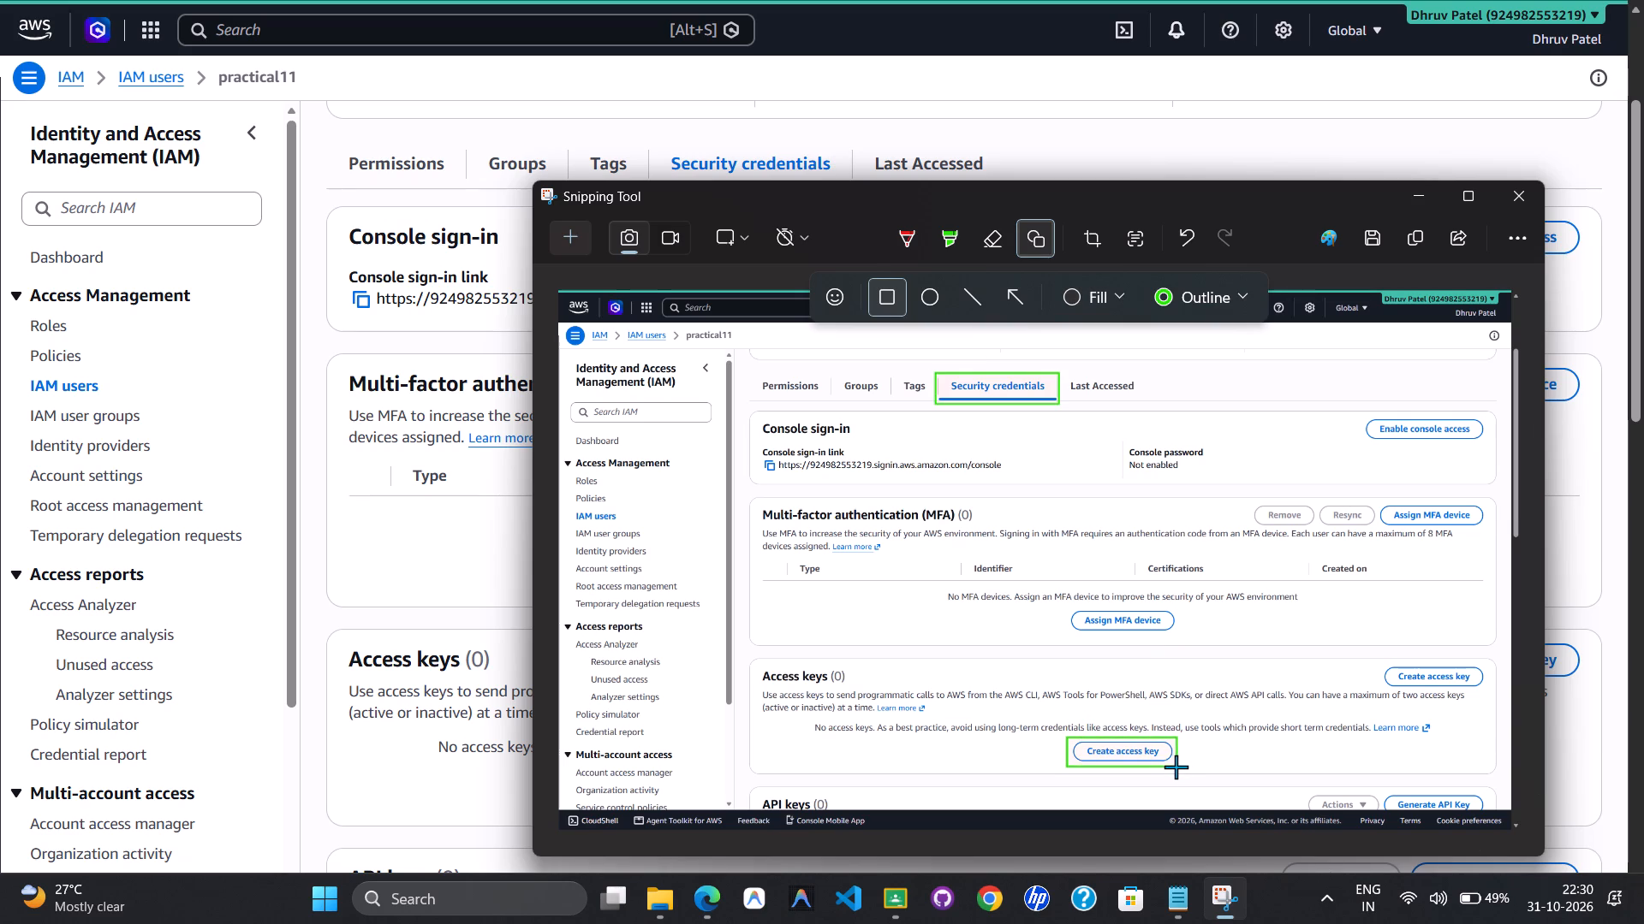
pyautogui.moveTo(1176, 767); pyautogui.dragTo(1176, 763)
pyautogui.moveTo(1176, 763); pyautogui.dragTo(1176, 763)
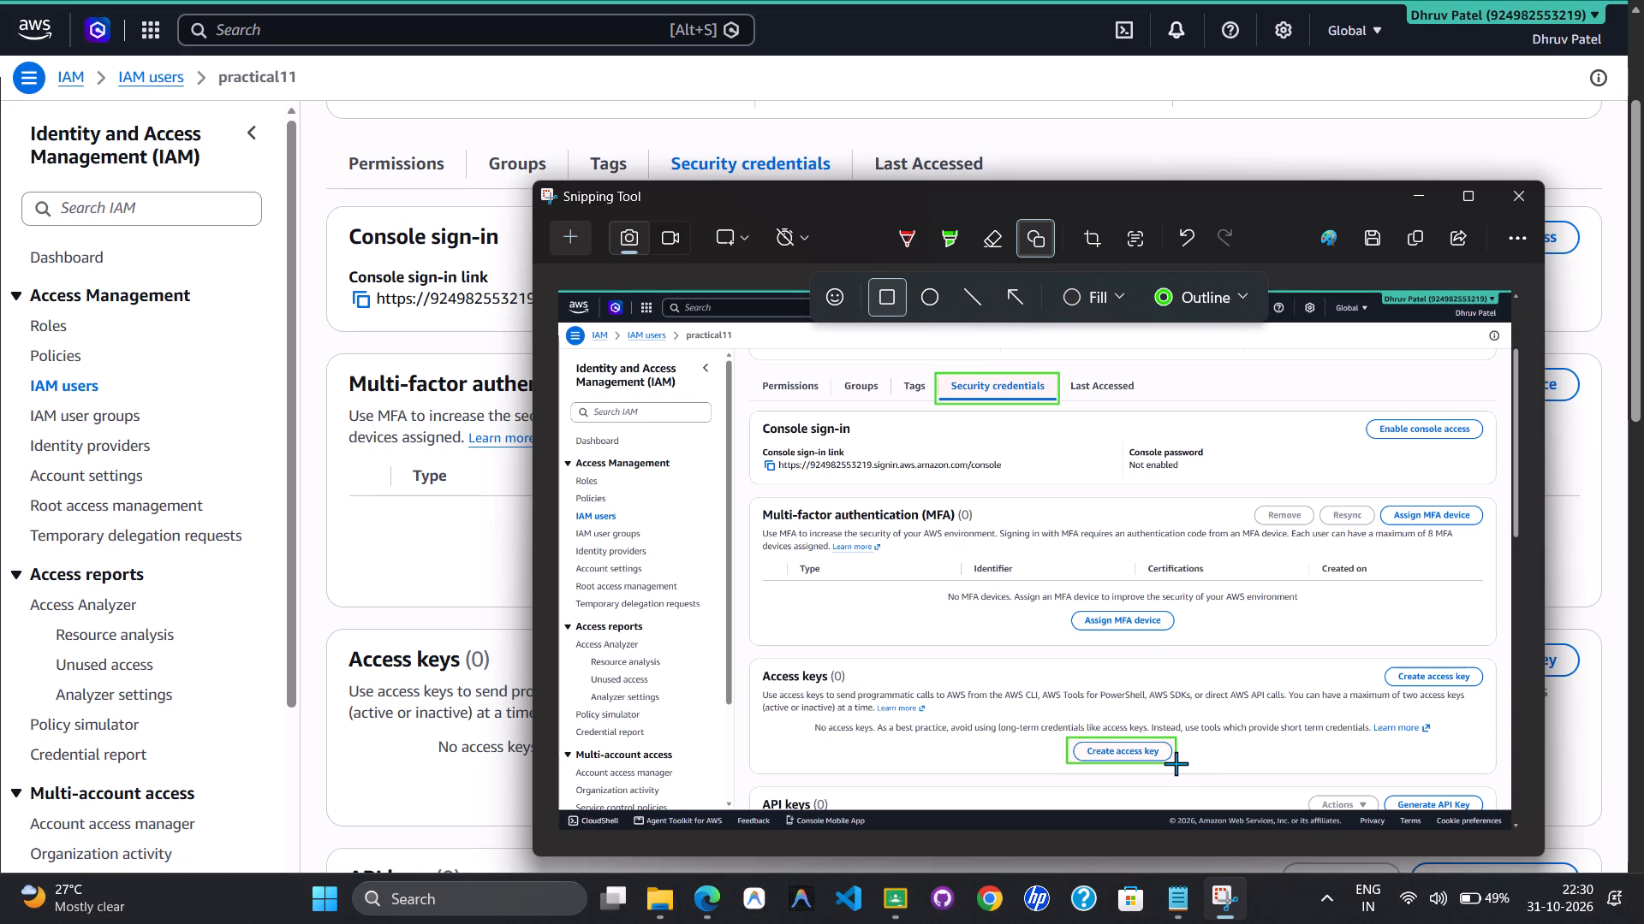
pyautogui.moveTo(1176, 763); pyautogui.dragTo(1172, 764)
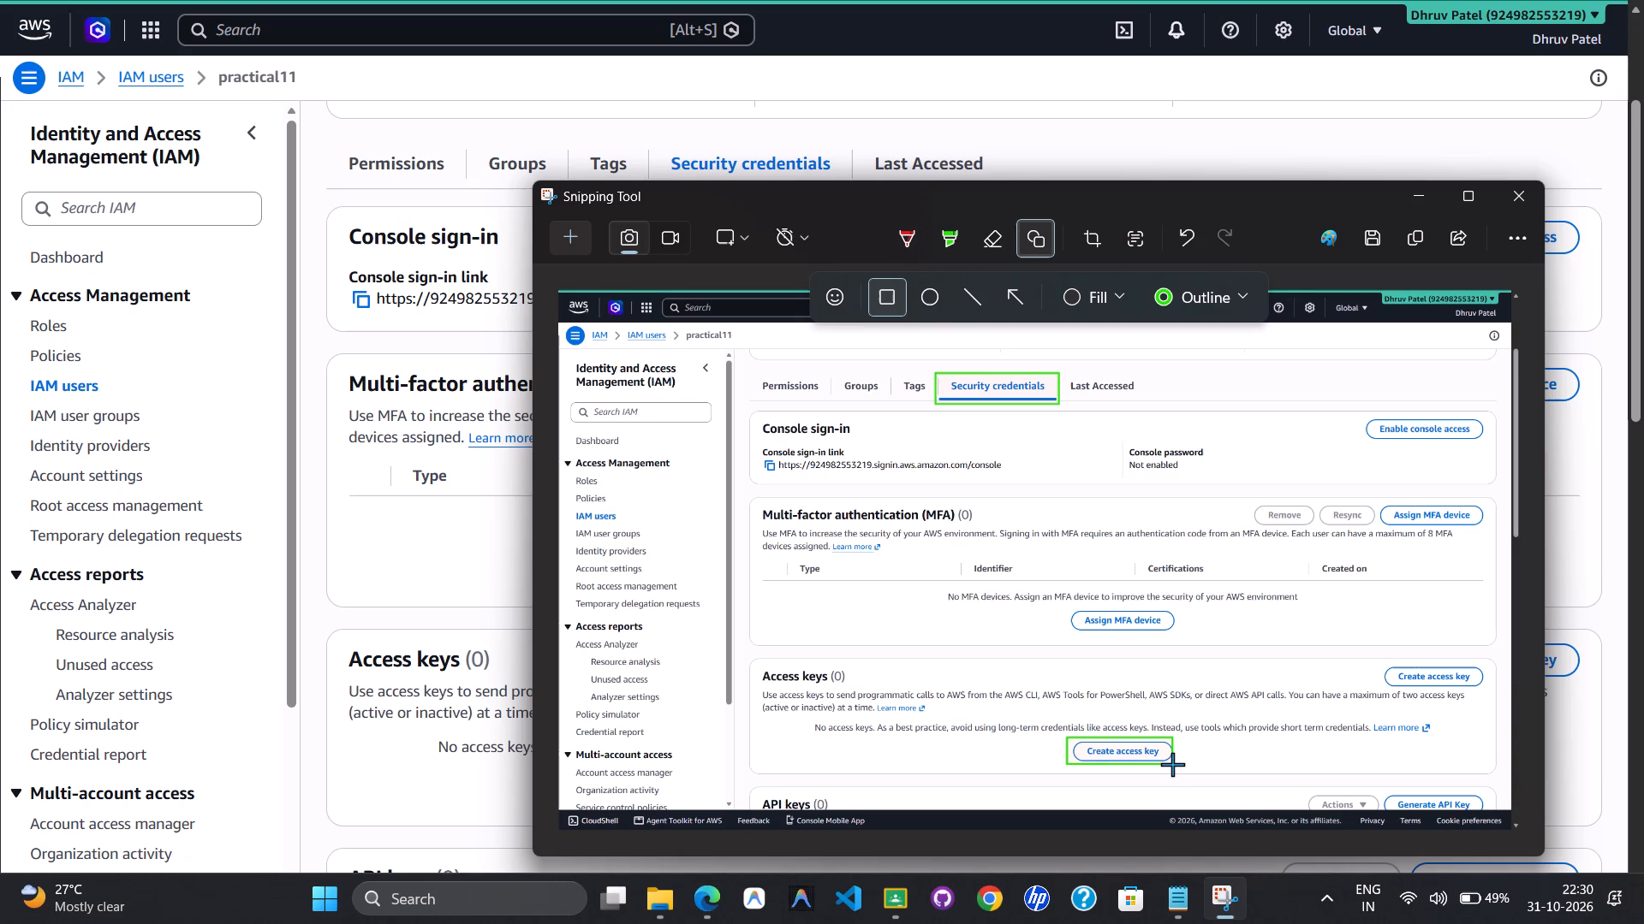
pyautogui.moveTo(1172, 764); pyautogui.dragTo(1178, 765)
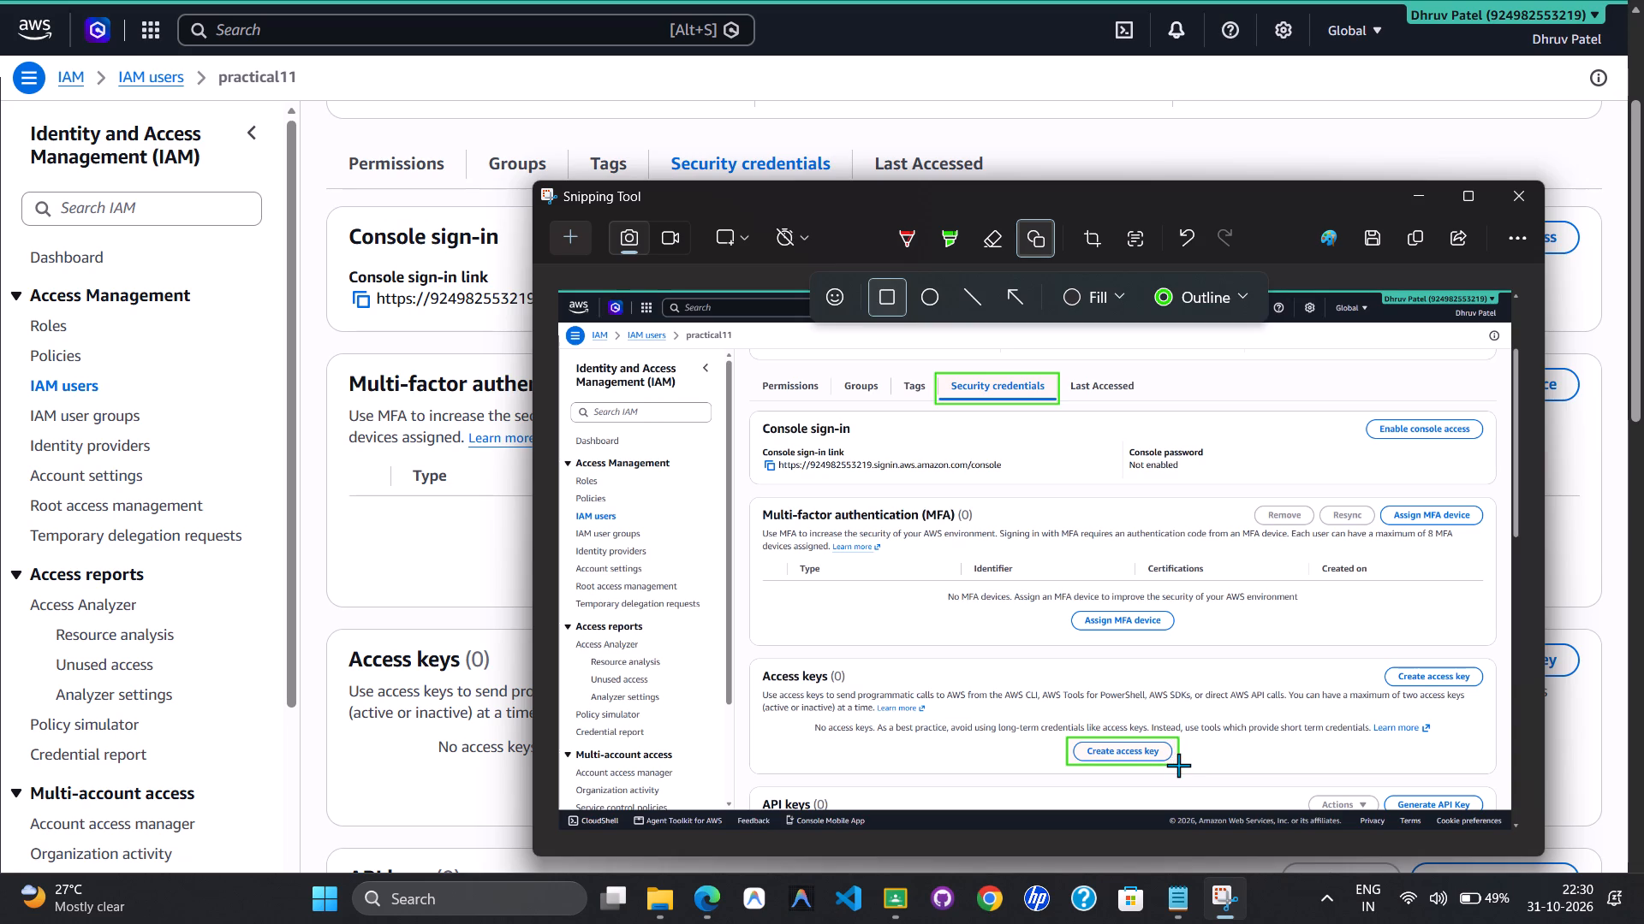
pyautogui.moveTo(1178, 765); pyautogui.dragTo(1180, 767)
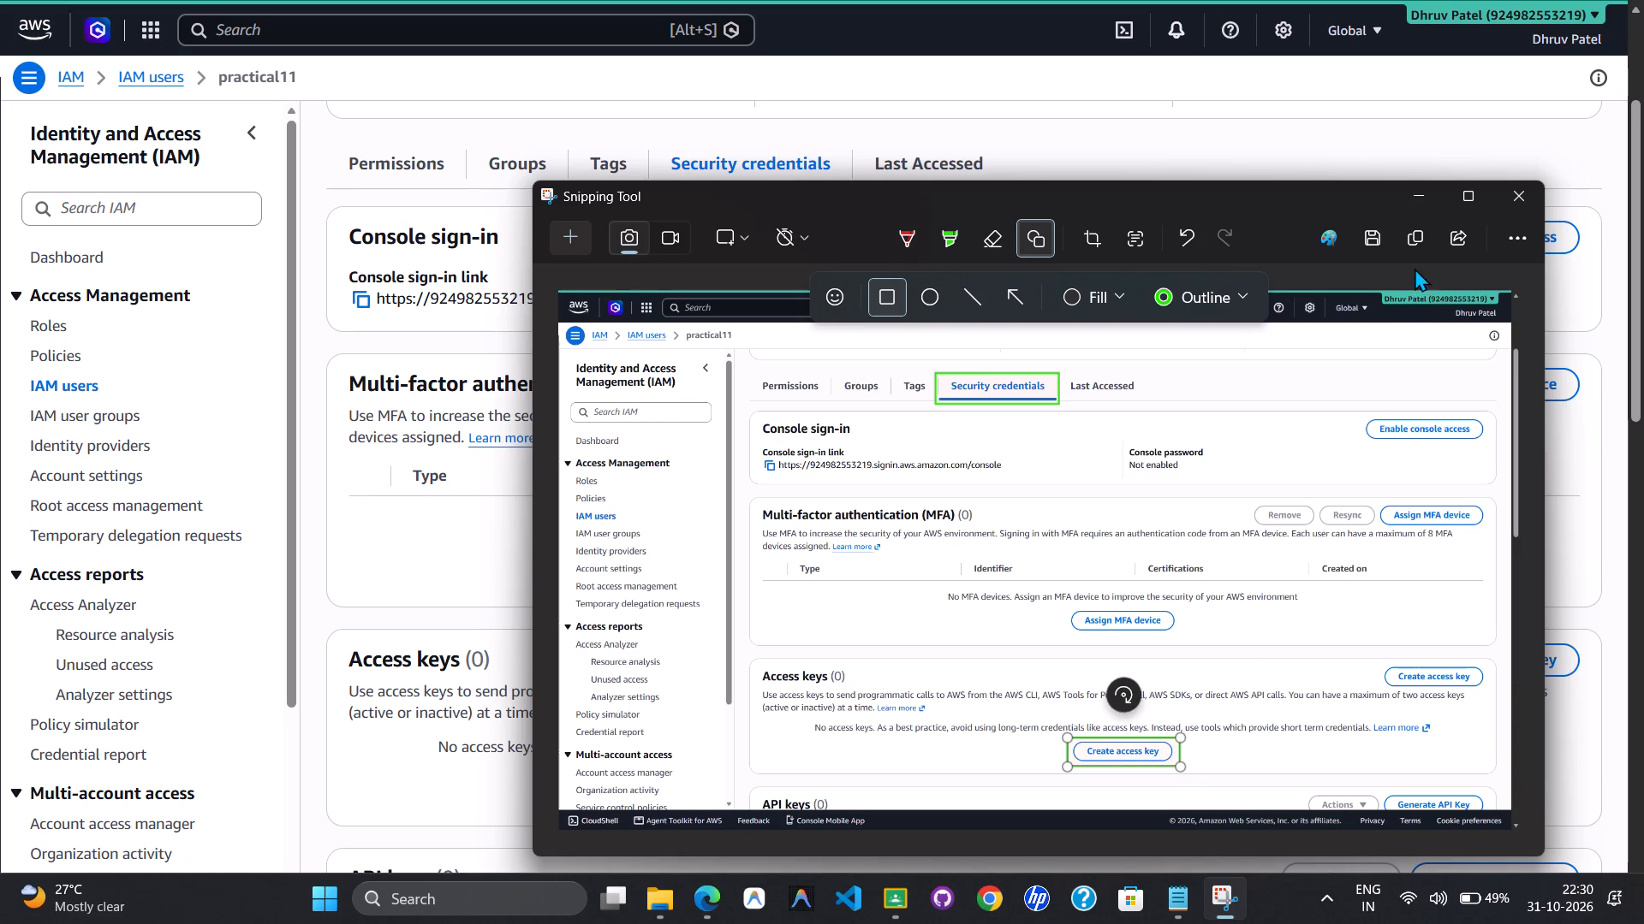
# Copy the annotated screenshot and paste it below the step 2 text in CCE_Practical_11, followed by a new line.
pyautogui.click(1415, 252)
pyautogui.hotkey('alt', 'Tab')
pyautogui.hotkey('alt', 'Tab')
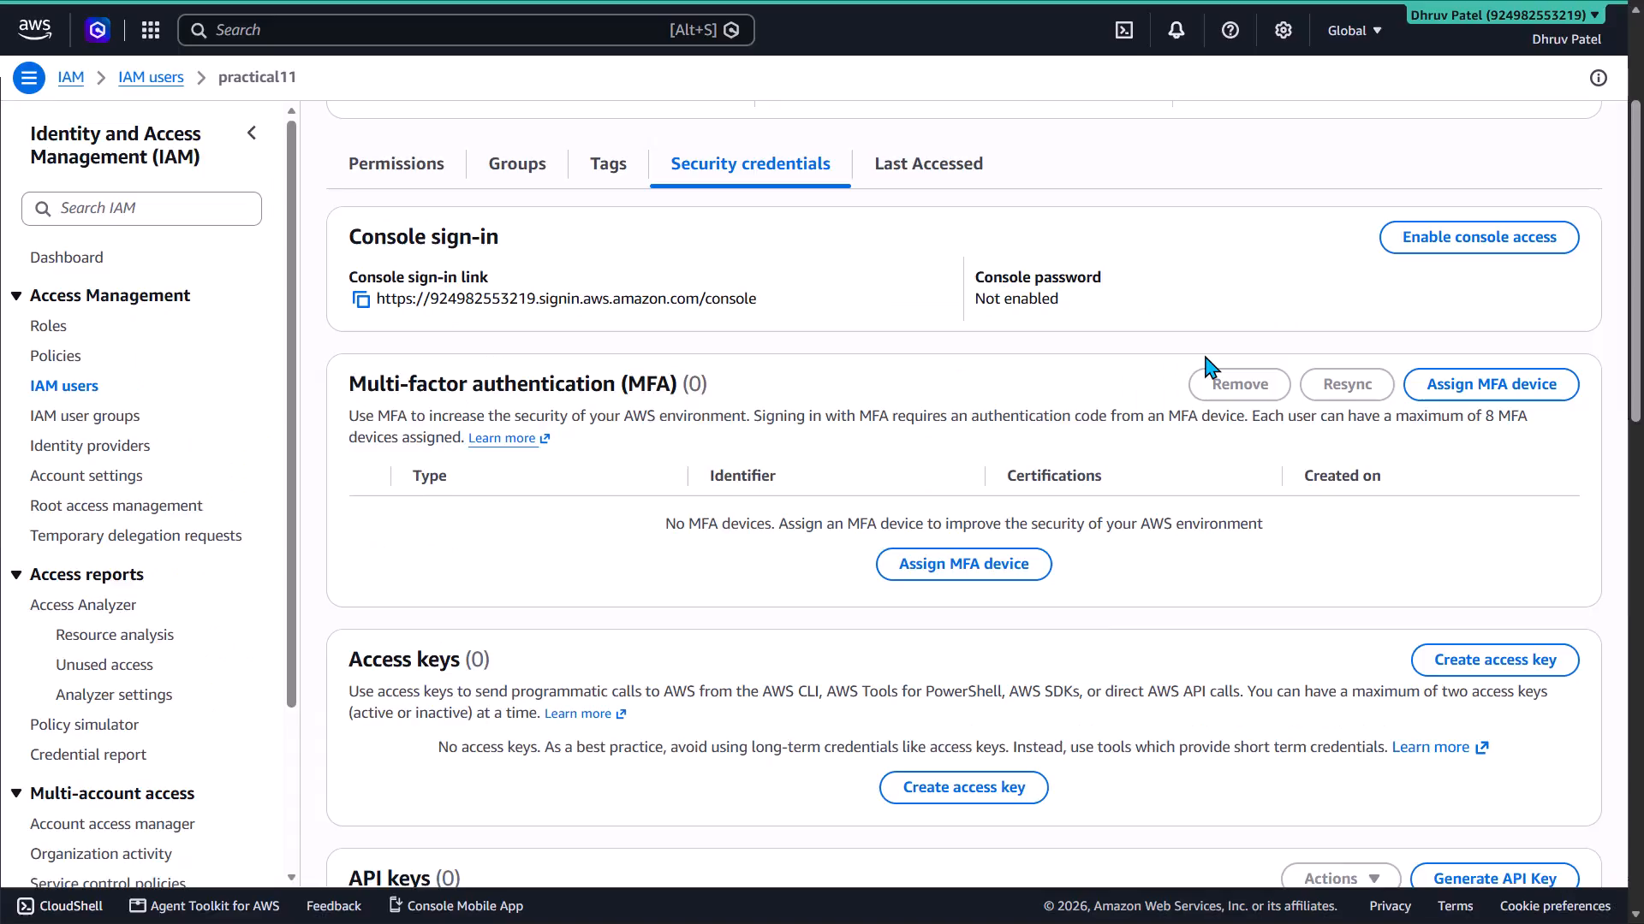
pyautogui.click(834, 565)
pyautogui.click(832, 524)
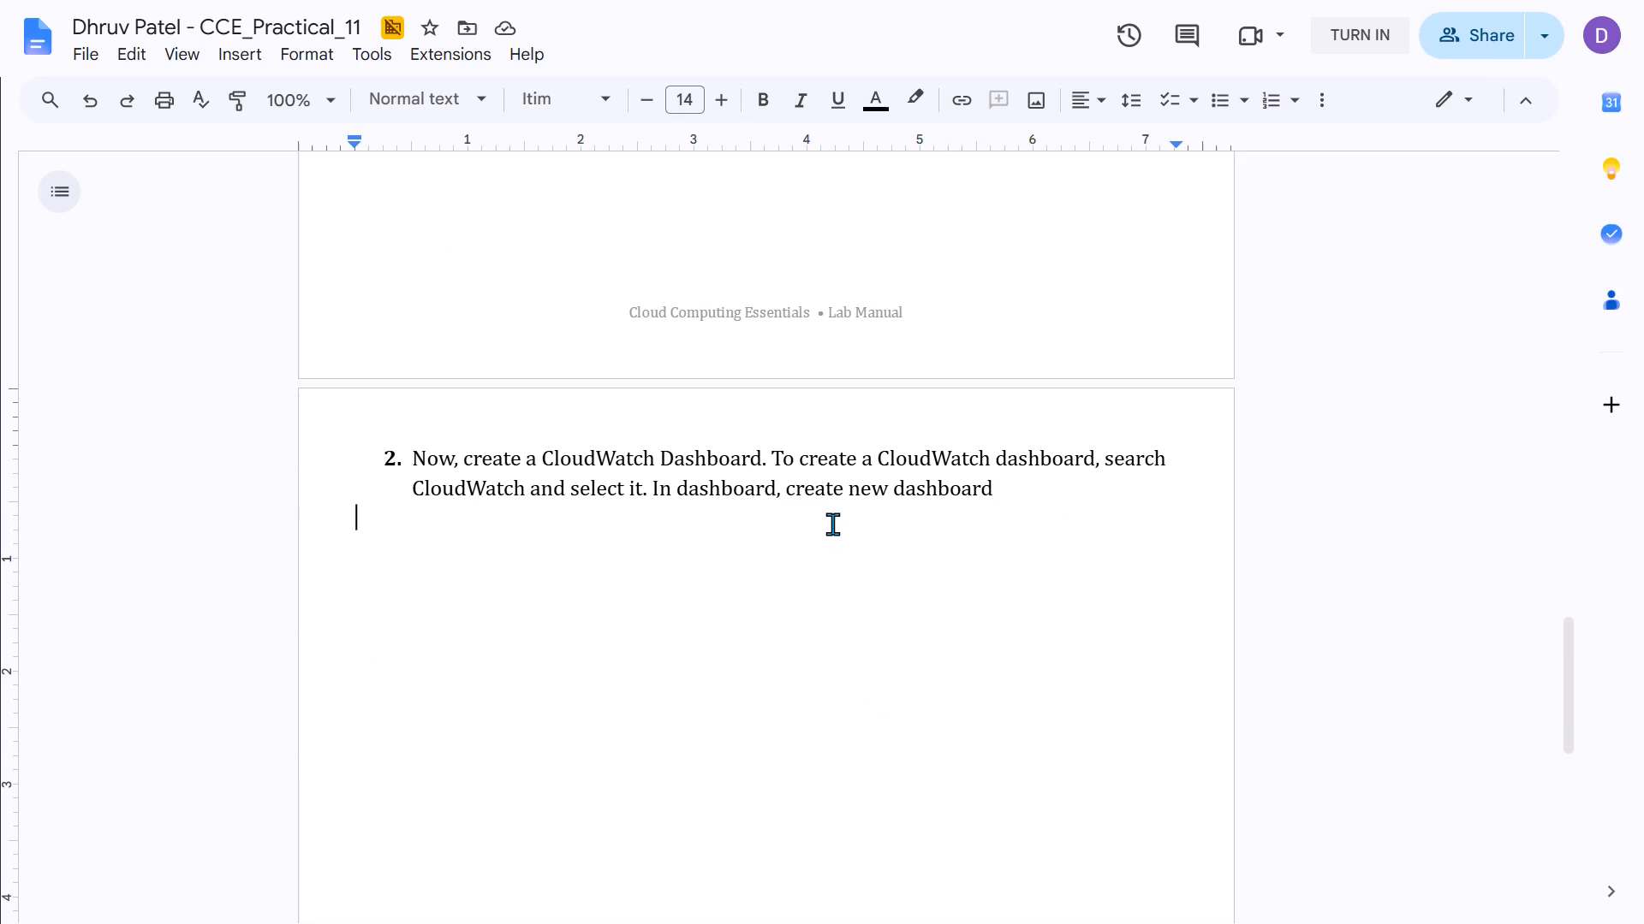
pyautogui.hotkey('ctrl', 'v')
pyautogui.press('Return')
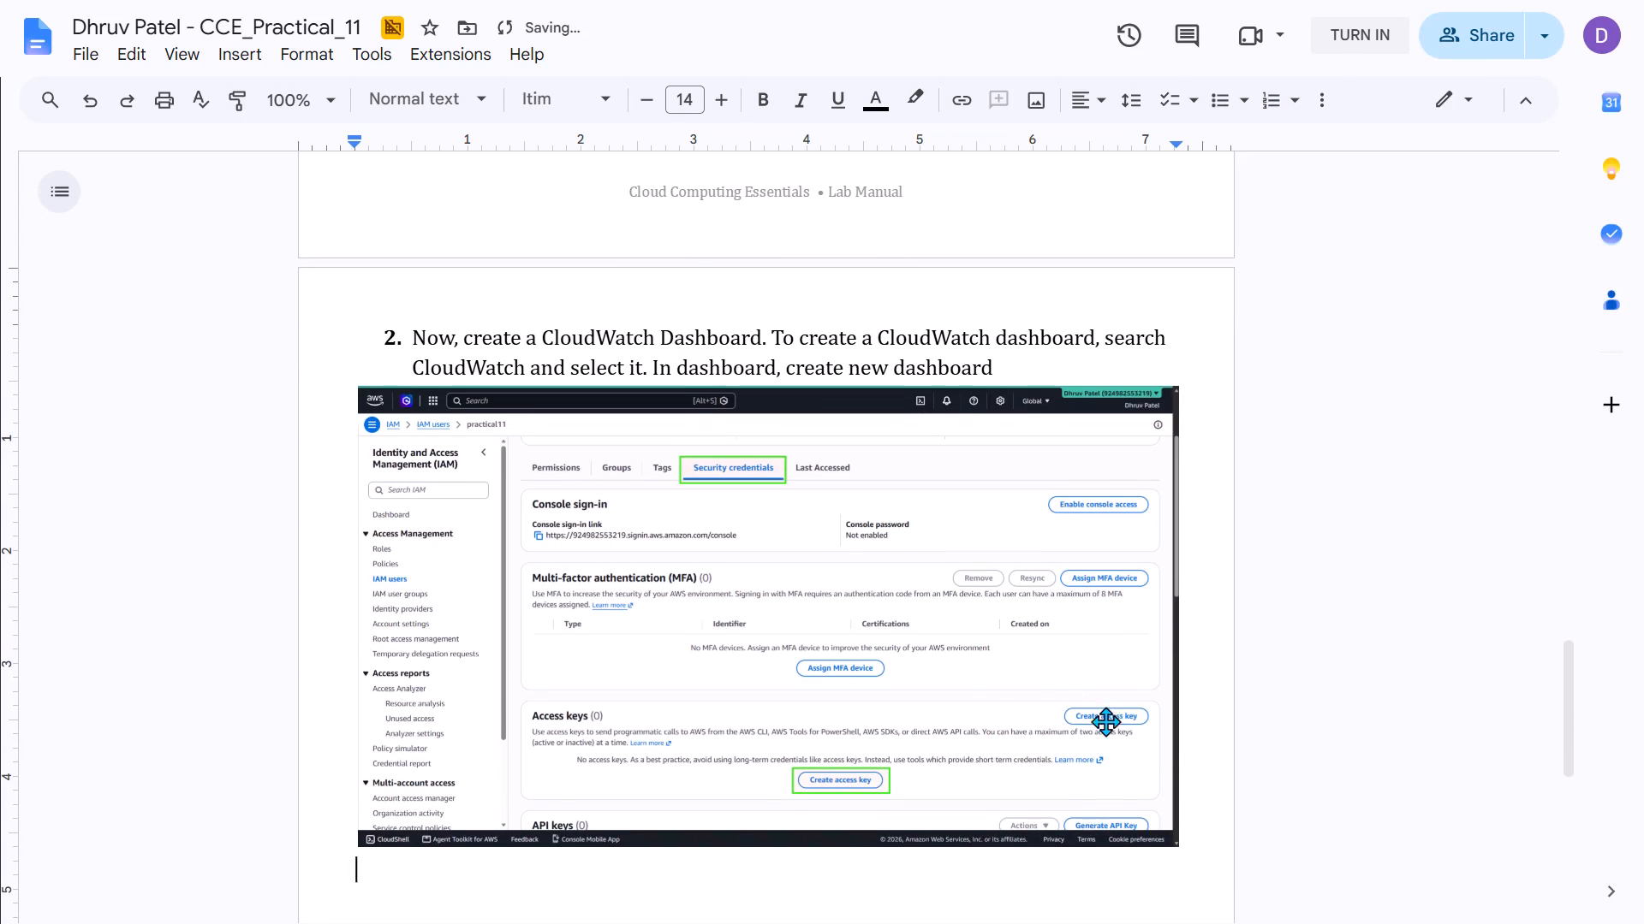
# Start creating an access key for the practical11 user in the IAM console.
pyautogui.hotkey('alt', 'Tab')
pyautogui.hotkey('alt', 'Tab')
pyautogui.hotkey('alt', 'Tab')
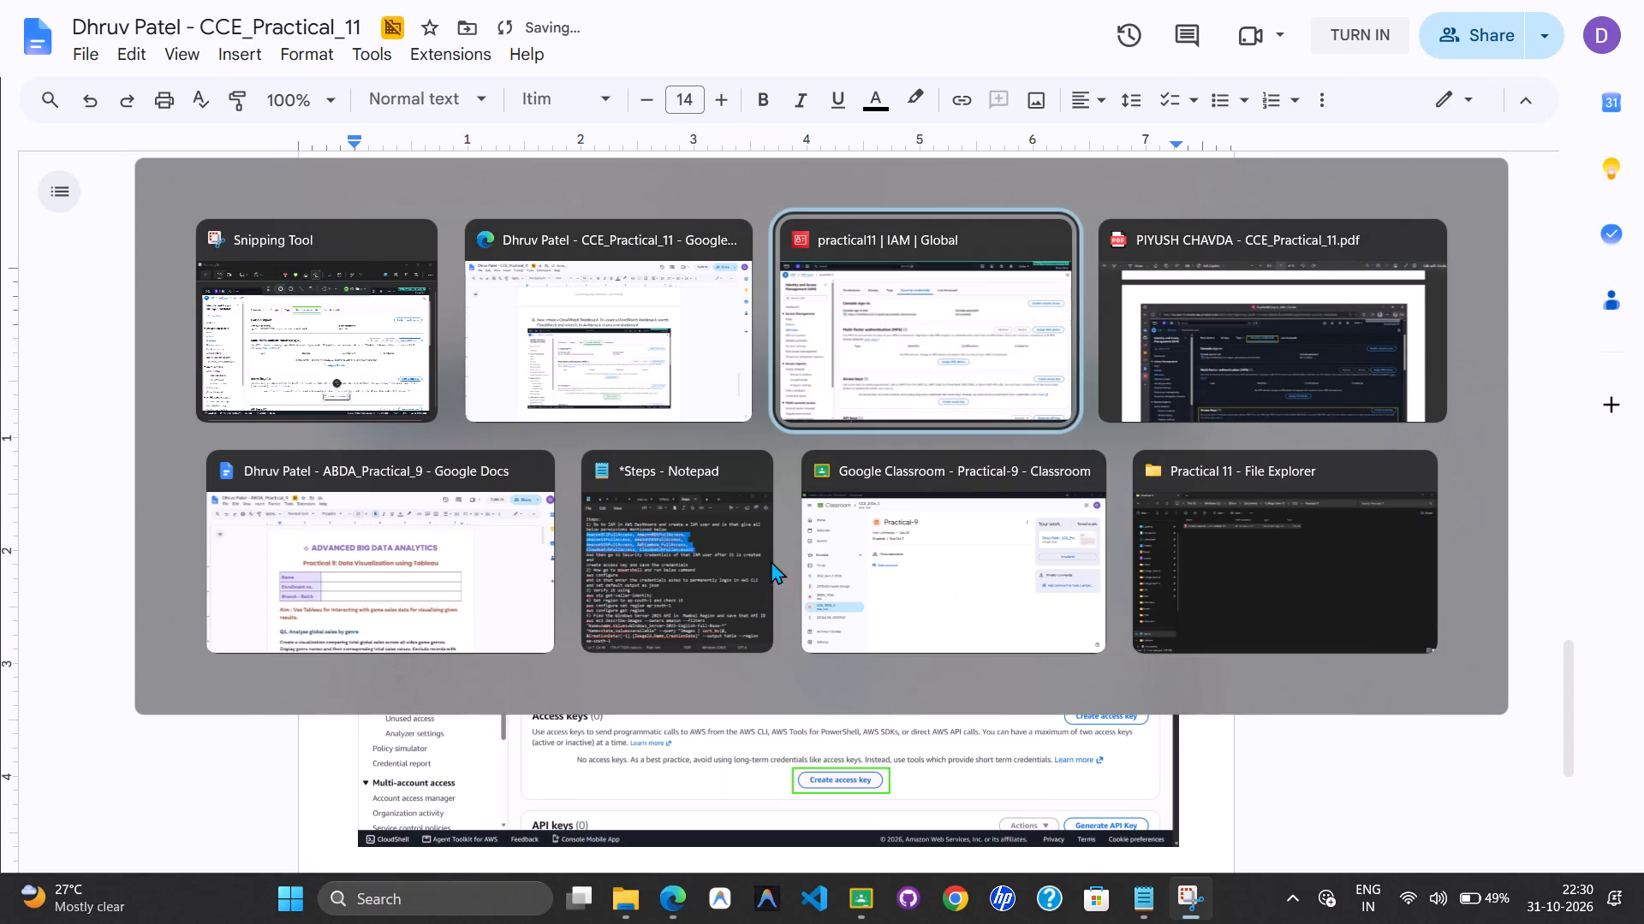
pyautogui.click(1004, 779)
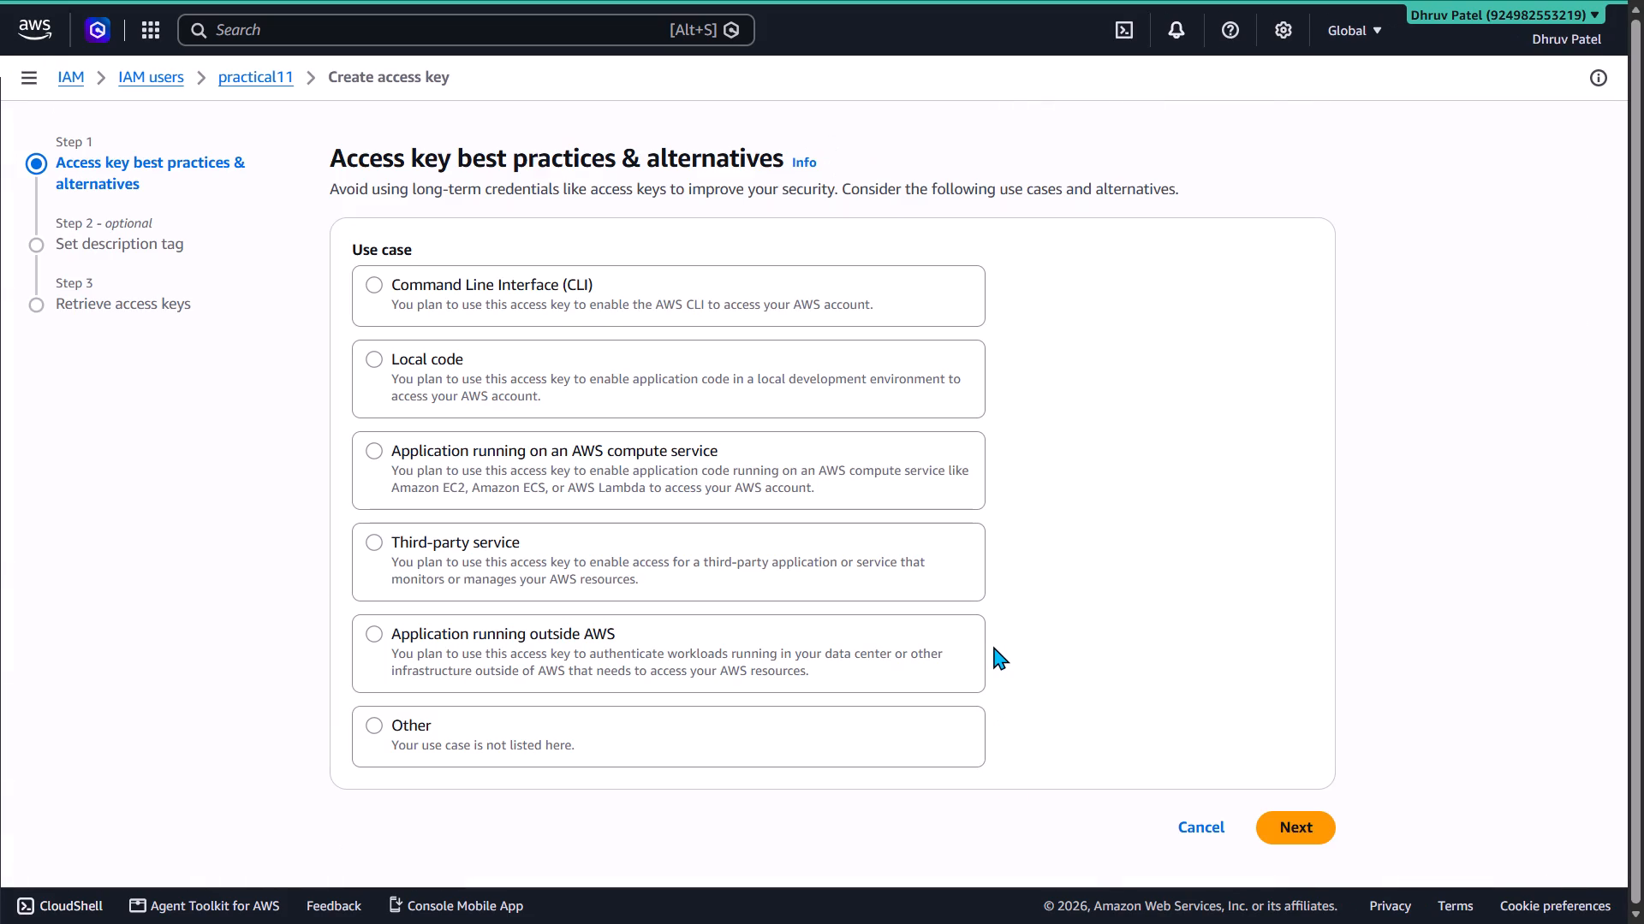
# Review the reference PDF's Security credentials screenshot and the Steps notes on creating an access key and saving its credentials.
pyautogui.hotkey('alt', 'Tab')
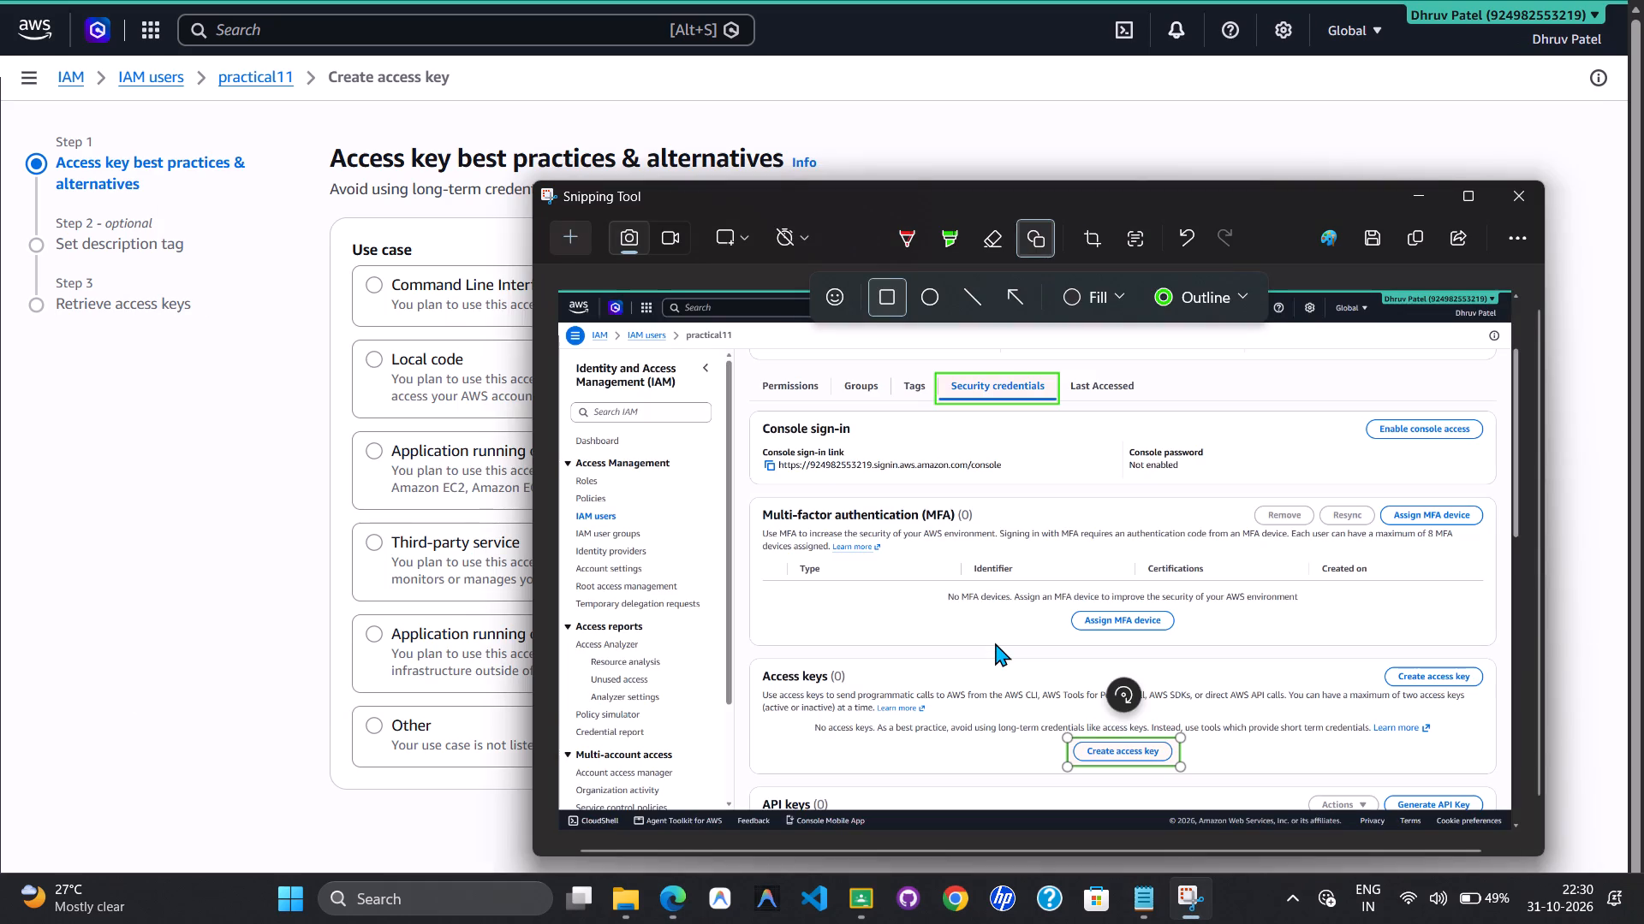
pyautogui.hotkey('alt', 'Tab')
pyautogui.hotkey('alt', 'Tab')
pyautogui.hotkey('alt', 'Tab')
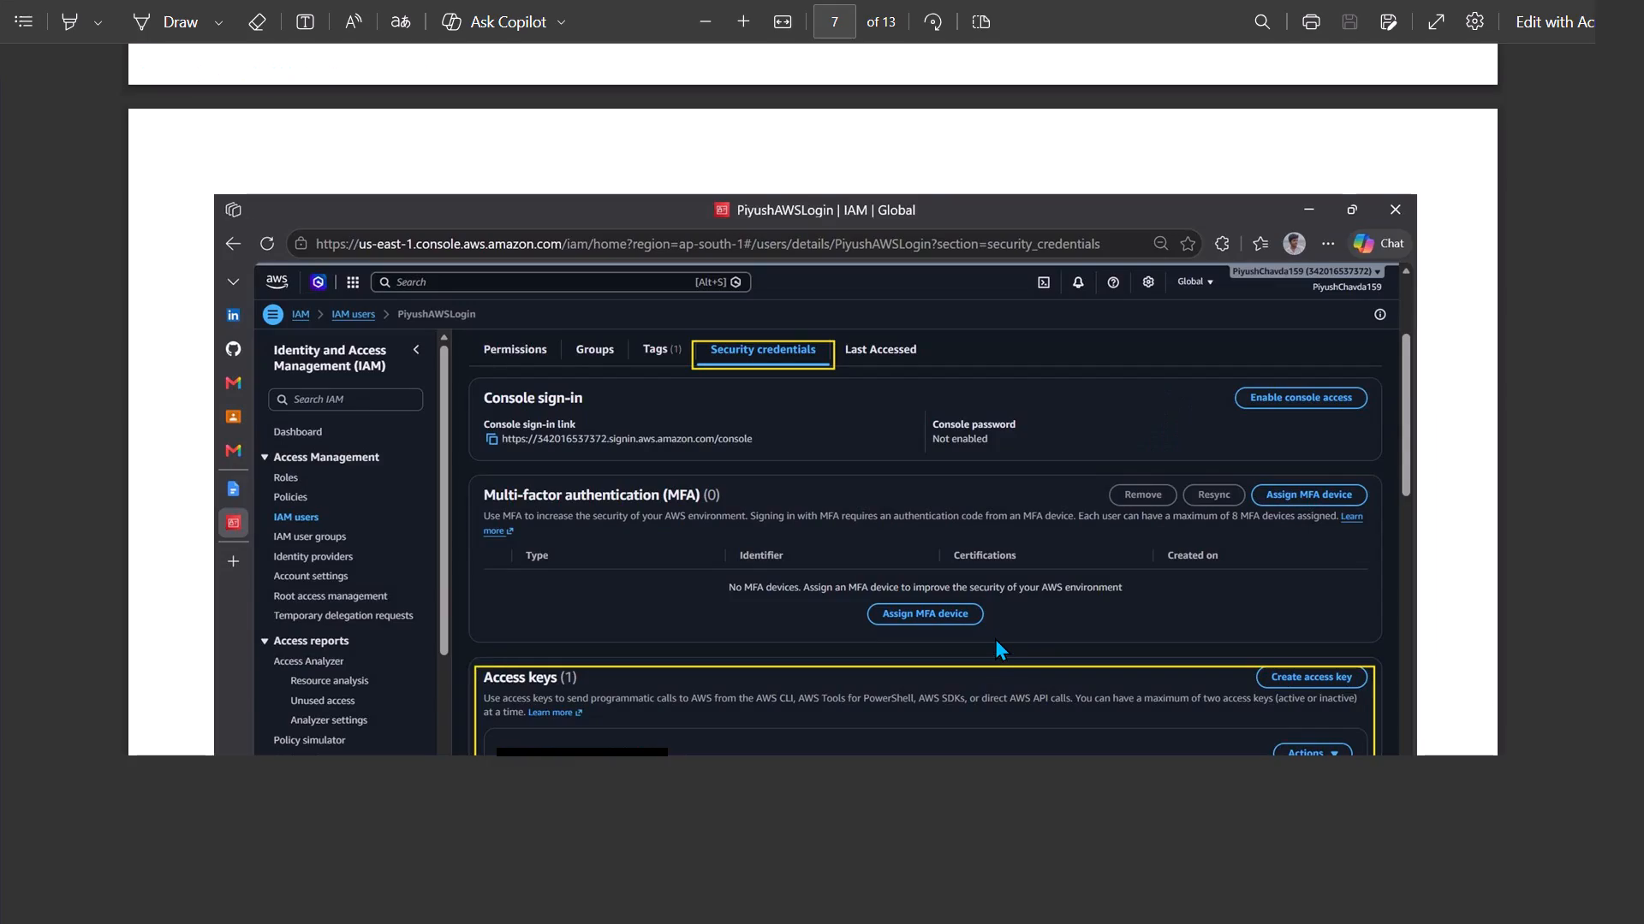
pyautogui.scroll(-2, 995, 637)
pyautogui.scroll(2, 995, 637)
pyautogui.hotkey('alt', 'Tab')
pyautogui.hotkey('alt', 'Tab')
pyautogui.hotkey('alt', 'Tab')
pyautogui.hotkey('alt', 'Tab')
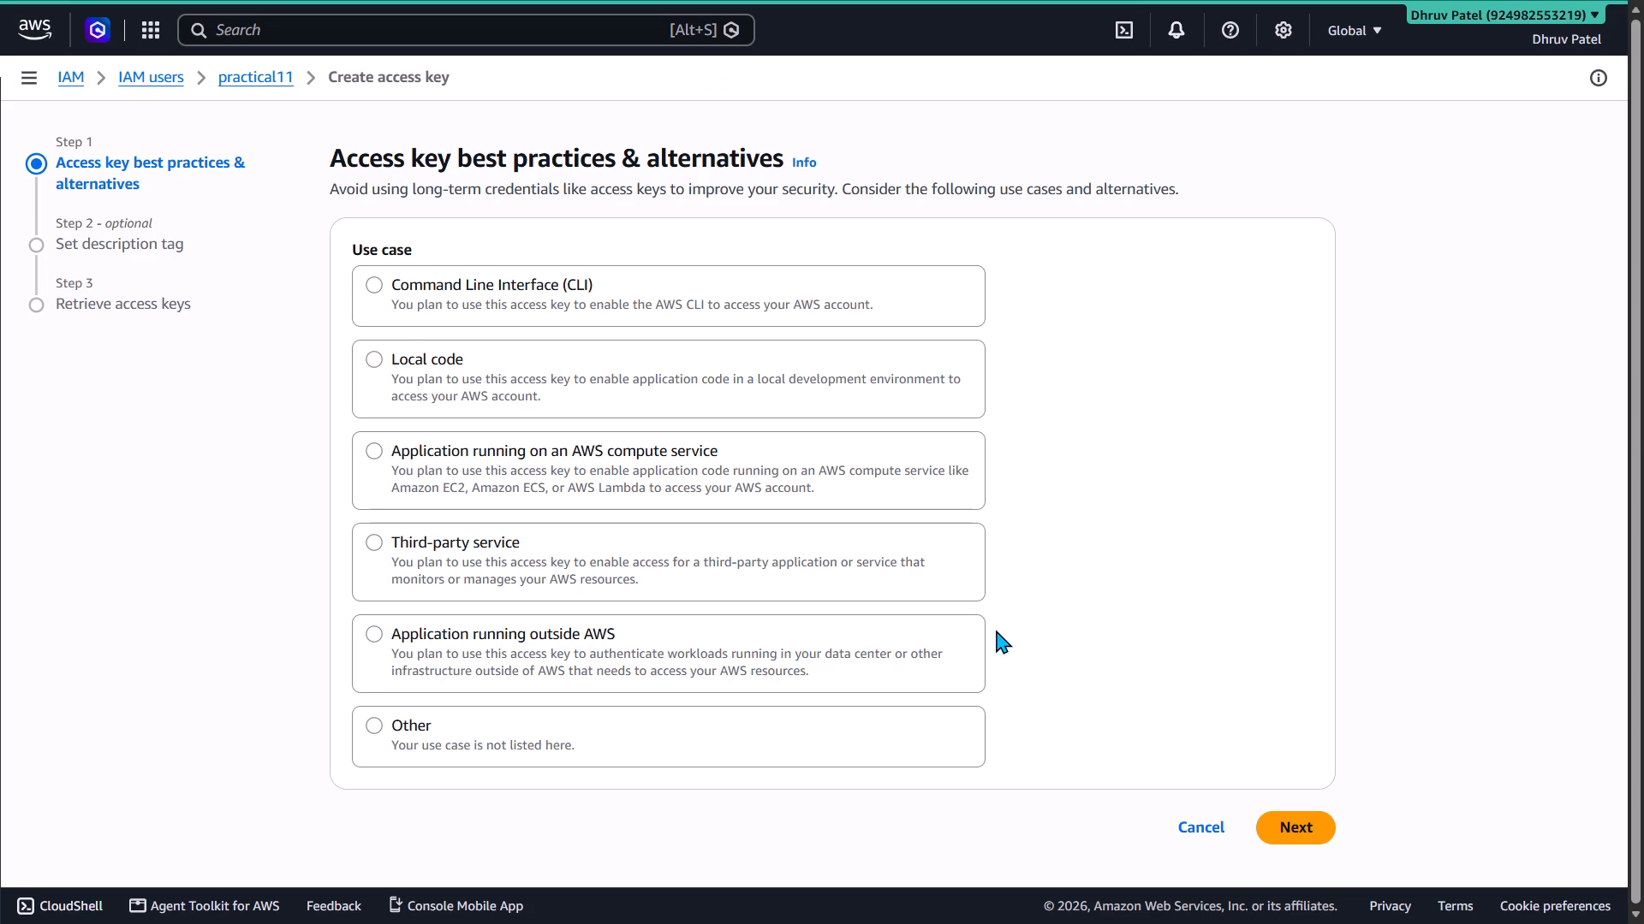
pyautogui.hotkey('alt', 'Tab')
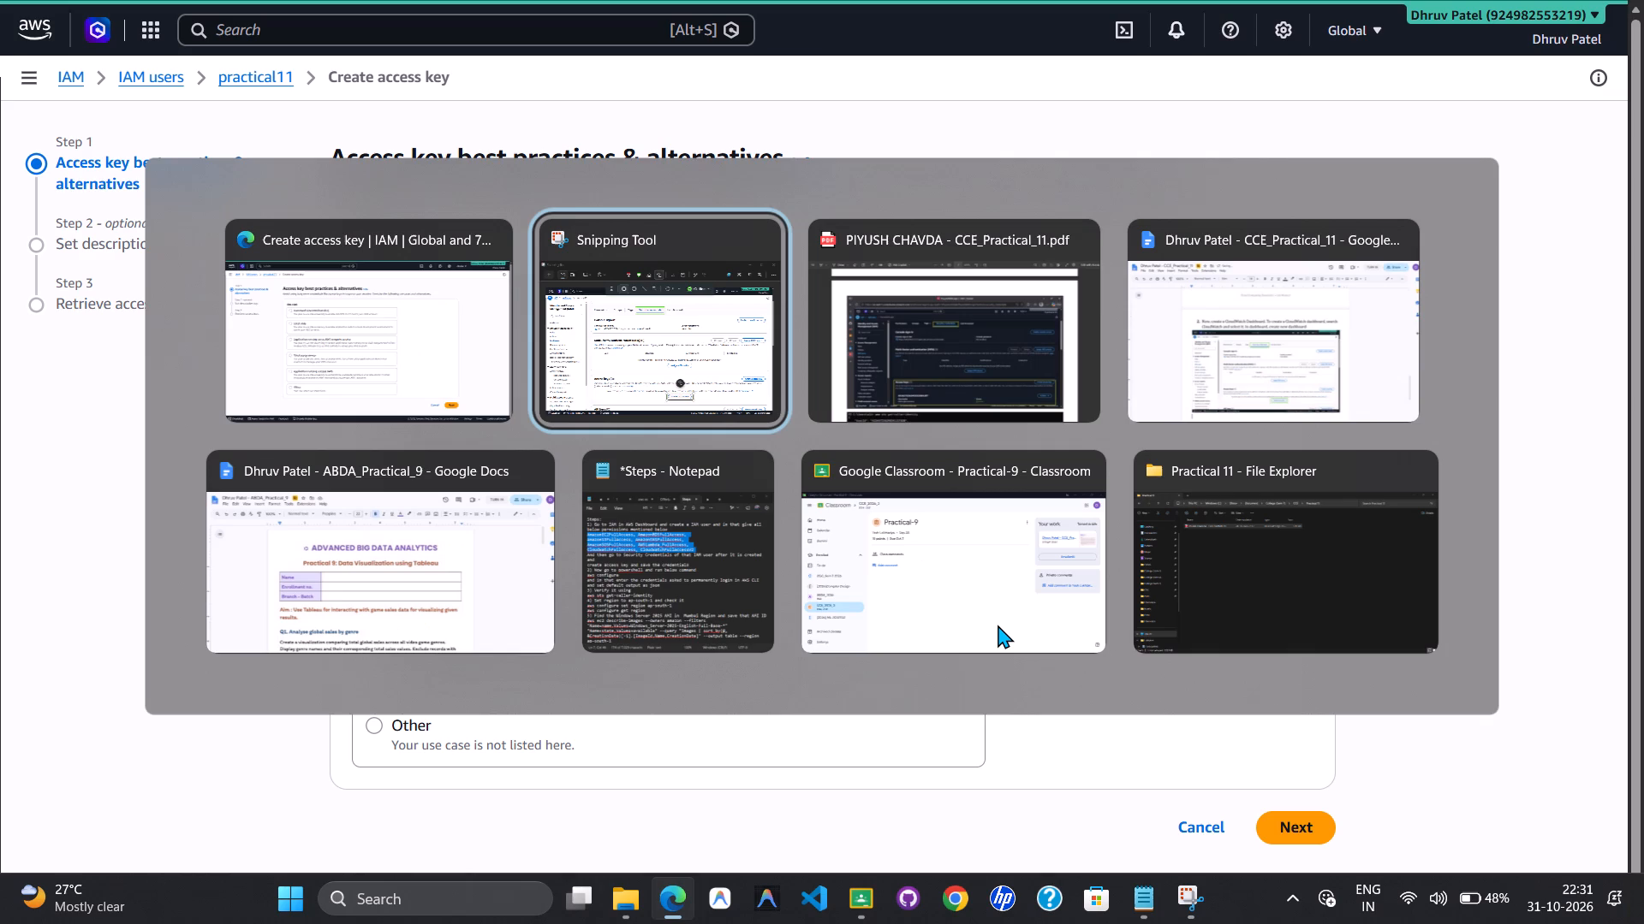
pyautogui.hotkey('alt', 'Tab')
pyautogui.hotkey('alt', 'Tab')
pyautogui.hotkey('alt', 'Tab')
pyautogui.hotkey('alt', 'Tab')
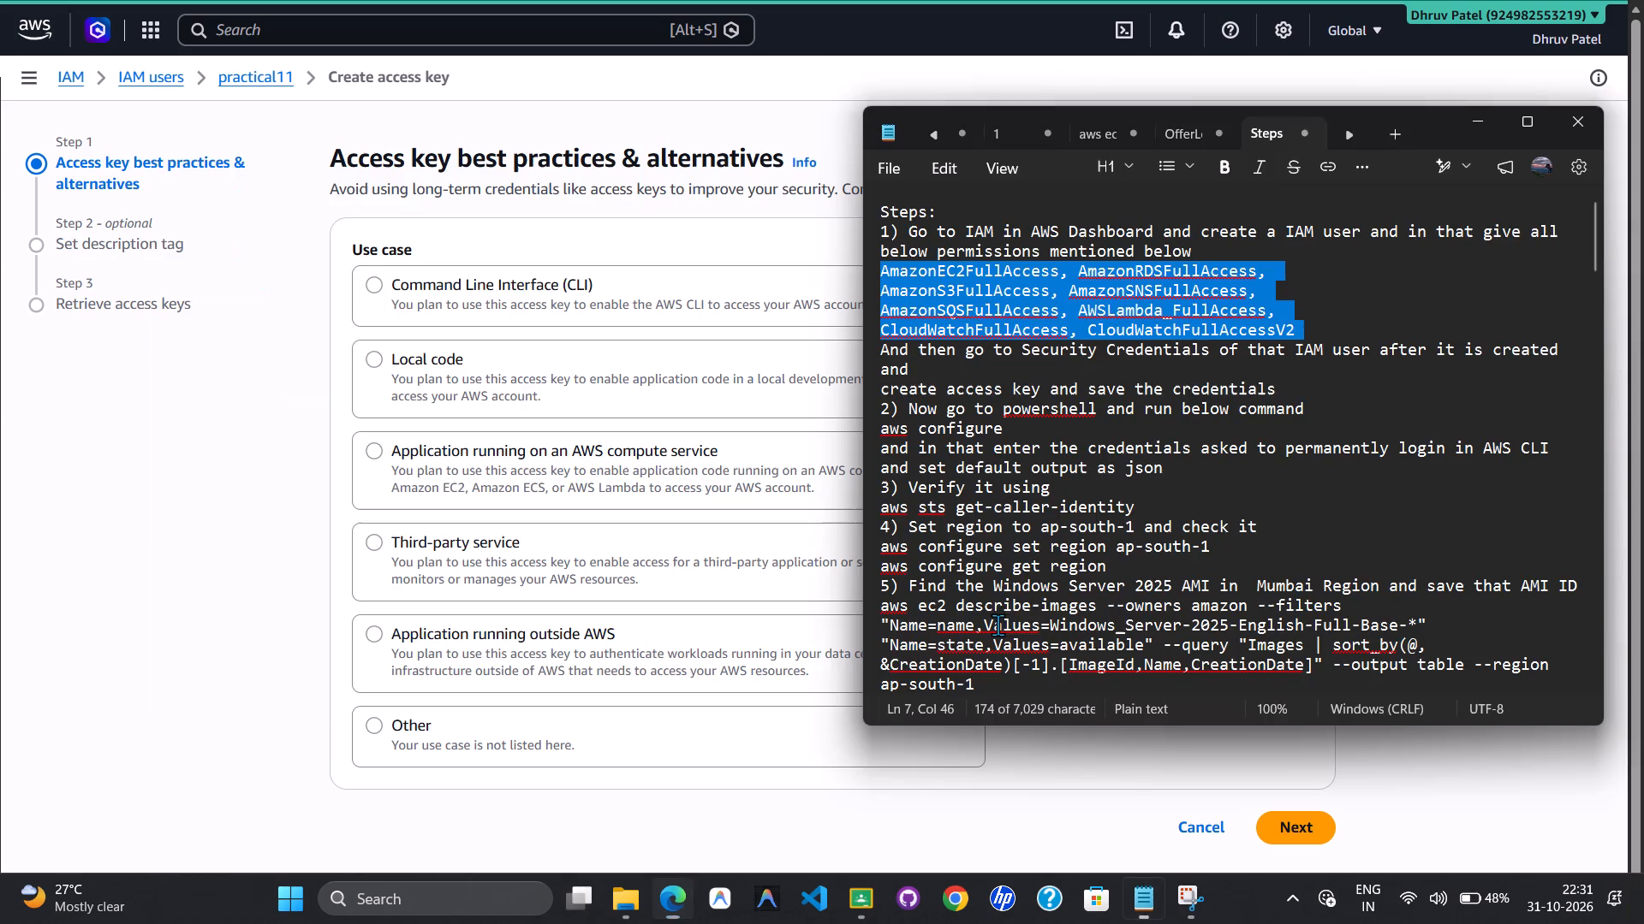
pyautogui.click(1170, 364)
pyautogui.hotkey('alt', 'Tab')
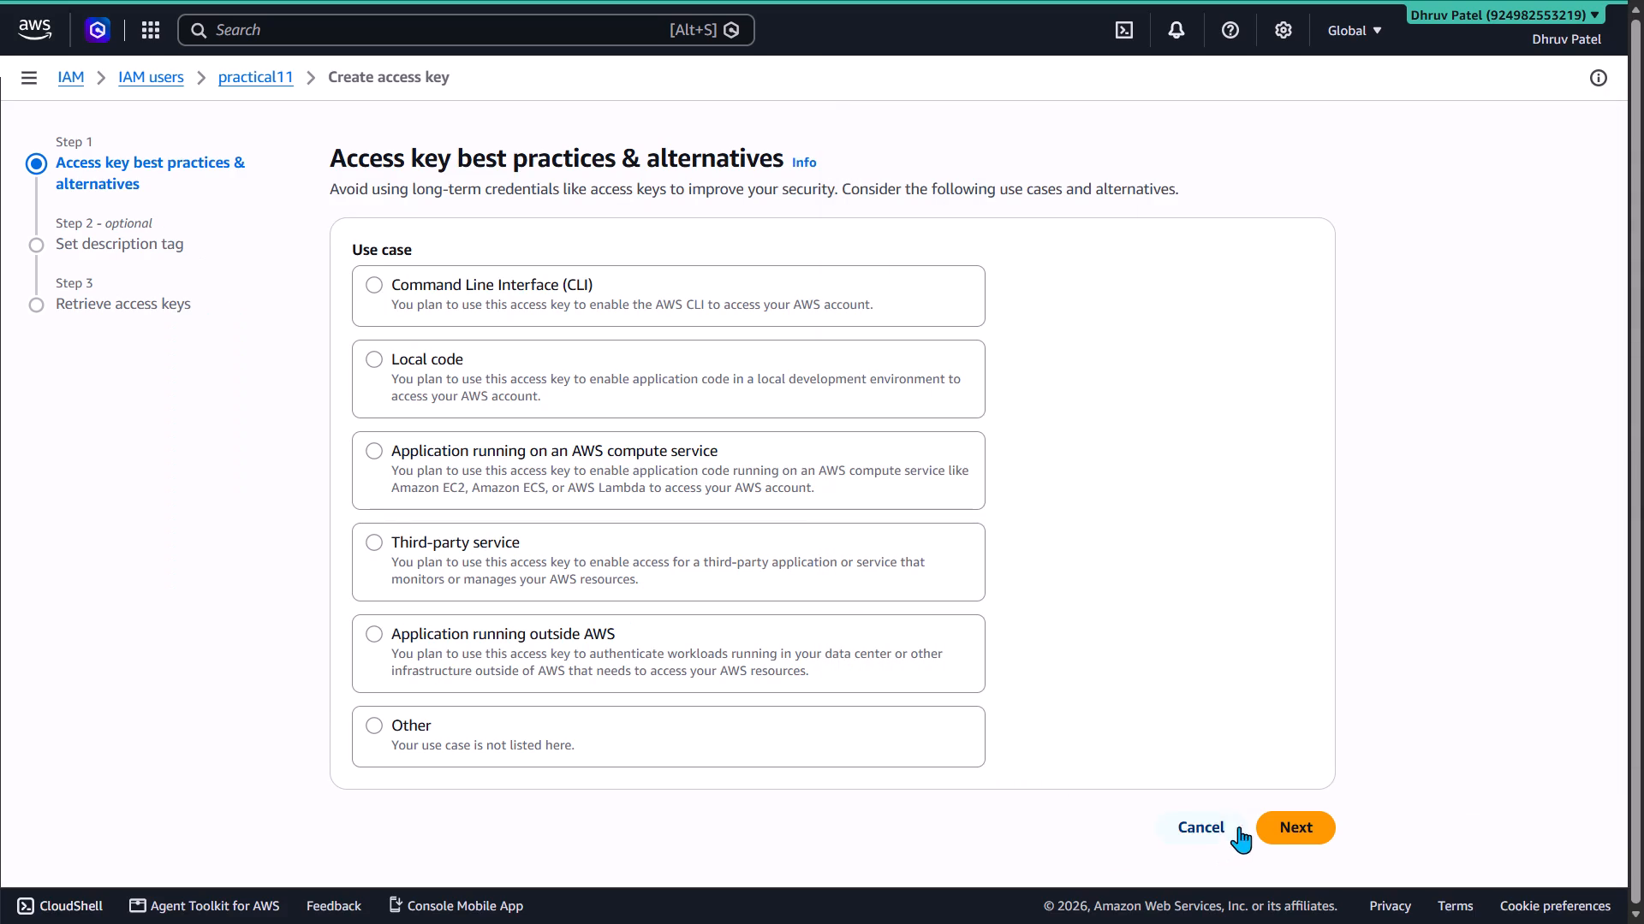
# Create the access key for the Command Line Interface (CLI) use case, acknowledging the recommendation and leaving the description tag empty.
pyautogui.click(1296, 821)
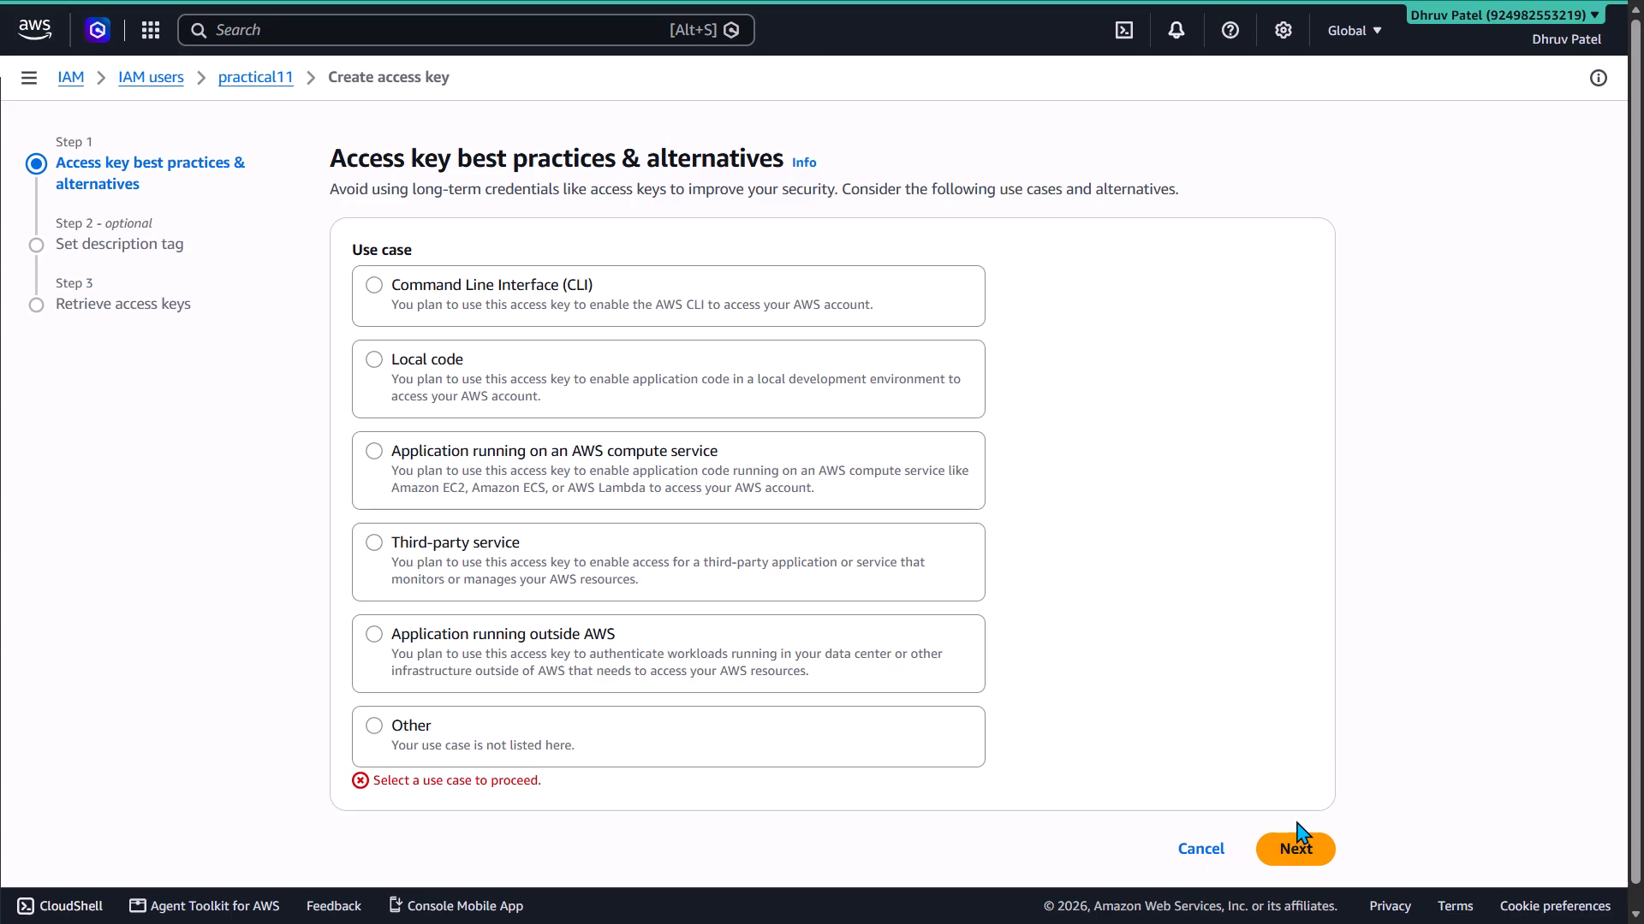
pyautogui.click(541, 277)
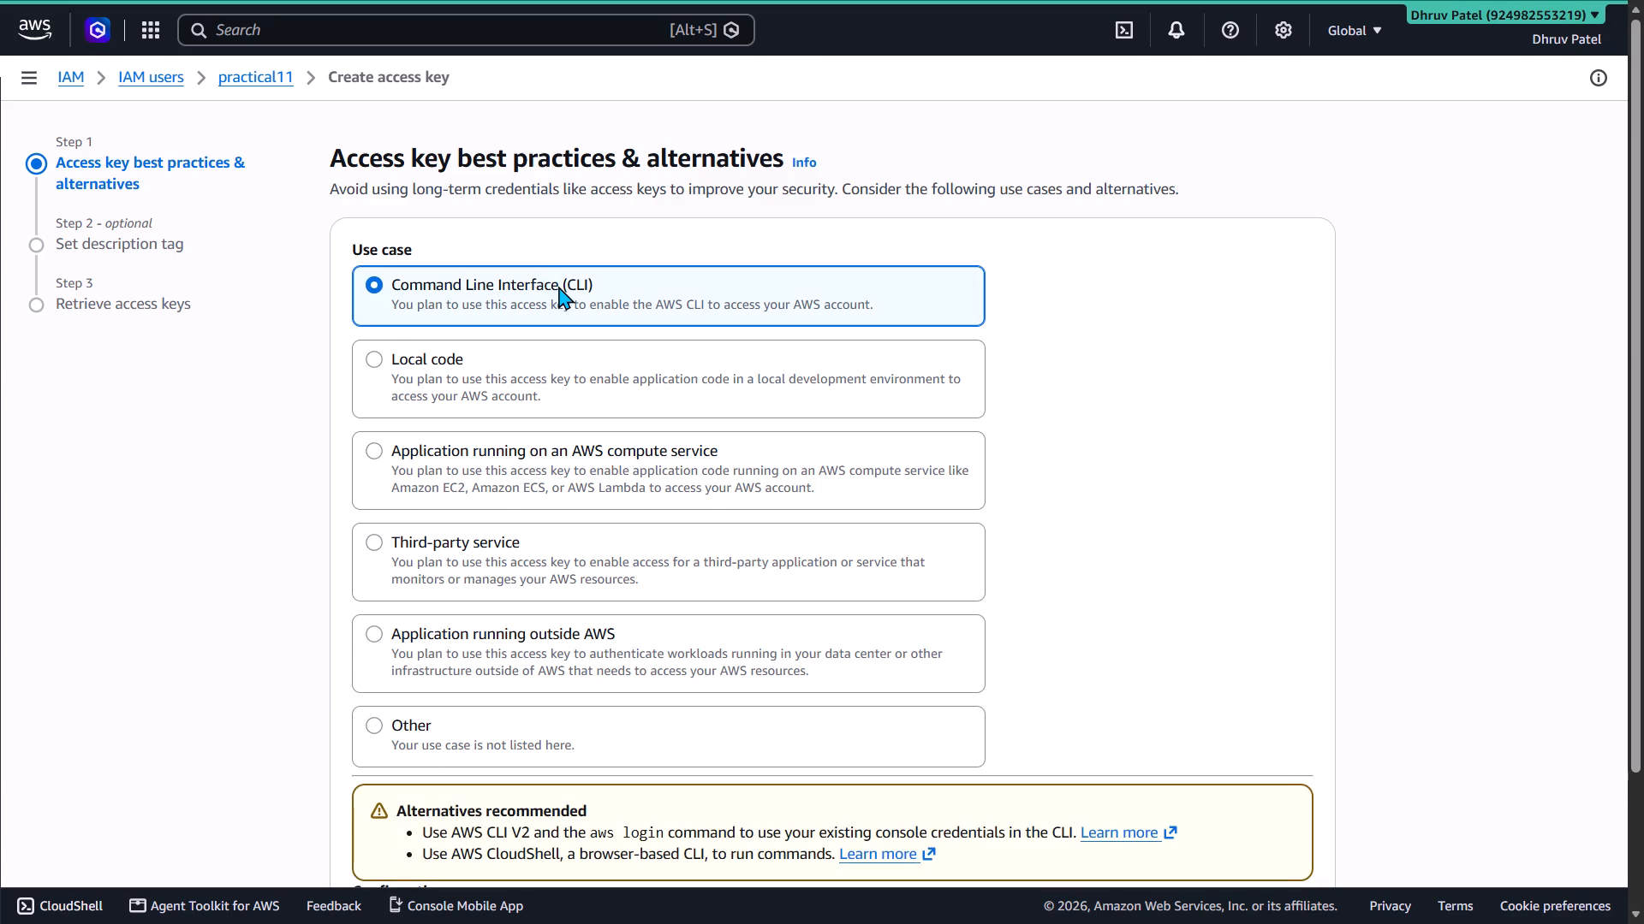
pyautogui.scroll(-3, 561, 287)
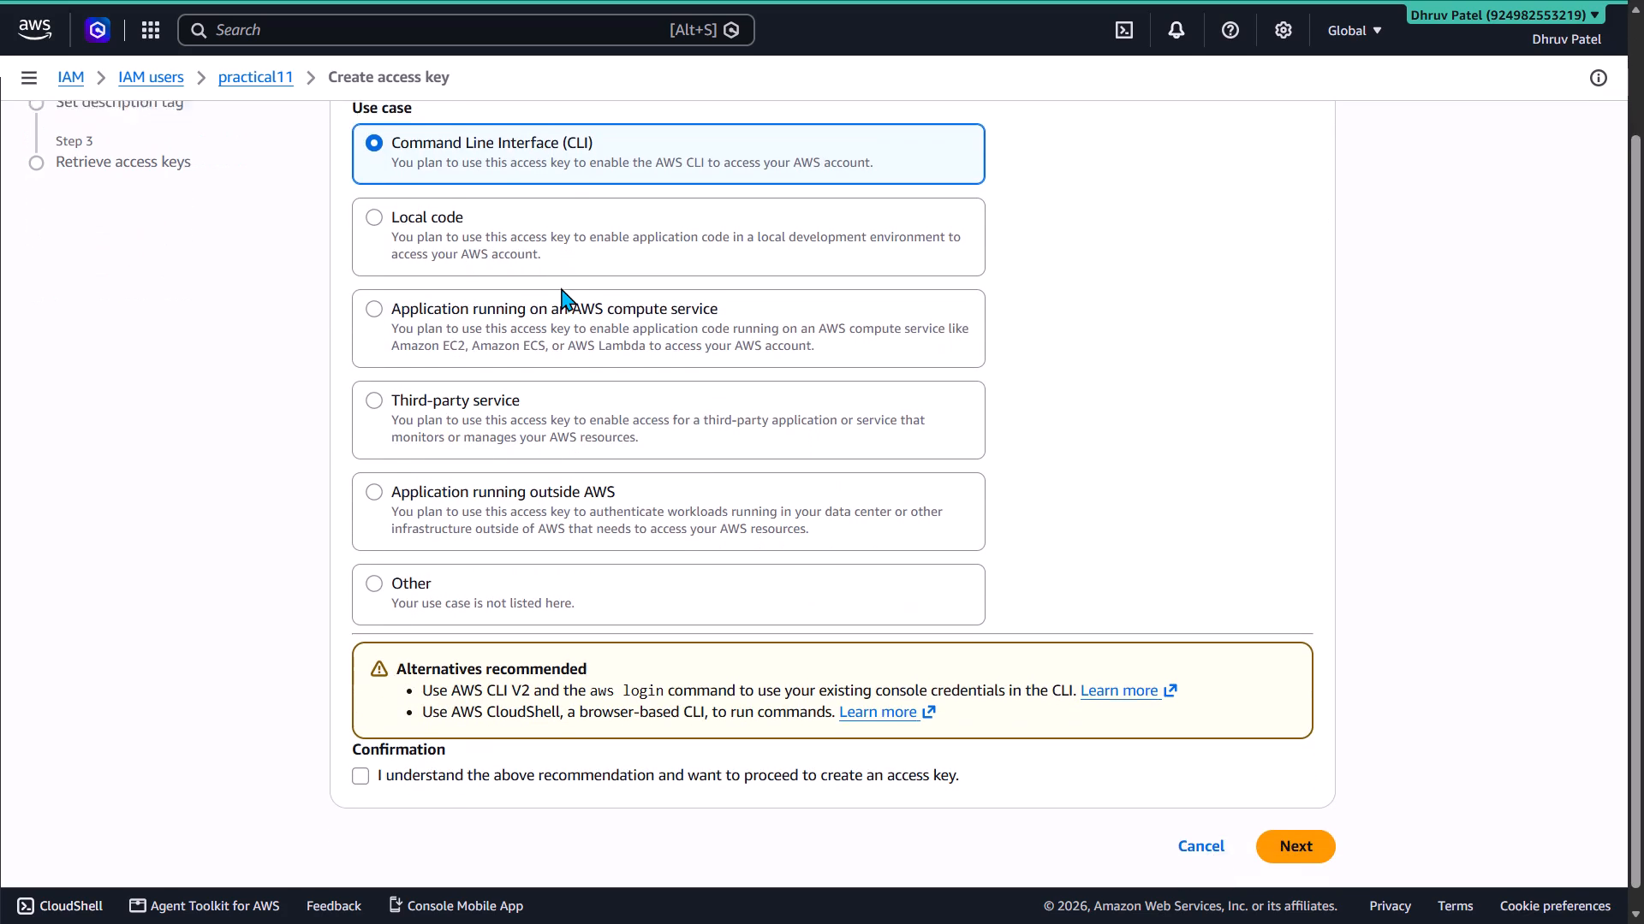
pyautogui.click(1300, 817)
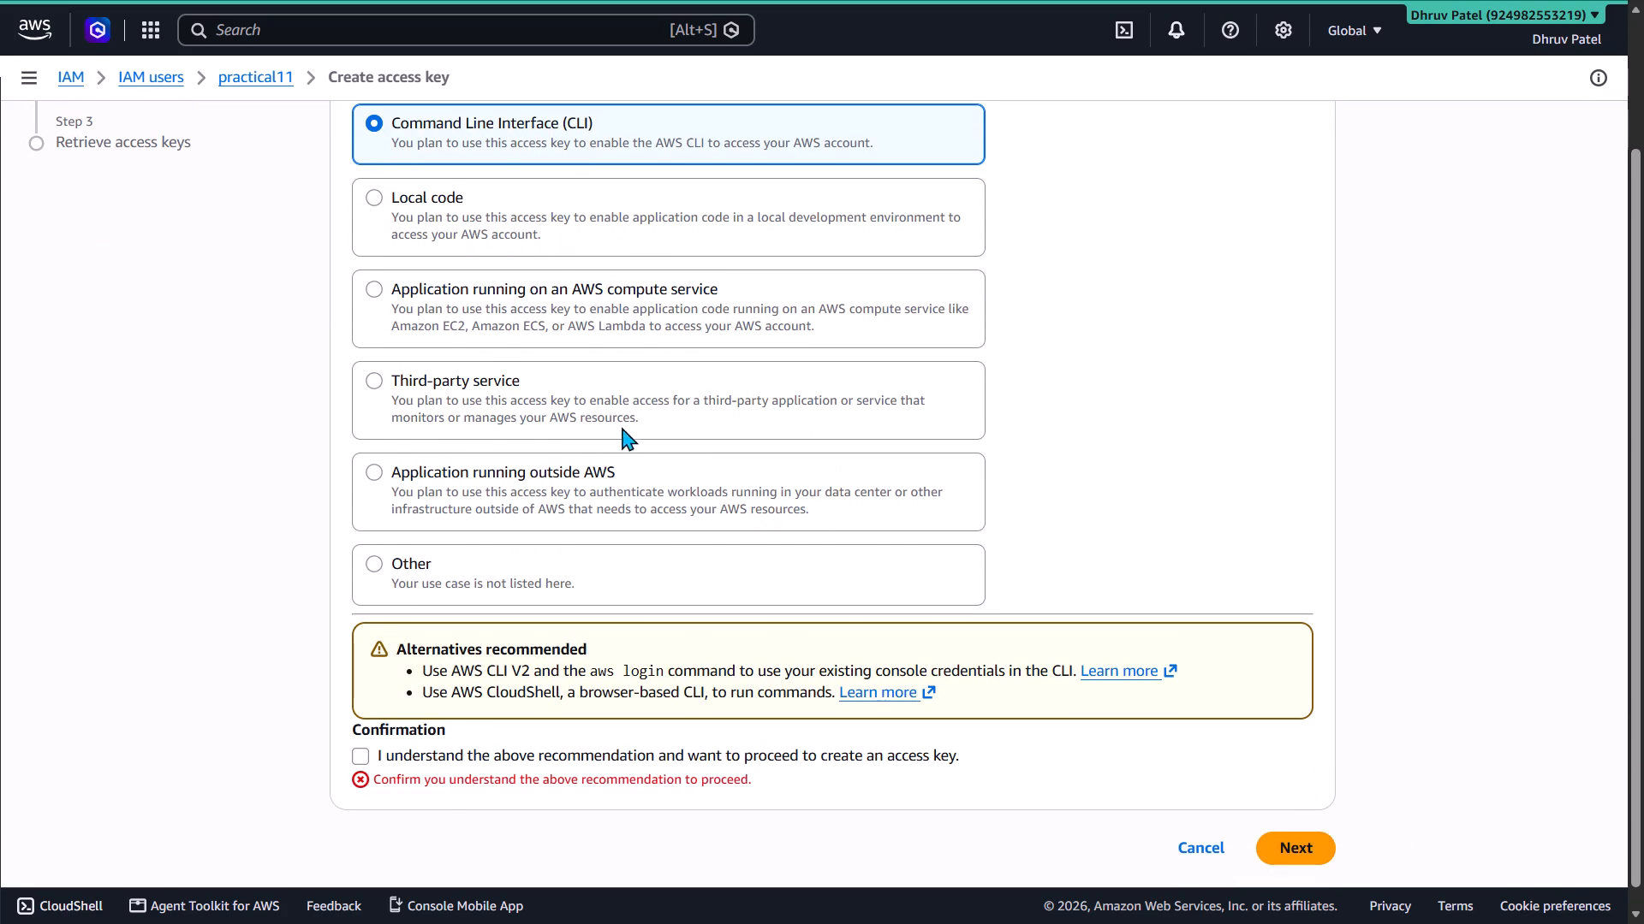
pyautogui.click(423, 743)
pyautogui.click(420, 749)
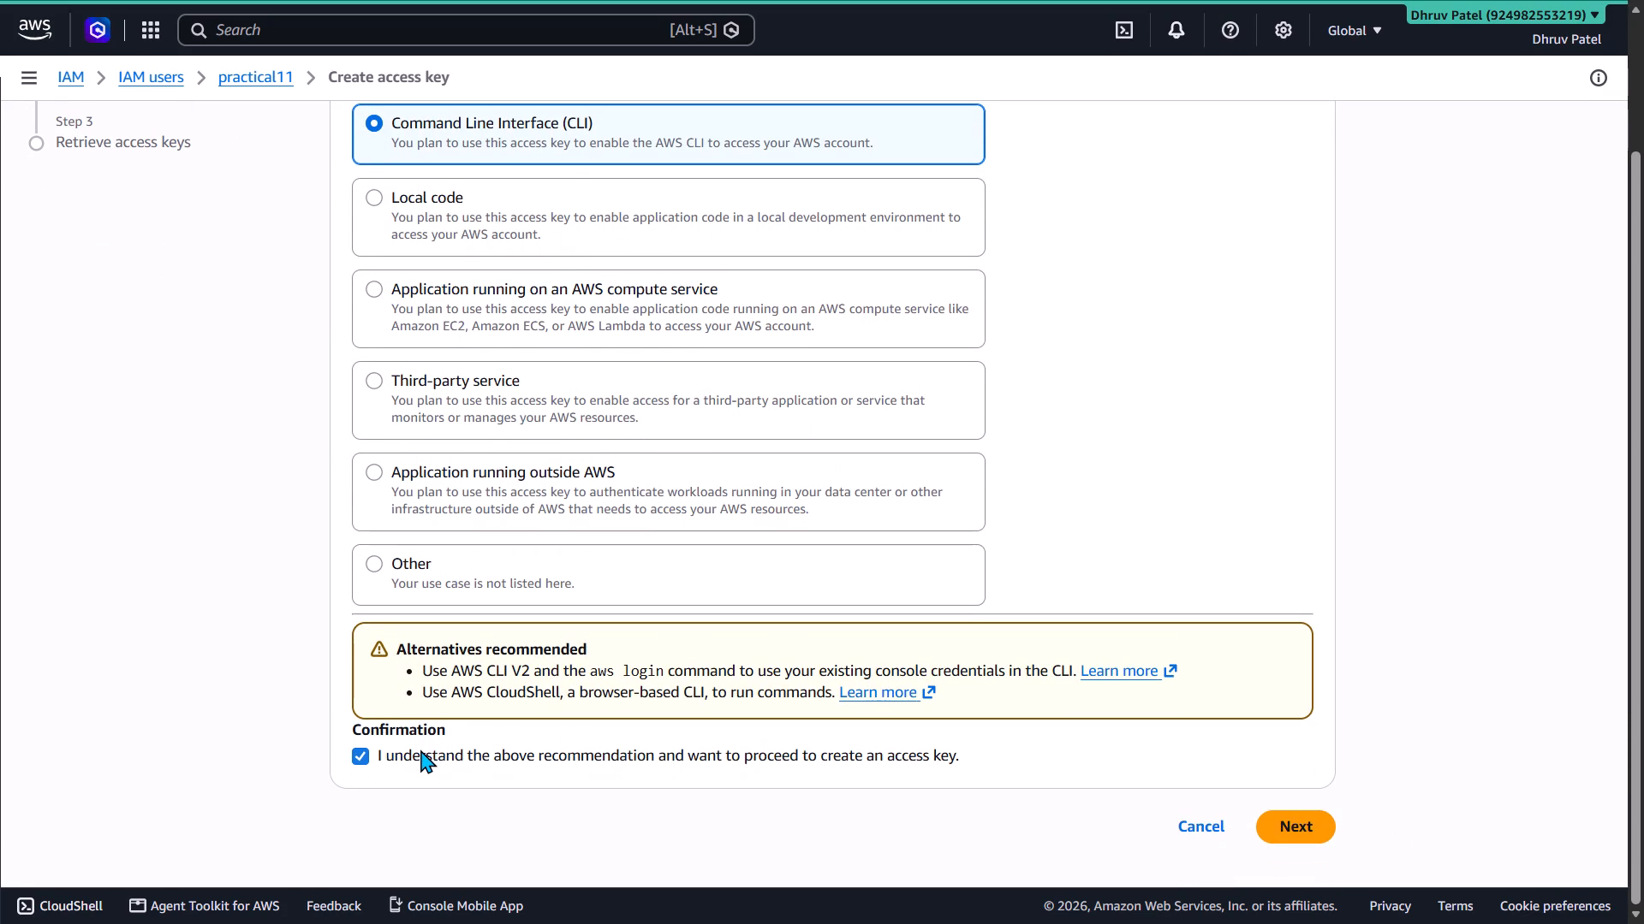
pyautogui.click(1307, 832)
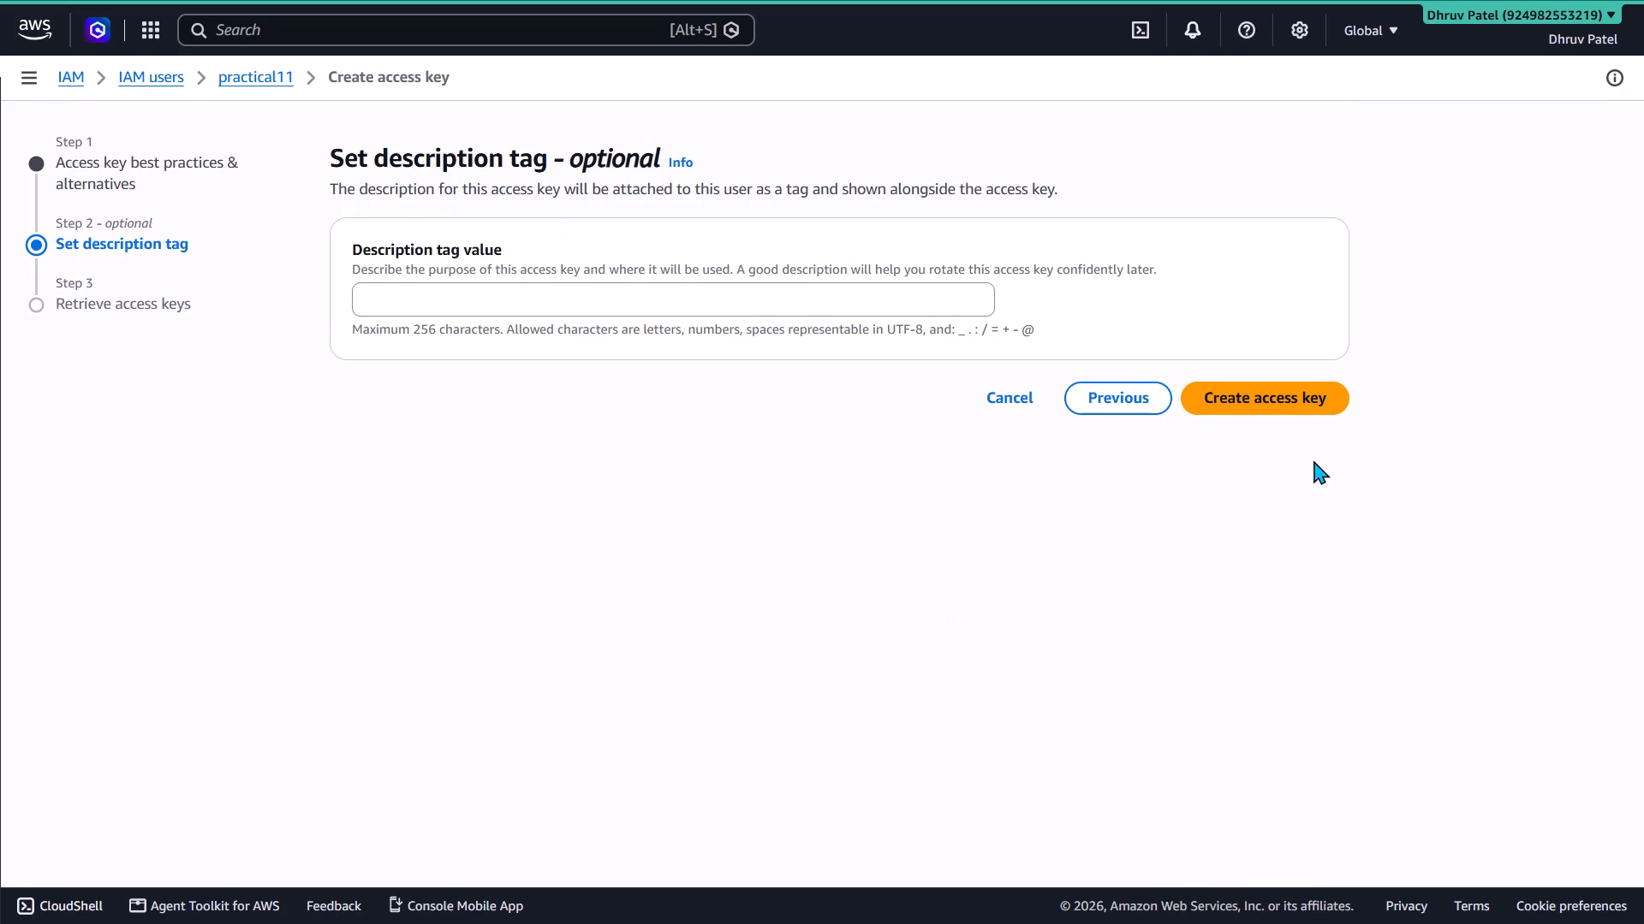
pyautogui.click(1284, 398)
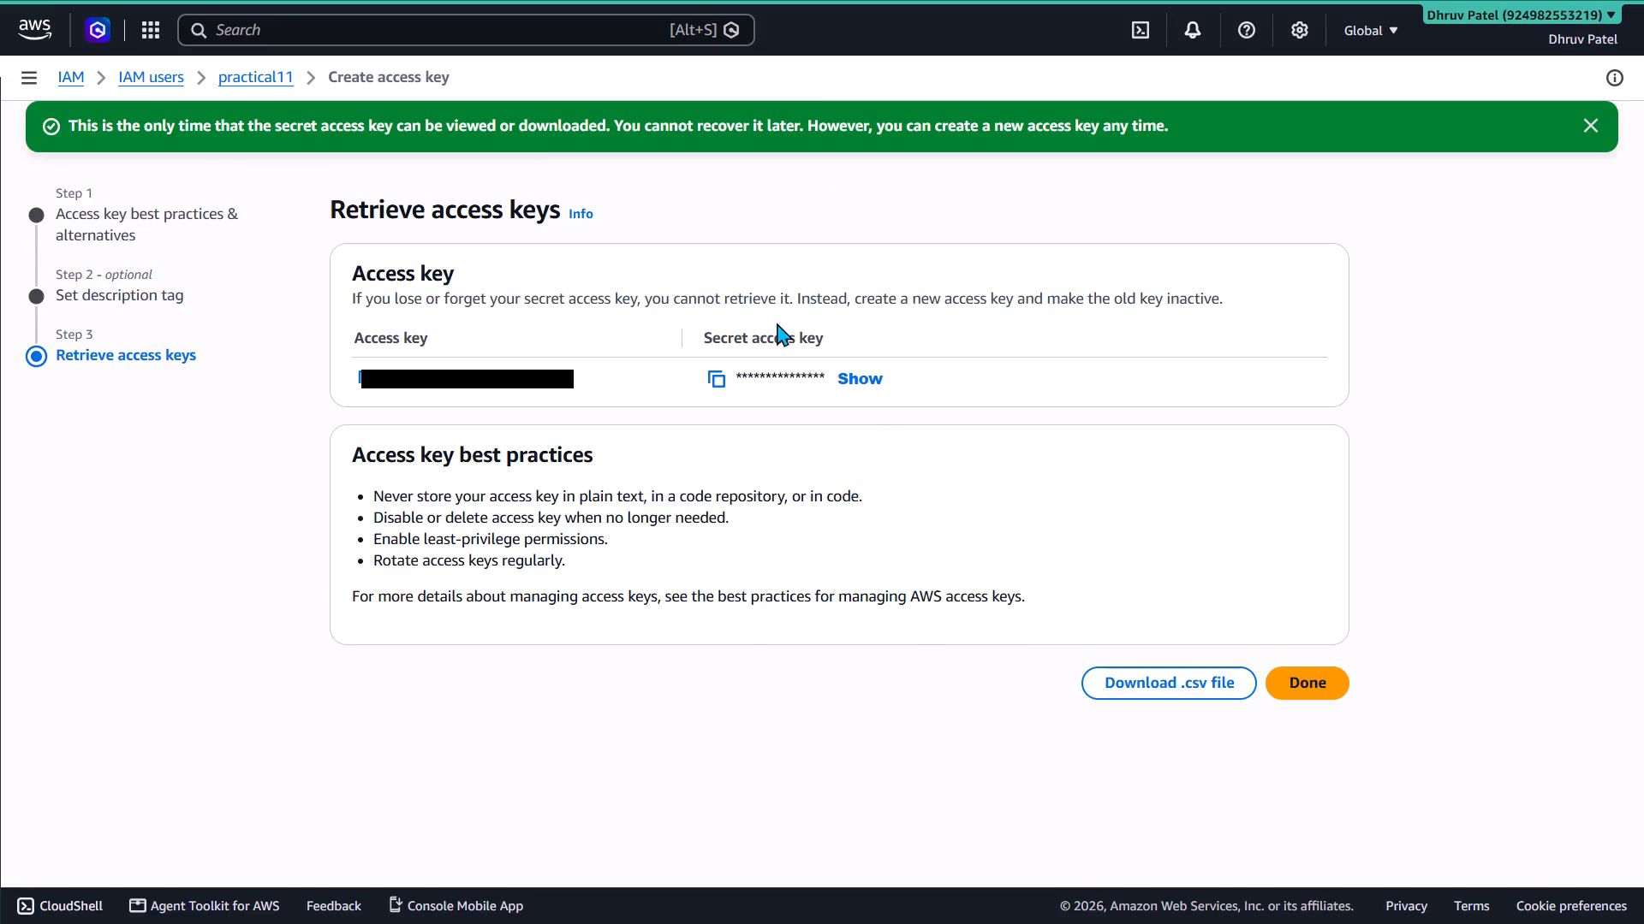
# Copy the new secret access key to the clipboard.
pyautogui.click(777, 323)
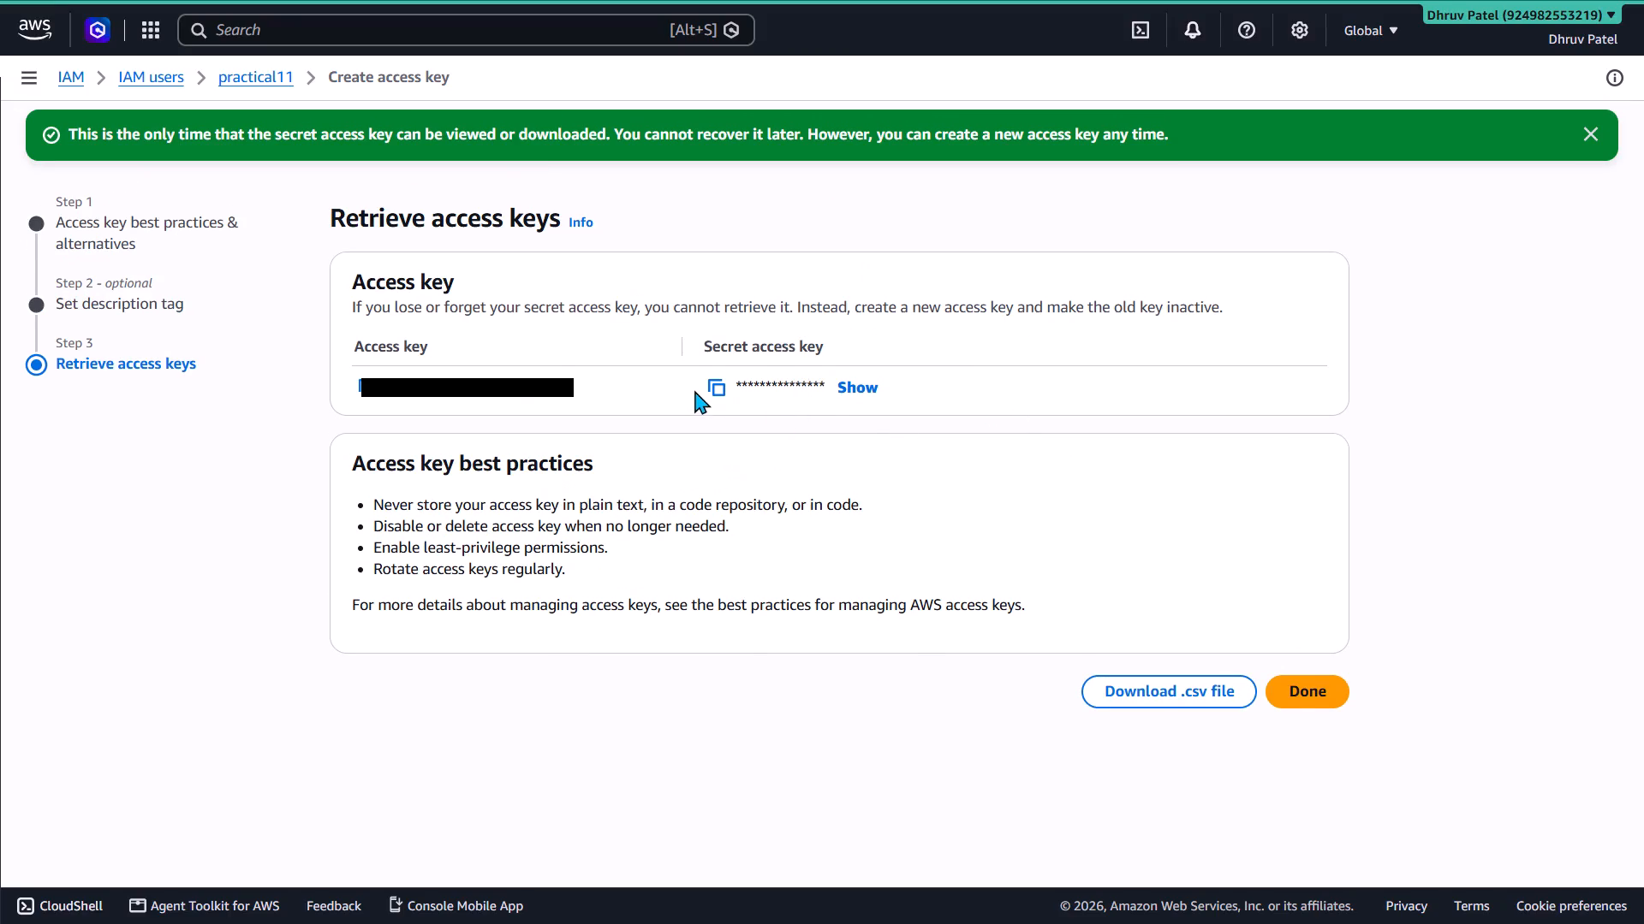
pyautogui.click(720, 384)
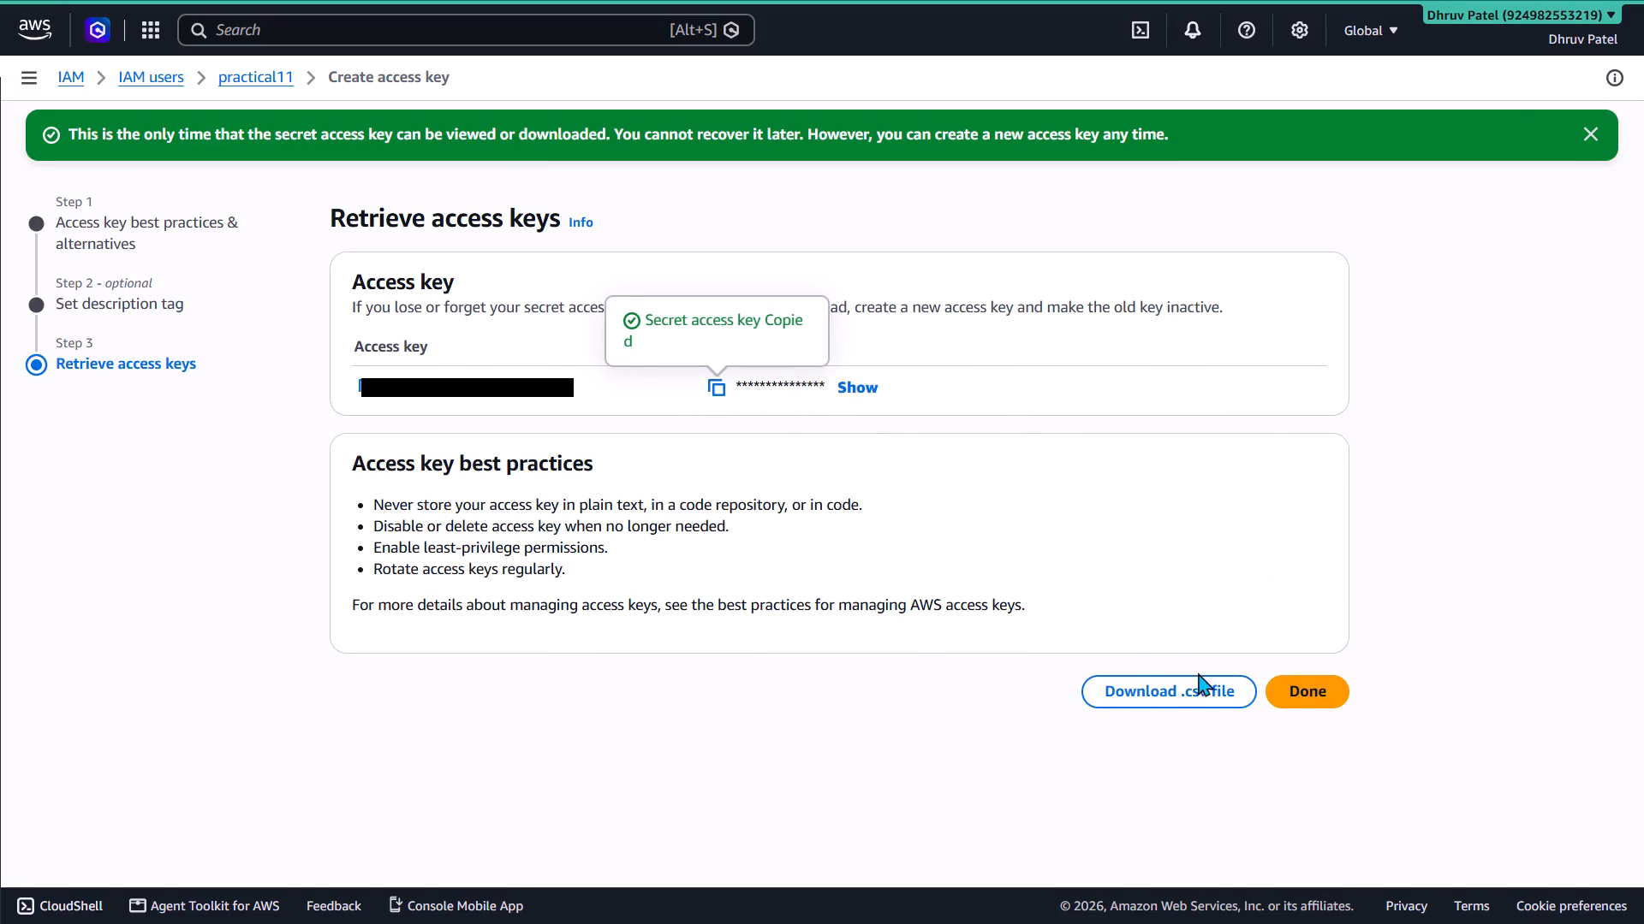
# Download the key's CSV file as practical11_accessKeys into the College (Sem 7) > CCE > Practical 11 folder, and finish the key creation wizard.
pyautogui.click(1194, 700)
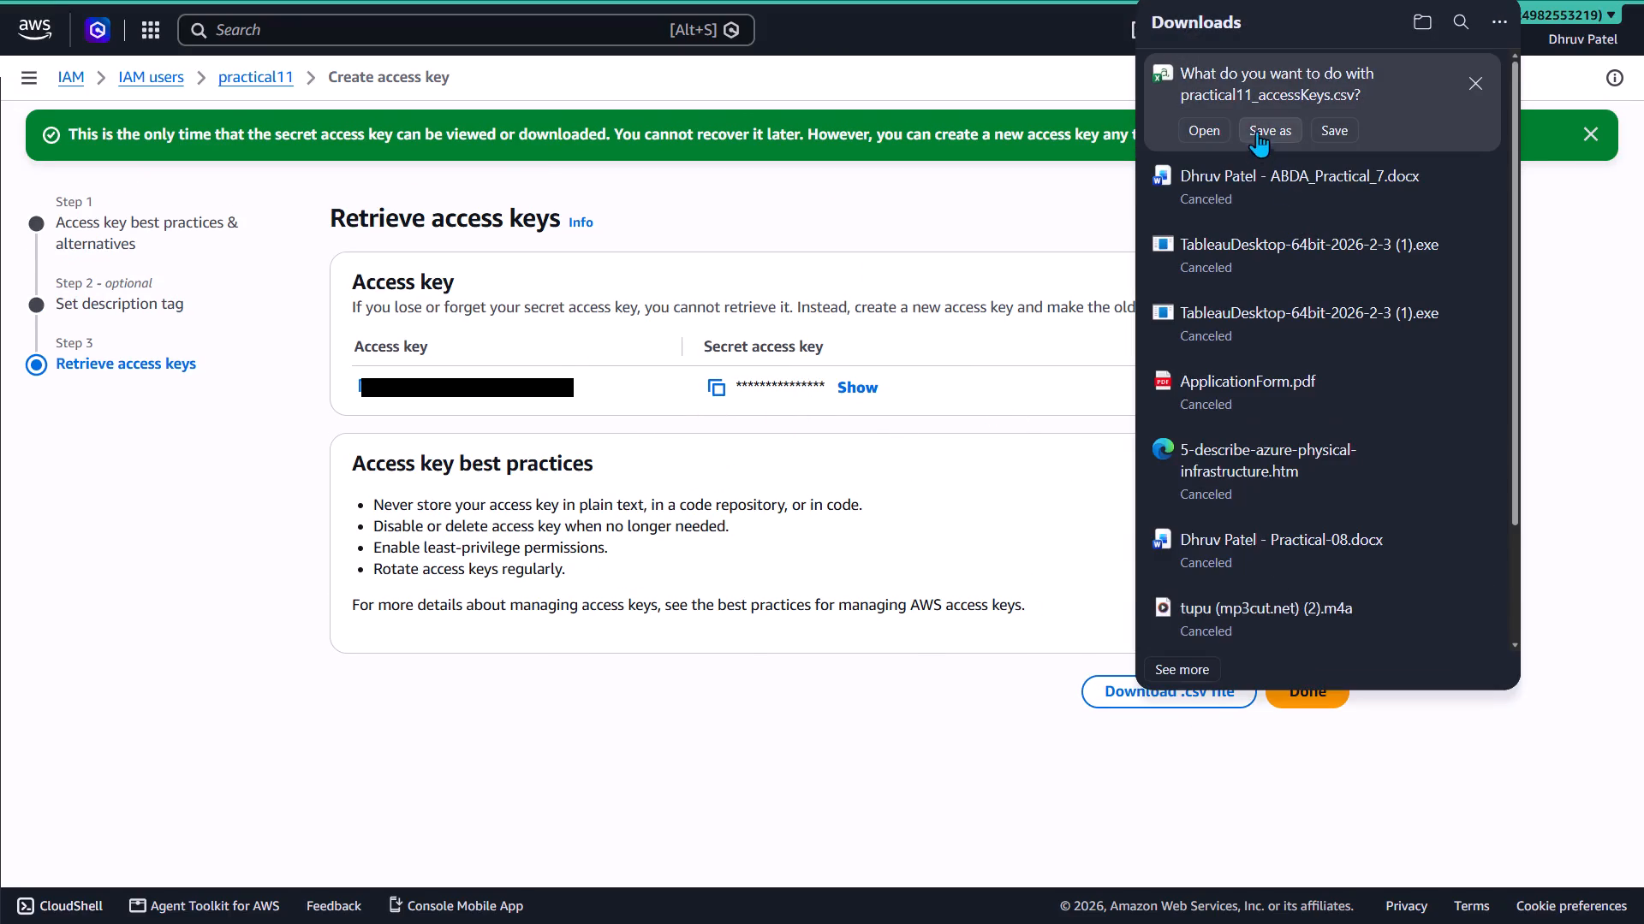
pyautogui.click(1257, 128)
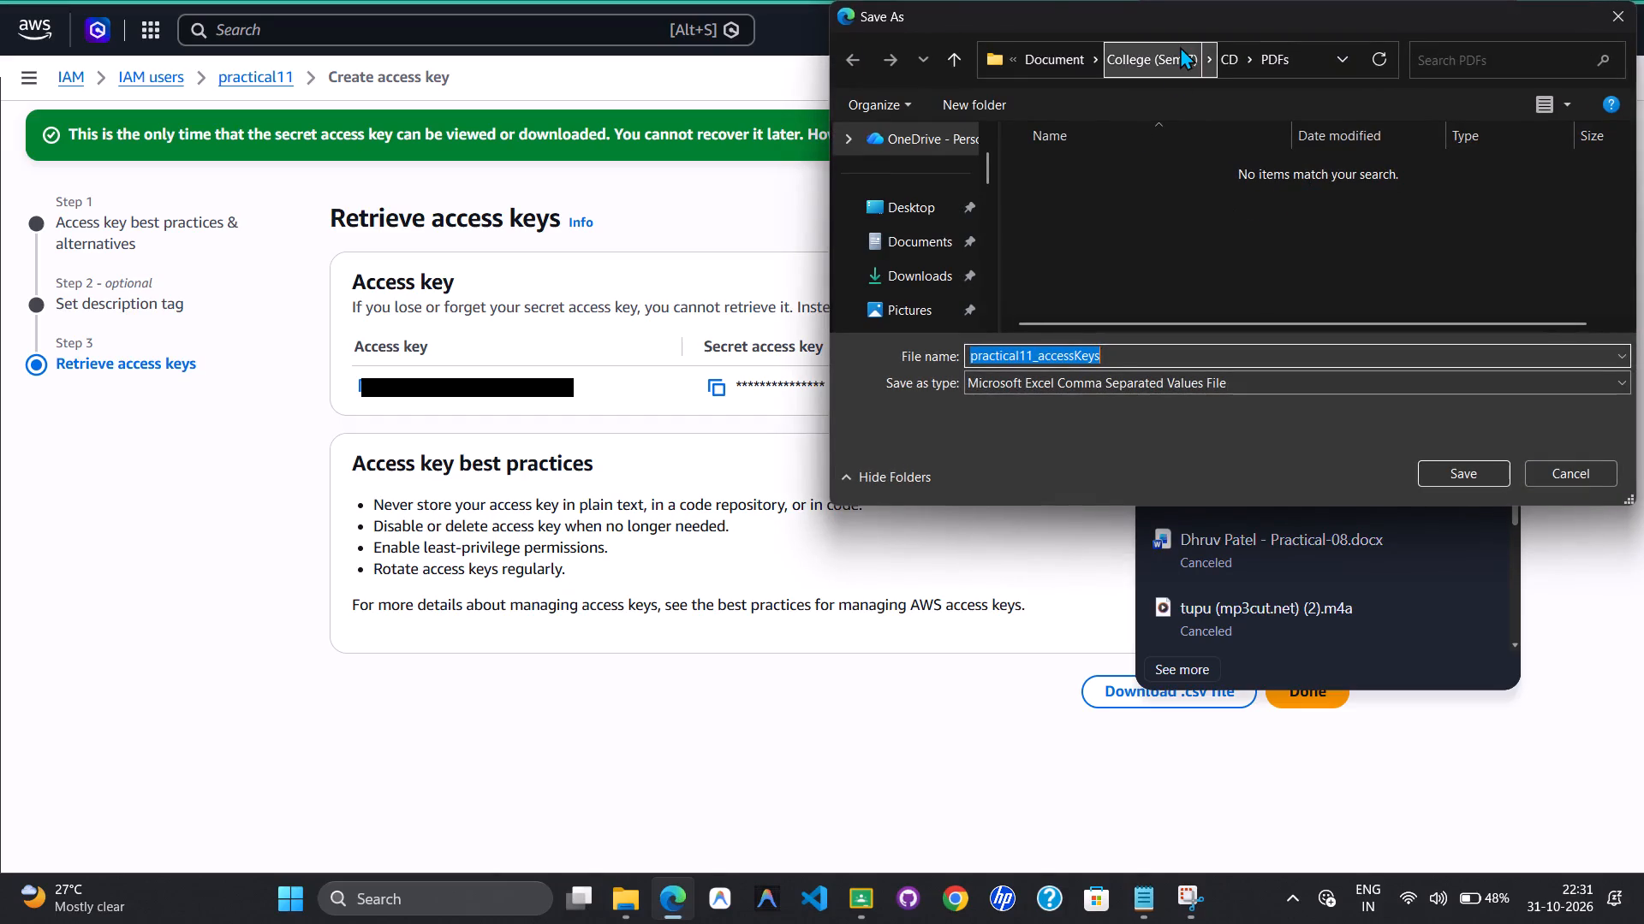
pyautogui.click(1180, 46)
pyautogui.scroll(-1, 1186, 283)
pyautogui.doubleClick(1188, 244)
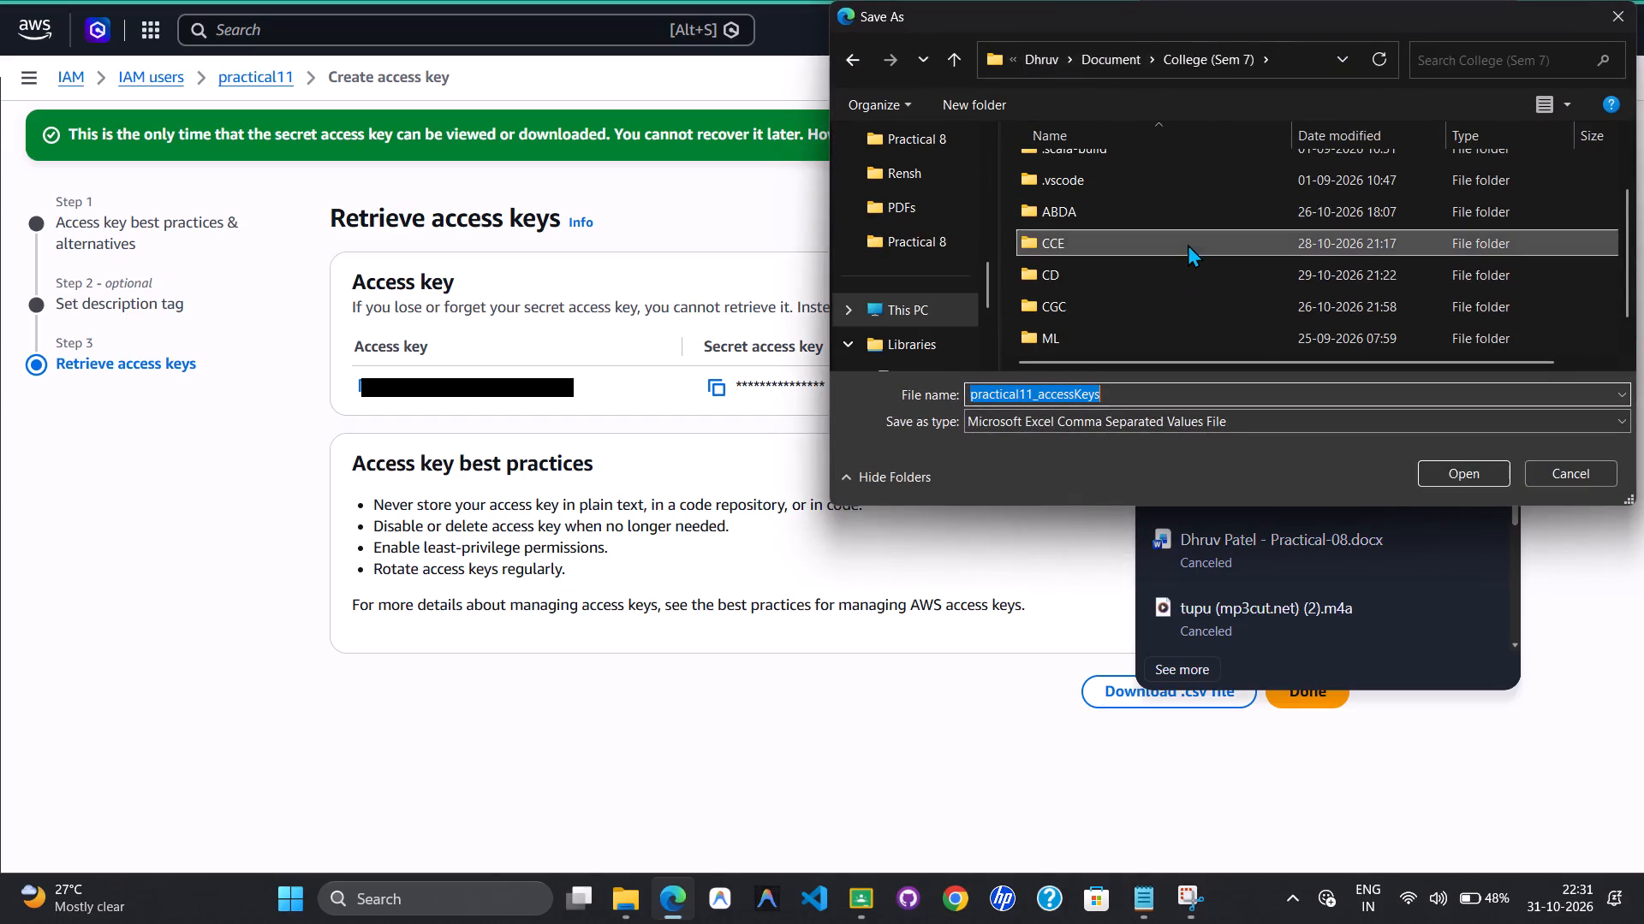
pyautogui.scroll(-3, 1188, 243)
pyautogui.doubleClick(1196, 330)
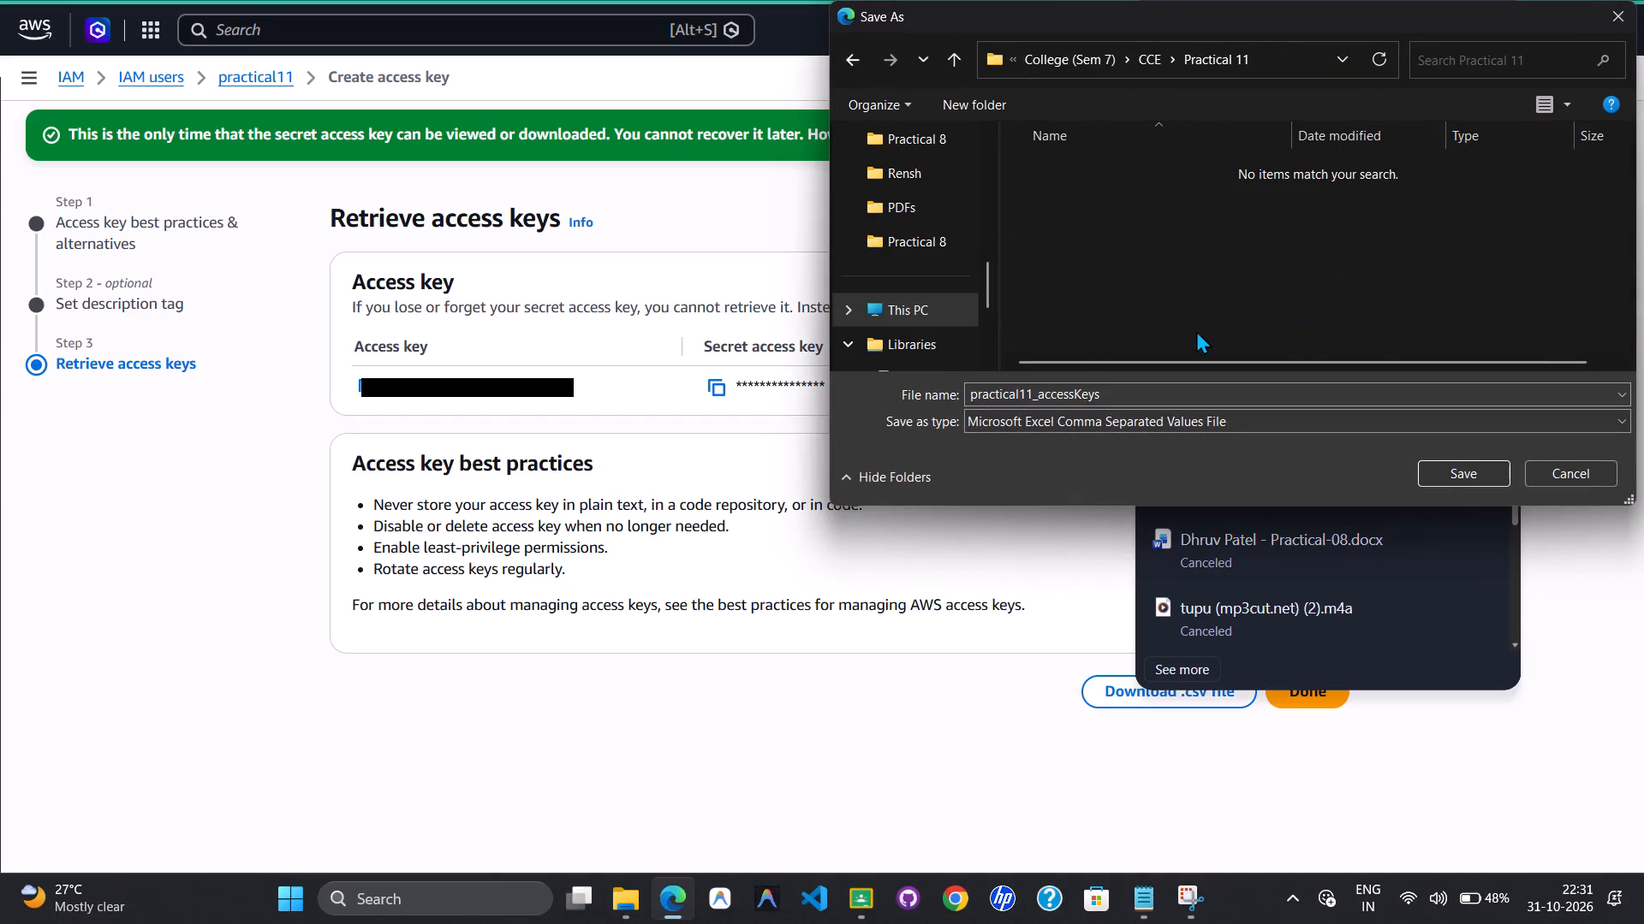
pyautogui.click(1482, 477)
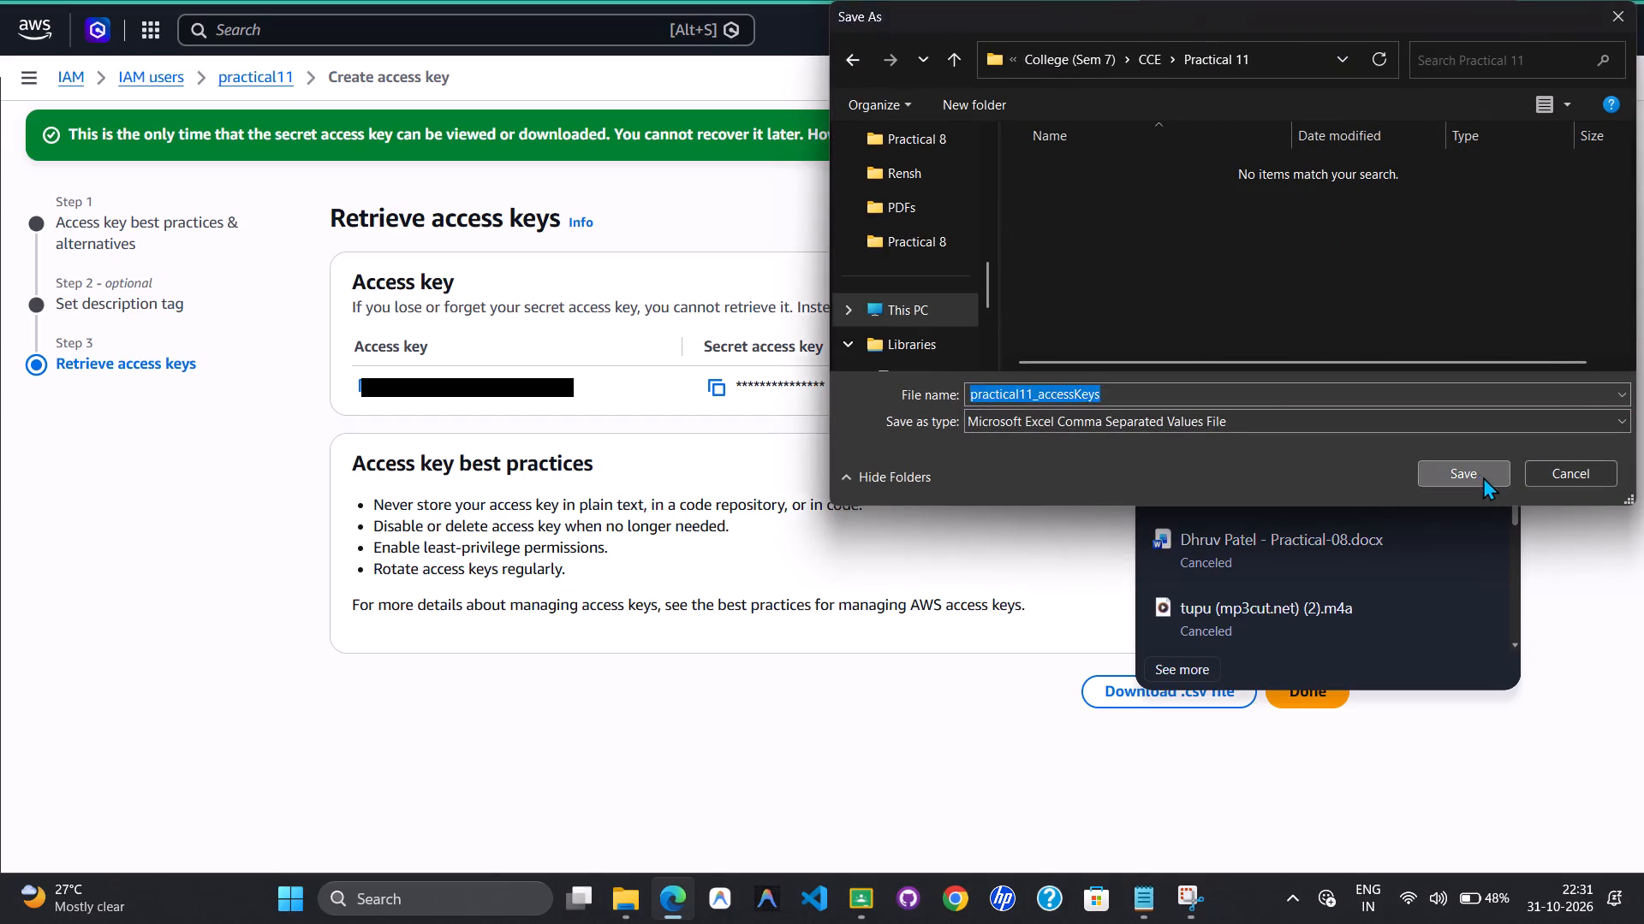
pyautogui.click(1004, 192)
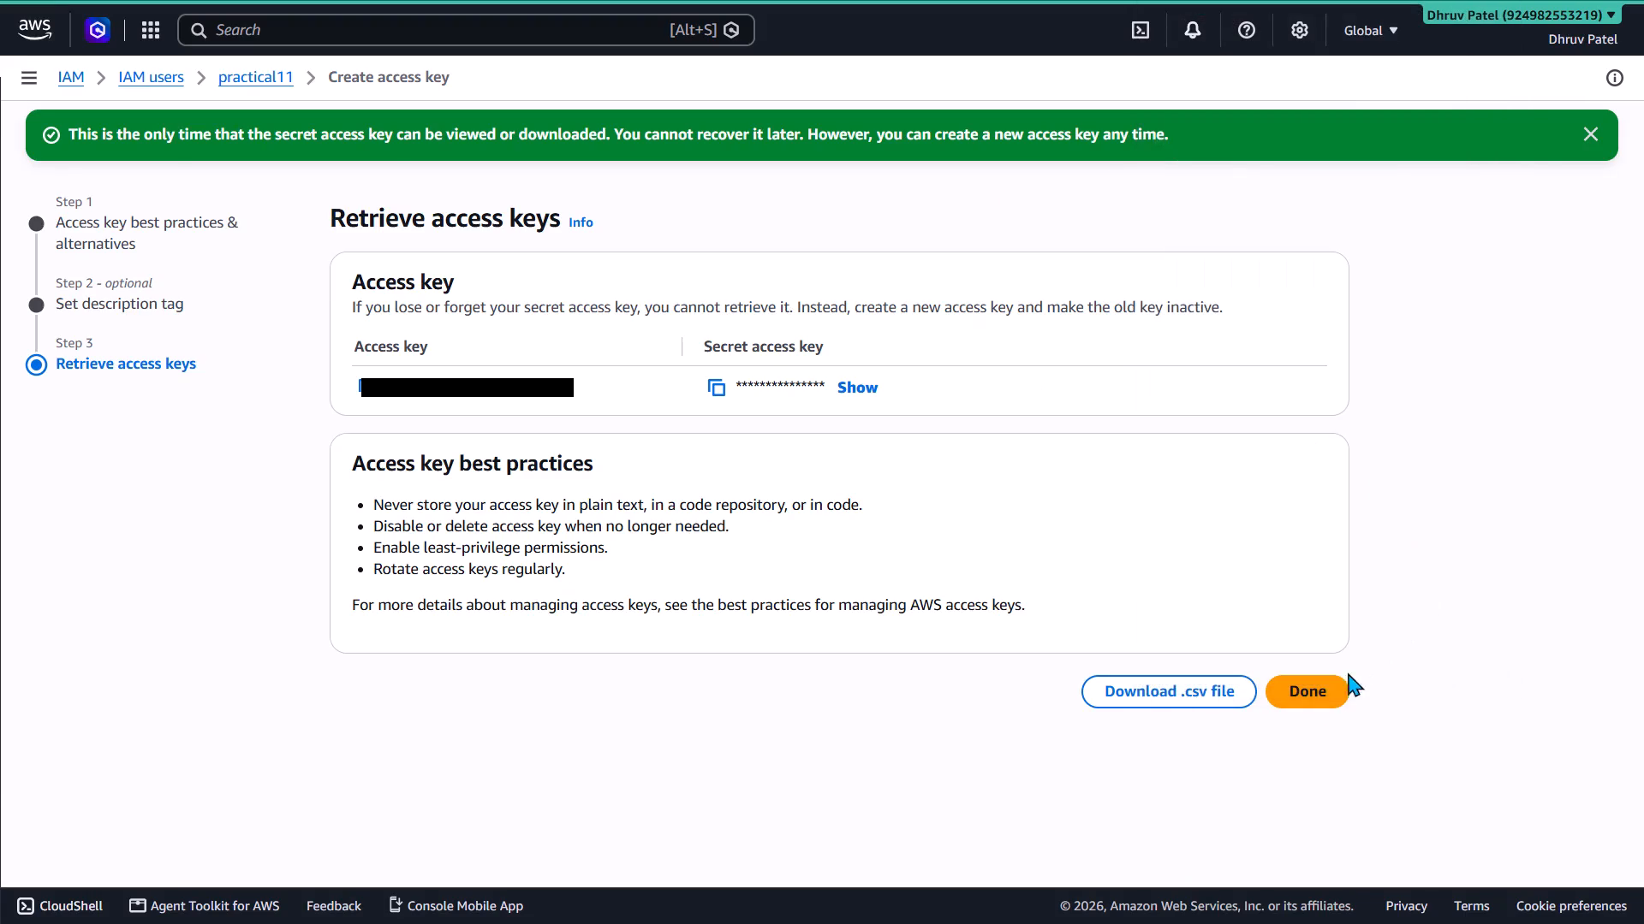
pyautogui.click(1327, 696)
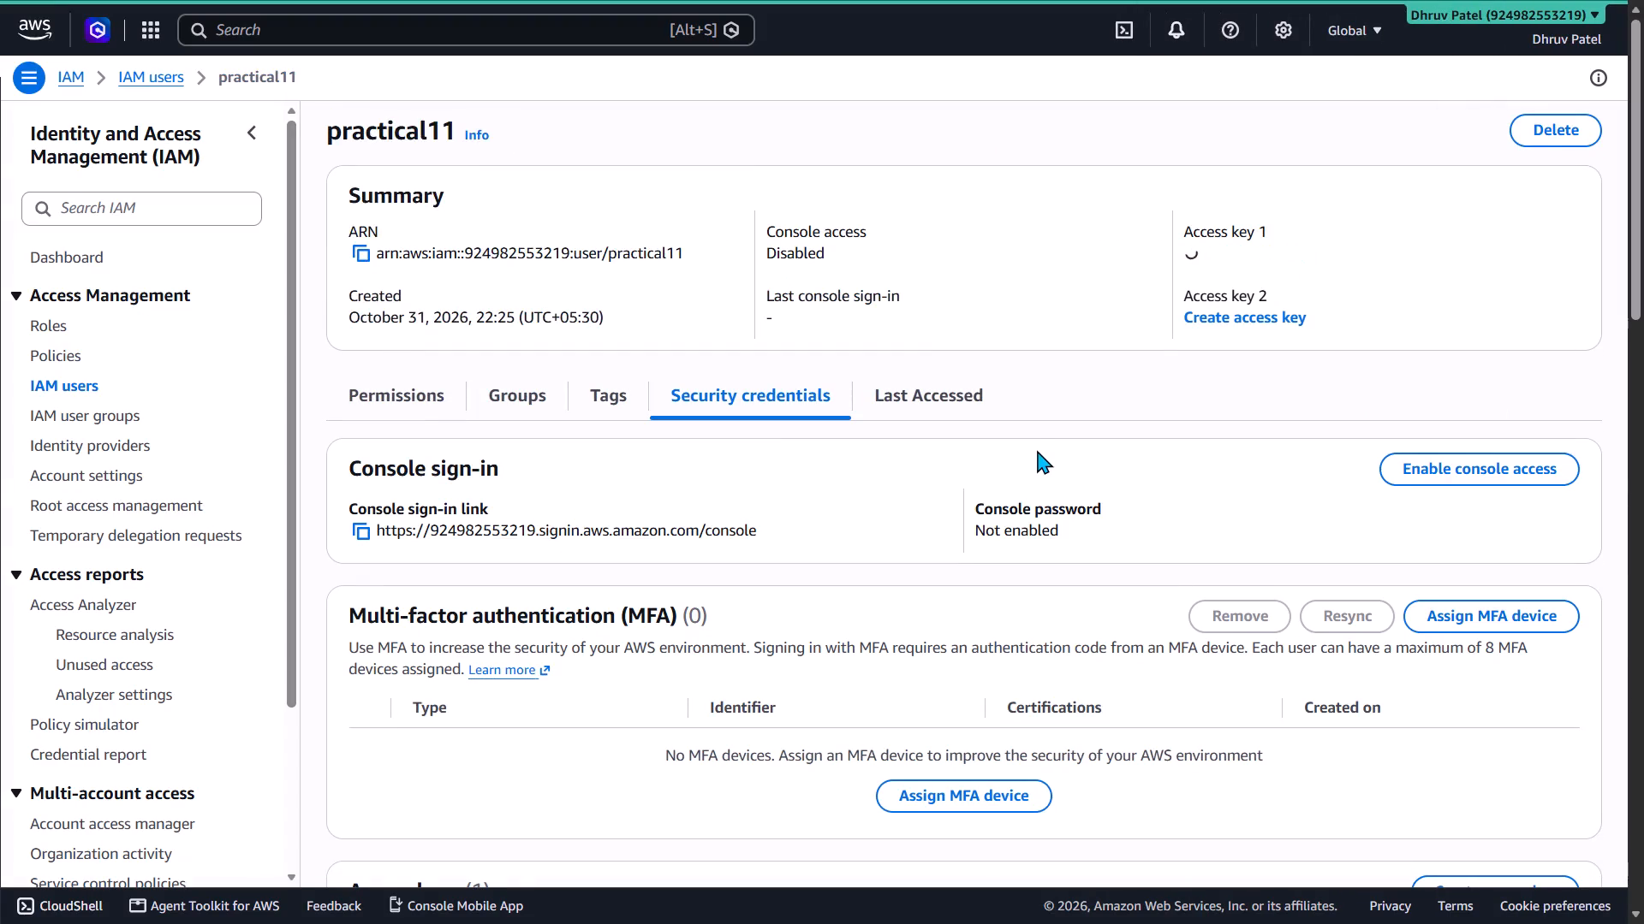
# Compare the practical11 user's Access keys section with the reference PDF's screenshot and the Steps notes.
pyautogui.scroll(-2, 1039, 447)
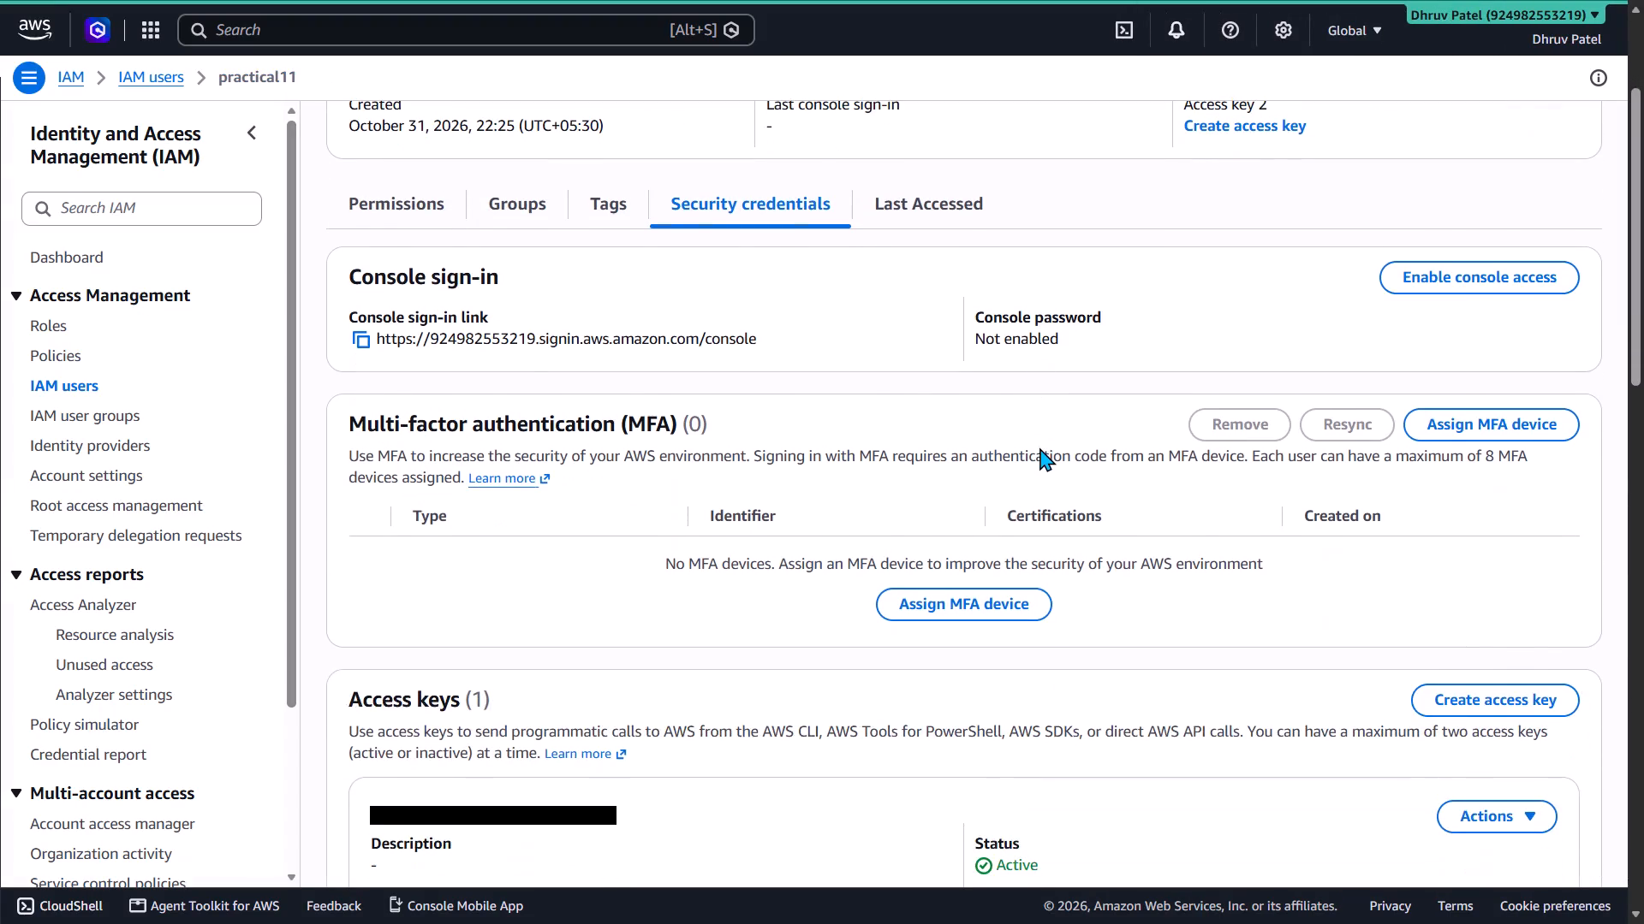
pyautogui.scroll(-1, 1039, 447)
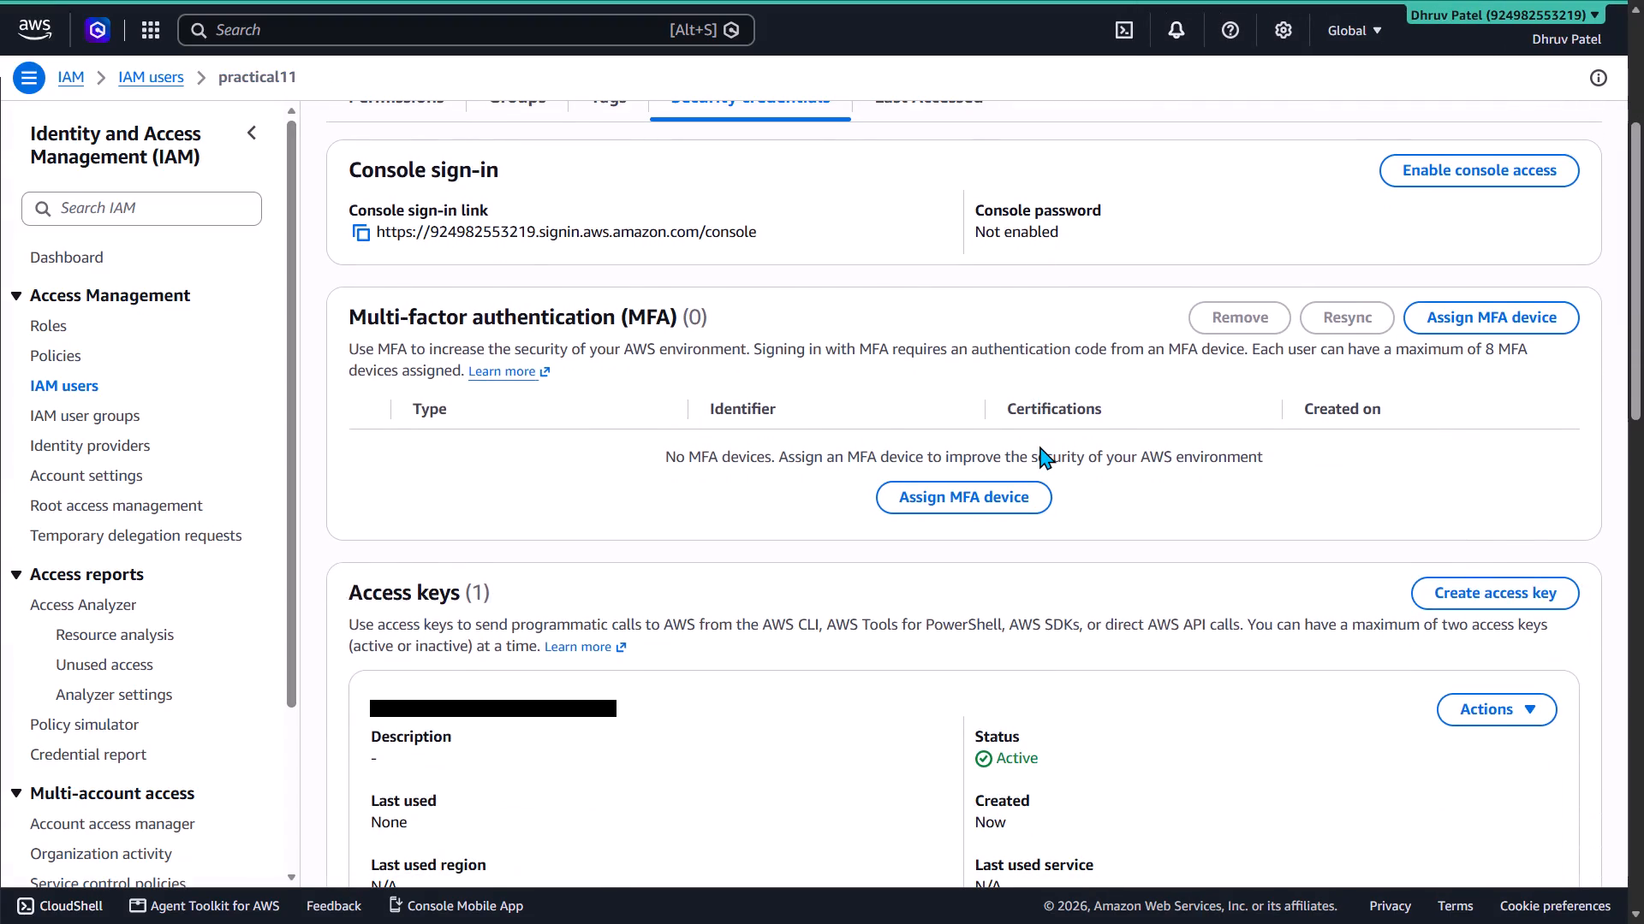
pyautogui.scroll(-1, 1039, 446)
pyautogui.scroll(1, 1039, 443)
pyautogui.hotkey('alt', 'Tab')
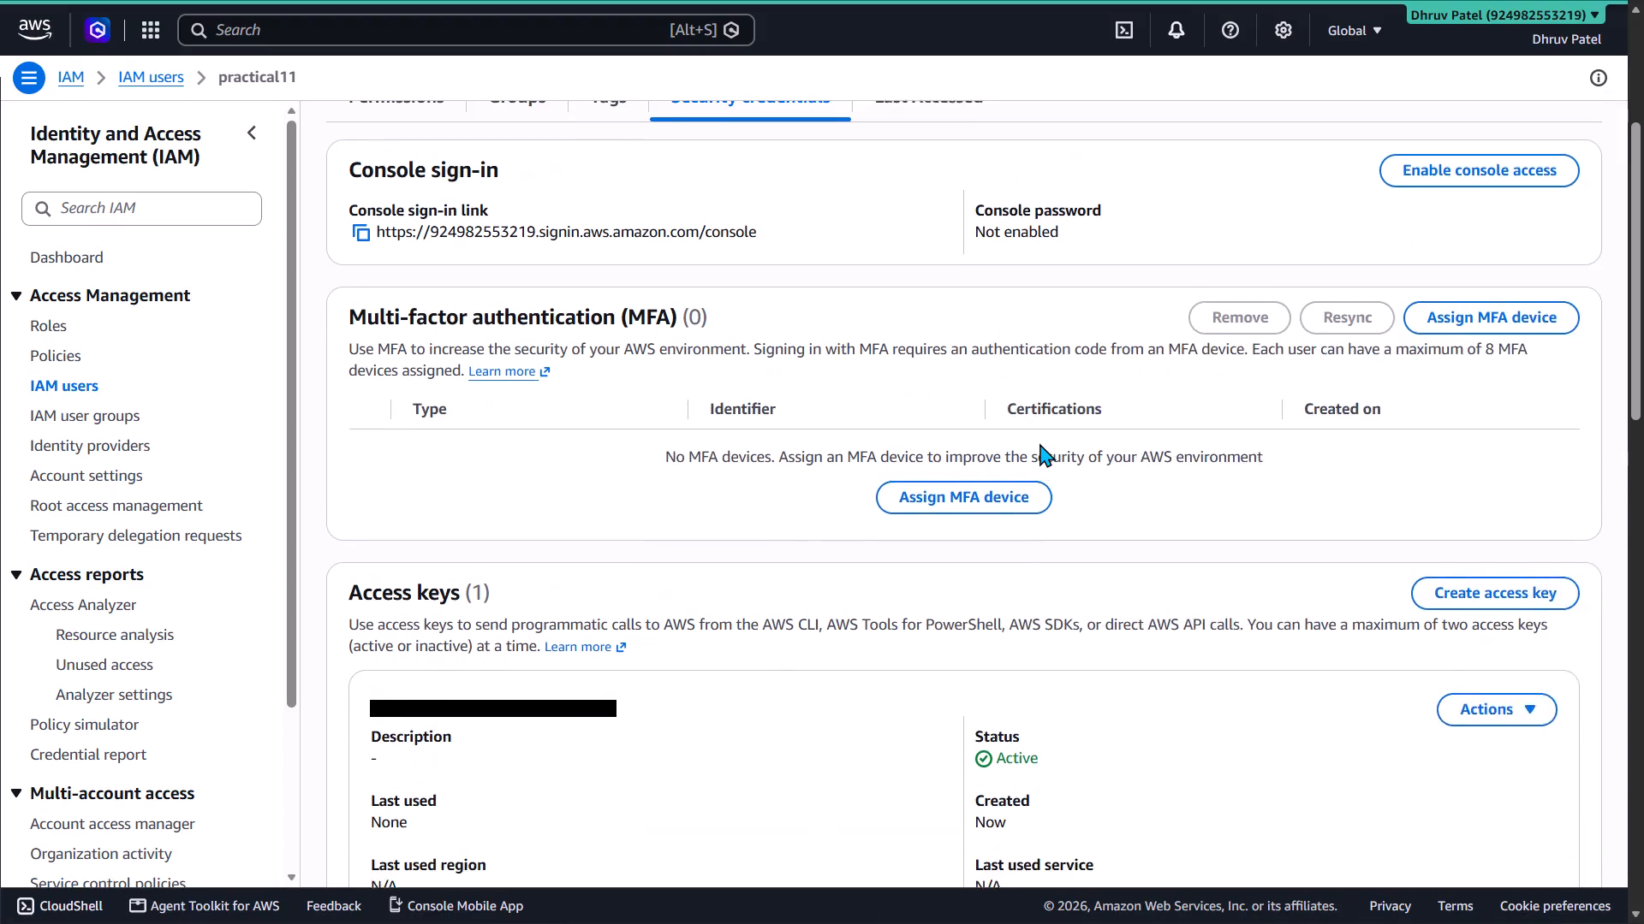
pyautogui.hotkey('alt', 'Tab')
pyautogui.hotkey('alt', 'Tab')
pyautogui.hotkey('alt', 'Tab')
pyautogui.hotkey('alt', 'Tab')
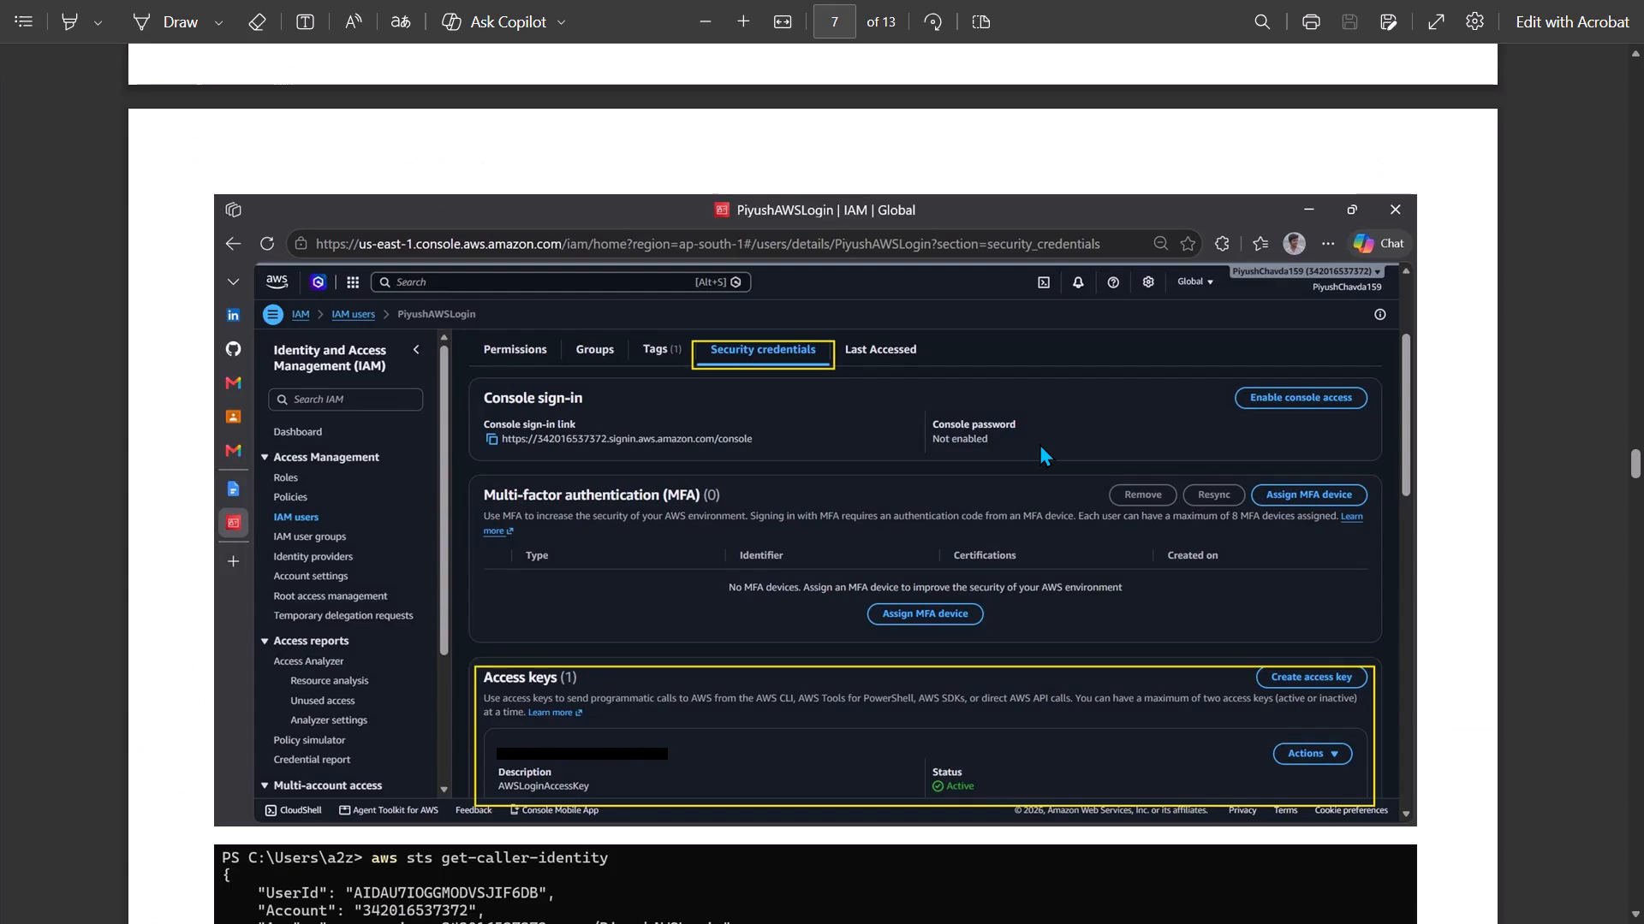
pyautogui.hotkey('alt', 'Tab')
pyautogui.hotkey('alt', 'Tab')
pyautogui.hotkey('alt', 'Tab')
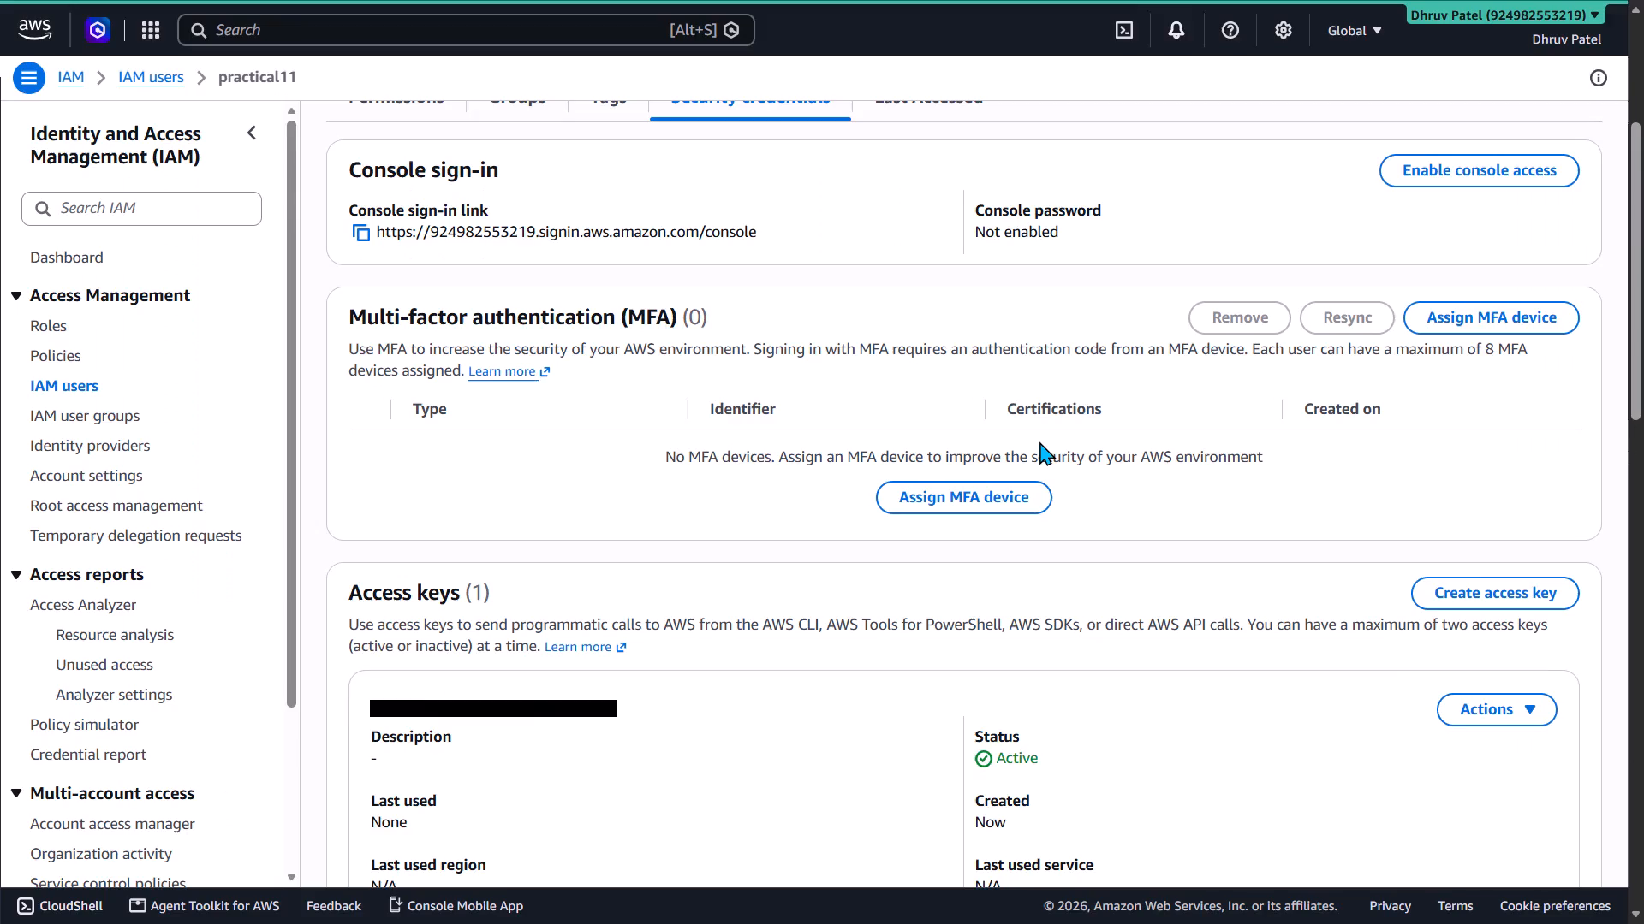
pyautogui.hotkey('alt', 'Tab')
pyautogui.hotkey('alt', 'Tab')
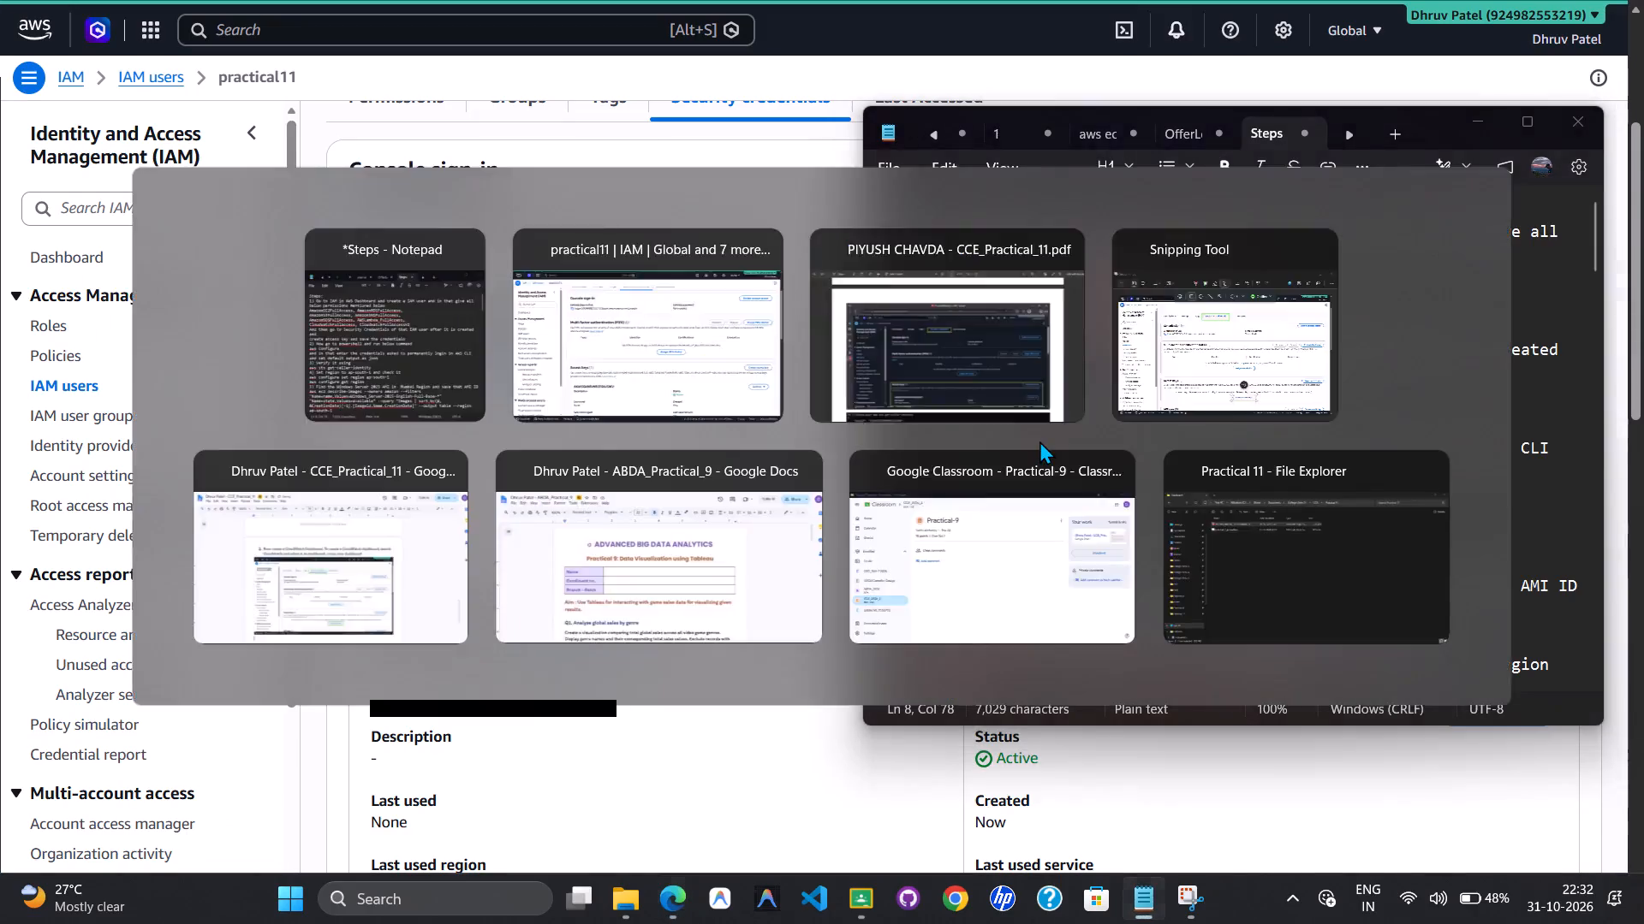
pyautogui.hotkey('alt', 'Tab')
pyautogui.hotkey('alt', 'Tab')
pyautogui.hotkey('alt', 'Tab')
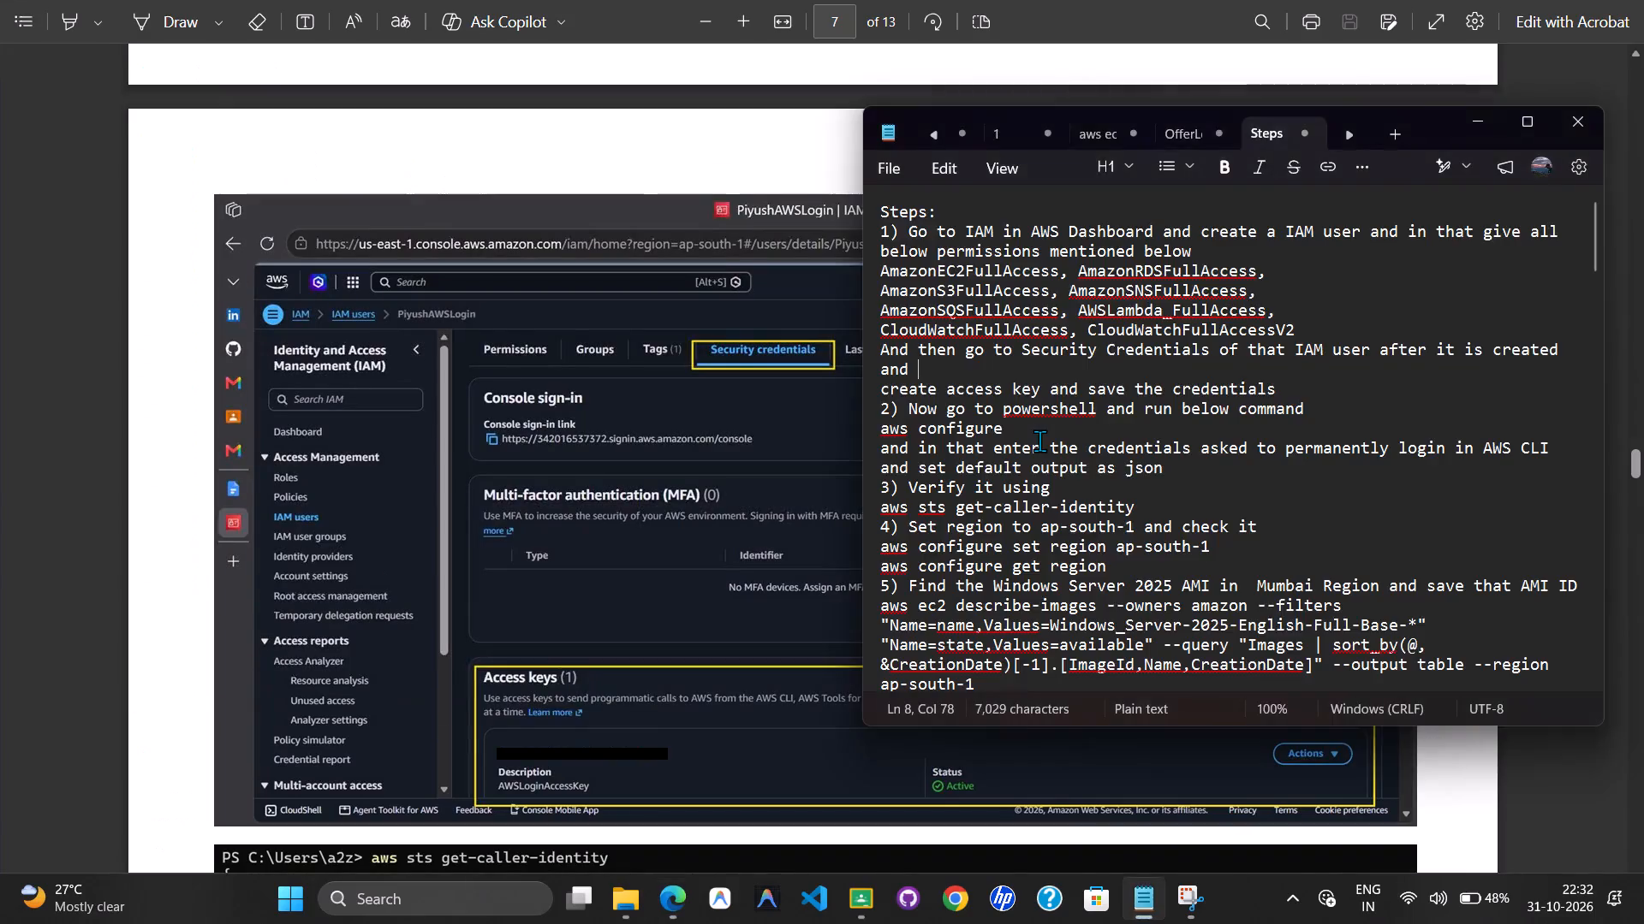
pyautogui.hotkey('alt', 'Tab')
pyautogui.hotkey('alt', 'Tab')
pyautogui.hotkey('alt', 'Tab')
pyautogui.hotkey('alt', 'Tab')
pyautogui.hotkey('alt', 'Tab')
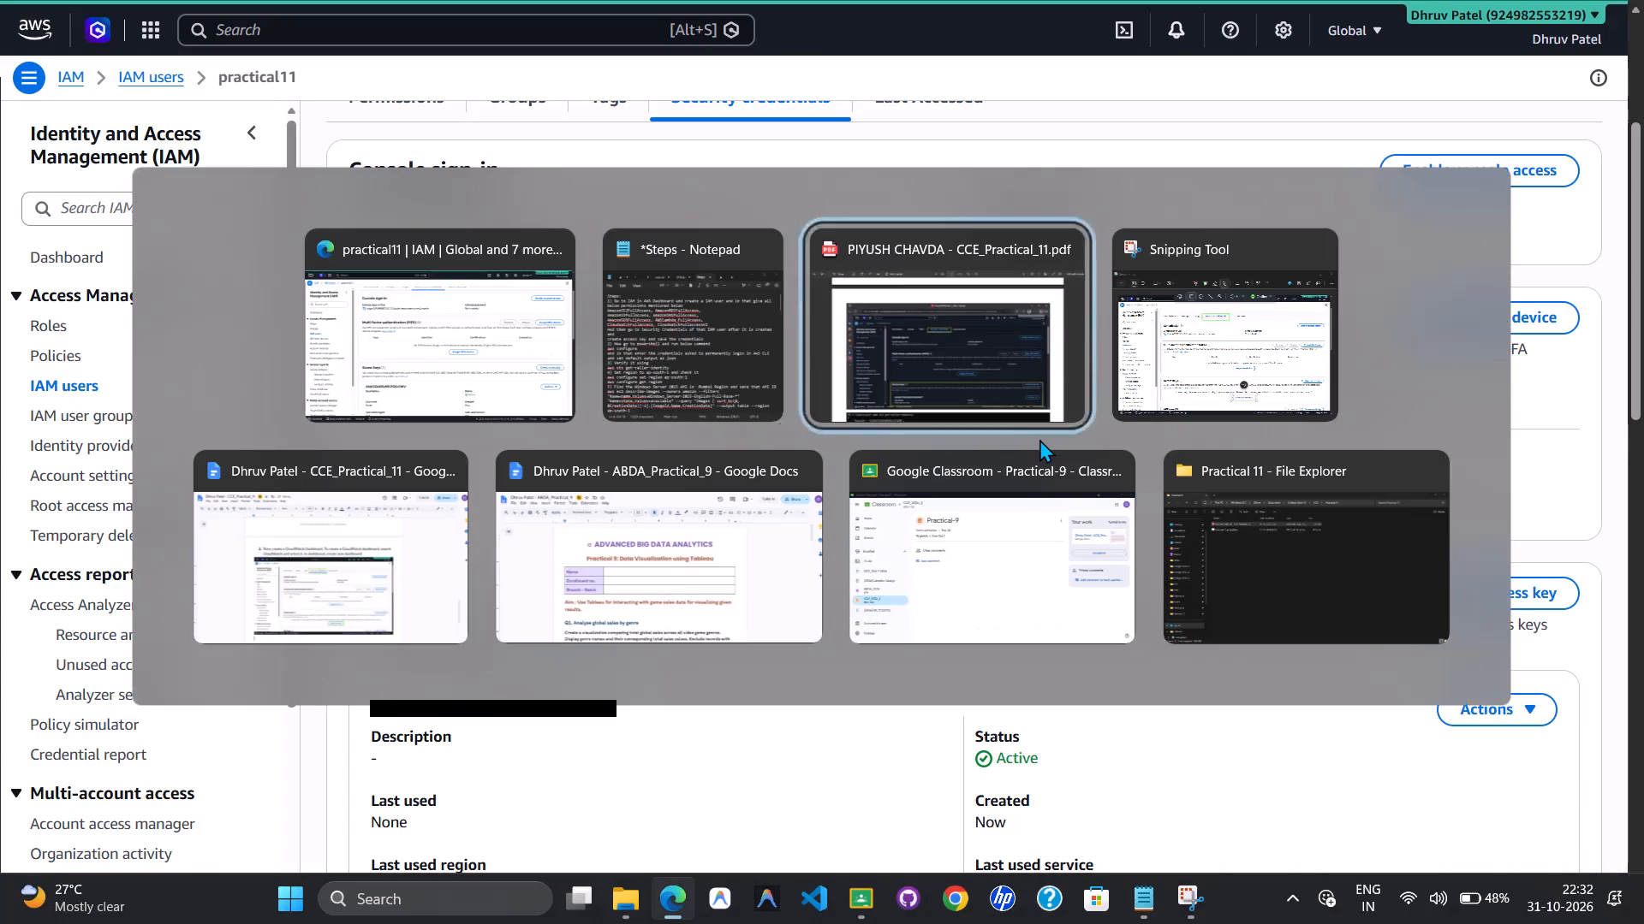
pyautogui.hotkey('alt', 'Tab')
# Set the access key's description tag to AWSLoginAccessKey, matching the reference PDF, and dismiss the update notice.
pyautogui.scroll(-2, 1241, 652)
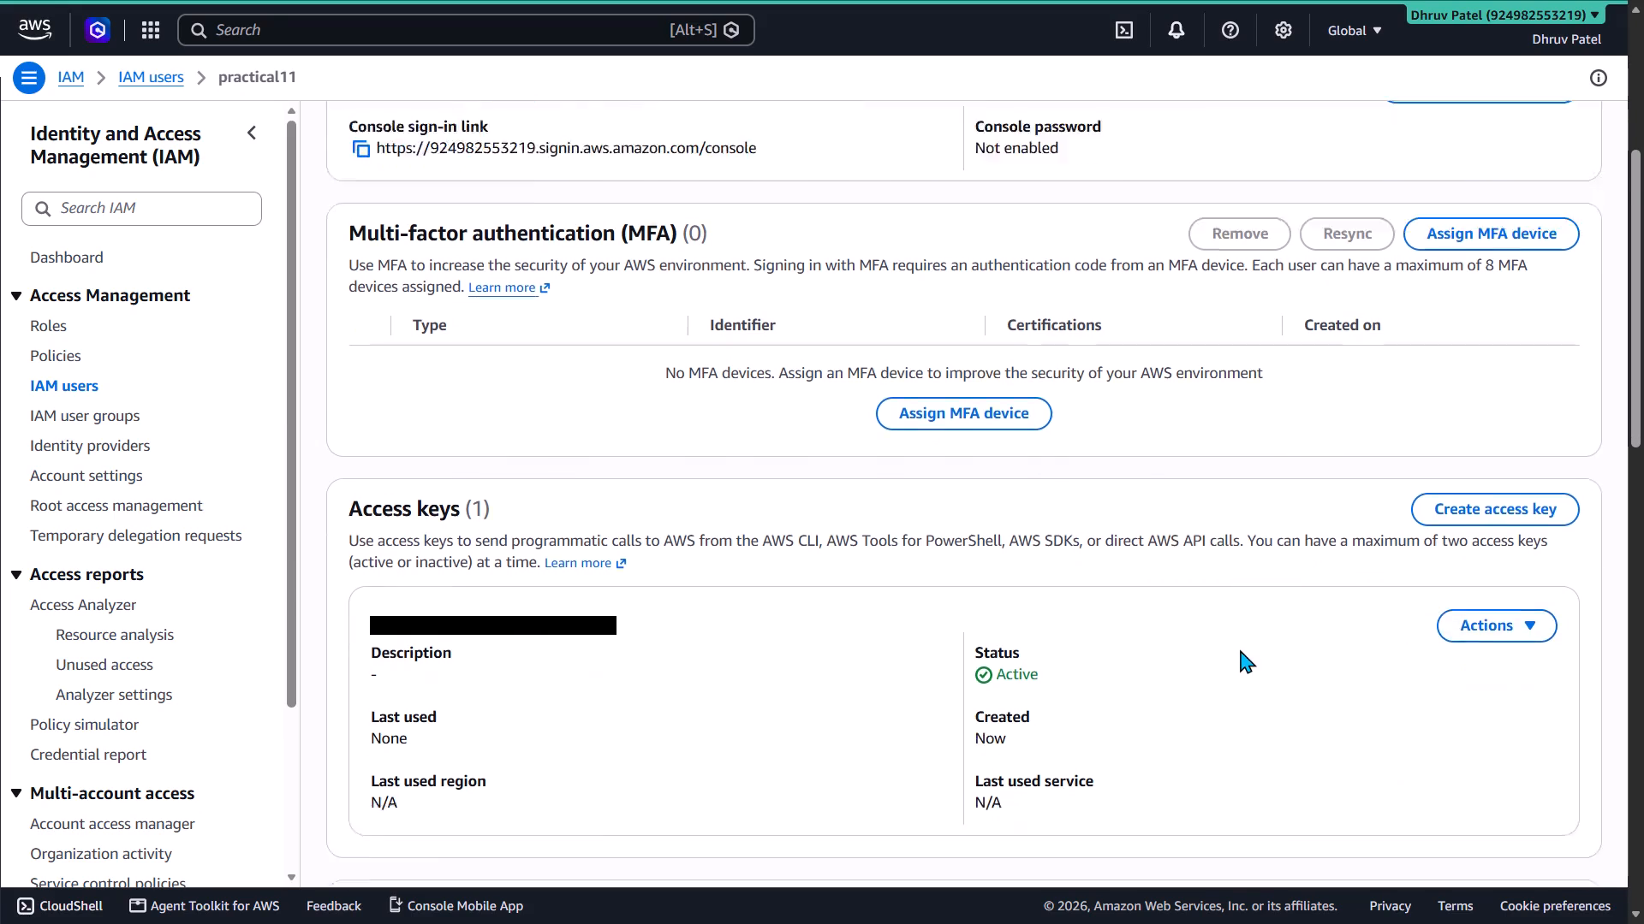
pyautogui.click(1476, 478)
pyautogui.click(1456, 538)
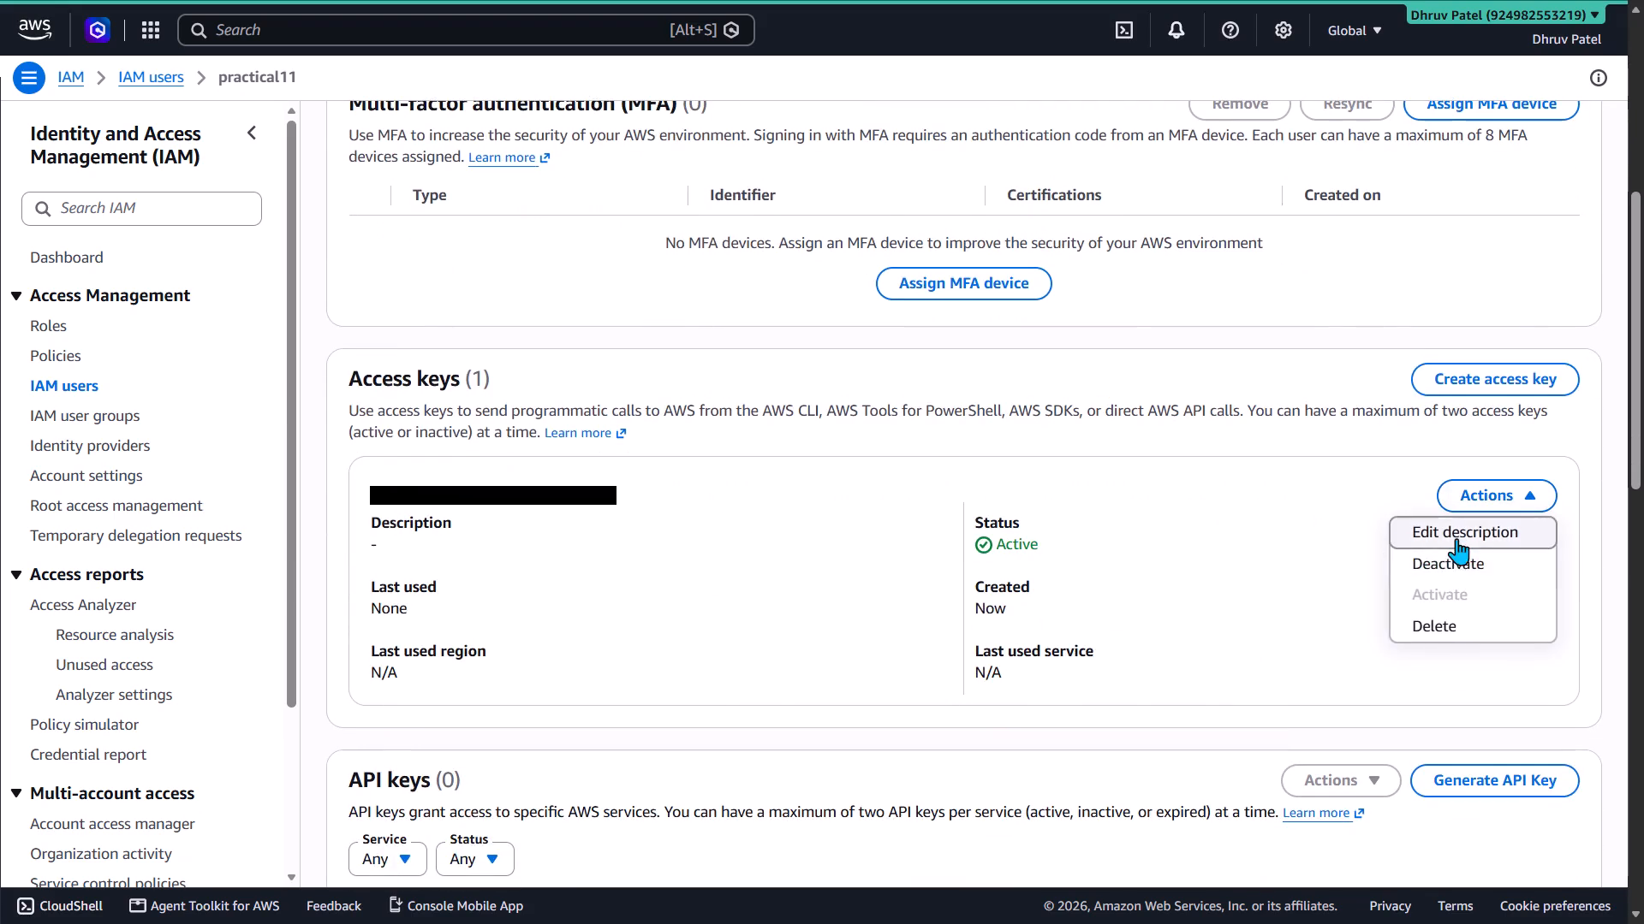
pyautogui.click(688, 471)
pyautogui.press('BackSpace')
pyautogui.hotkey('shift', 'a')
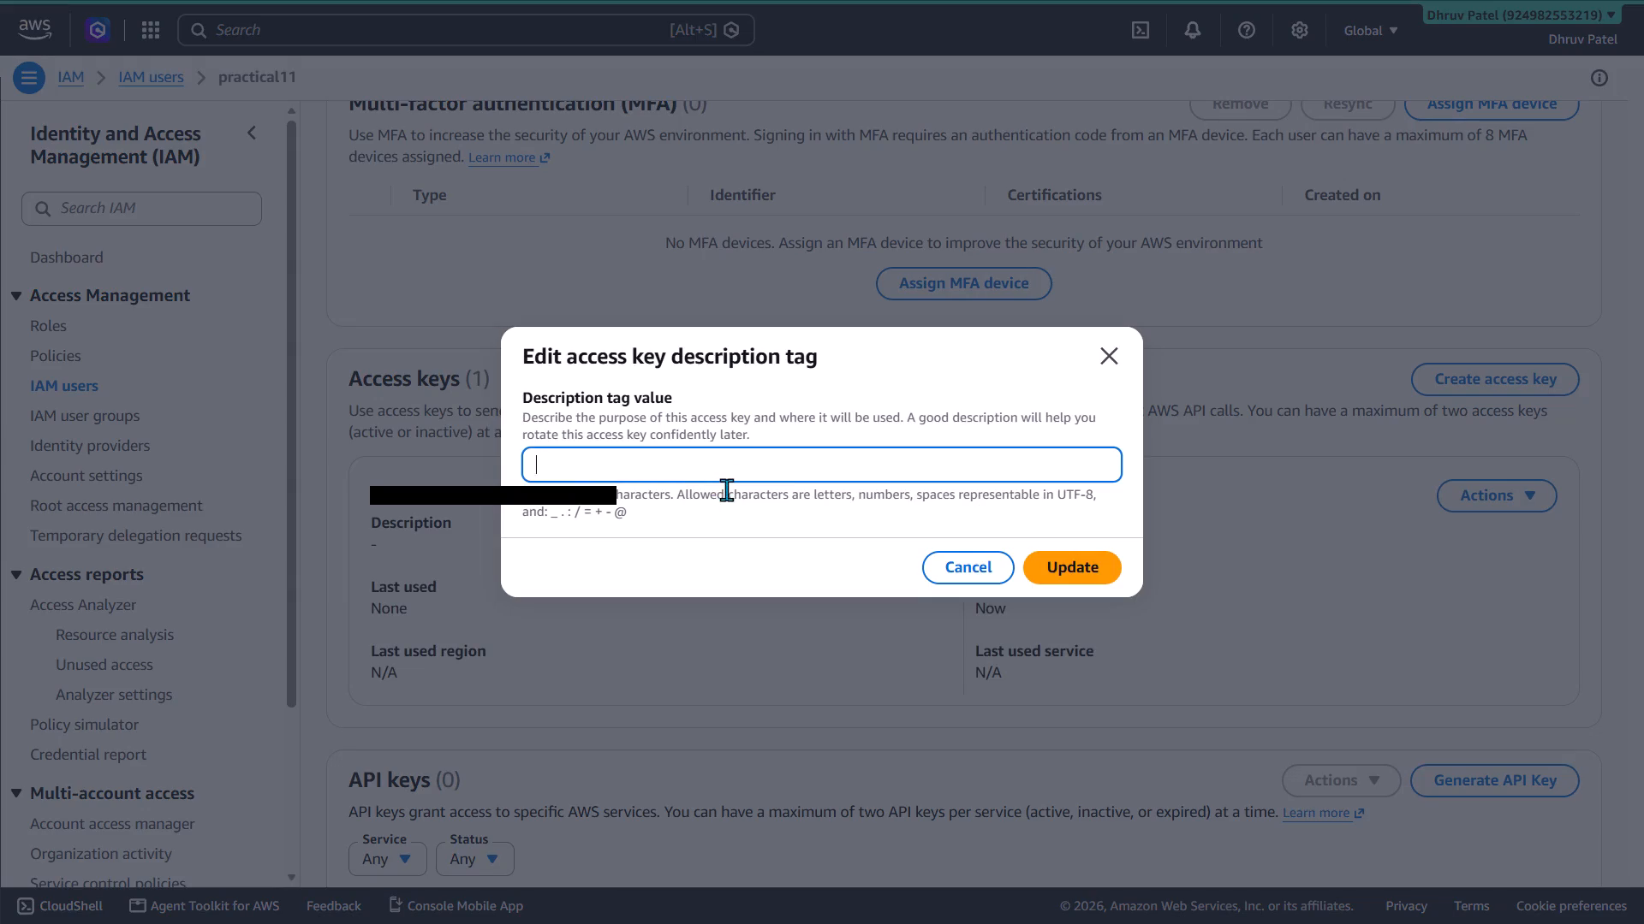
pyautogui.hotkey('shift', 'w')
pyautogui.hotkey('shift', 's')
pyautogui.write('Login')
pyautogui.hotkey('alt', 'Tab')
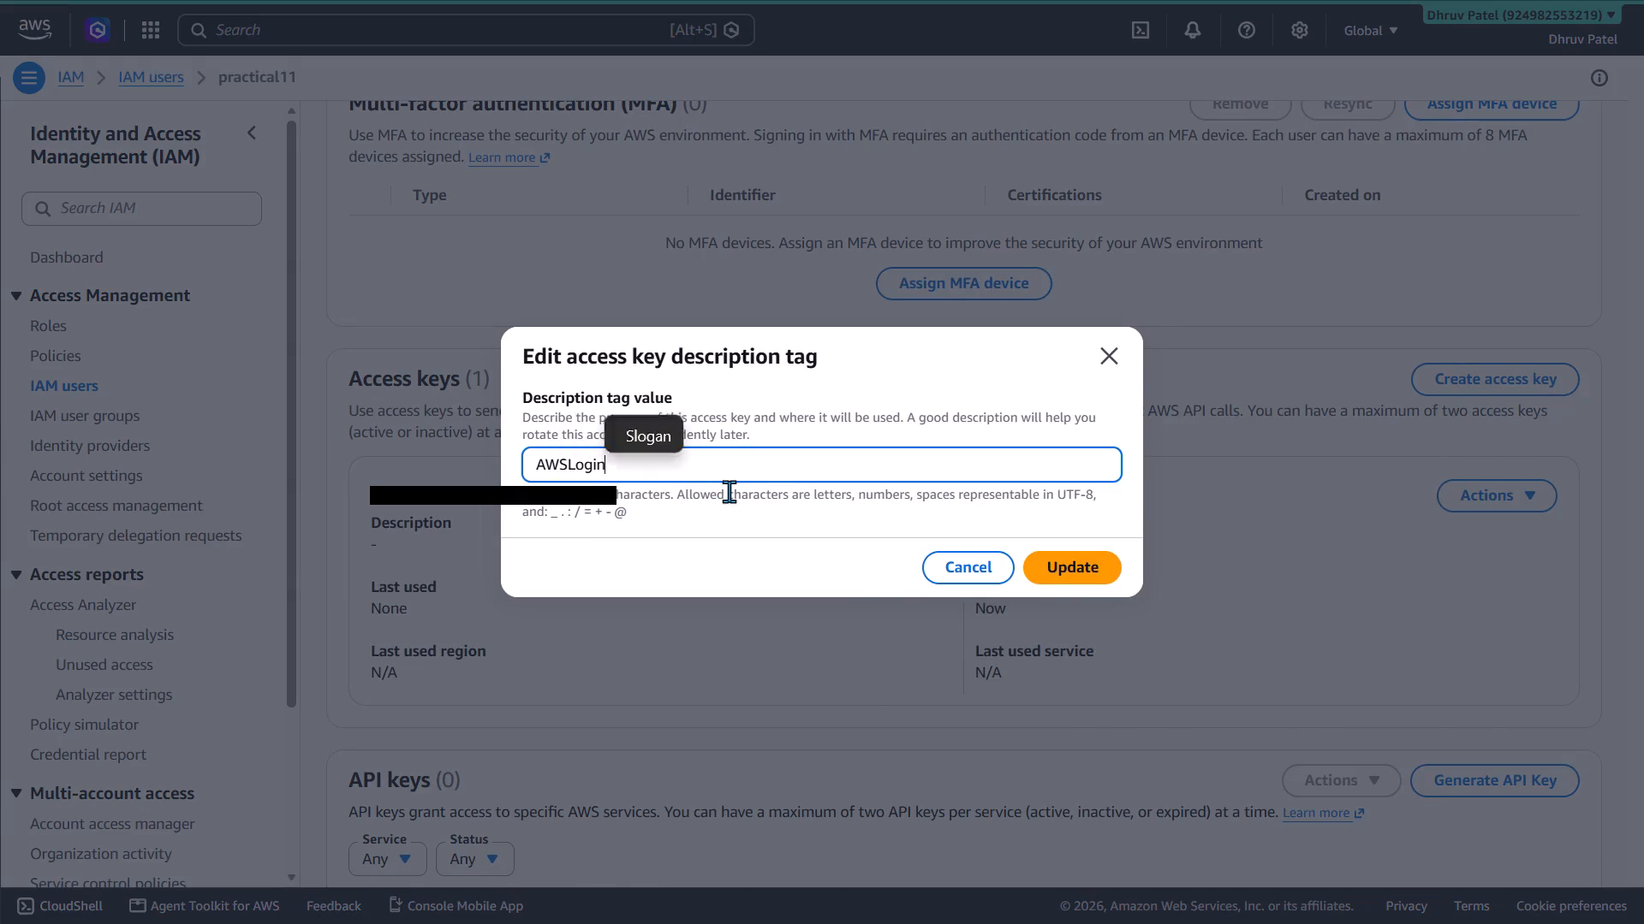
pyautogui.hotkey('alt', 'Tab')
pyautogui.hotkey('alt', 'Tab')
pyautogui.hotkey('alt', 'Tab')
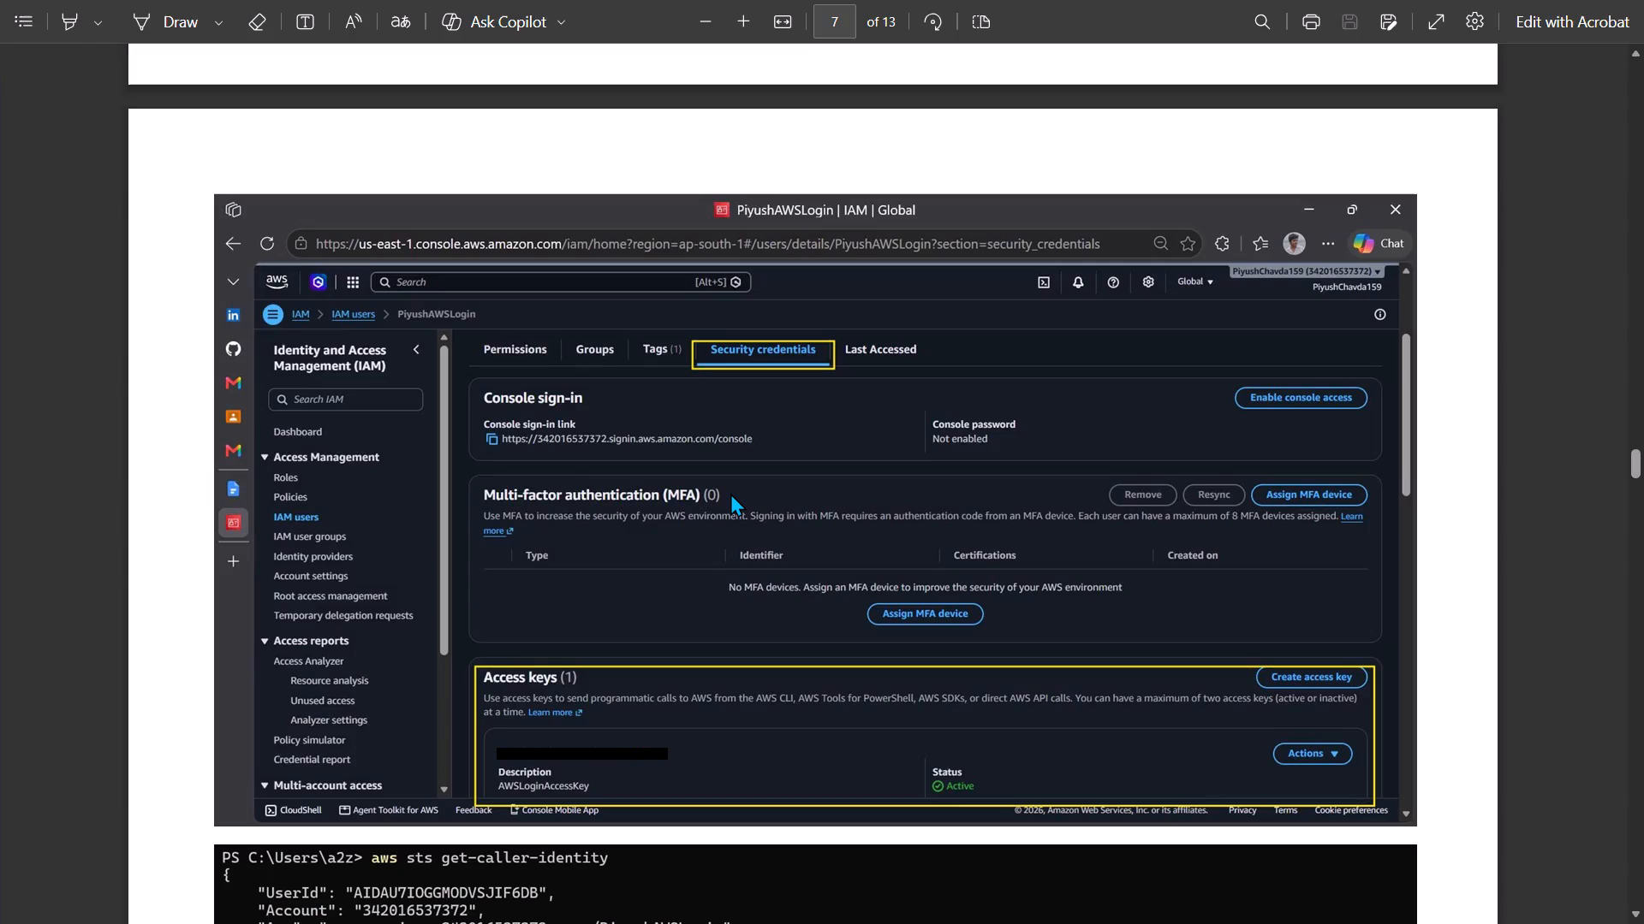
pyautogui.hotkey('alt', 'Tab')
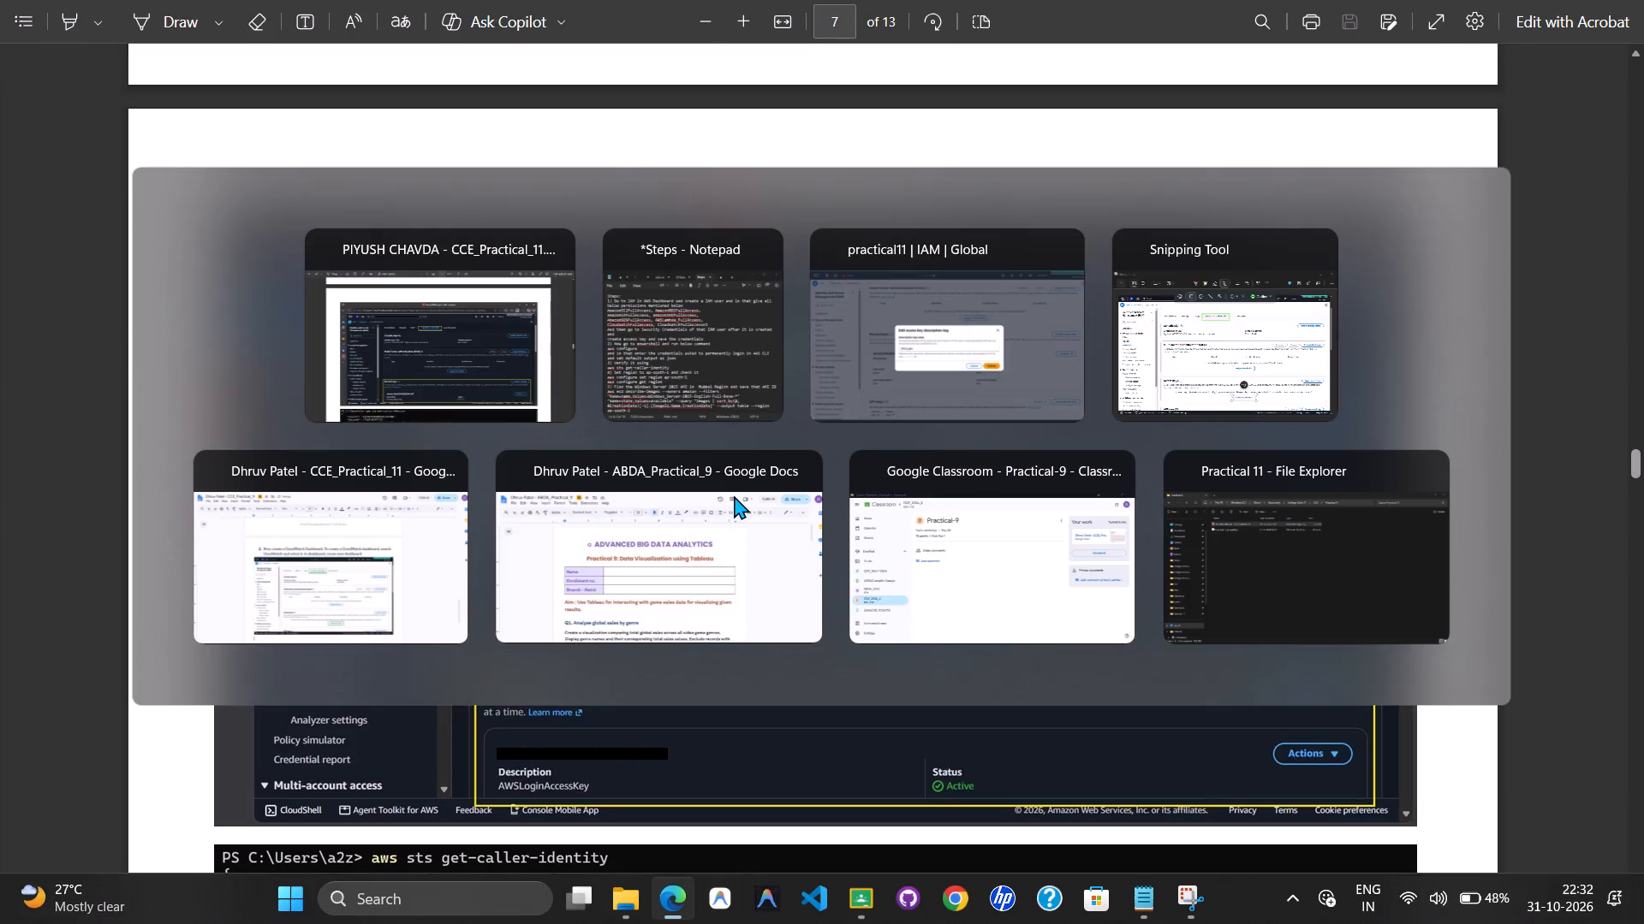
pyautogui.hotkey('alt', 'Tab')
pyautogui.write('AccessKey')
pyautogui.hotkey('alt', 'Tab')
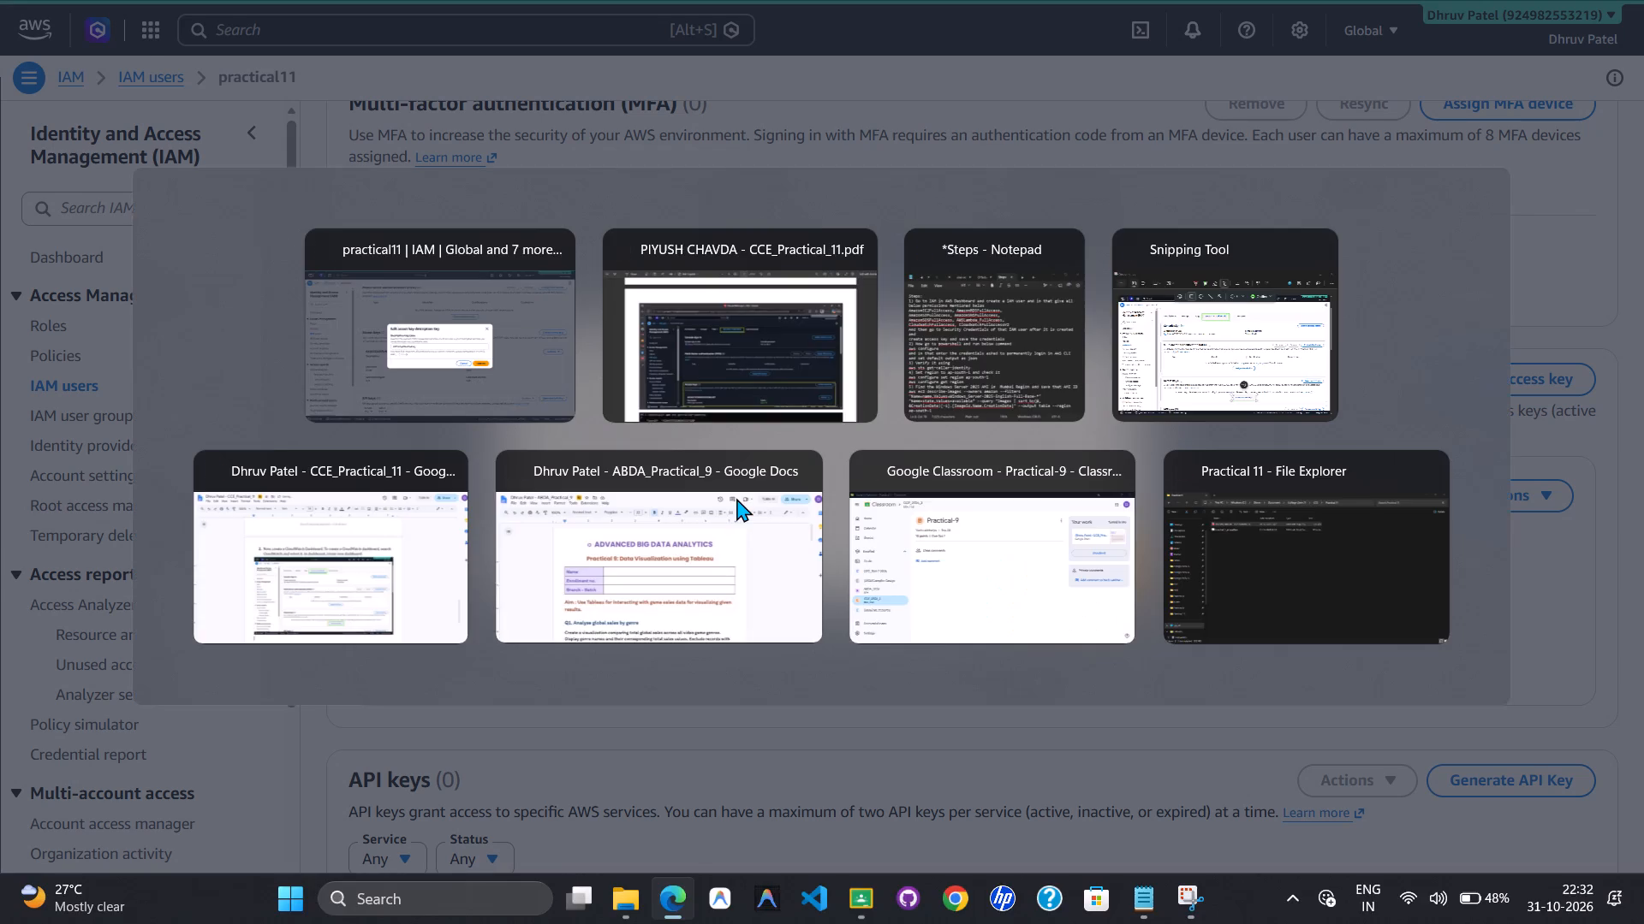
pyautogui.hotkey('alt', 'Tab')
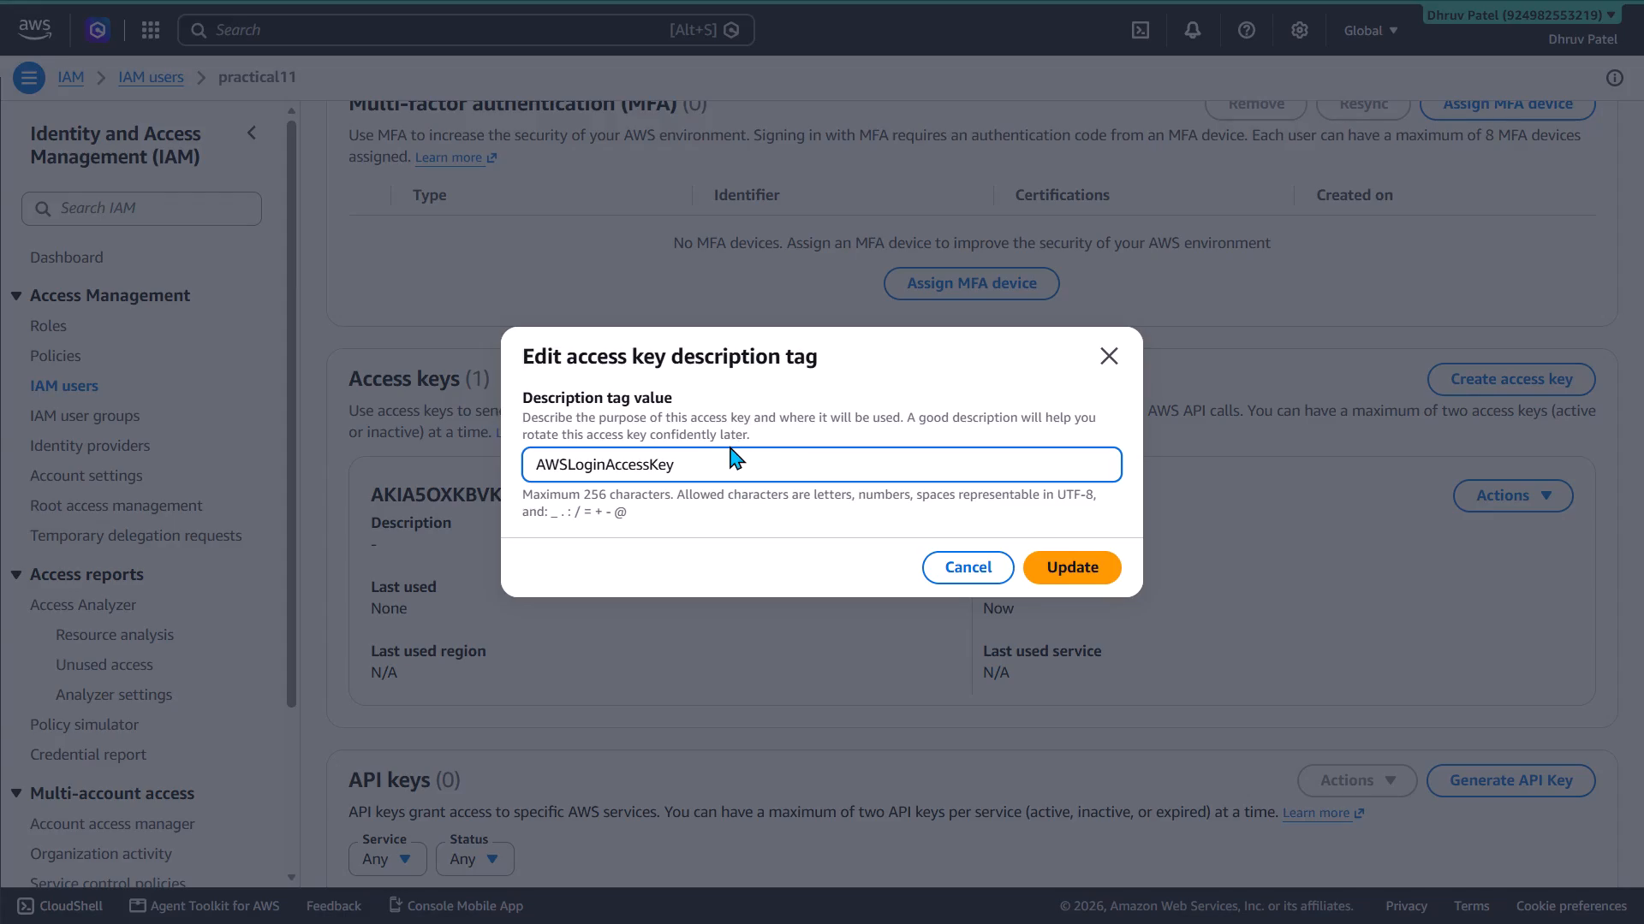
pyautogui.click(1081, 570)
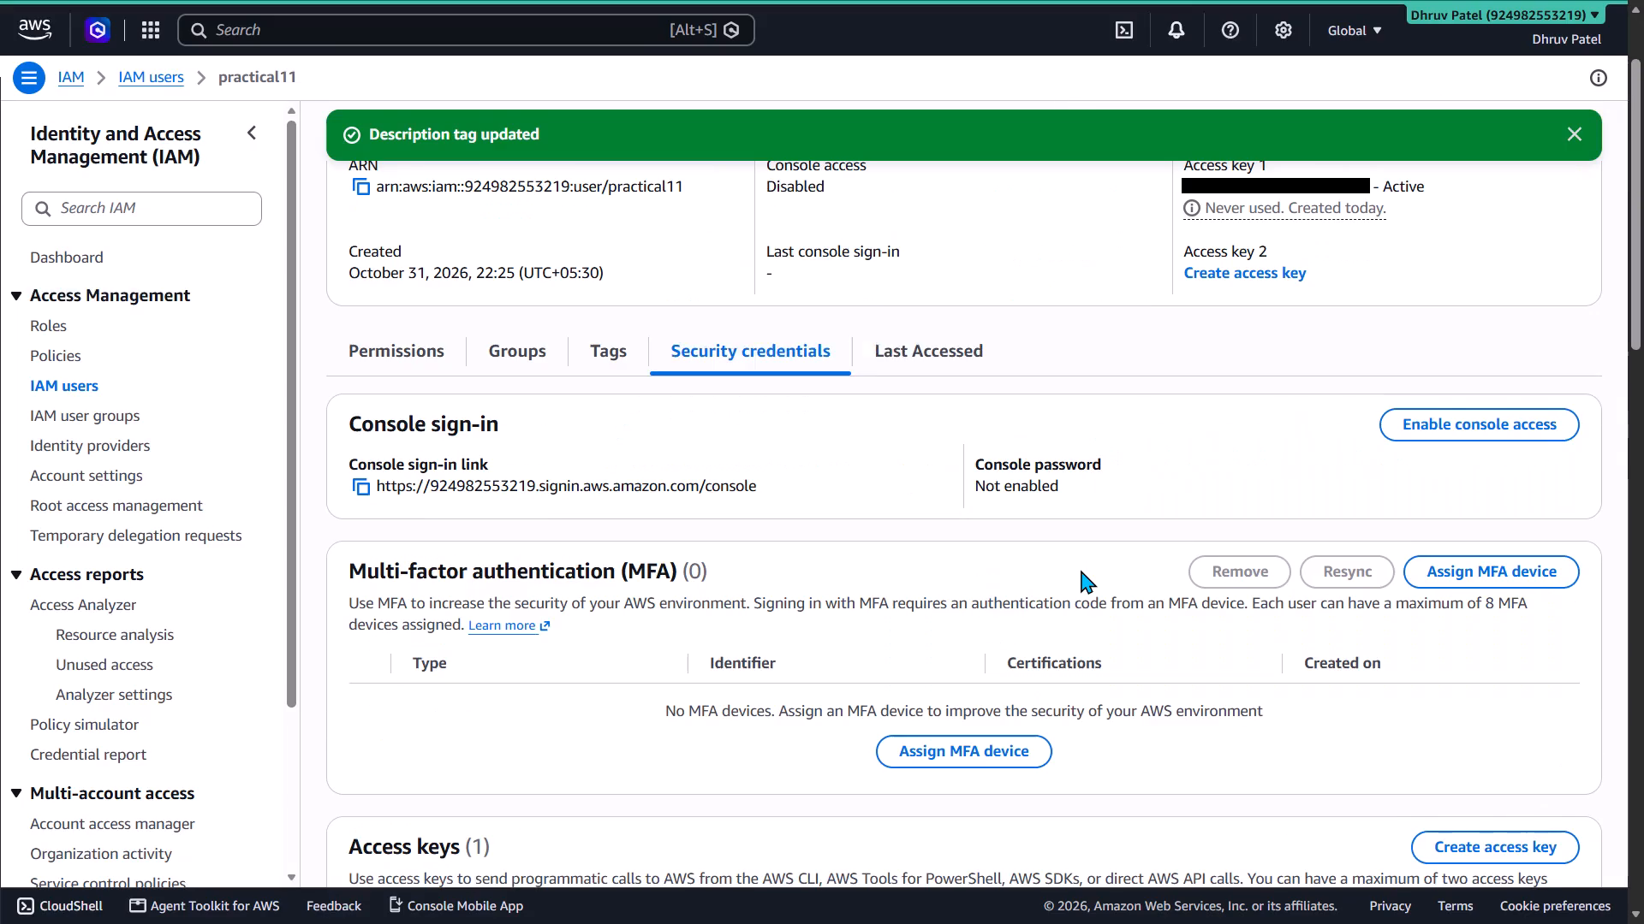
pyautogui.click(1573, 128)
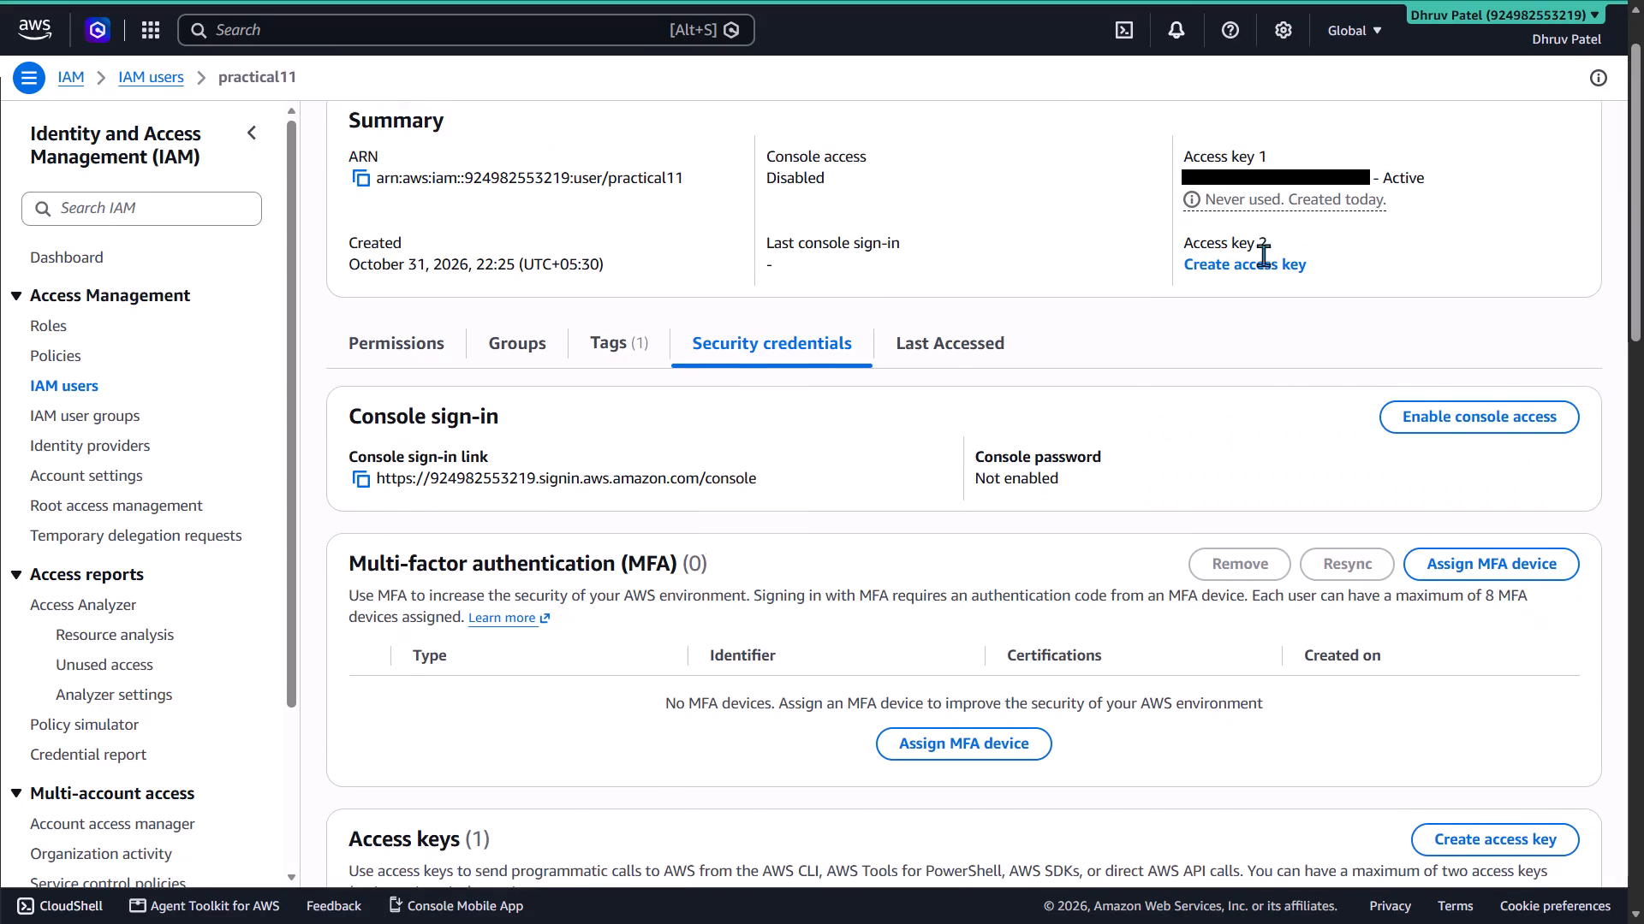
# Capture a full-screen screenshot of the practical11 user's Security credentials page with the described access key in view.
pyautogui.scroll(-1, 1117, 451)
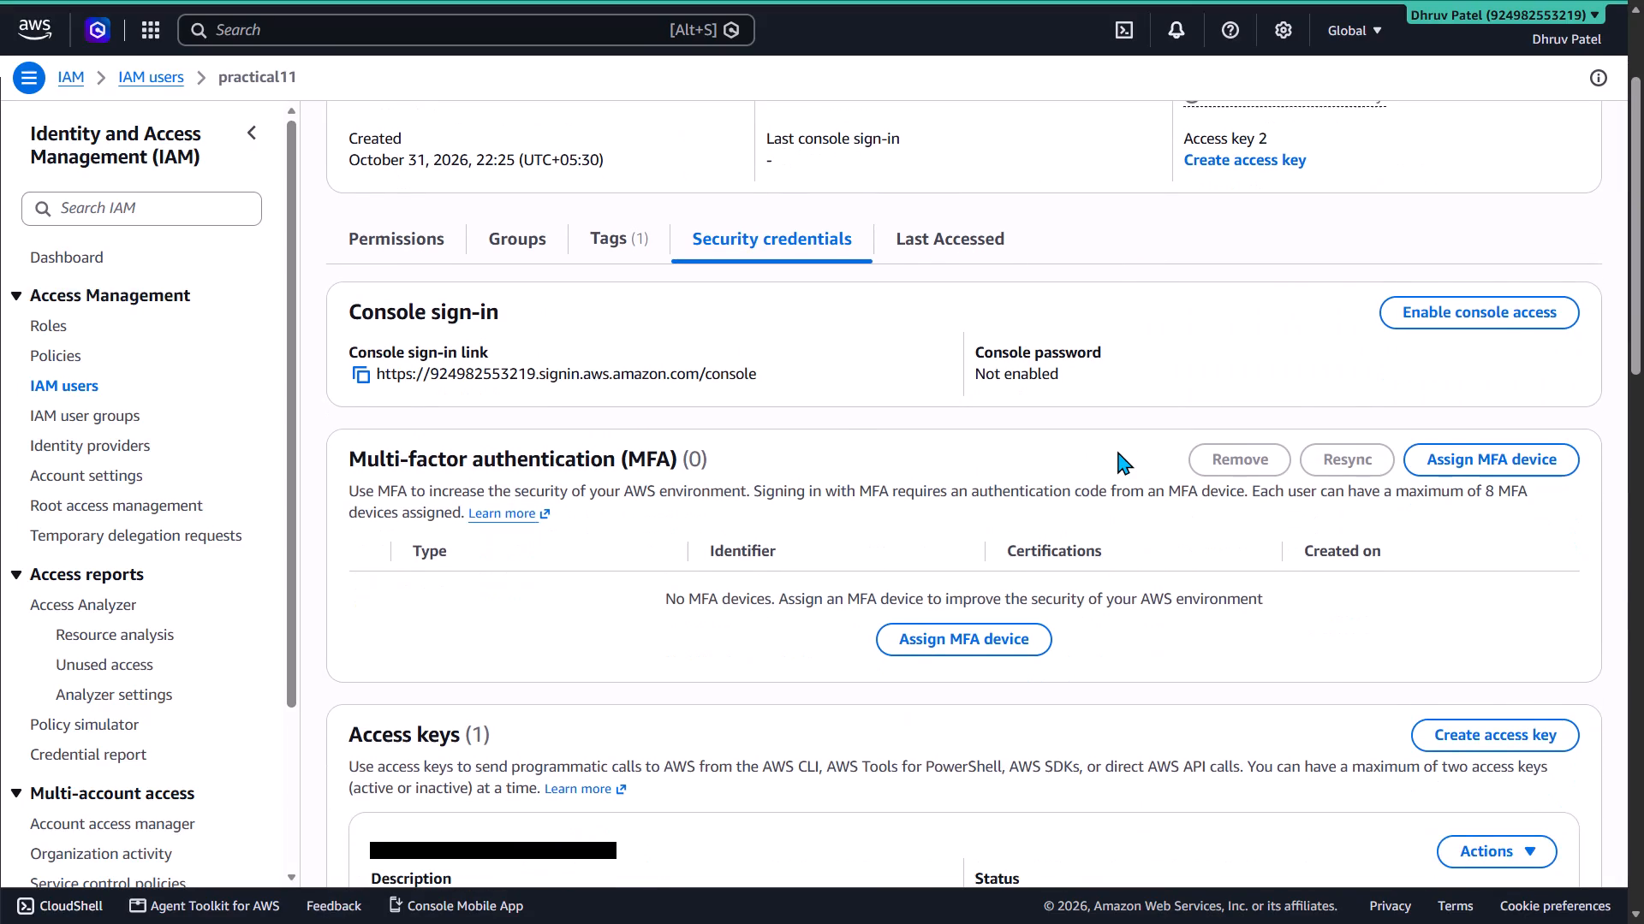
pyautogui.scroll(-1, 1117, 451)
pyautogui.middleClick(1117, 445)
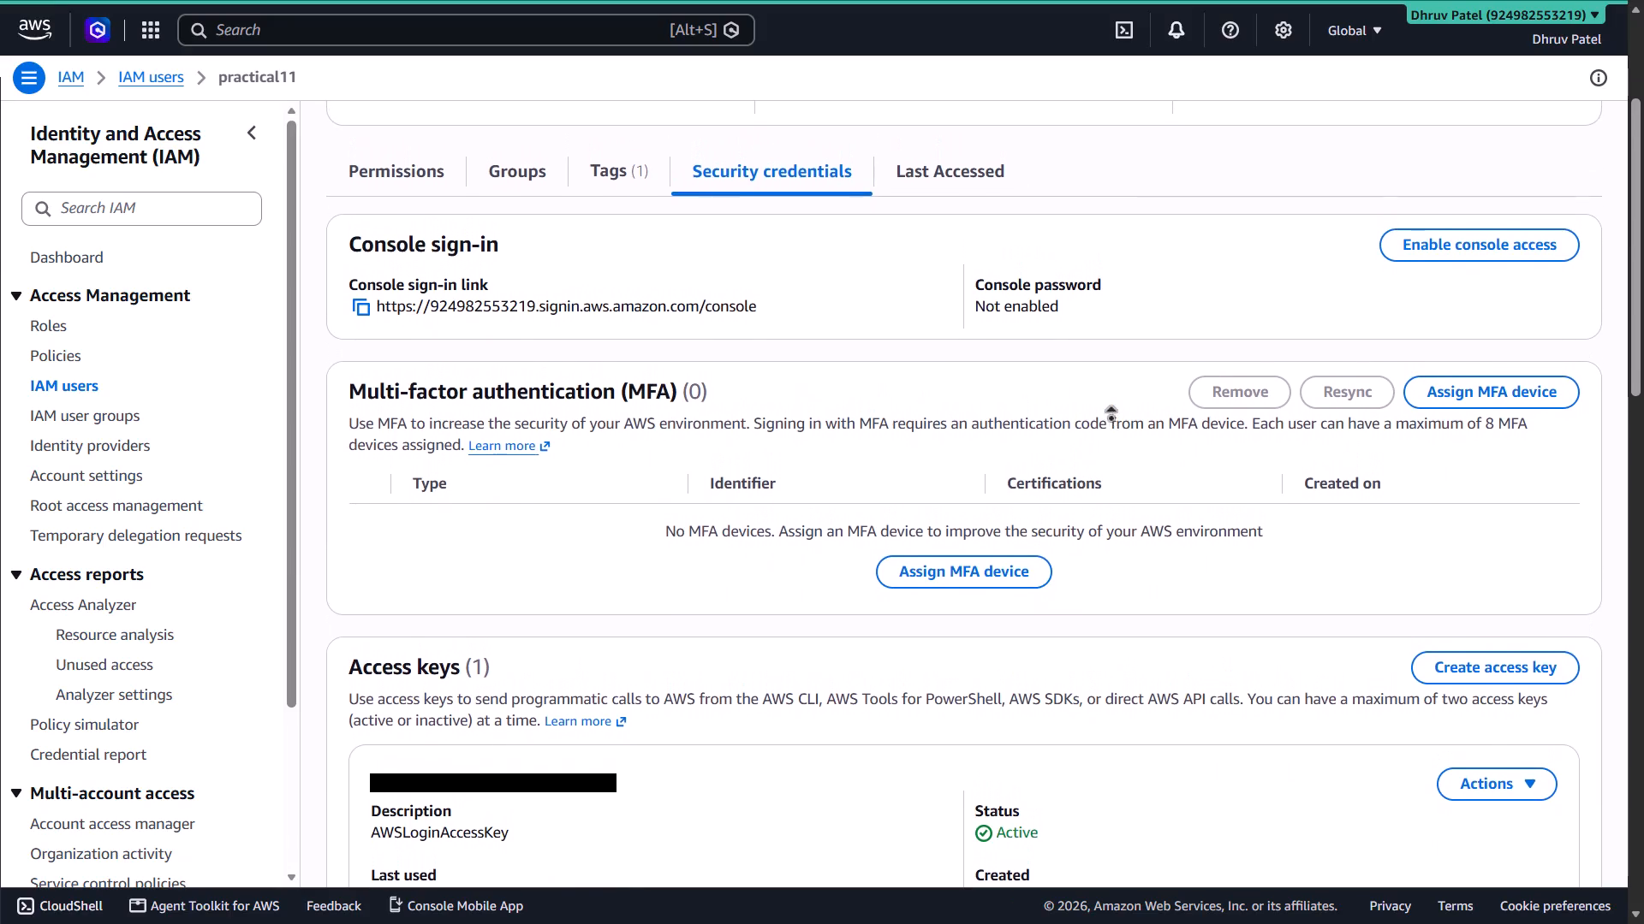
pyautogui.middleClick(1111, 418)
pyautogui.press('shift+super+s')
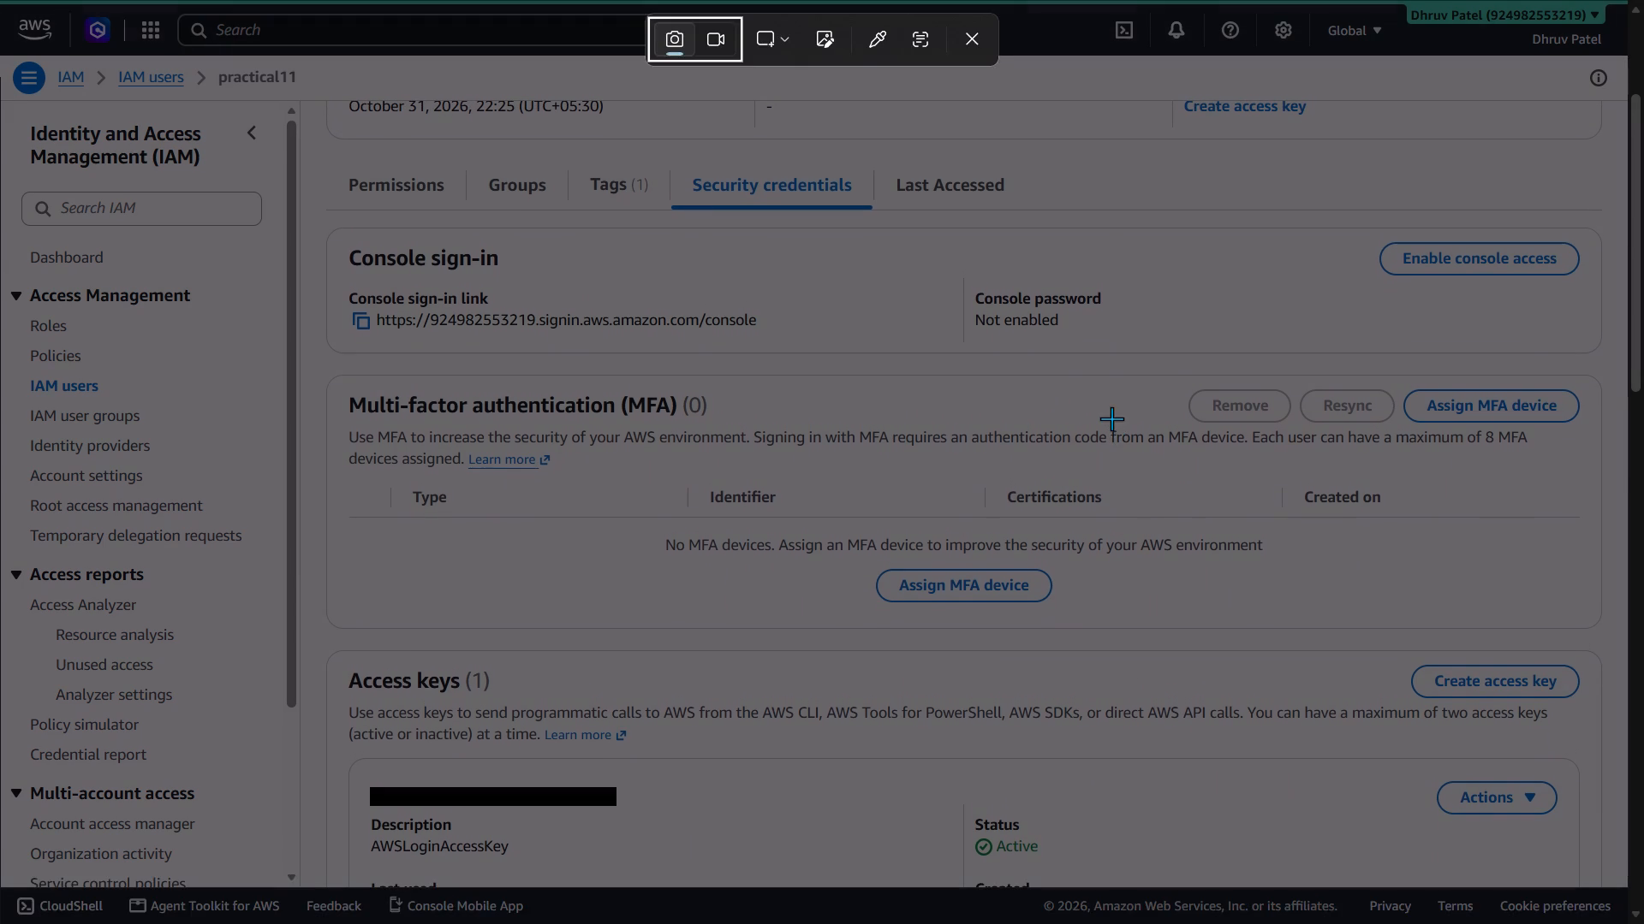
pyautogui.moveTo(0, 0); pyautogui.dragTo(1643, 923)
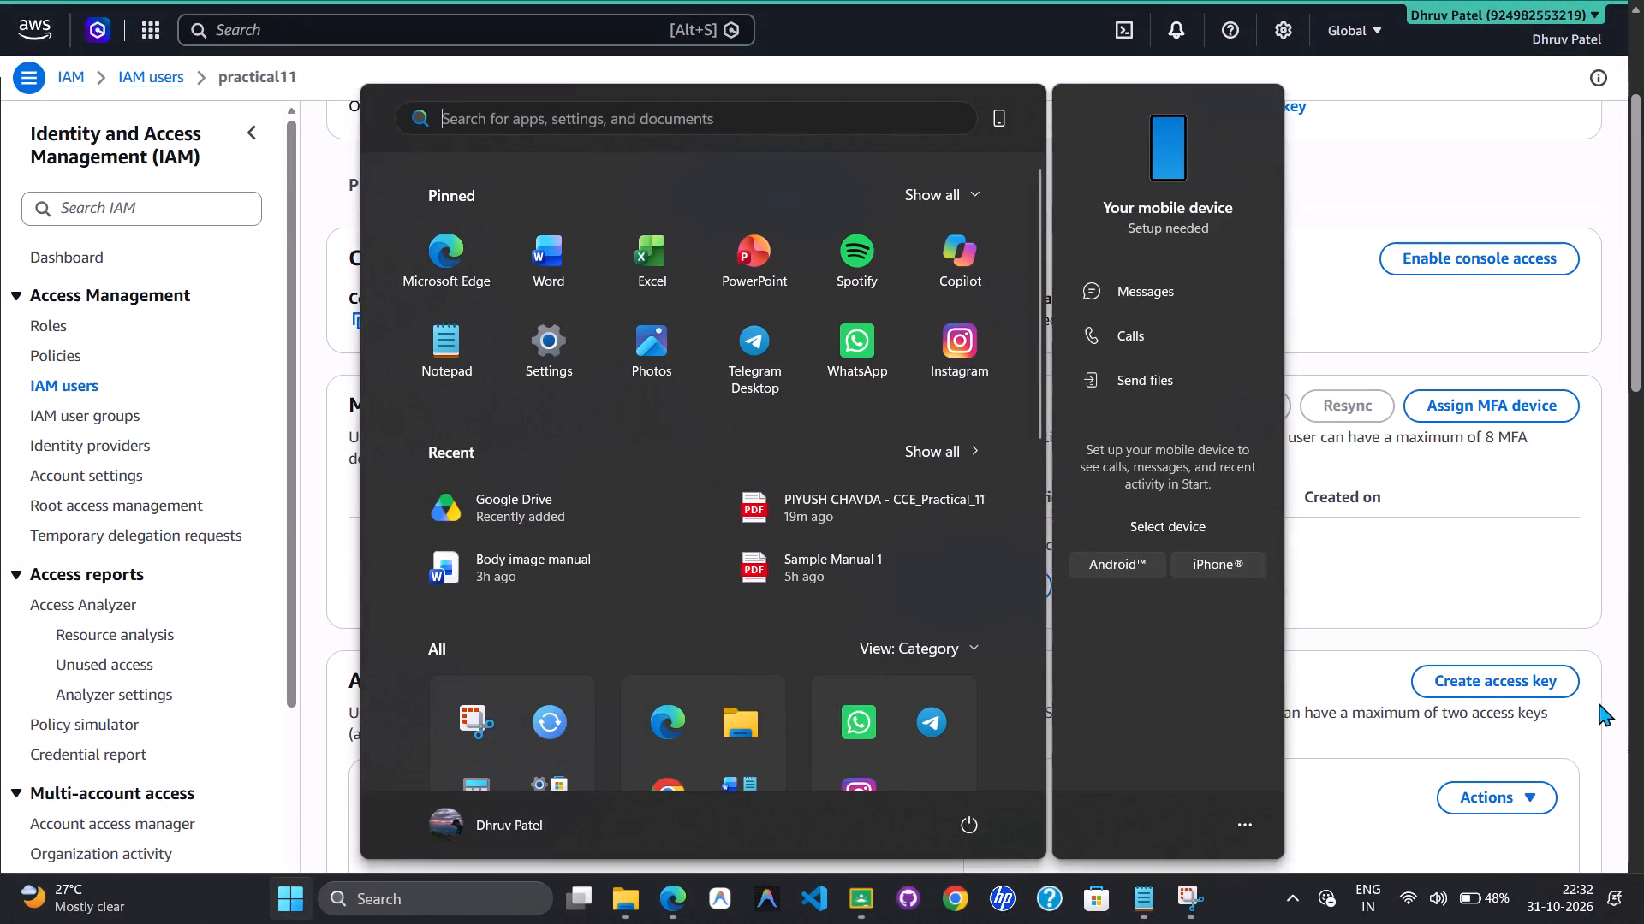
pyautogui.click(1528, 637)
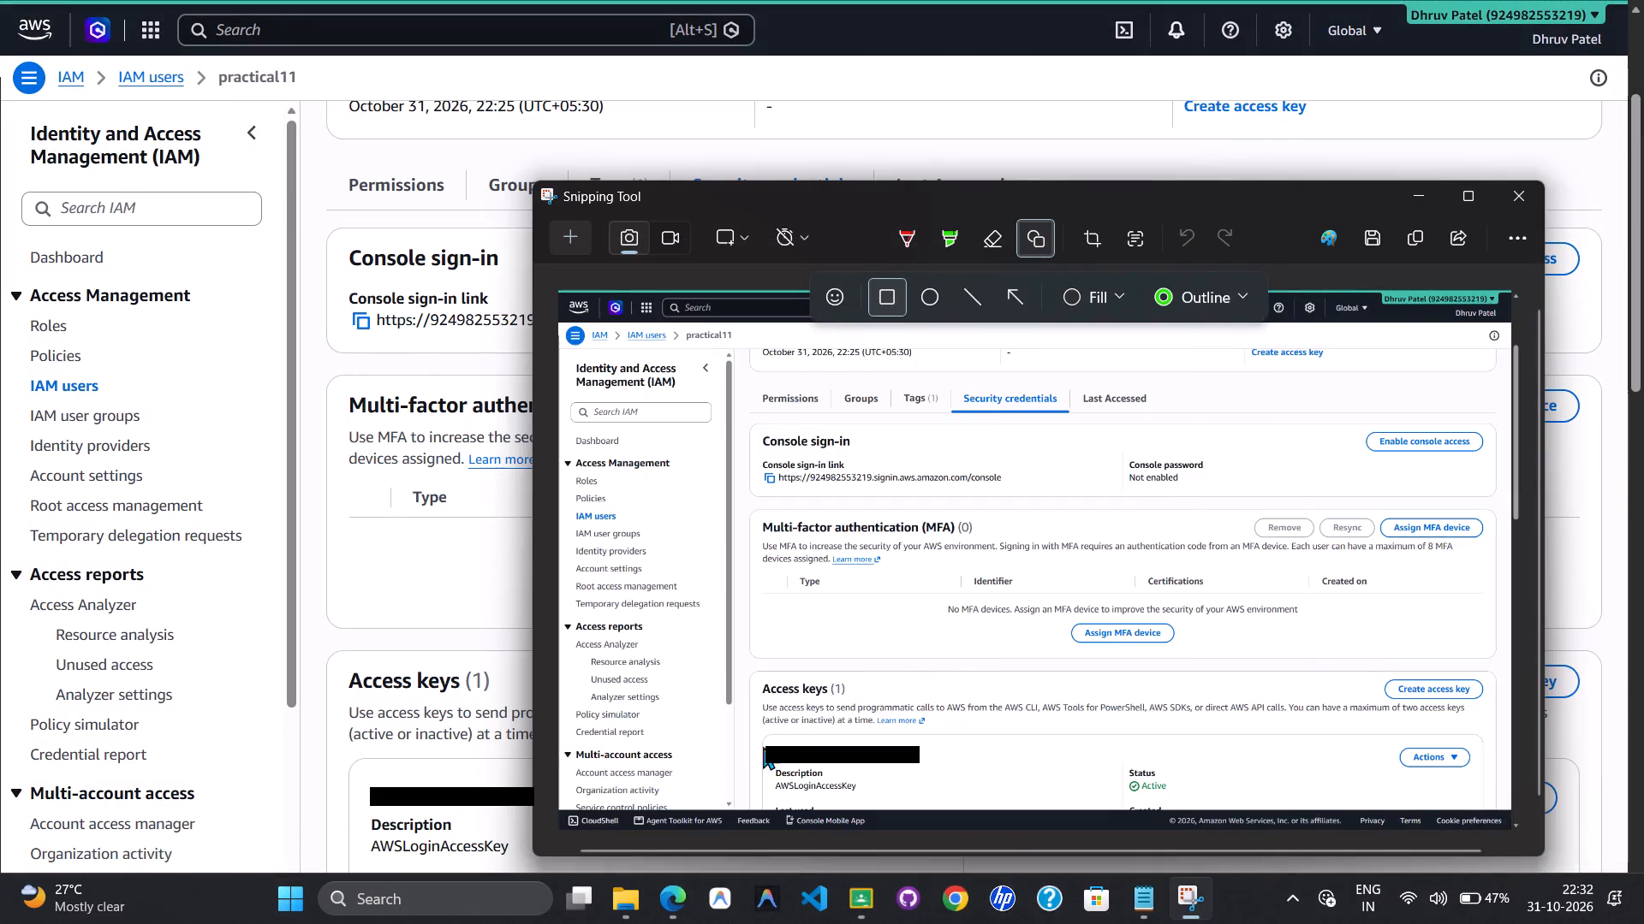
# Outline the access key's ID and description with a green rectangle in the screenshot and copy the marked-up image.
pyautogui.moveTo(760, 738); pyautogui.dragTo(797, 753)
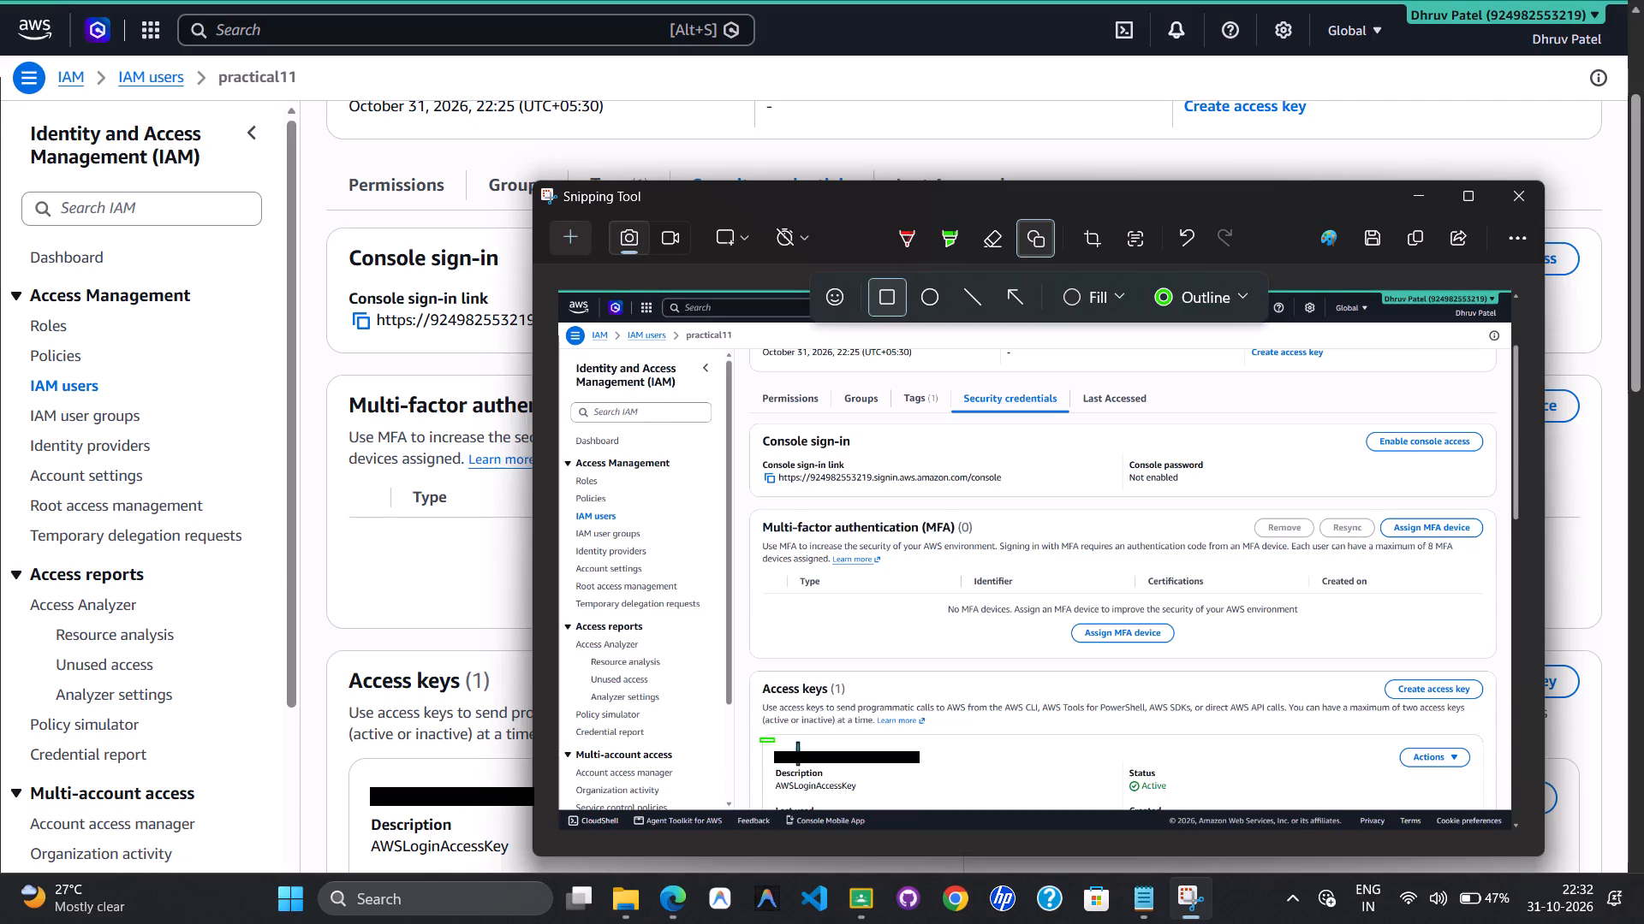
pyautogui.moveTo(797, 753); pyautogui.dragTo(979, 797)
pyautogui.click(1409, 239)
# Paste the annotated access key screenshot below the existing Security credentials image in the CCE_Practical_11 document.
pyautogui.hotkey('alt', 'Tab')
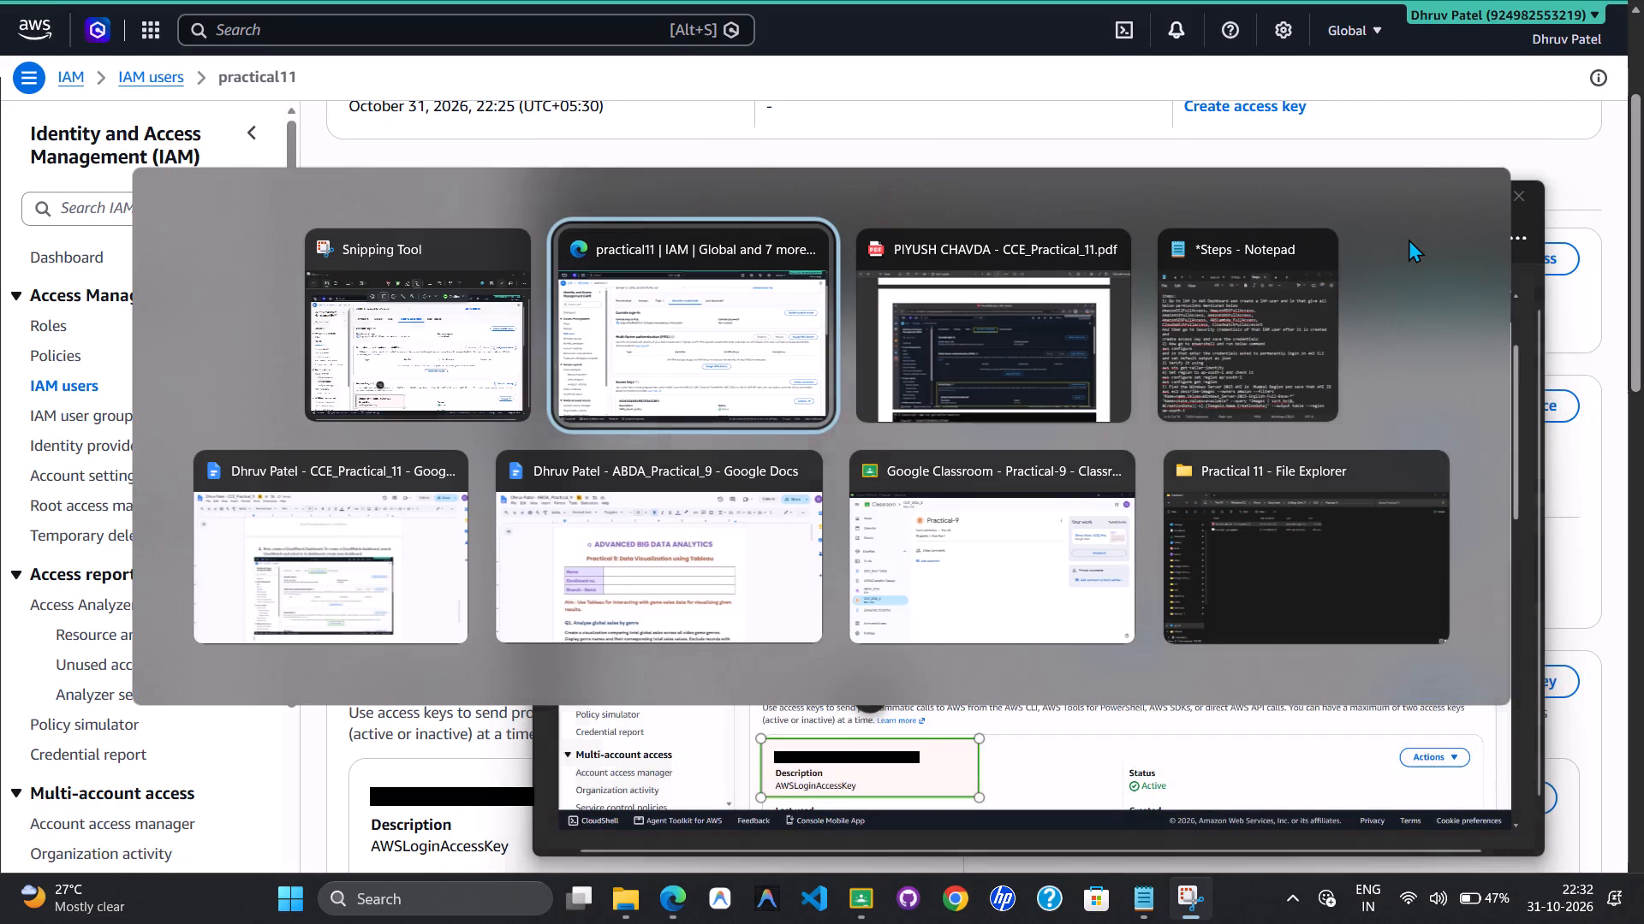
pyautogui.hotkey('alt', 'Tab')
pyautogui.hotkey('alt', 'Tab')
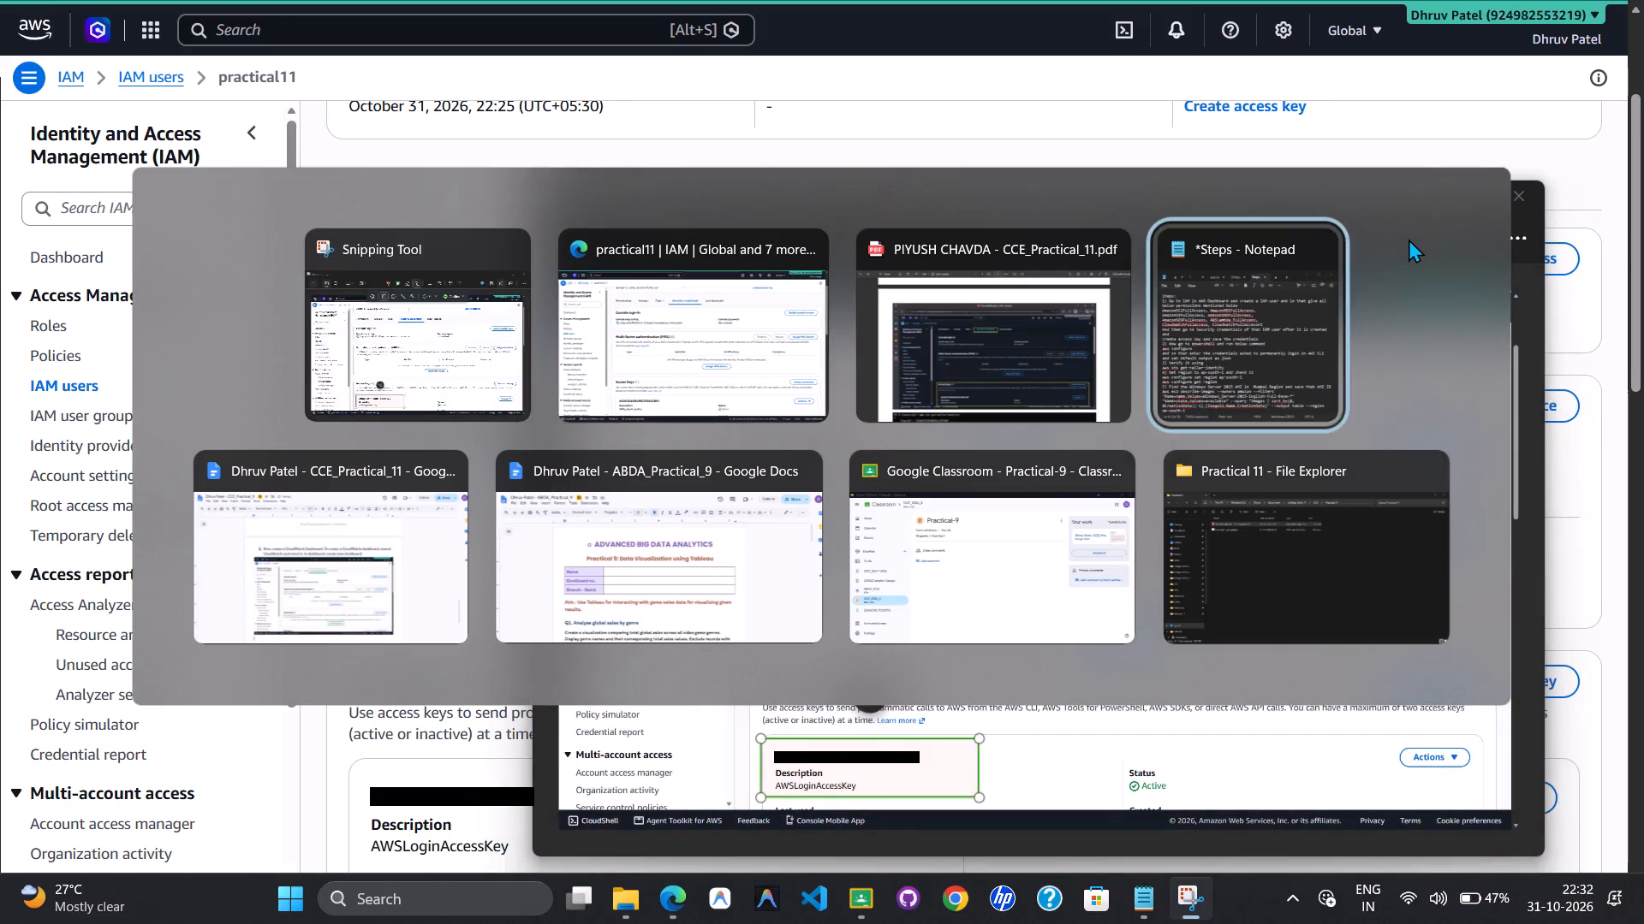
pyautogui.hotkey('alt', 'Tab')
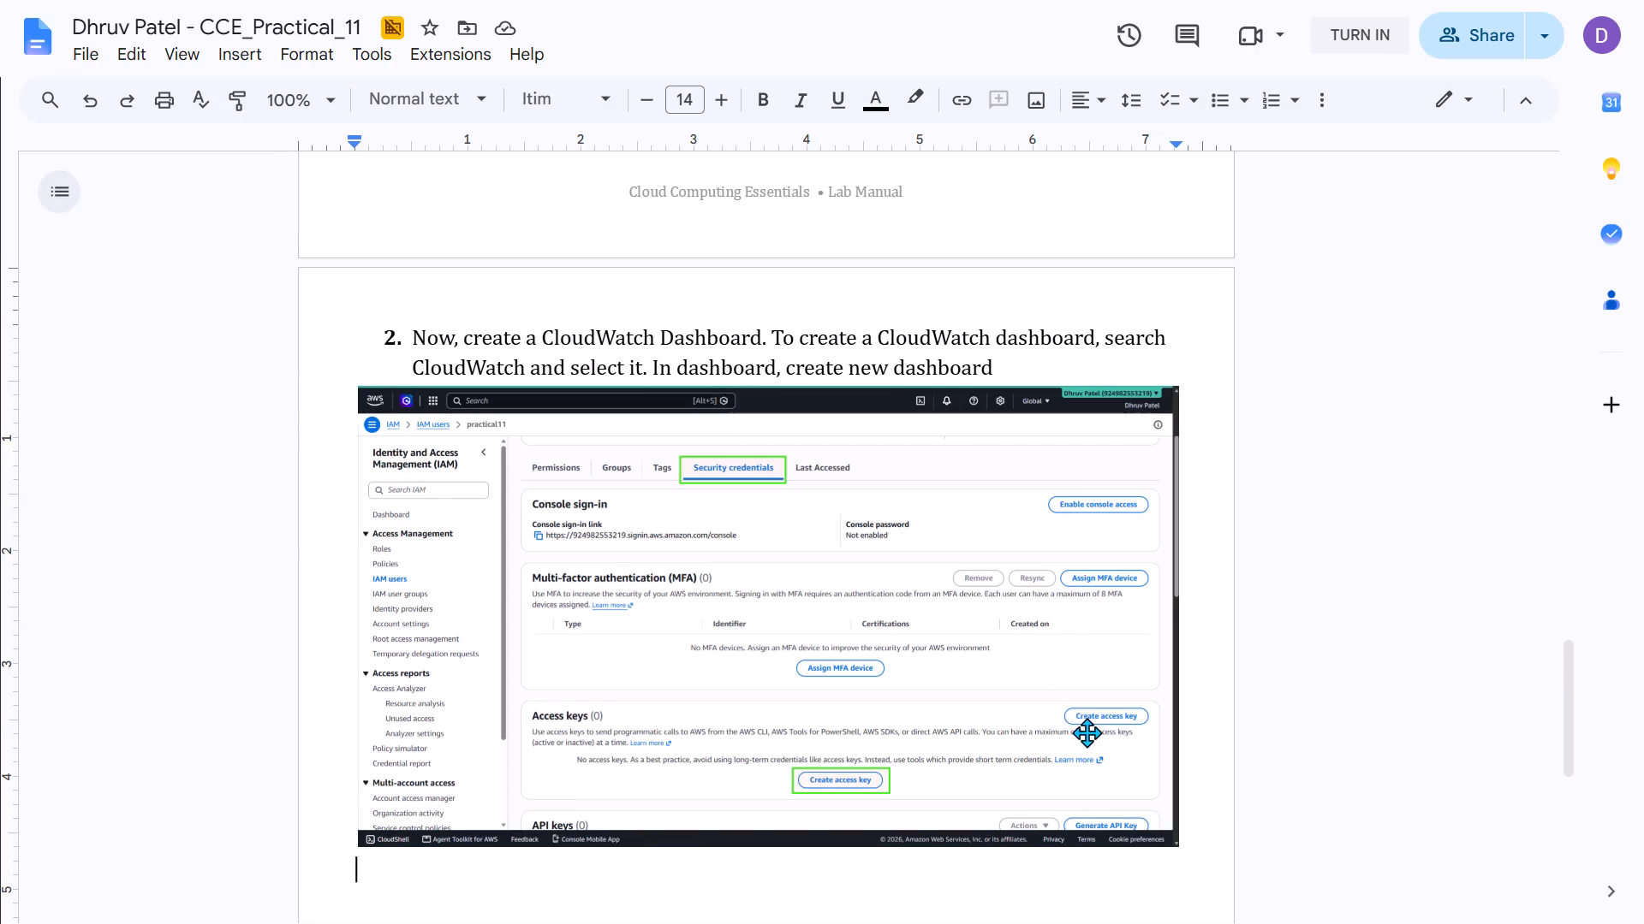
pyautogui.hotkey('ctrl', 'v')
# Review what follows the access key screenshot in the reference PDF and read the Steps notes on AWS CLI configuration.
pyautogui.hotkey('alt', 'Tab')
pyautogui.hotkey('alt', 'Tab')
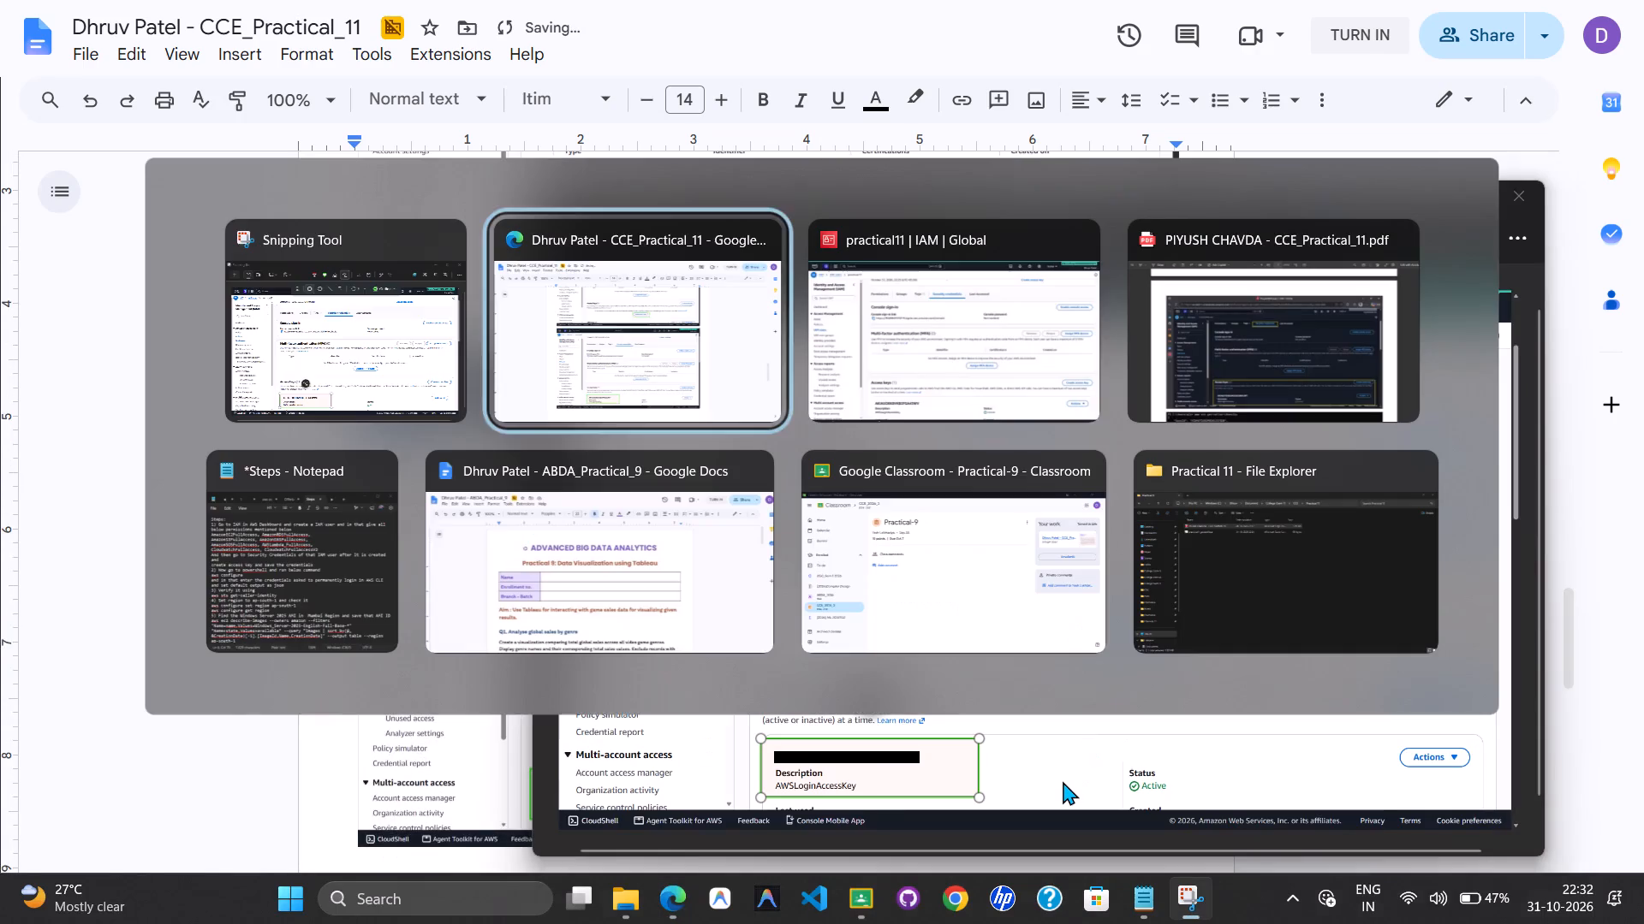
pyautogui.hotkey('alt', 'Tab')
pyautogui.hotkey('alt', 'Tab')
pyautogui.scroll(-1, 992, 654)
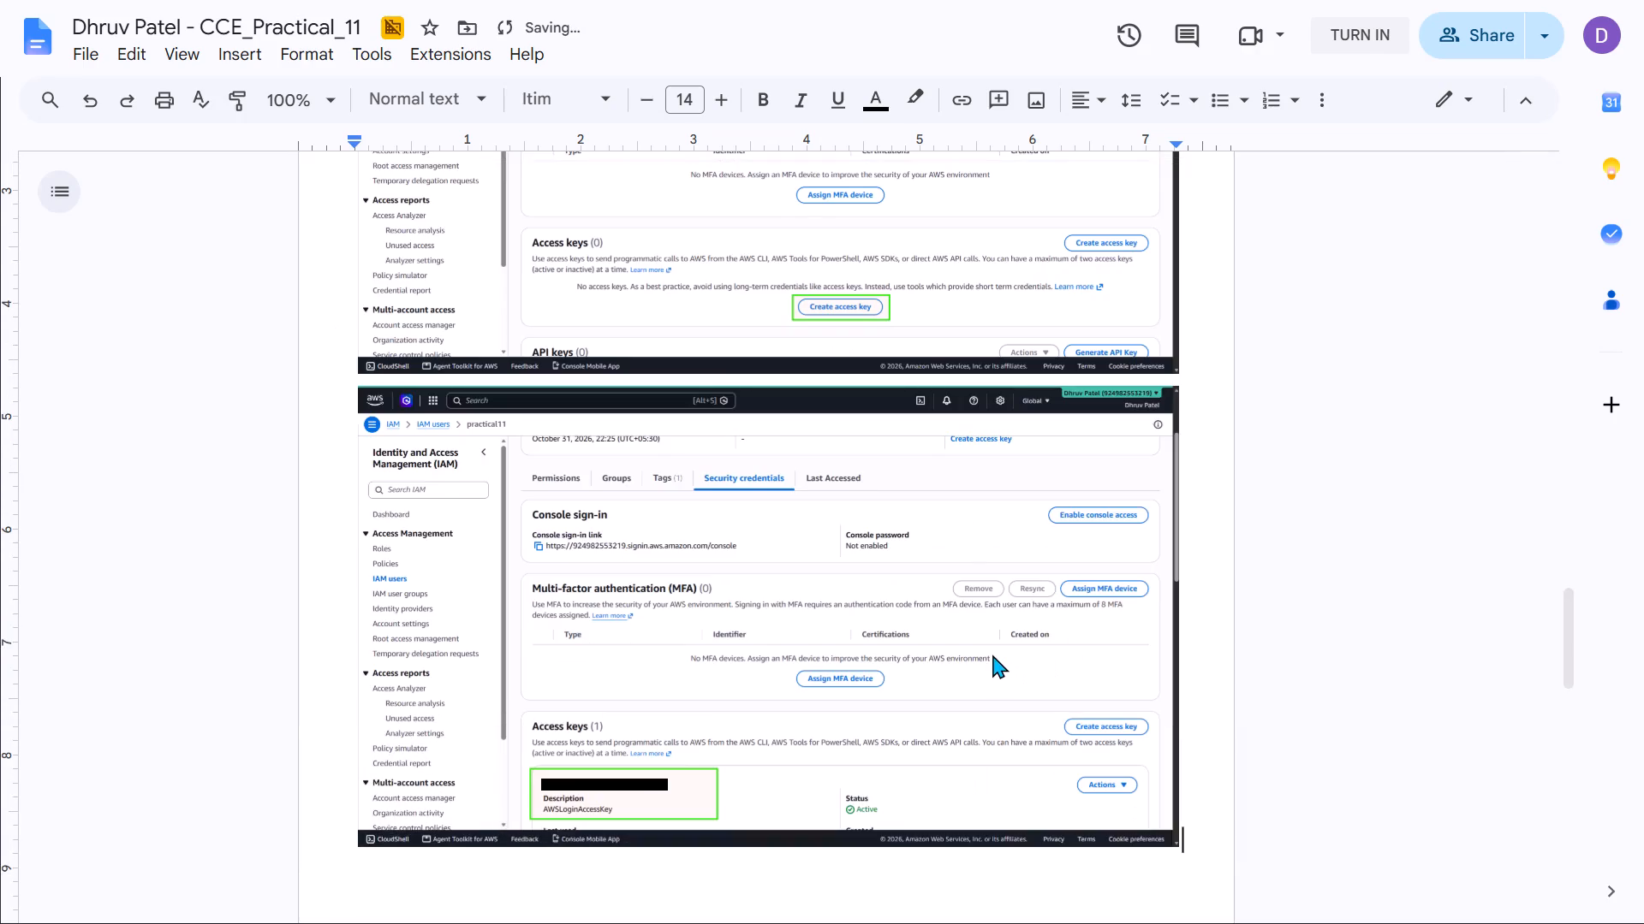
pyautogui.scroll(-2, 992, 653)
pyautogui.hotkey('alt', 'Tab')
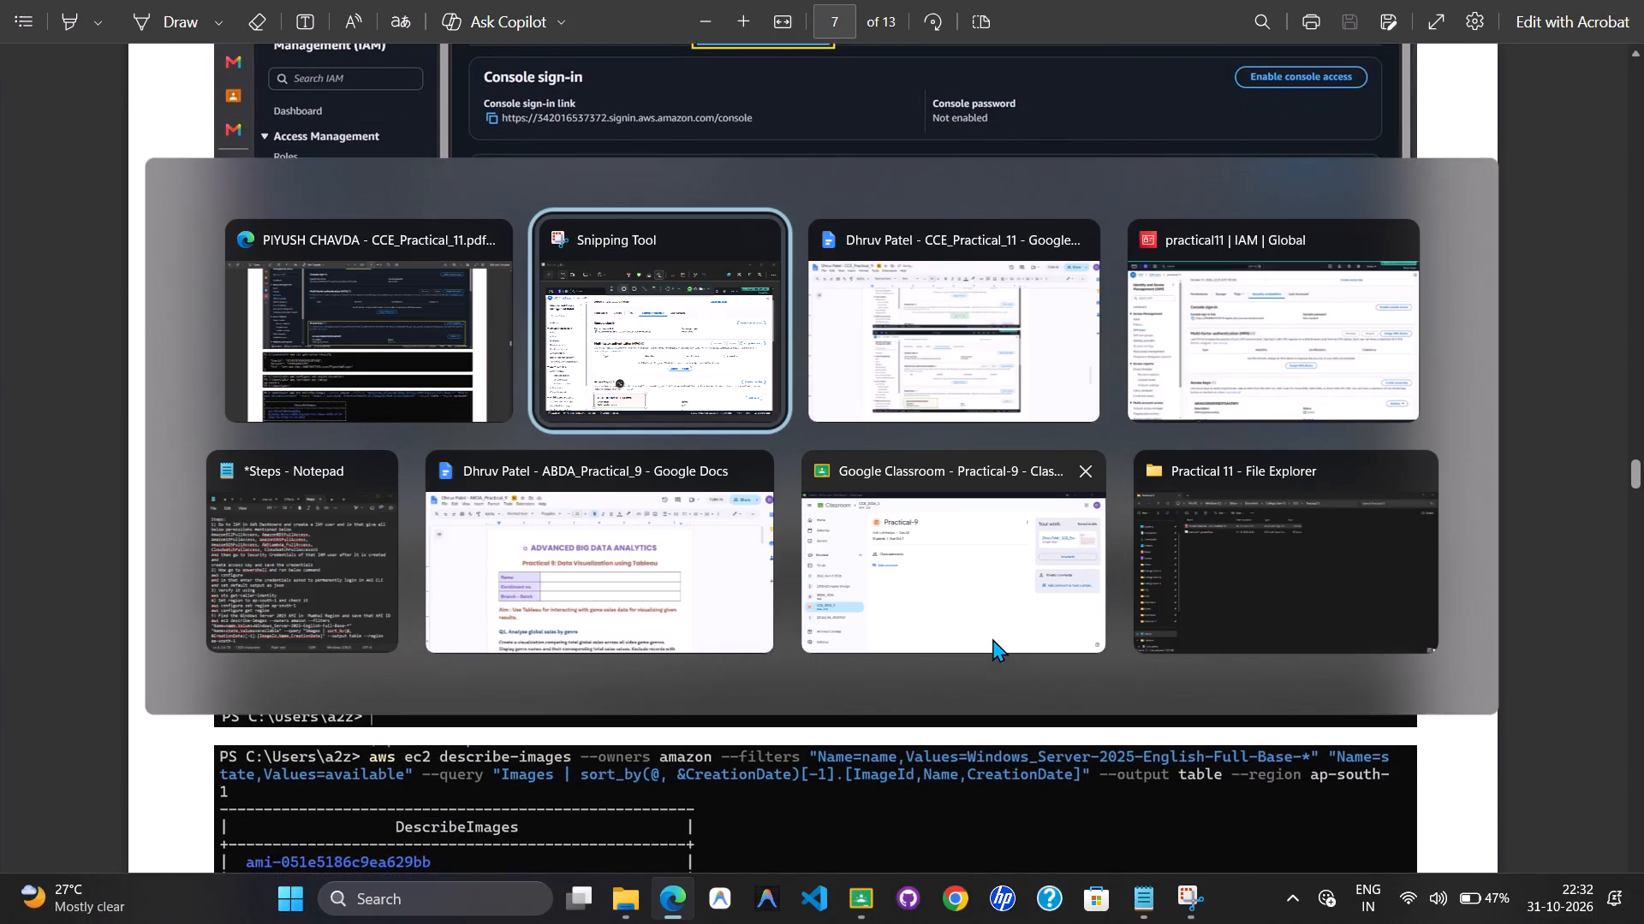
pyautogui.hotkey('alt', 'Tab')
pyautogui.hotkey('alt', 'Tab')
pyautogui.hotkey('alt', 'Tab')
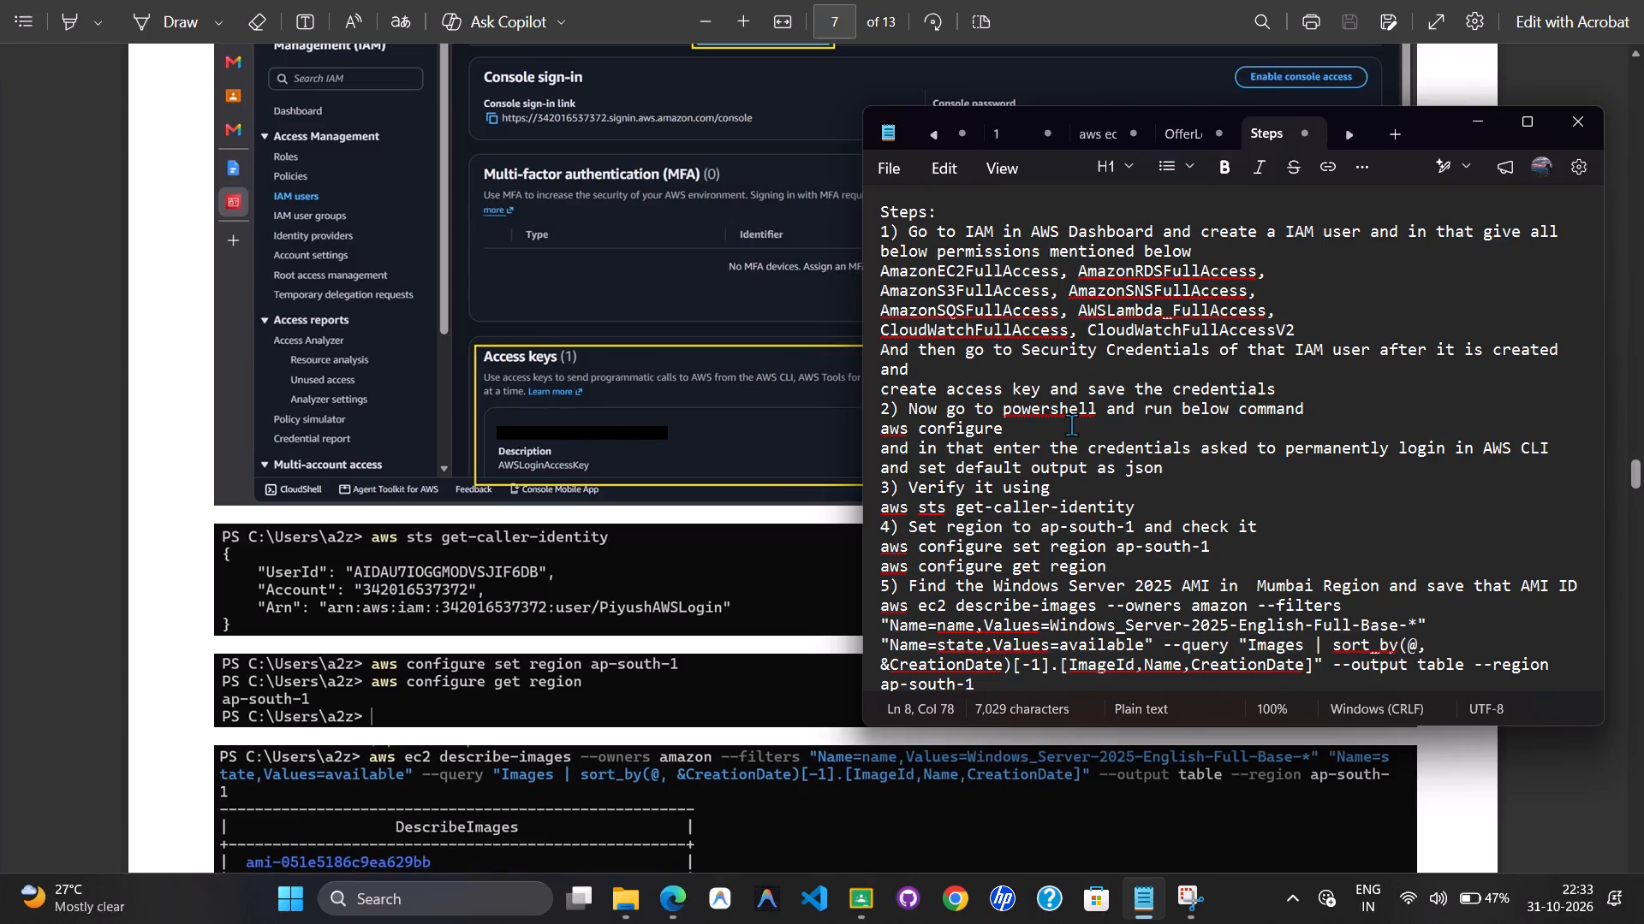
# In the CCE_Practical_11 document, replace item 2's CloudWatch dashboard text so it reads "Now, create an access key".
pyautogui.hotkey('alt', 'Tab')
pyautogui.hotkey('alt', 'Tab')
pyautogui.hotkey('alt', 'Tab')
pyautogui.hotkey('alt', 'Tab')
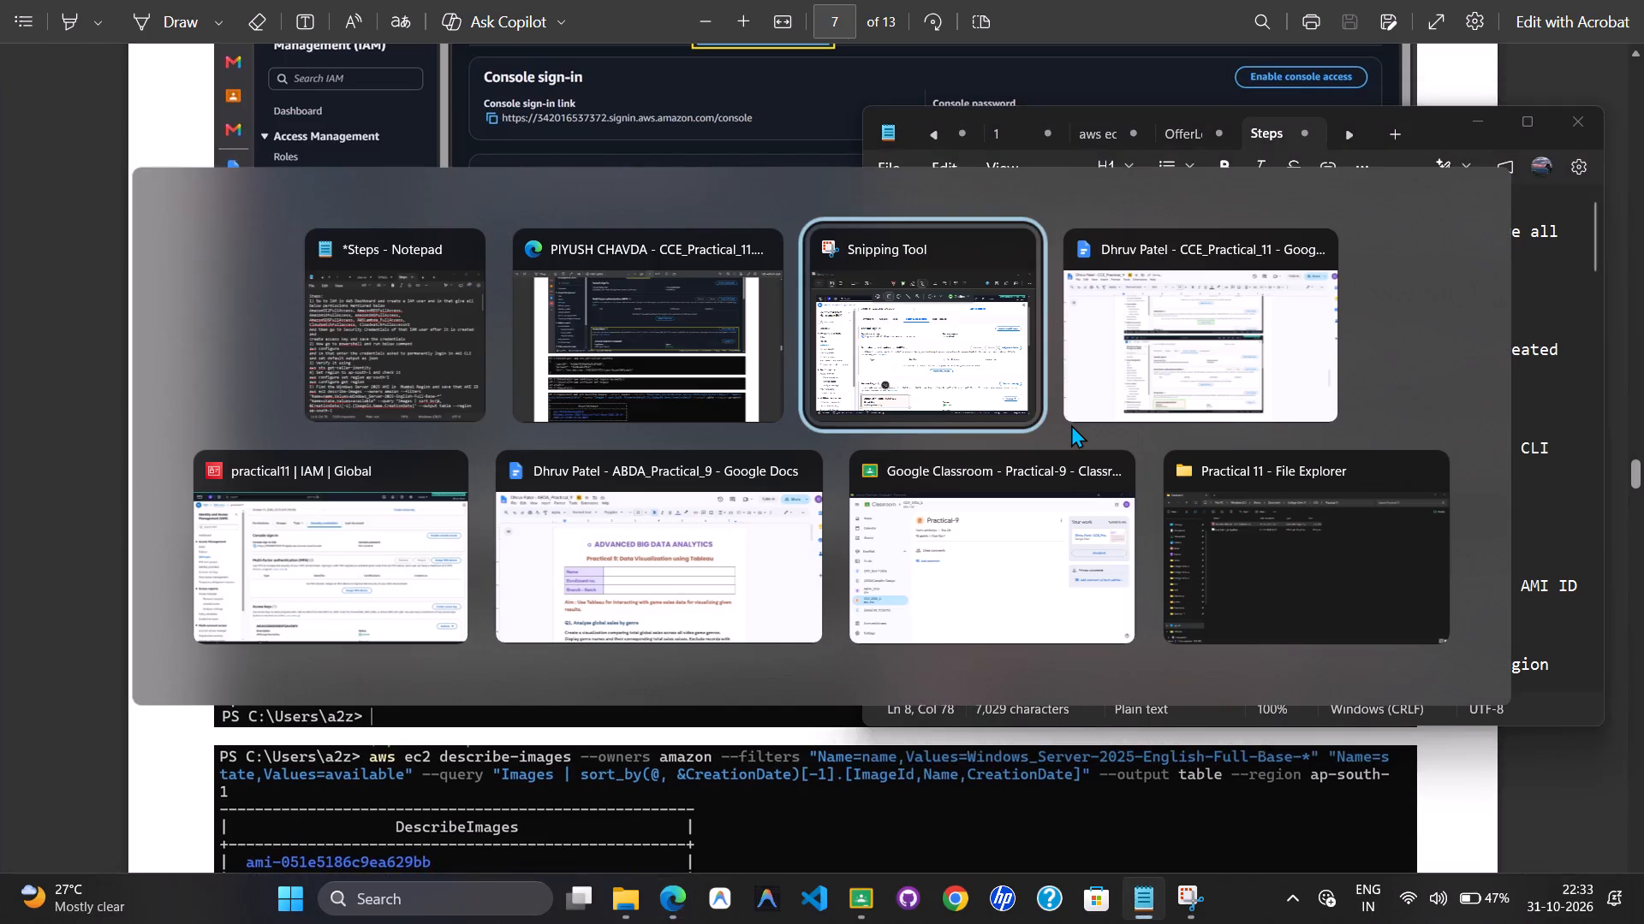
pyautogui.hotkey('alt', 'Tab')
pyautogui.scroll(-1, 965, 538)
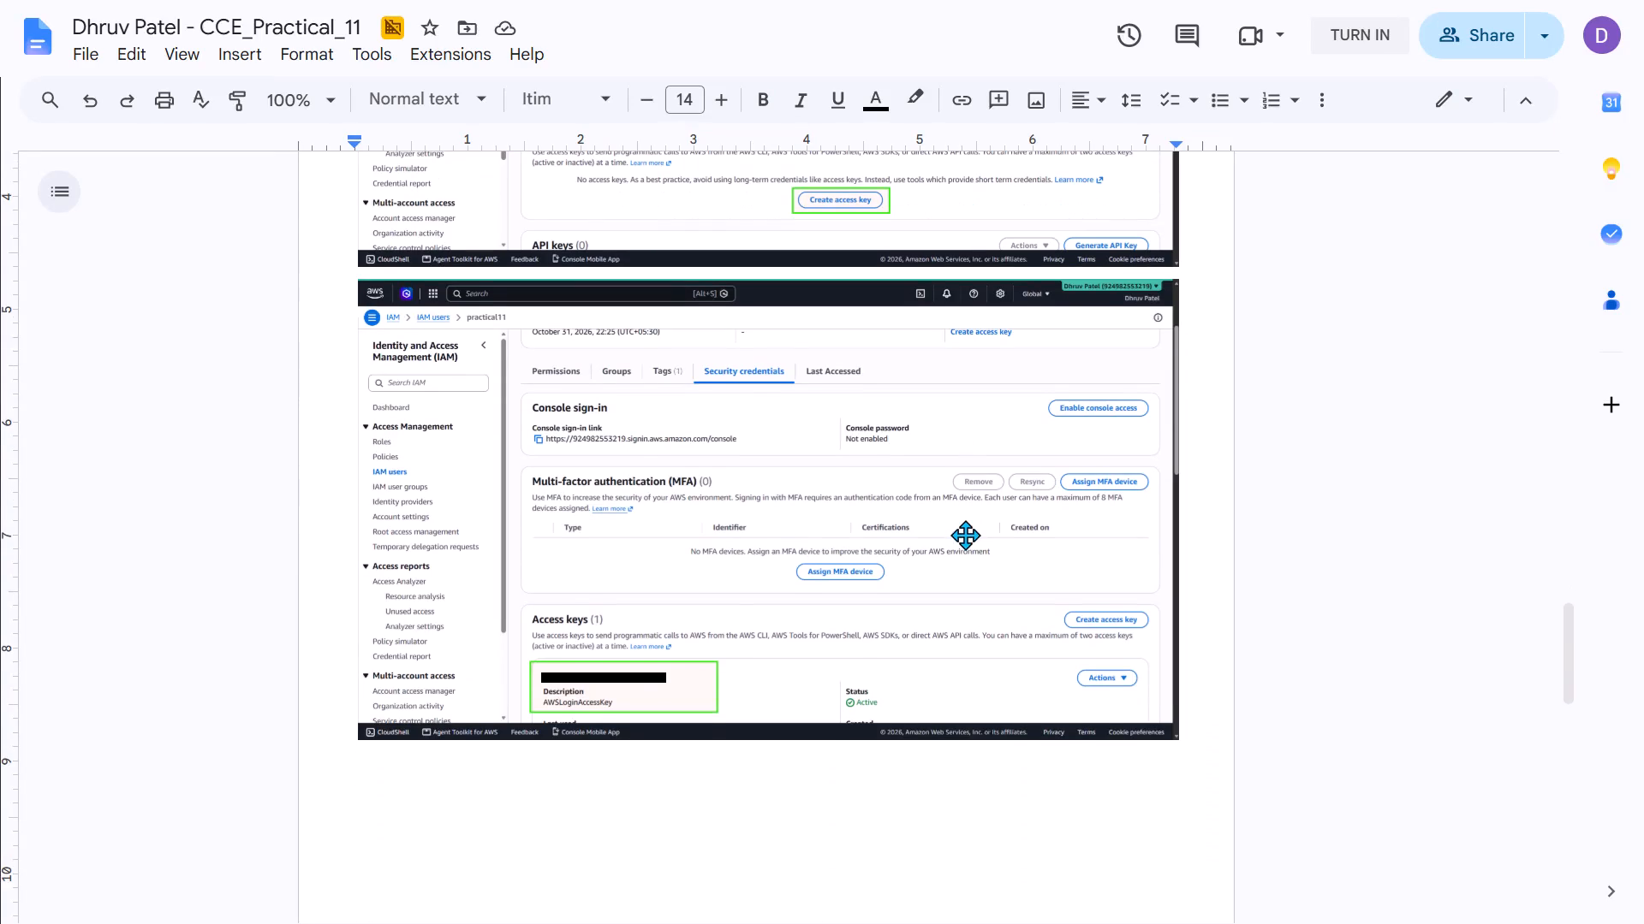
pyautogui.scroll(-1, 967, 530)
pyautogui.scroll(2, 974, 529)
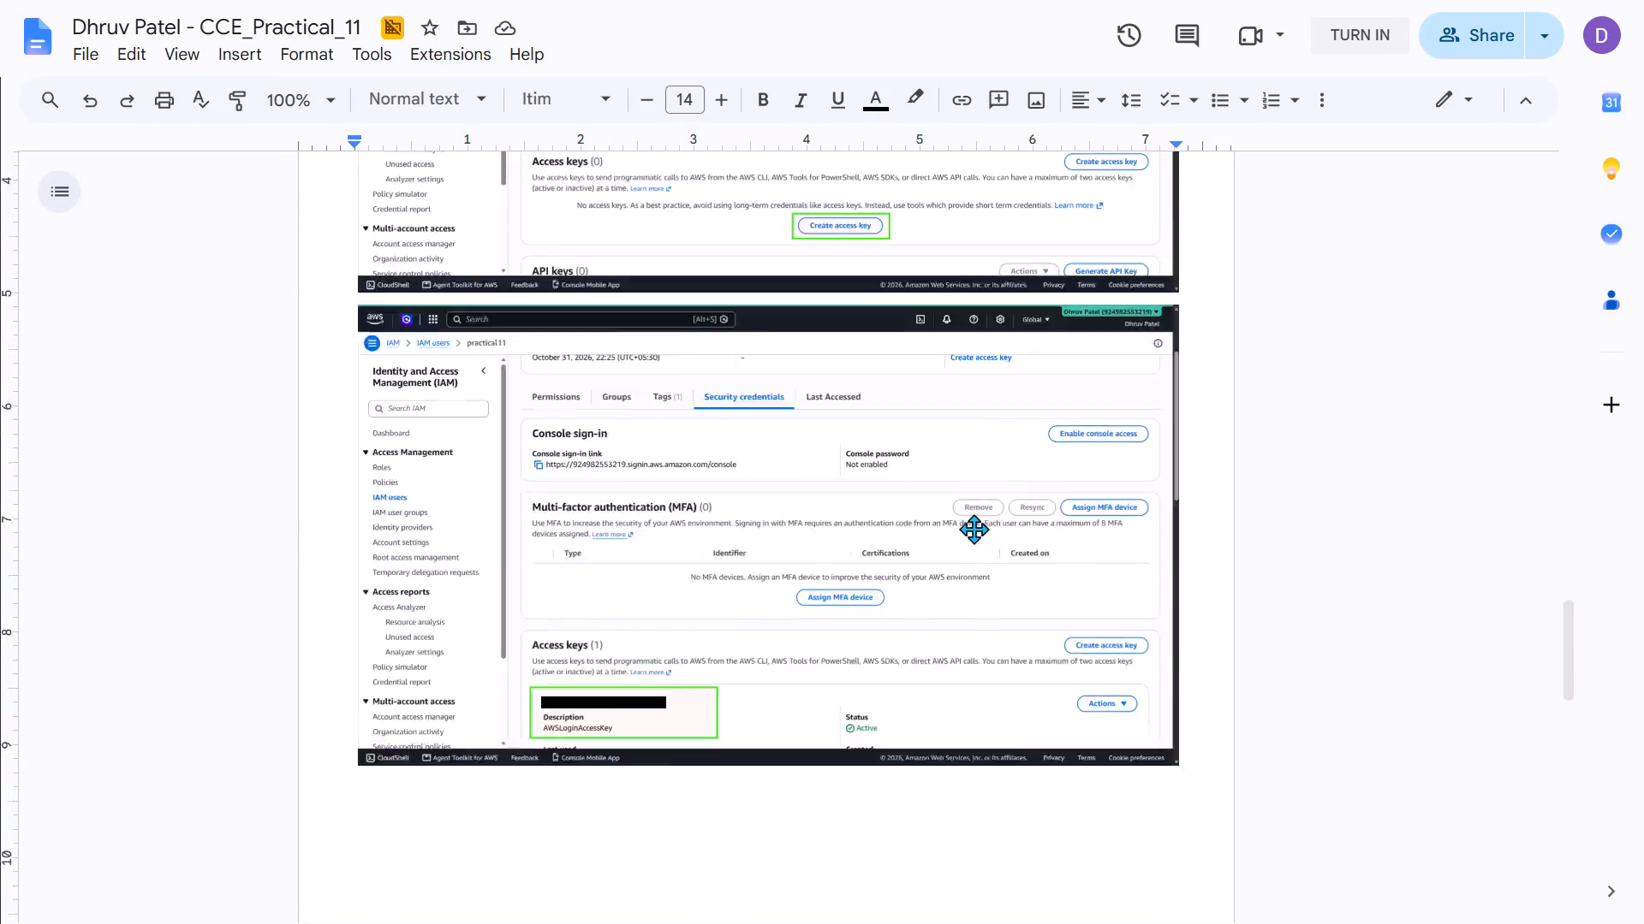
pyautogui.scroll(5, 974, 529)
pyautogui.click(419, 403)
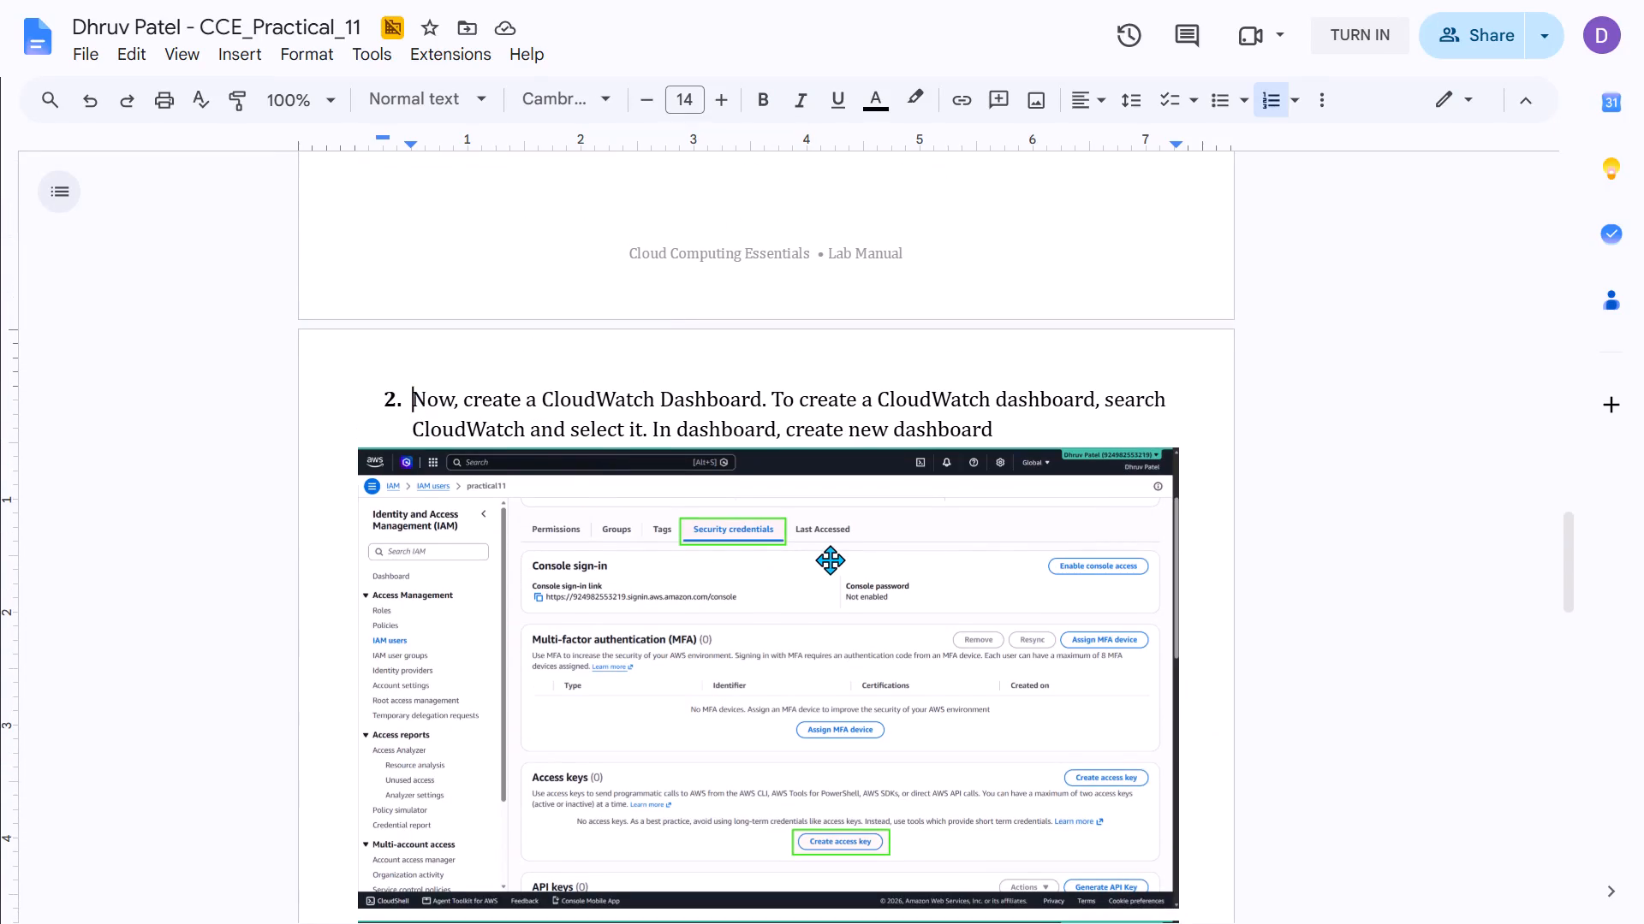
pyautogui.hotkey('ctrl', 'Right')
pyautogui.hotkey('ctrl', 'Right')
pyautogui.hotkey('ctrl', 'Right')
pyautogui.hotkey('ctrl', 'shift', 'Down')
pyautogui.hotkey('shift', 'Left')
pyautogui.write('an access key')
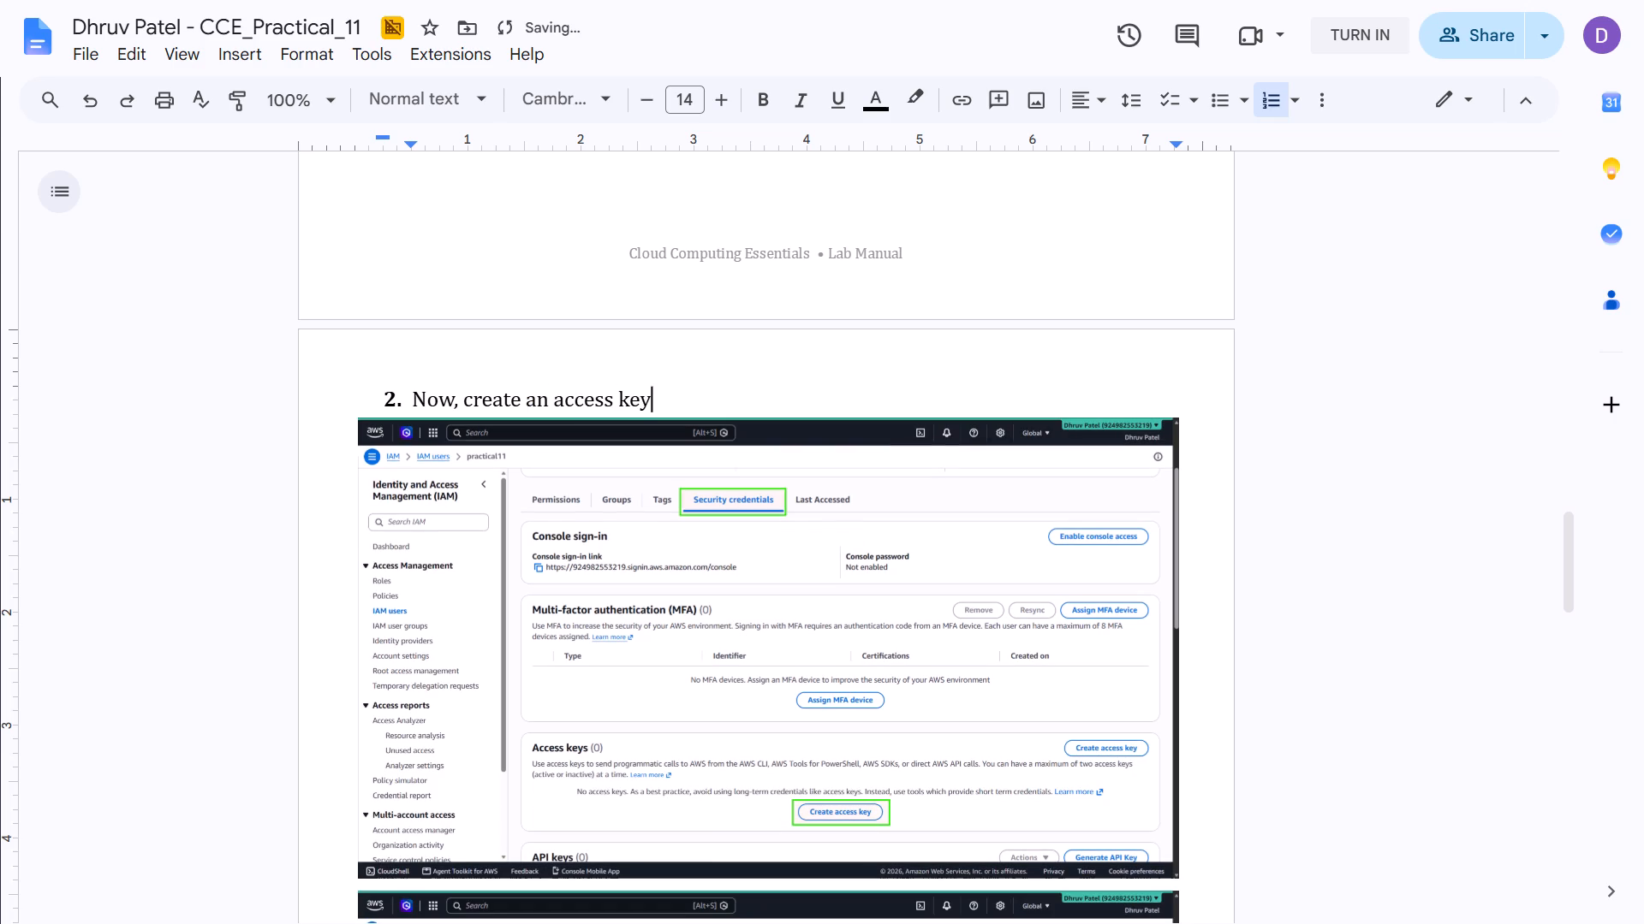
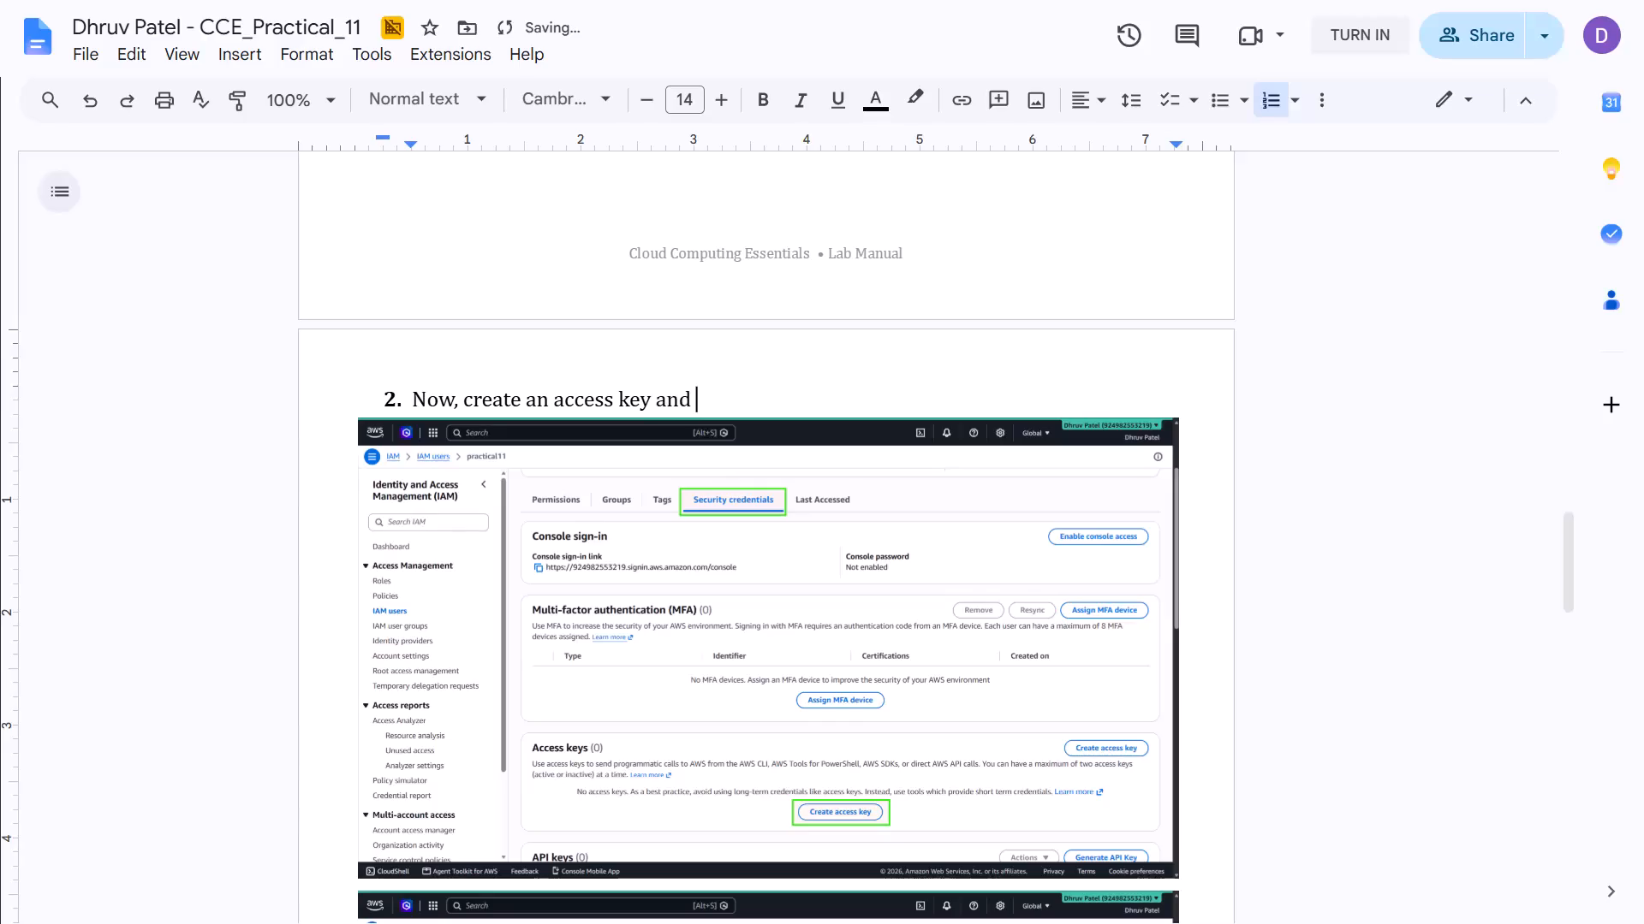
# Complete item 2's text so it reads "Now, create an access key and save it.".
pyautogui.press('BackSpace')
pyautogui.write('save it.')
# Duplicate the item 2 line onto a new page after the access key screenshot as the next numbered item, with a blank line below.
pyautogui.scroll(-5, 859, 515)
pyautogui.scroll(4, 859, 515)
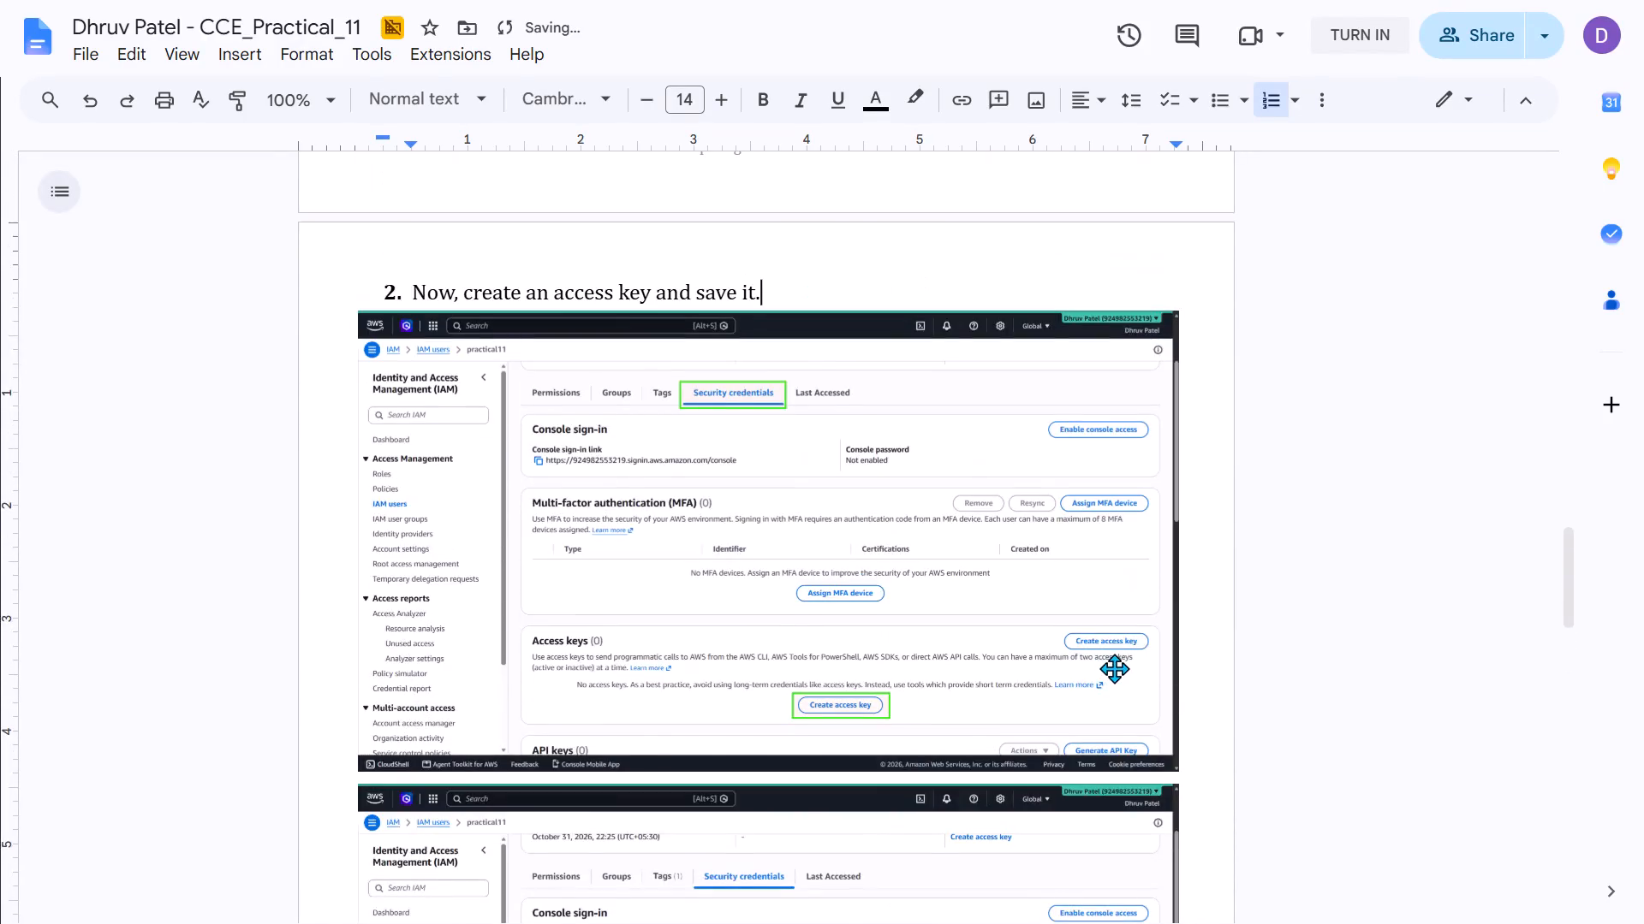
pyautogui.press('Up')
pyautogui.press('Right')
pyautogui.press('Right')
pyautogui.press('Right')
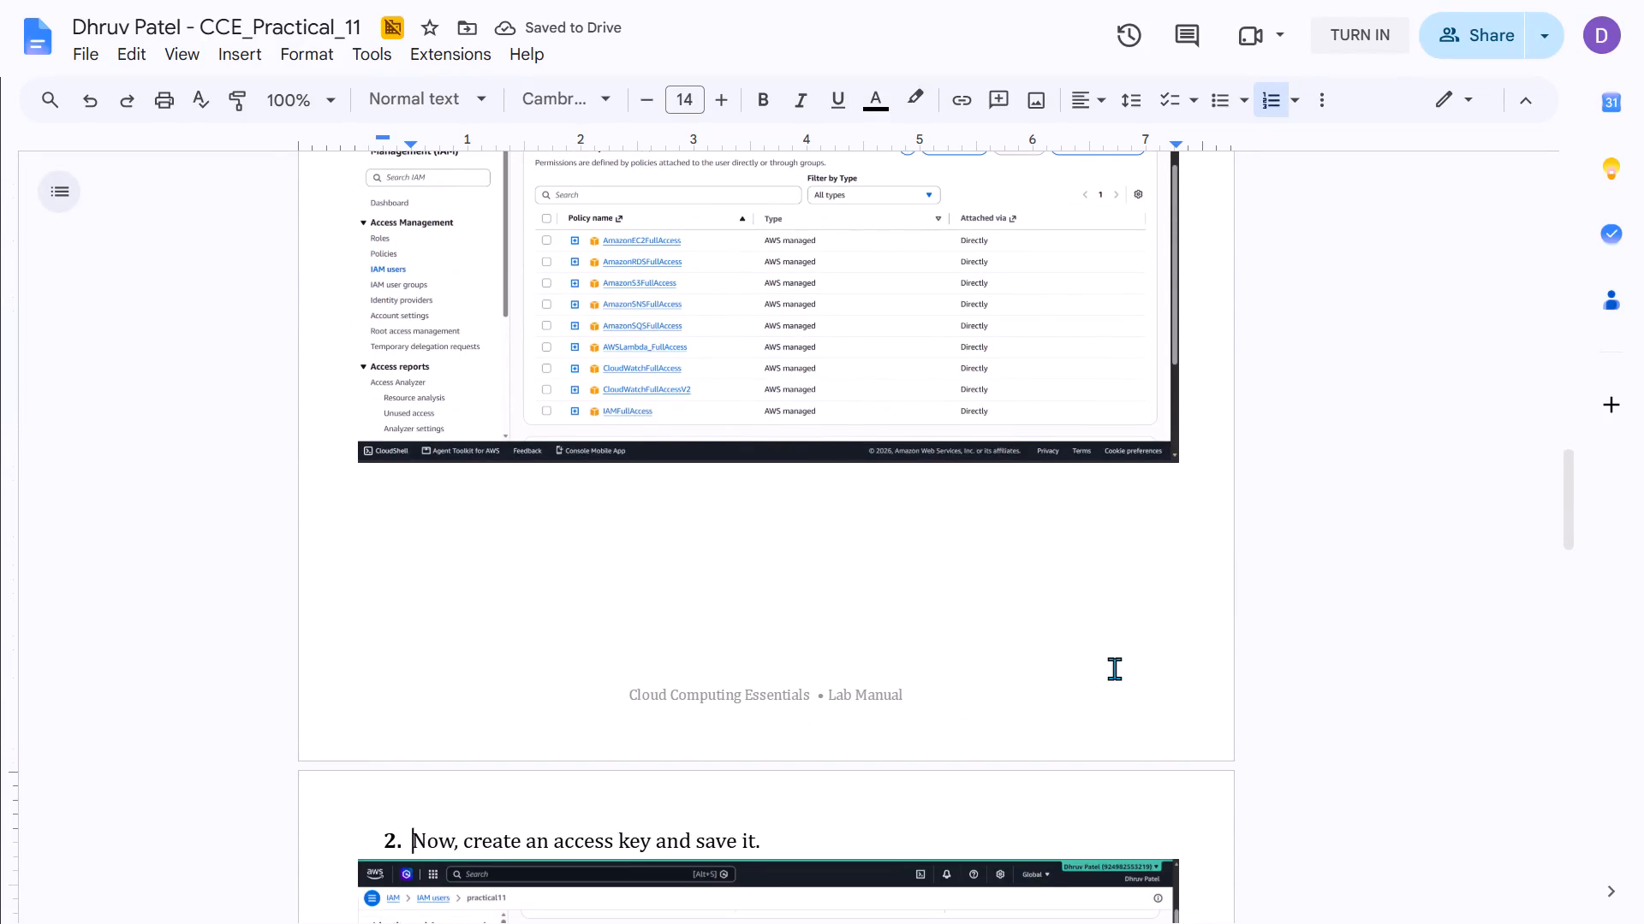
pyautogui.hotkey('ctrl', 'shift', 'Down')
pyautogui.hotkey('shift', 'Left')
pyautogui.hotkey('shift', 'Right')
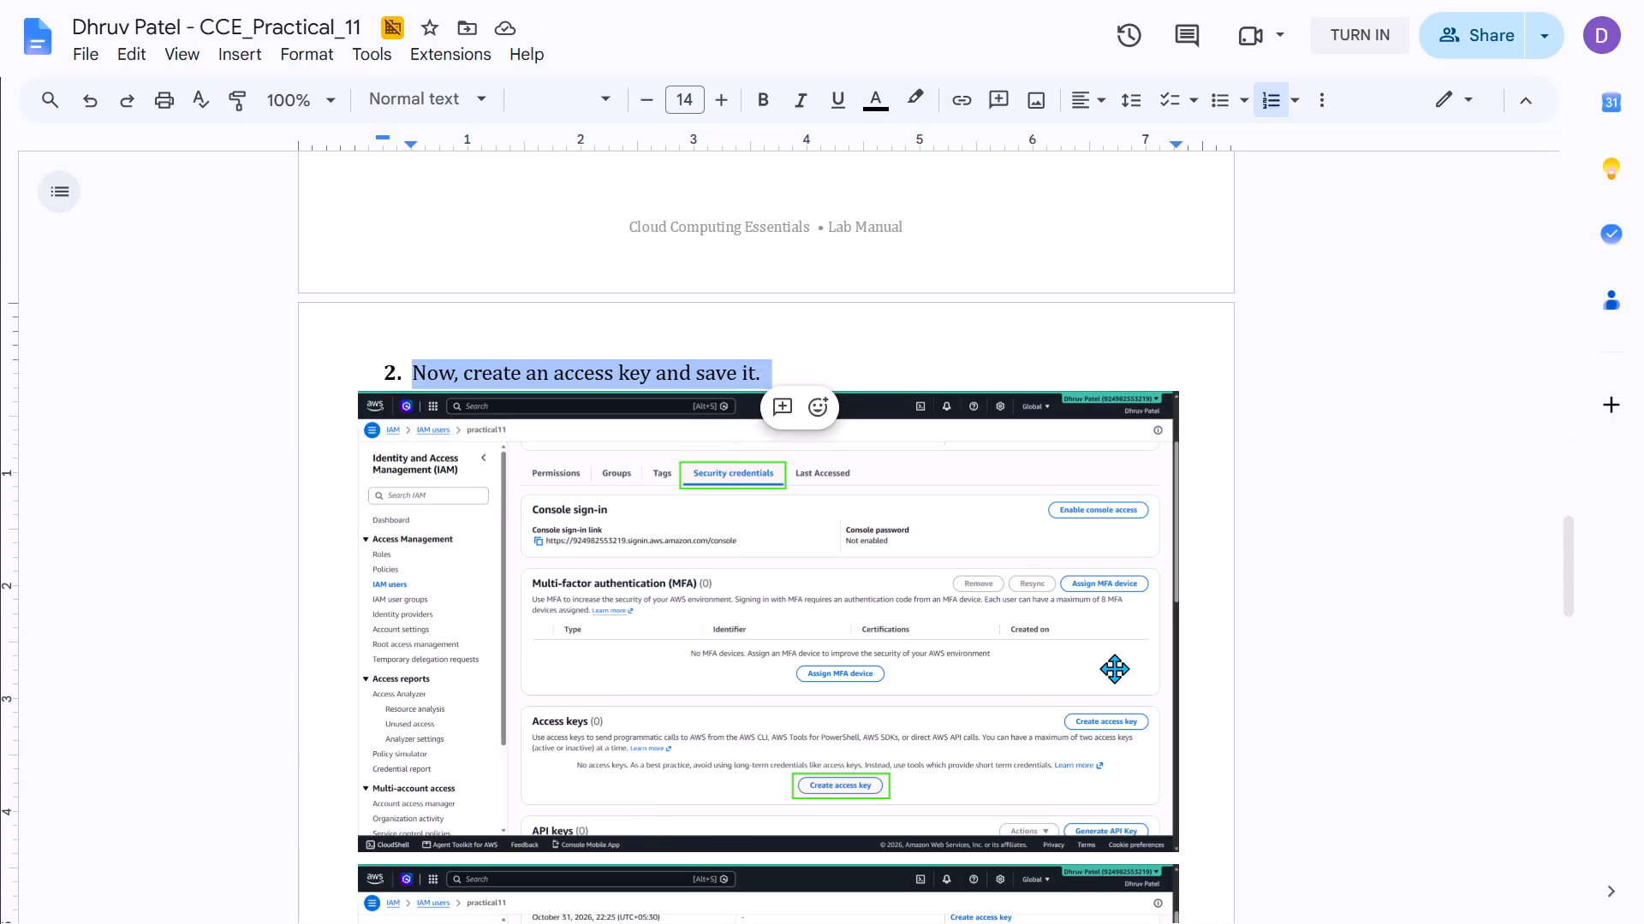
pyautogui.hotkey('ctrl', 'c')
pyautogui.scroll(-3, 1114, 668)
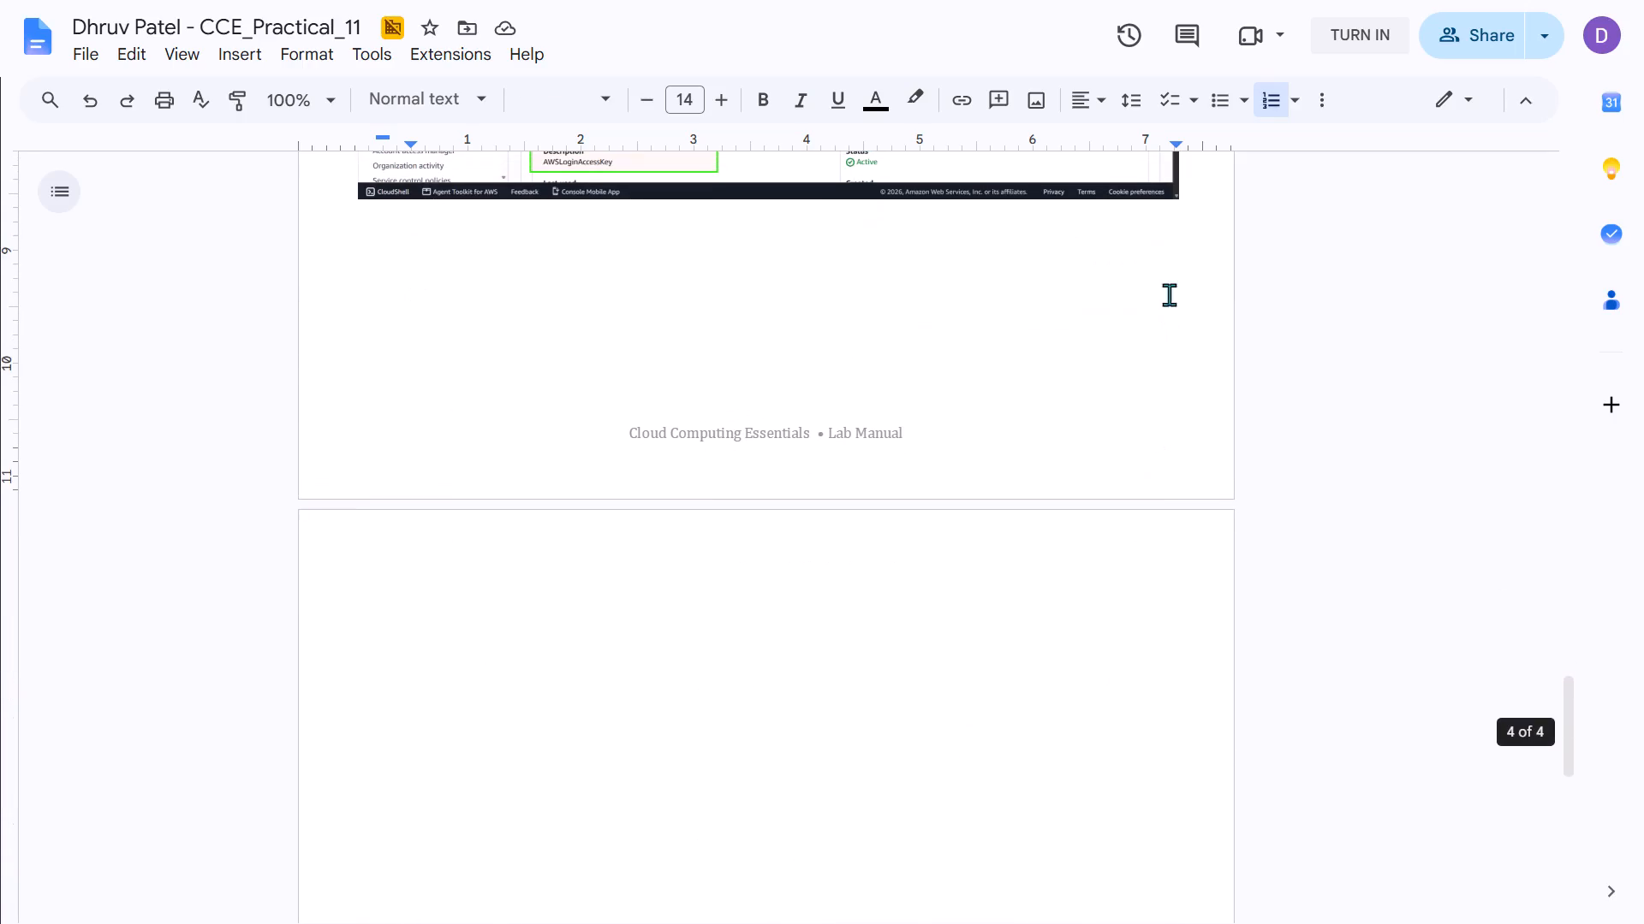
pyautogui.click(1205, 208)
pyautogui.press('Return')
pyautogui.hotkey('ctrl', 'Return')
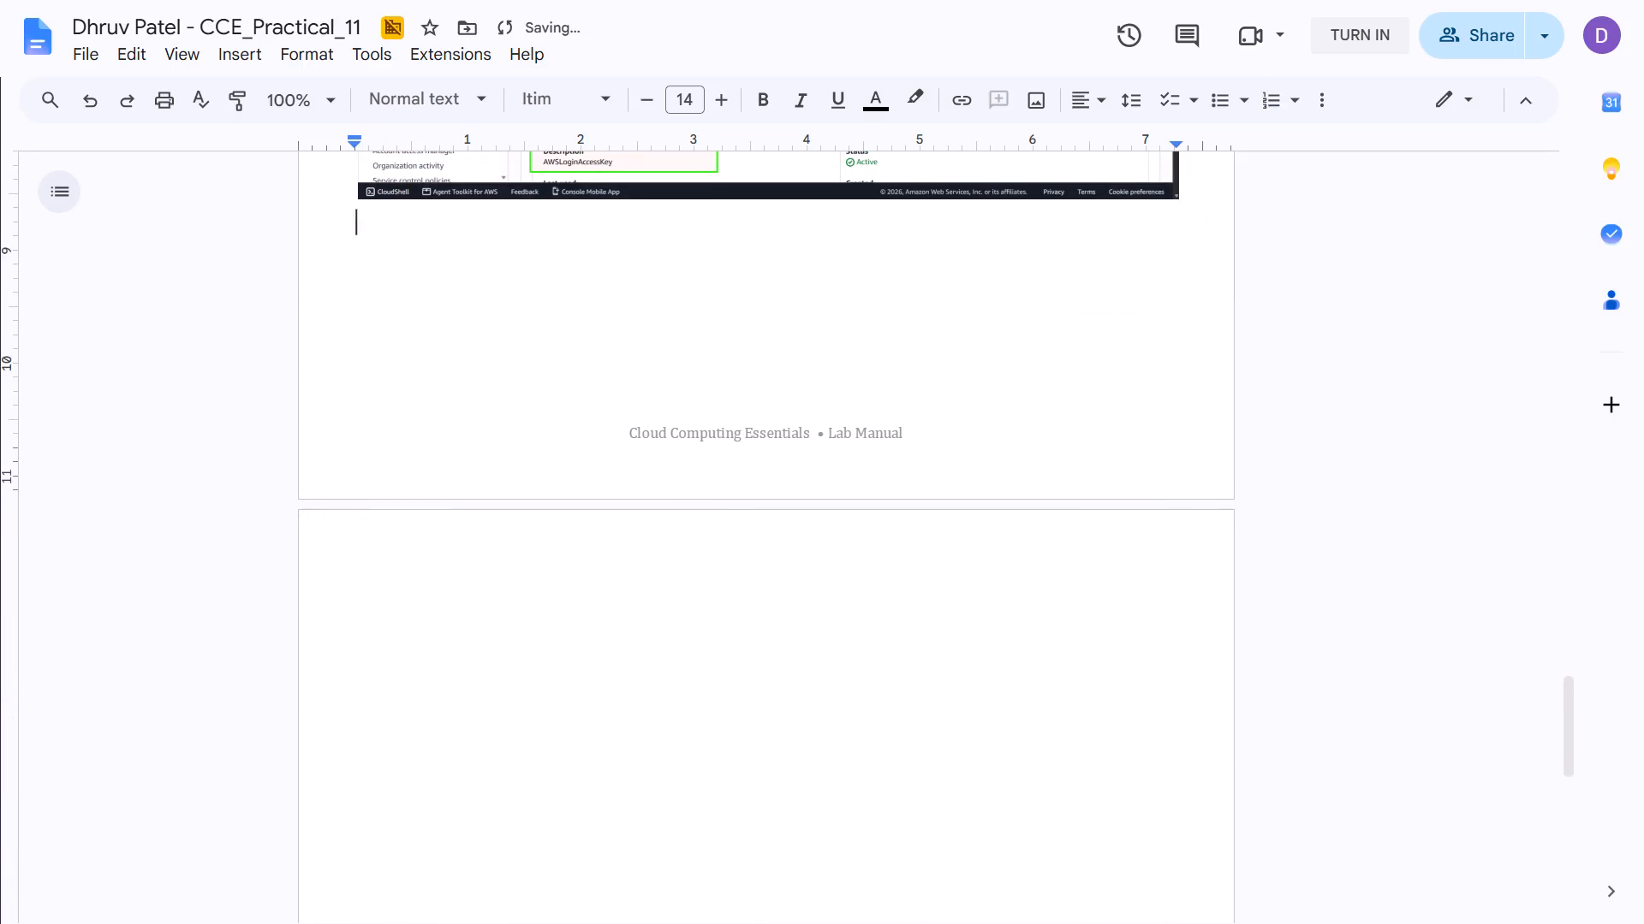
pyautogui.hotkey('ctrl', 'v')
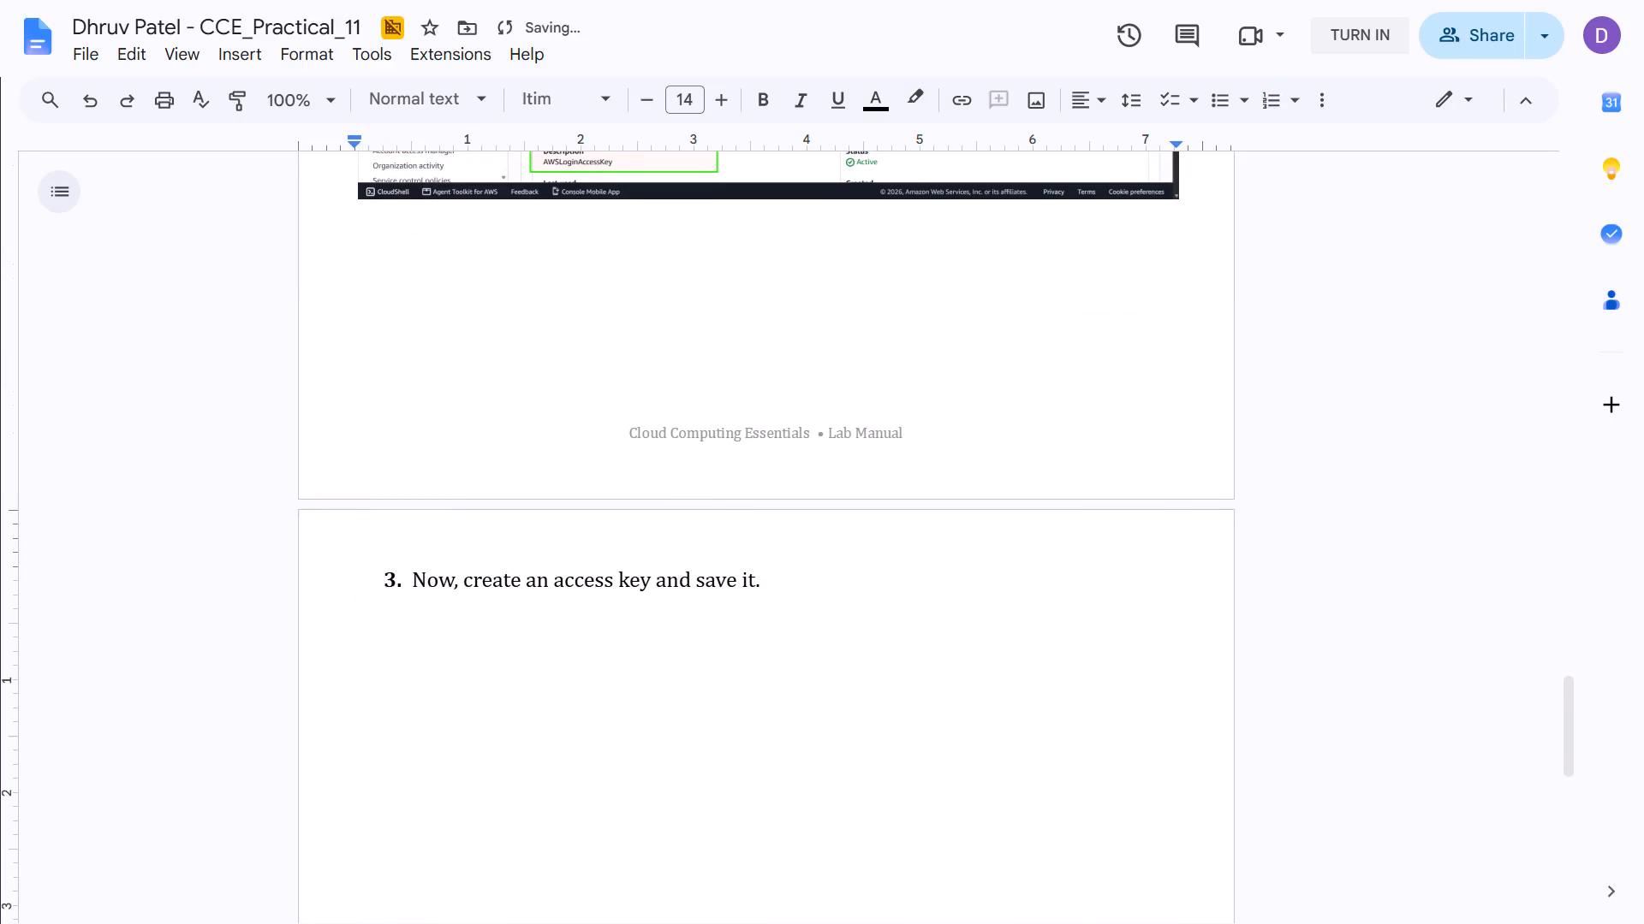
pyautogui.press('Return')
# Change item 3's text to "Now, open Powershell and run the following commands:" and start a new line within the item.
pyautogui.press('Up')
pyautogui.press('Up')
pyautogui.hotkey('ctrl', 'Right')
pyautogui.hotkey('ctrl', 'Right')
pyautogui.hotkey('ctrl', 'shift', 'Down')
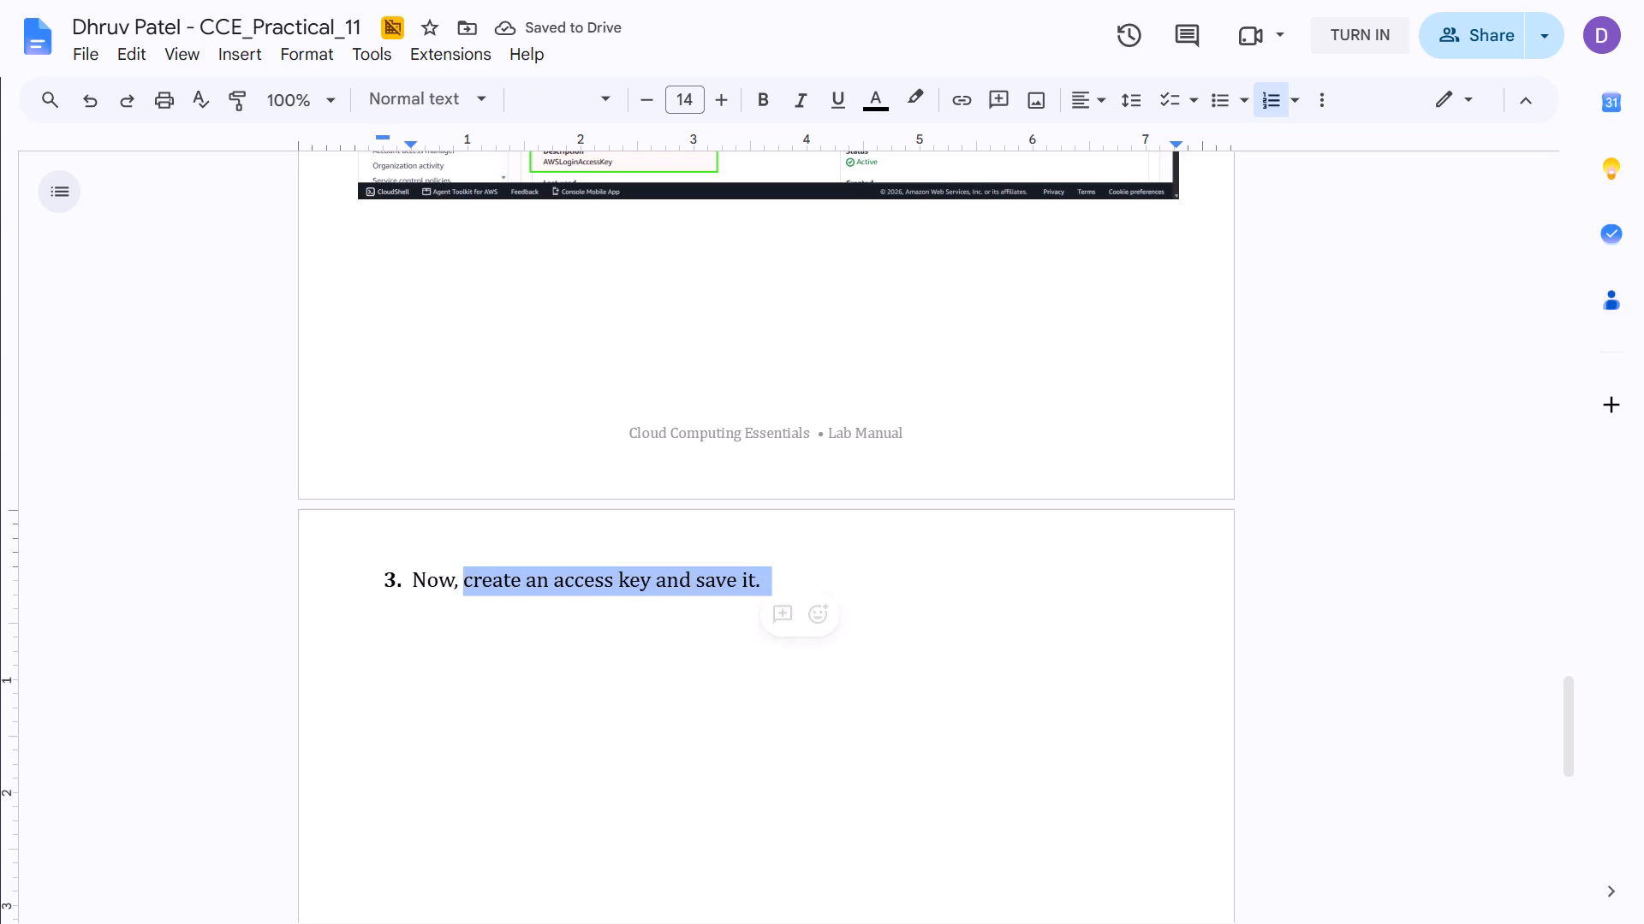
pyautogui.hotkey('shift', 'Left')
pyautogui.write('open Powersheel')
pyautogui.press('BackSpace')
pyautogui.press('BackSpace')
pyautogui.write('ll and run')
pyautogui.press('Tab')
pyautogui.press('c')
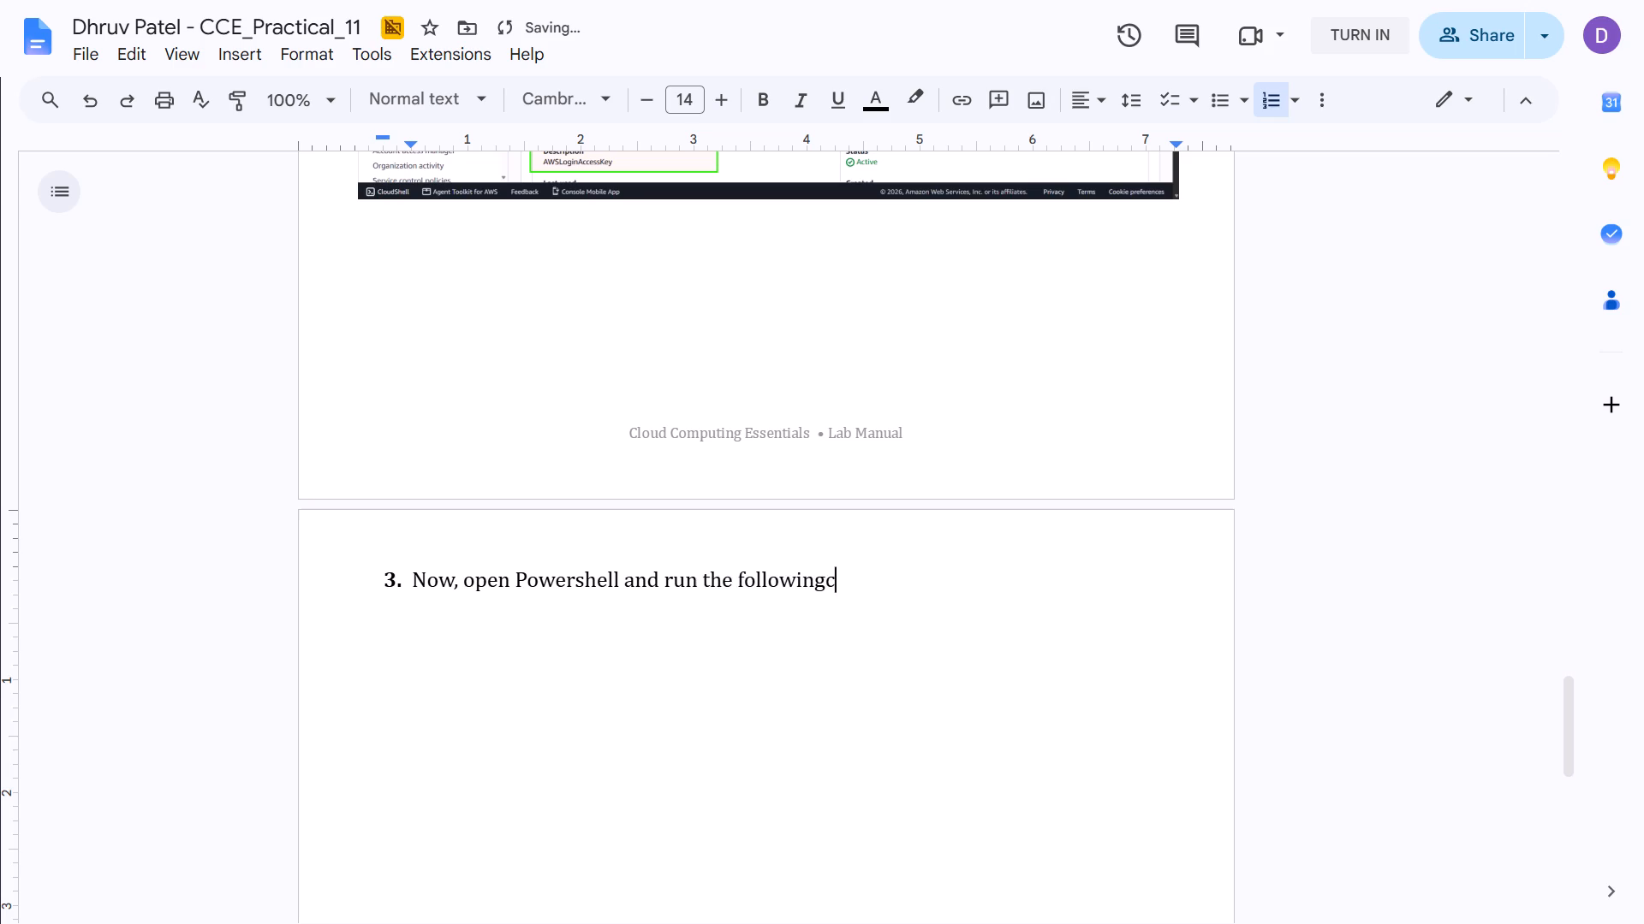
pyautogui.press('BackSpace')
pyautogui.press('space')
pyautogui.write('commands:')
pyautogui.press('Return')
pyautogui.press('BackSpace')
pyautogui.press('BackSpace')
pyautogui.press('BackSpace')
pyautogui.hotkey('shift', 'Return')
# Check the Steps notes for the configuration command and open Windows PowerShell.
pyautogui.hotkey('alt', 'Tab')
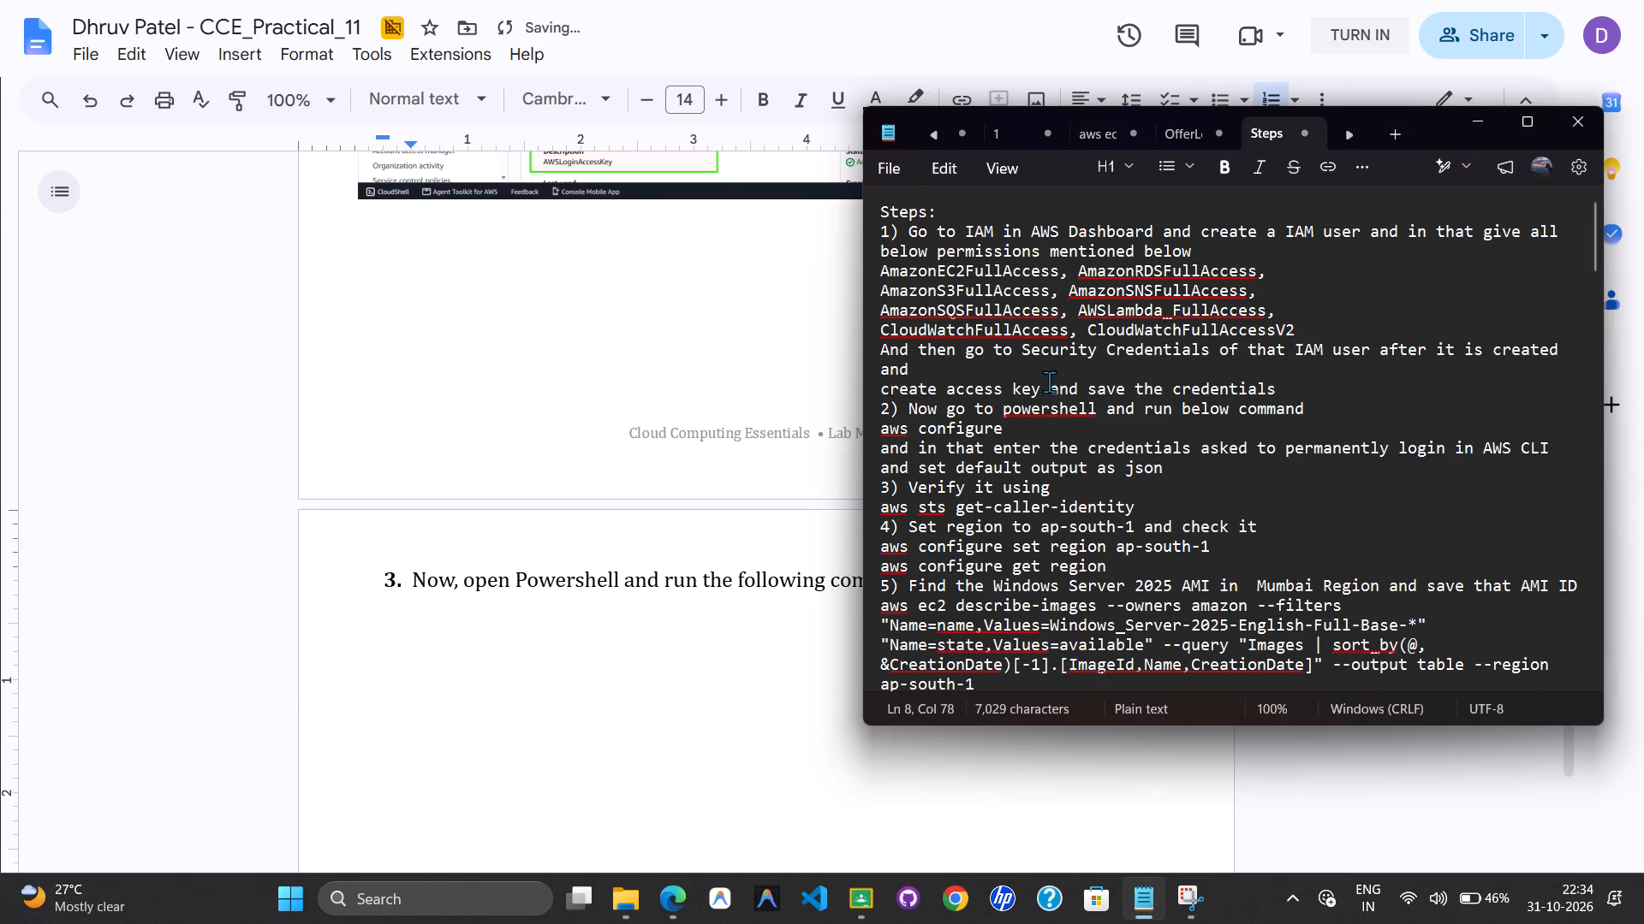
pyautogui.hotkey('alt', 'Tab')
pyautogui.keyDown('alt'); pyautogui.click(449, 377); pyautogui.keyUp('alt')
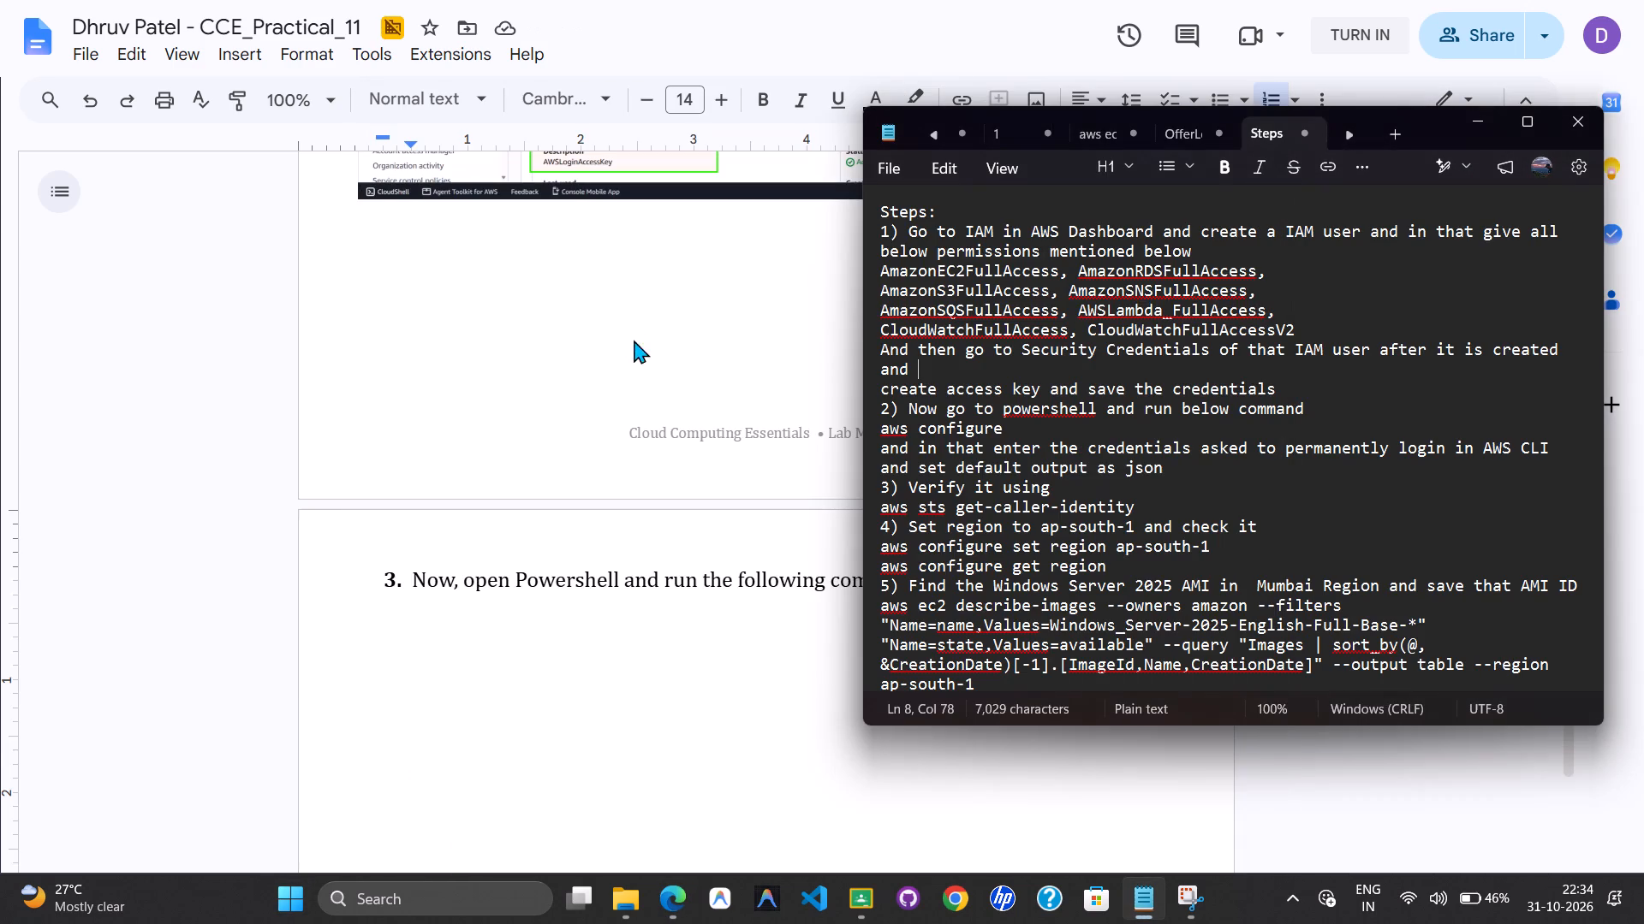
pyautogui.press('super+r')
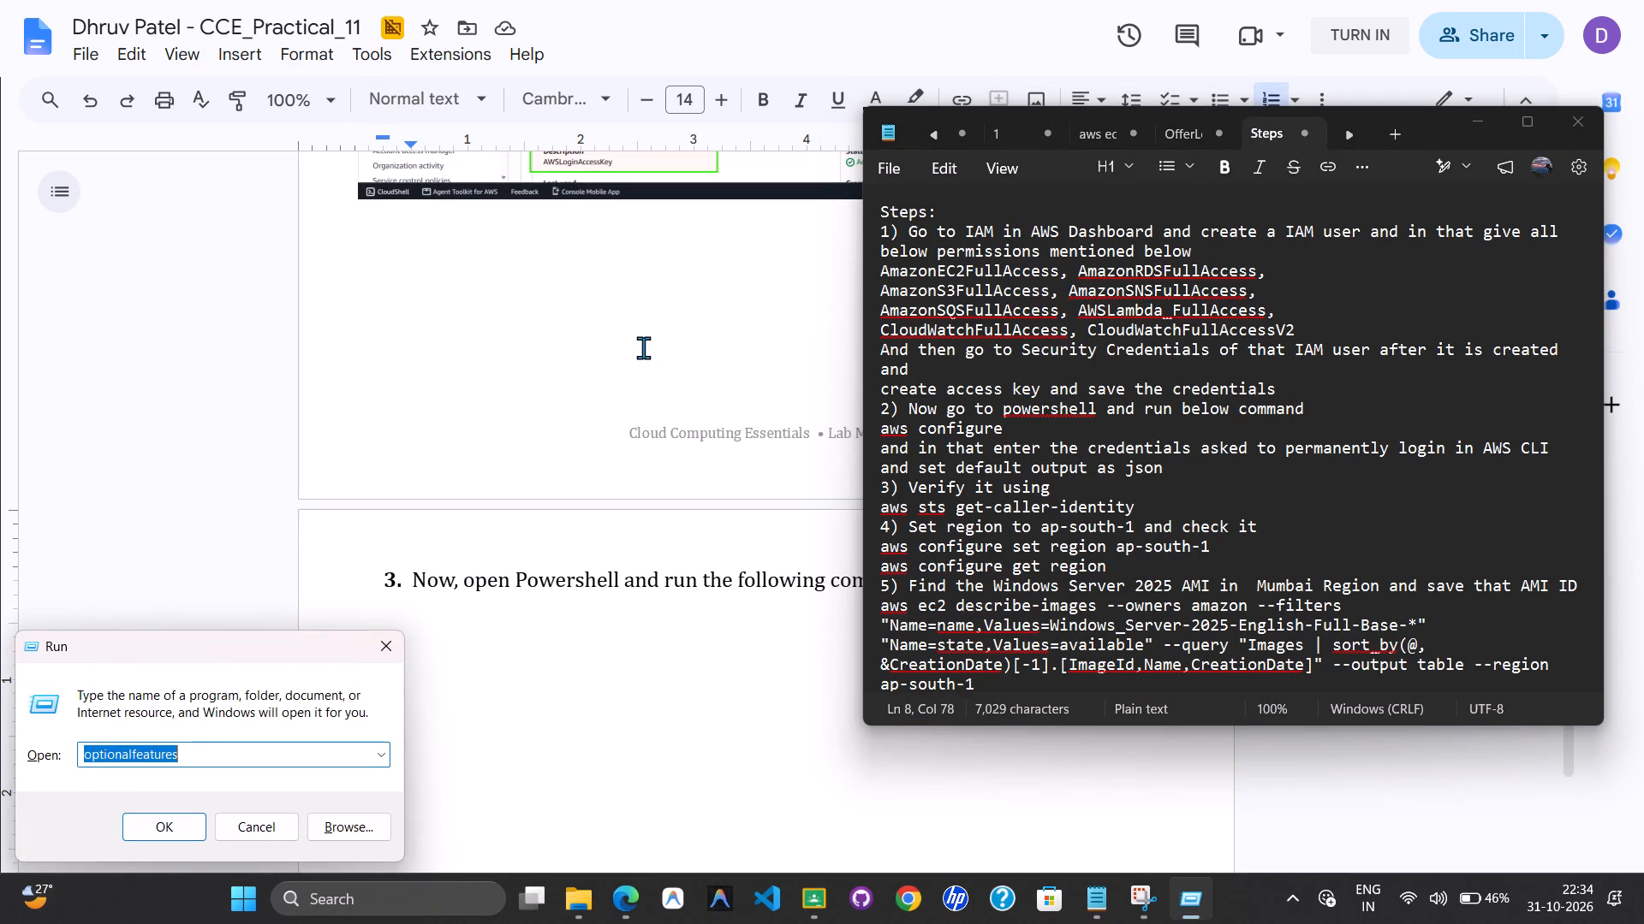
pyautogui.press('p')
pyautogui.write('ower')
pyautogui.press('Down')
pyautogui.press('Return')
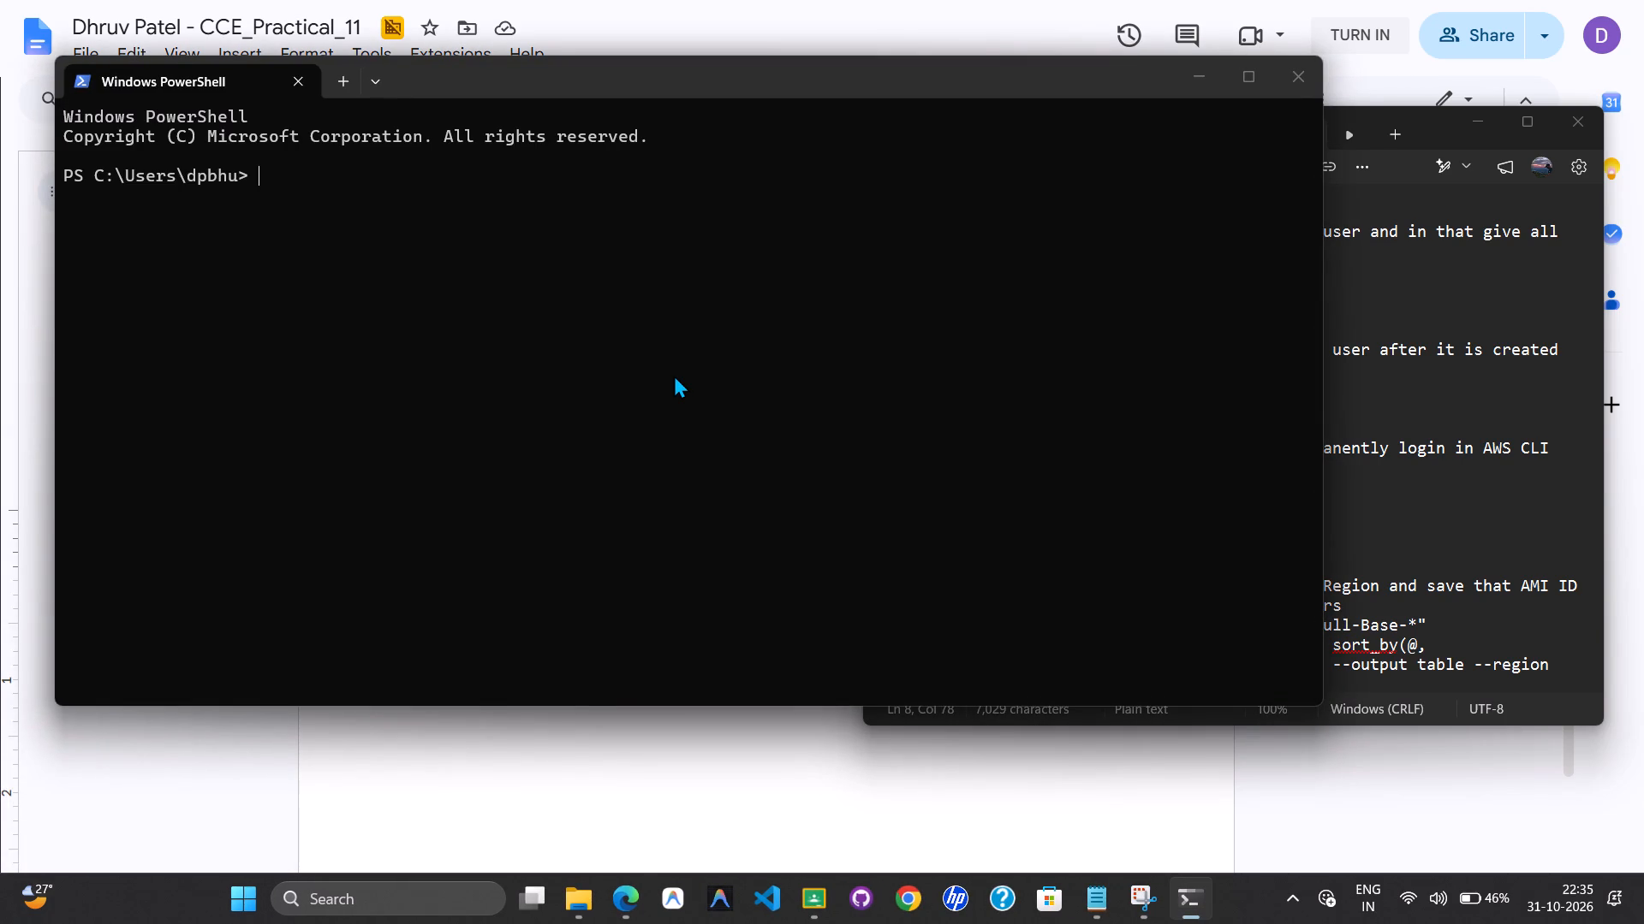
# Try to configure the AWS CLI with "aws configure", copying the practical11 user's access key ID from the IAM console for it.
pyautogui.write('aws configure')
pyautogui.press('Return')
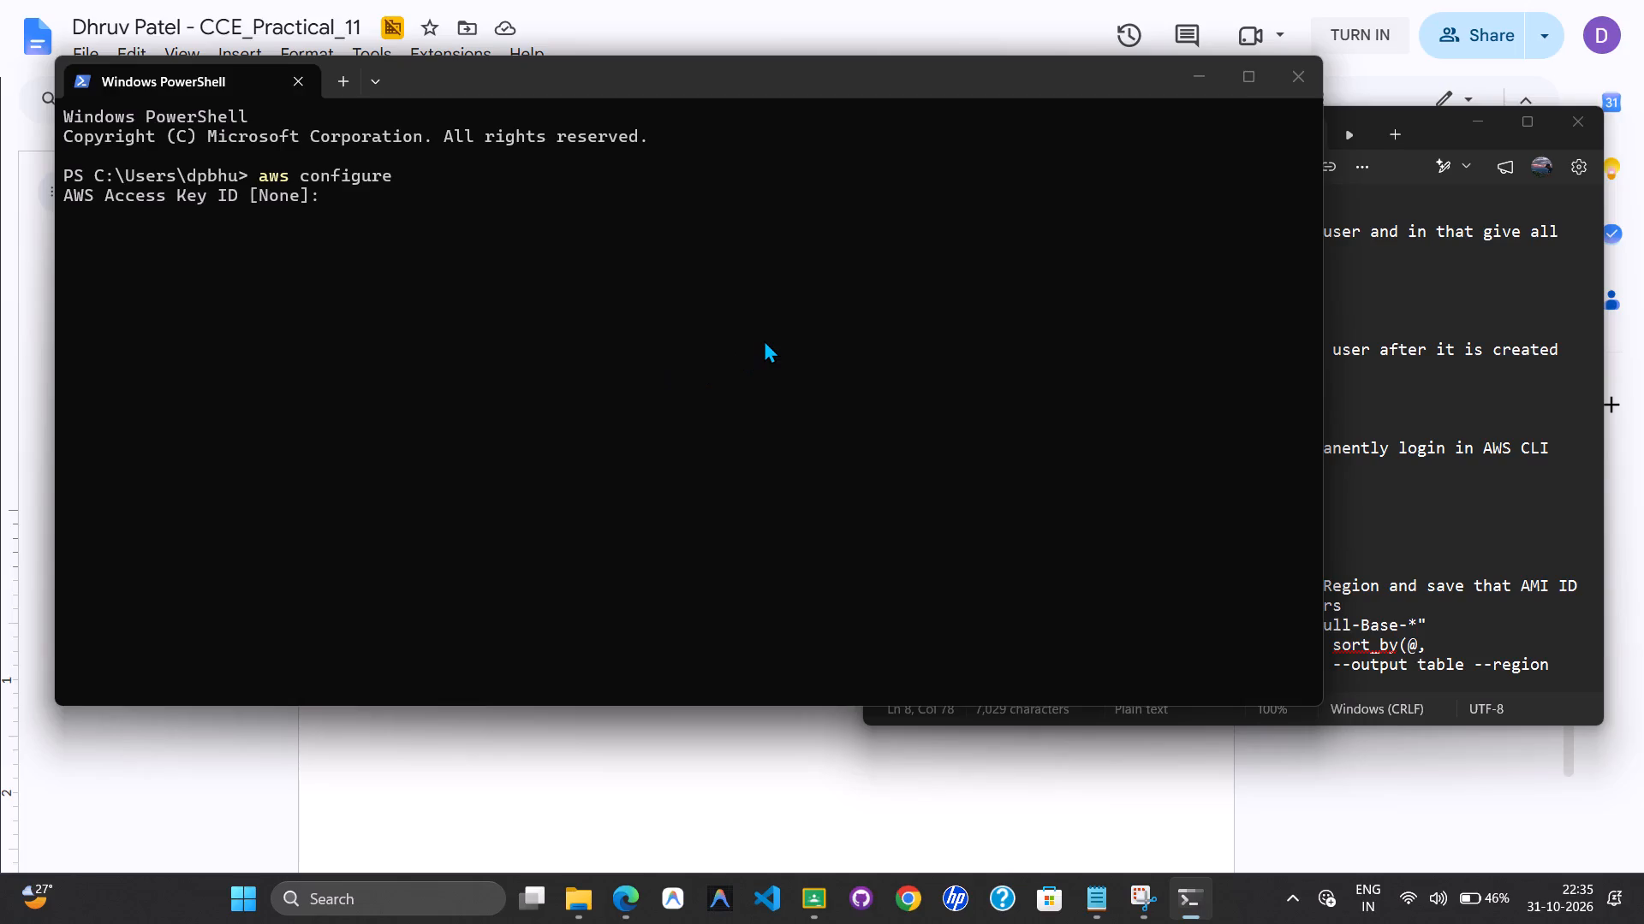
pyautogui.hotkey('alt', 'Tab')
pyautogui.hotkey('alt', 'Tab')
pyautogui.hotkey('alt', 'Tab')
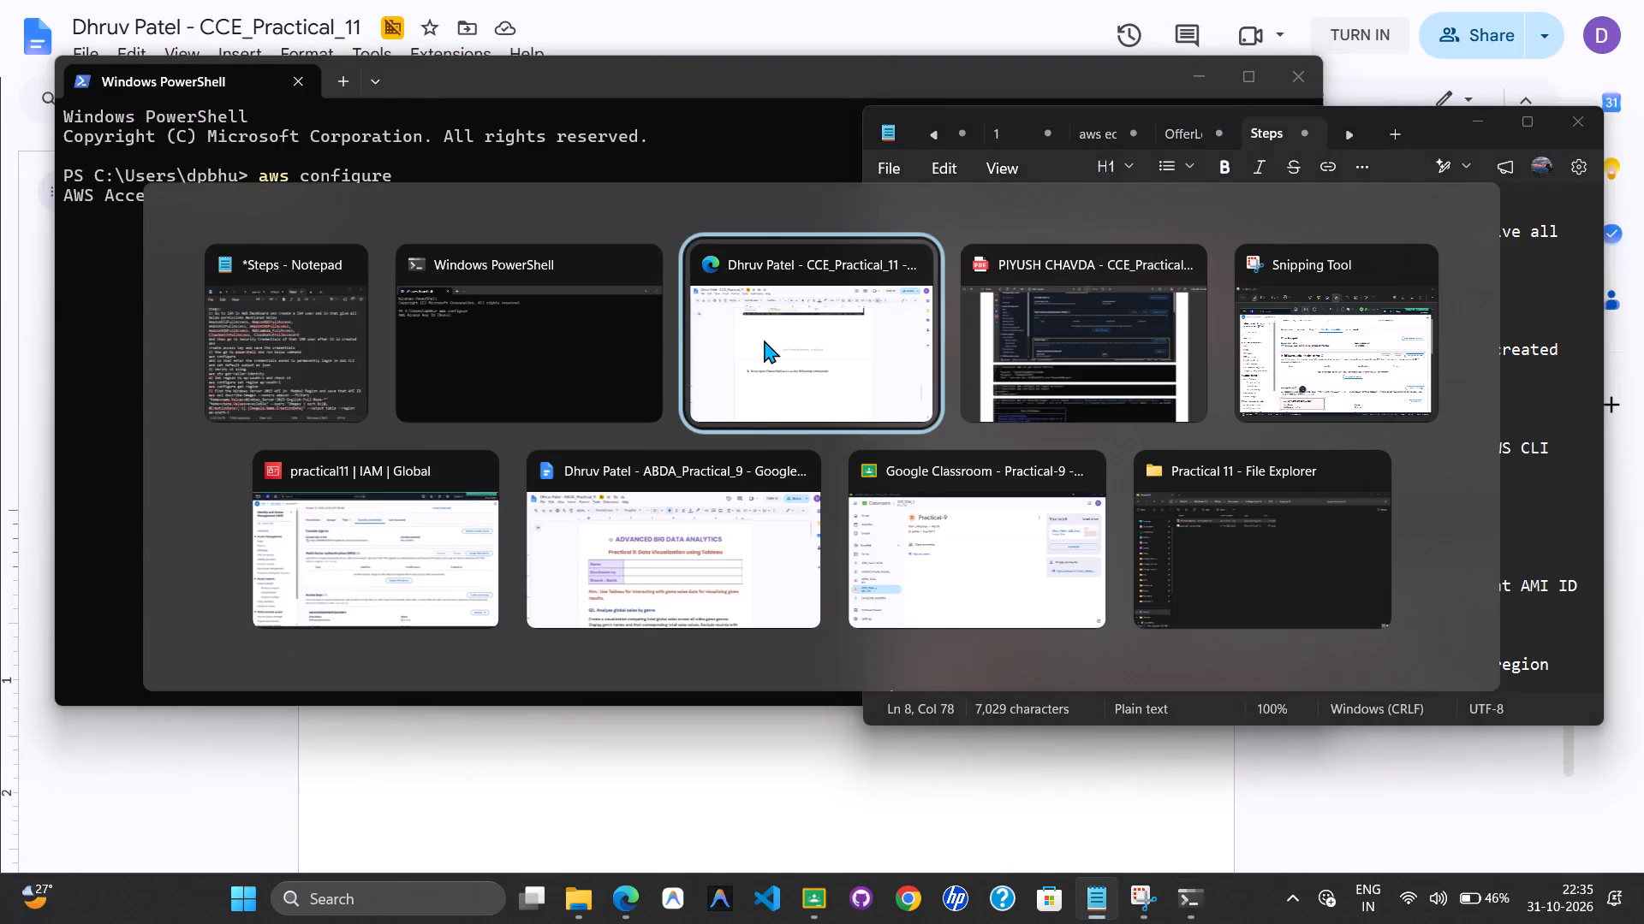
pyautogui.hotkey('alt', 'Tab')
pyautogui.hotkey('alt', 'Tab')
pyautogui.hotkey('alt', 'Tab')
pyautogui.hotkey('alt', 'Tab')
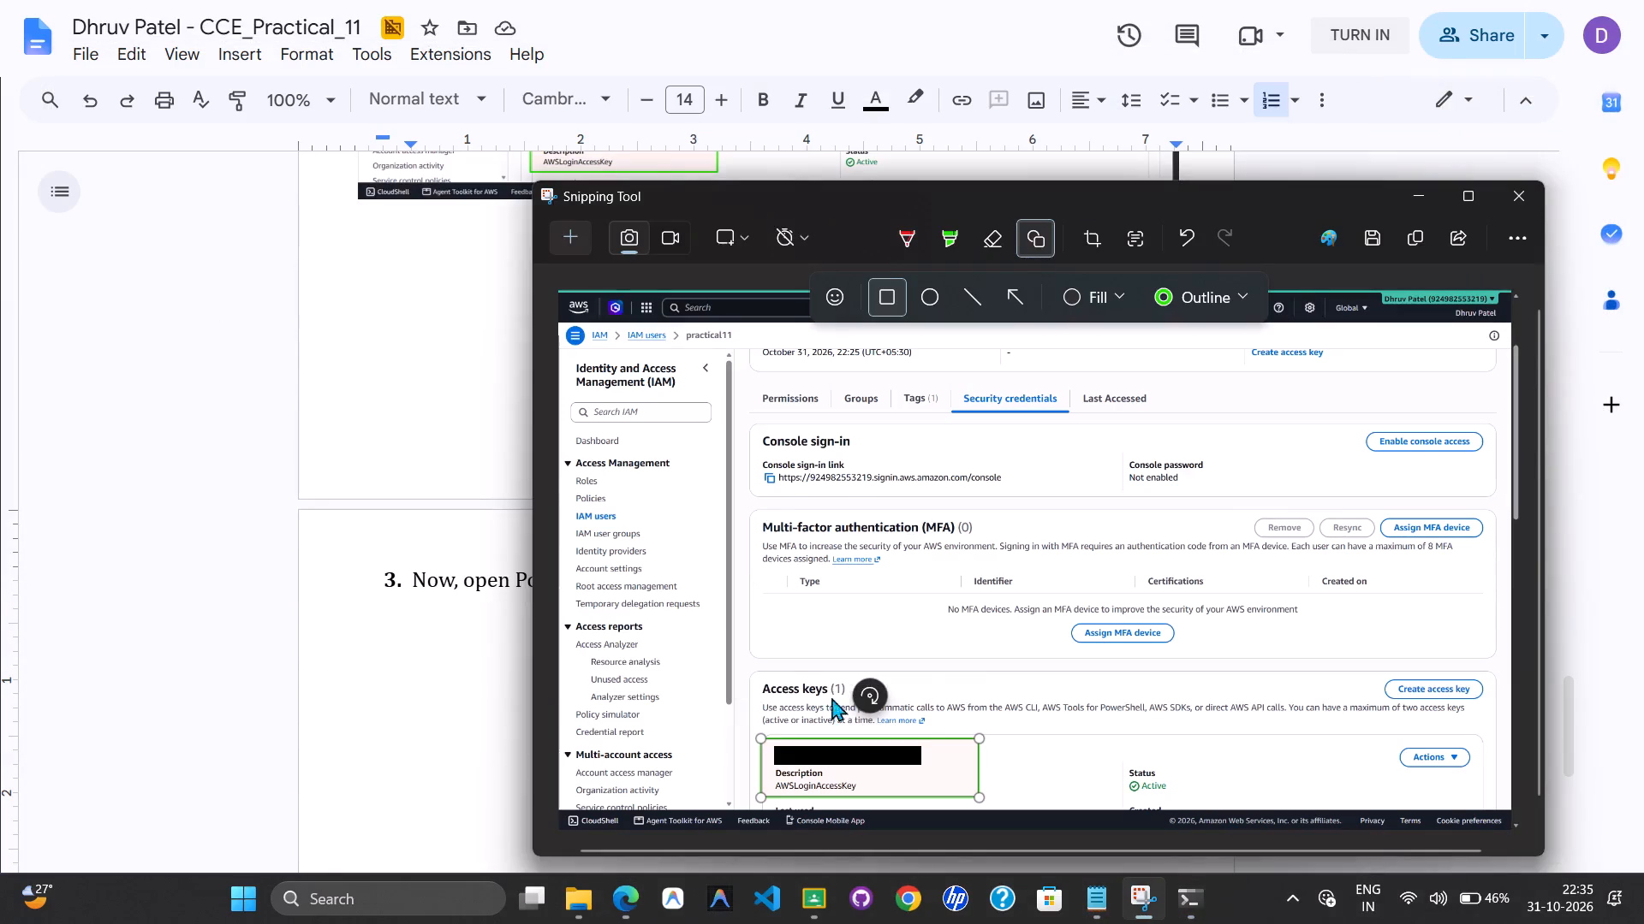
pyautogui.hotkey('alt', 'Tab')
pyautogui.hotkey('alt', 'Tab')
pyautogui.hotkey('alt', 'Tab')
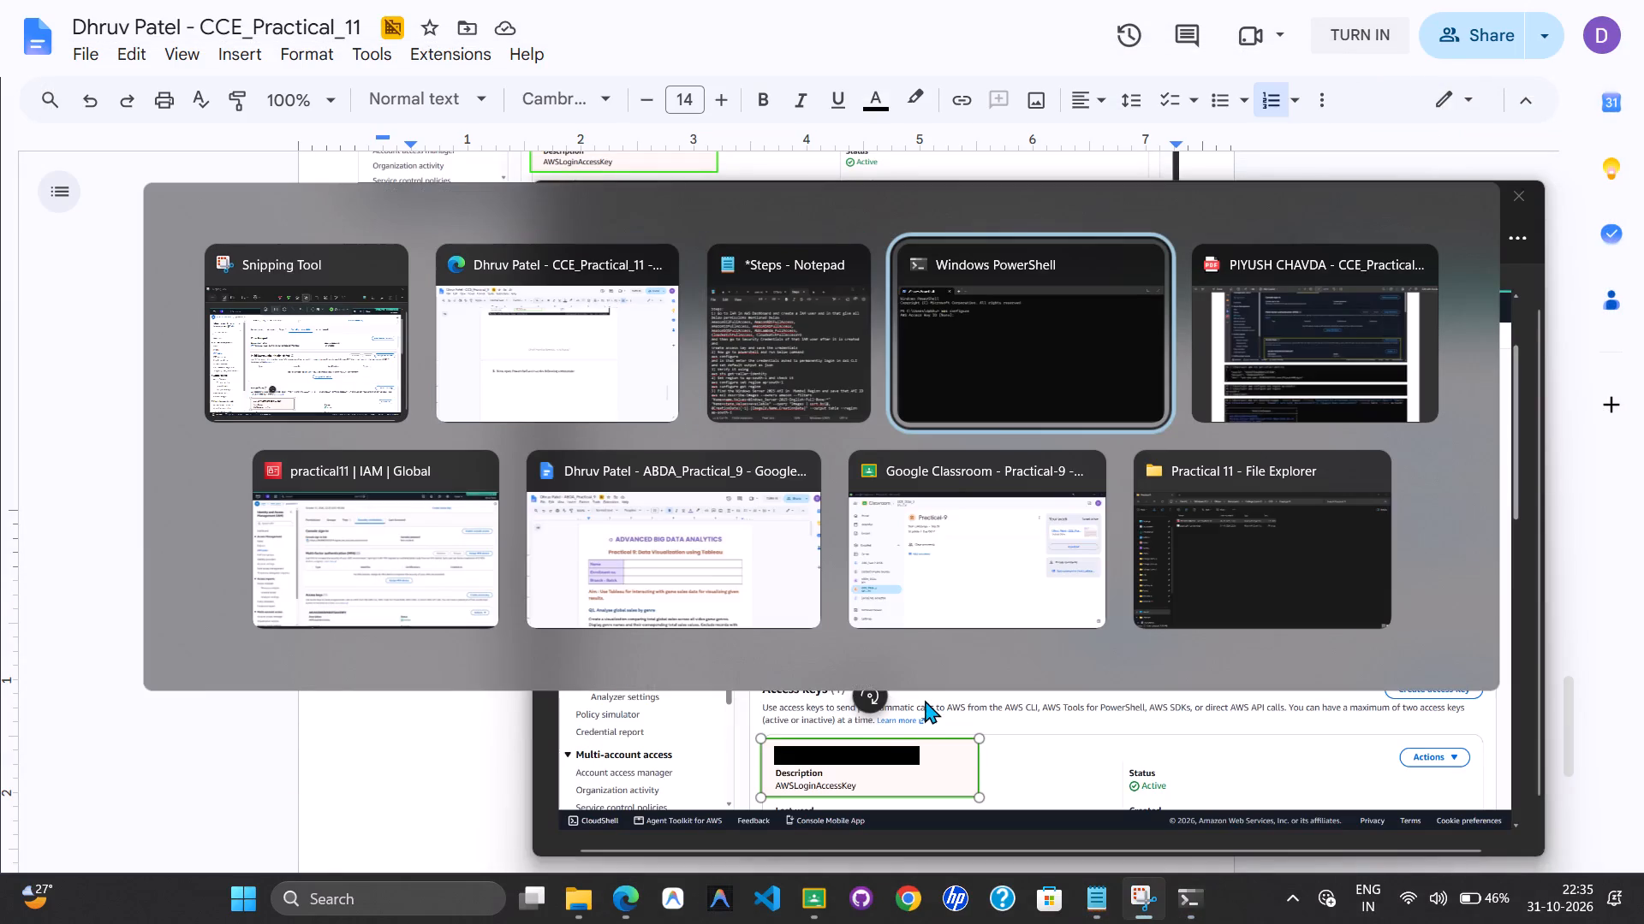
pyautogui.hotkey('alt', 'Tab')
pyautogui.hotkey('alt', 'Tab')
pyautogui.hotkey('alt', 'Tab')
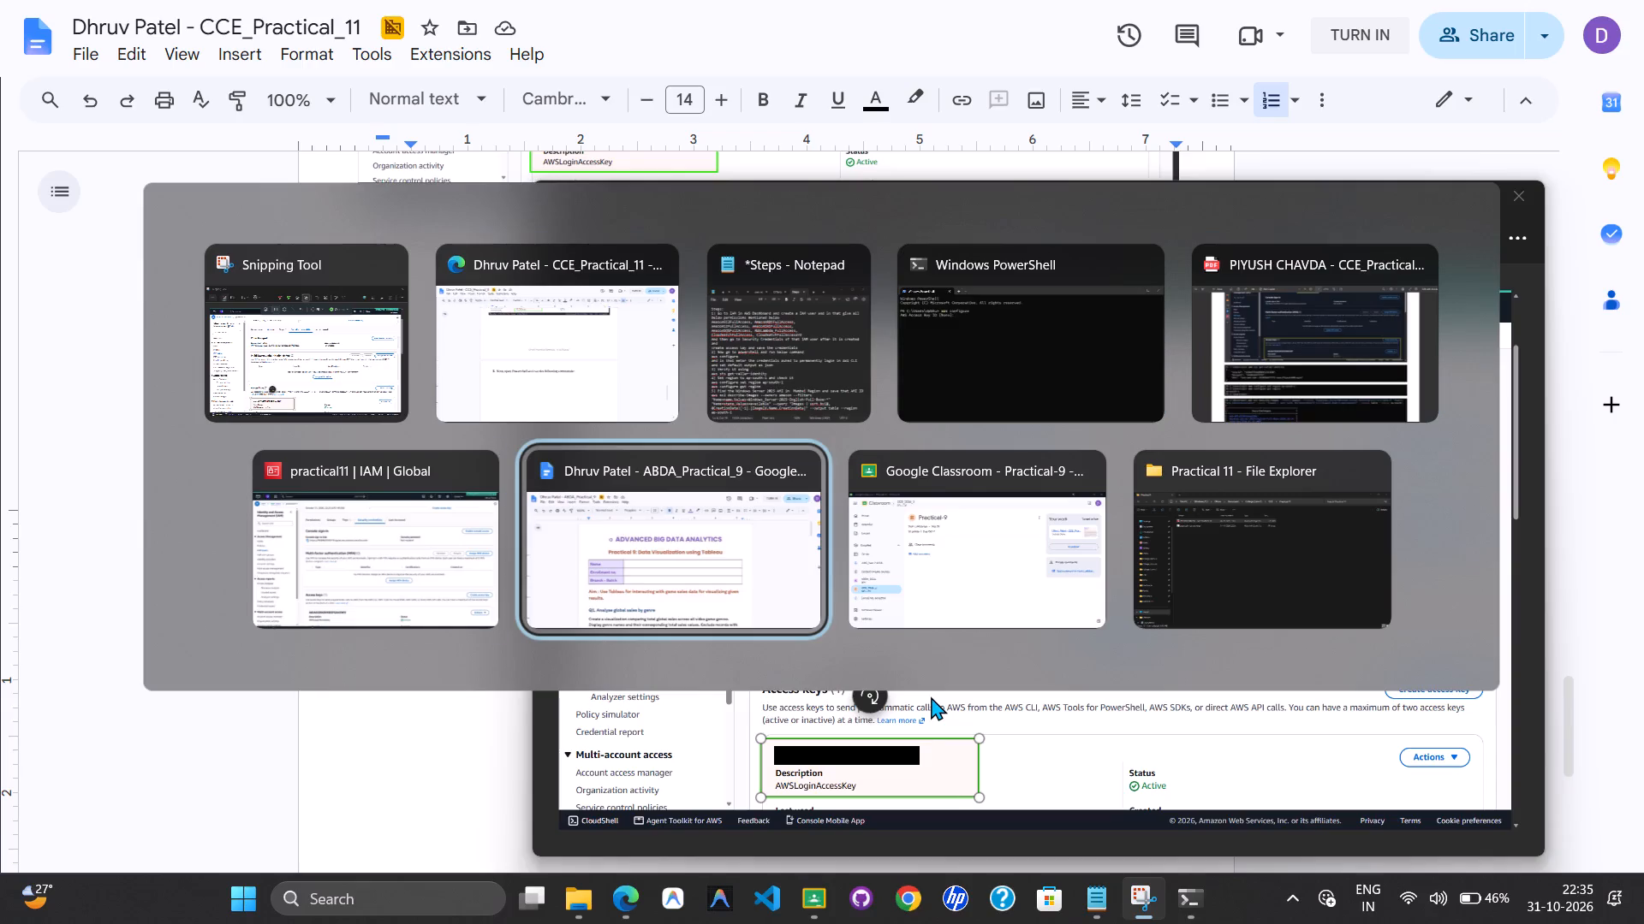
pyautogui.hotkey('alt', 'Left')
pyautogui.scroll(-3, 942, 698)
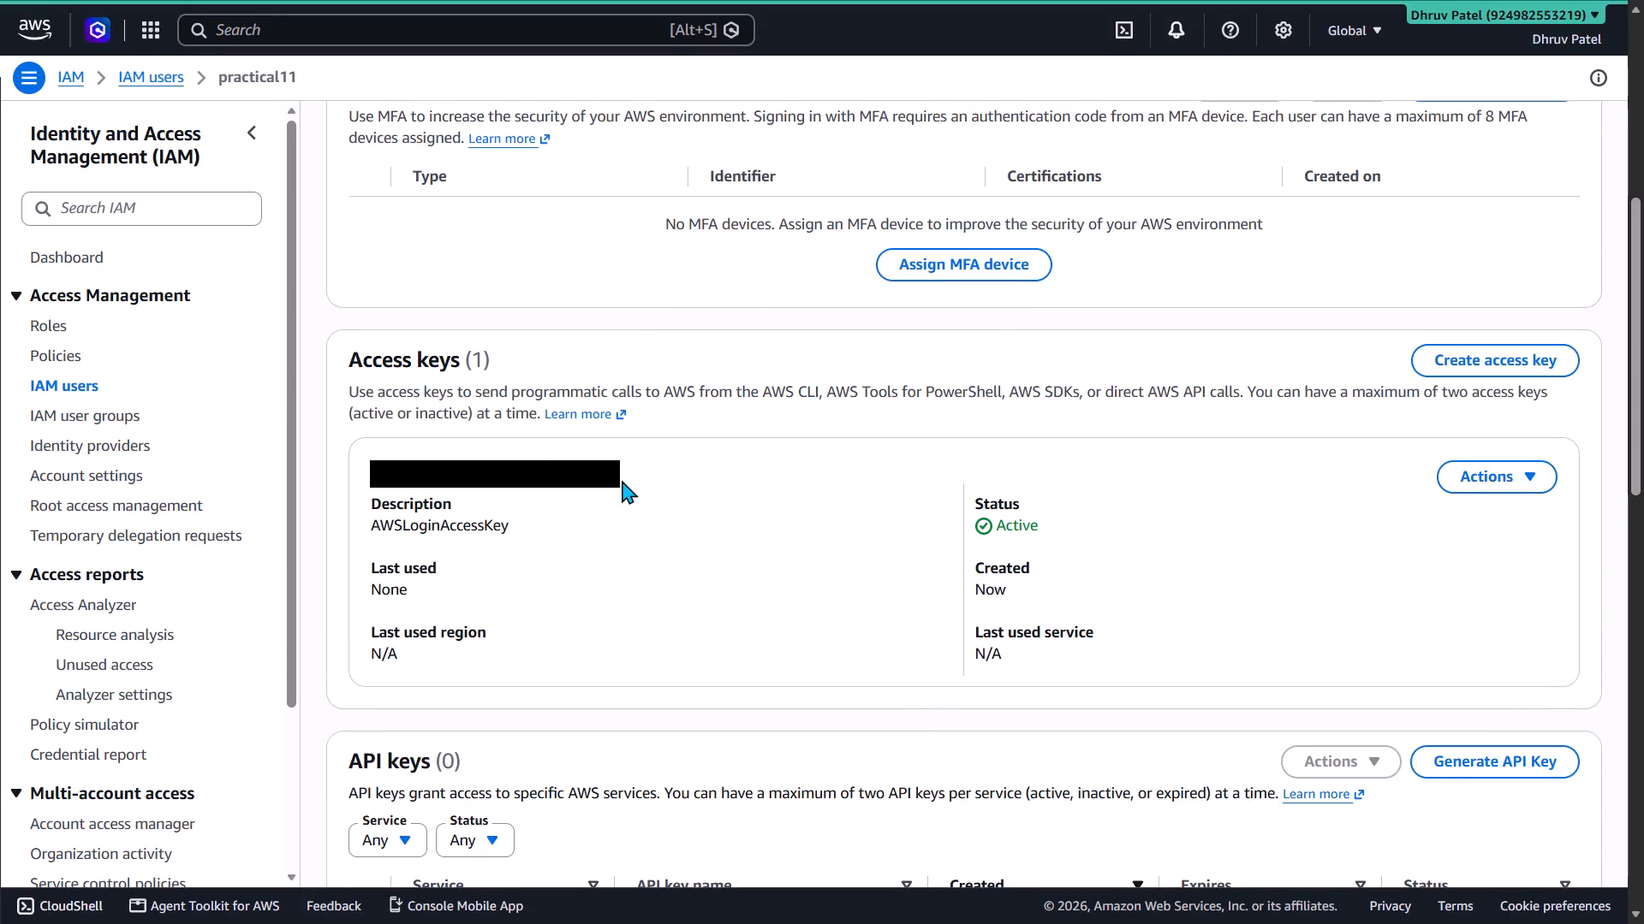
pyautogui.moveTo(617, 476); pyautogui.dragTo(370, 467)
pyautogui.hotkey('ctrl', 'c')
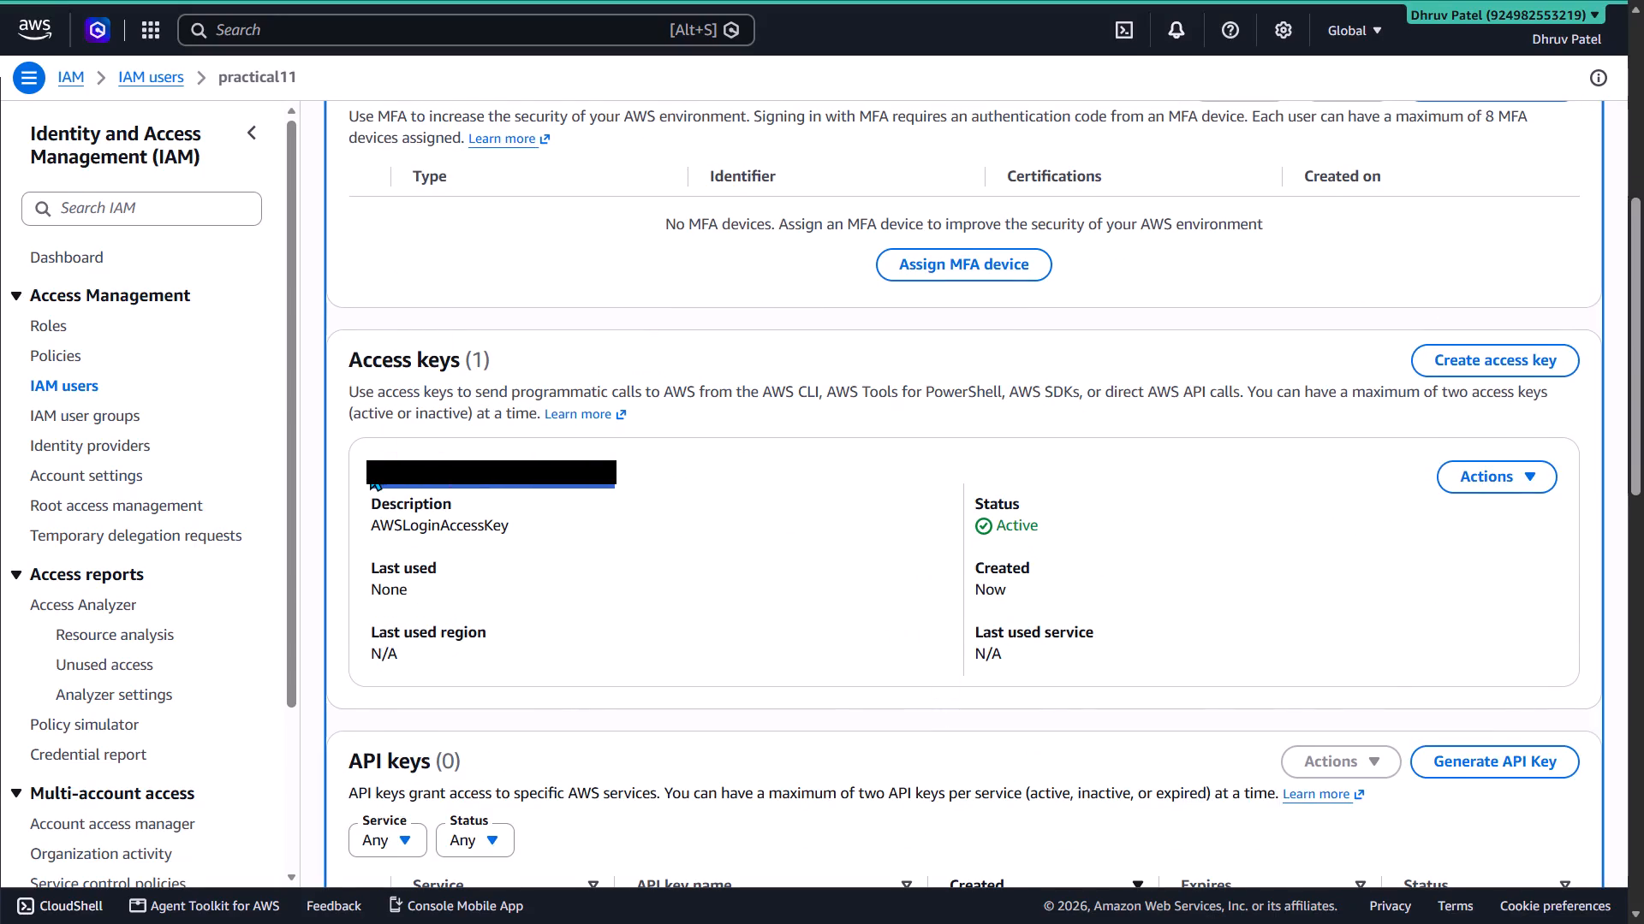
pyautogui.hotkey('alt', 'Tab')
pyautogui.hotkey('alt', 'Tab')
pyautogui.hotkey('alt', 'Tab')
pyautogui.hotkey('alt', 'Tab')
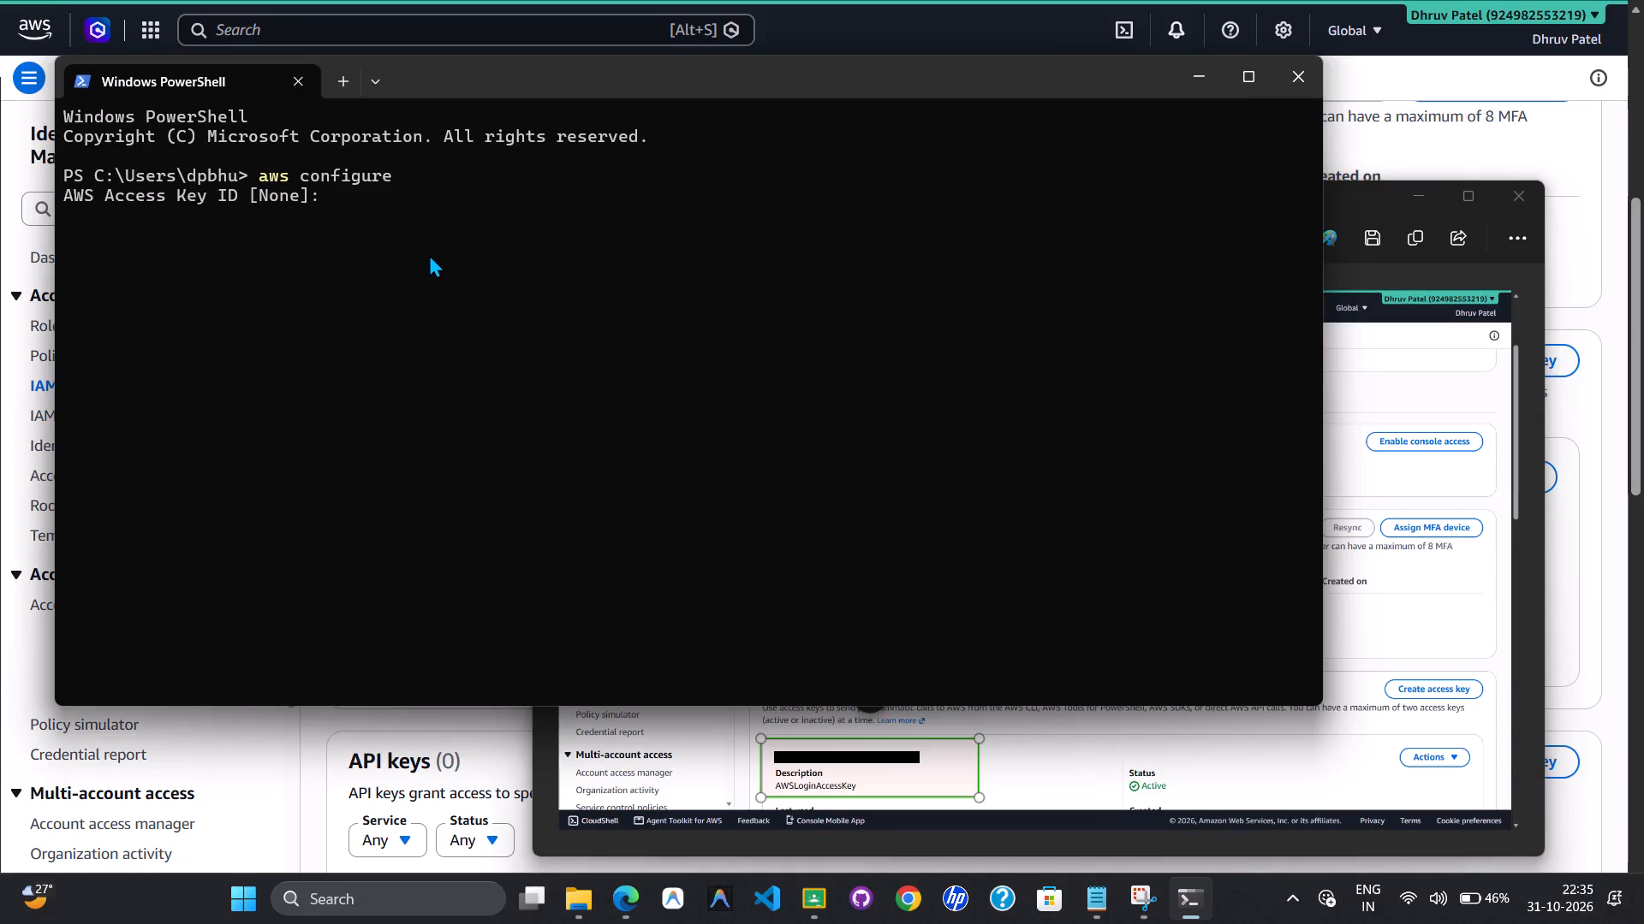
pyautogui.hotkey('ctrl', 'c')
# In File Explorer, go to the CCE course's Practical 10 folder and open the 2.52 MB CCE_Practical_10 PDF.
pyautogui.hotkey('alt', 'Tab')
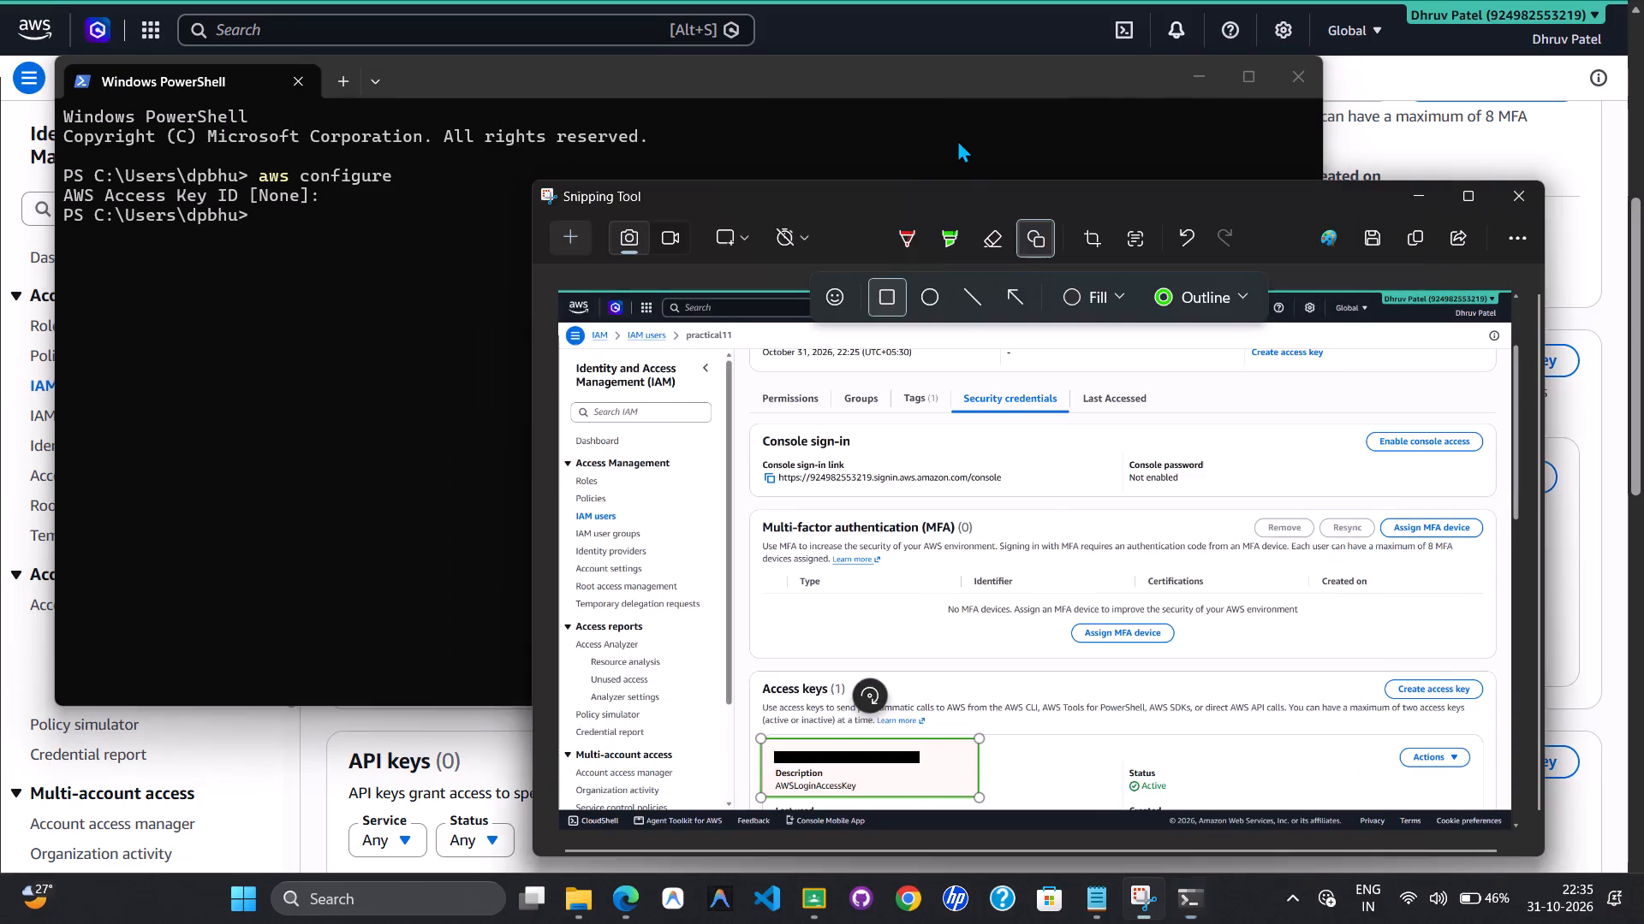
pyautogui.hotkey('alt', 'Tab')
pyautogui.hotkey('alt', 'Tab')
pyautogui.hotkey('alt', 'Tab')
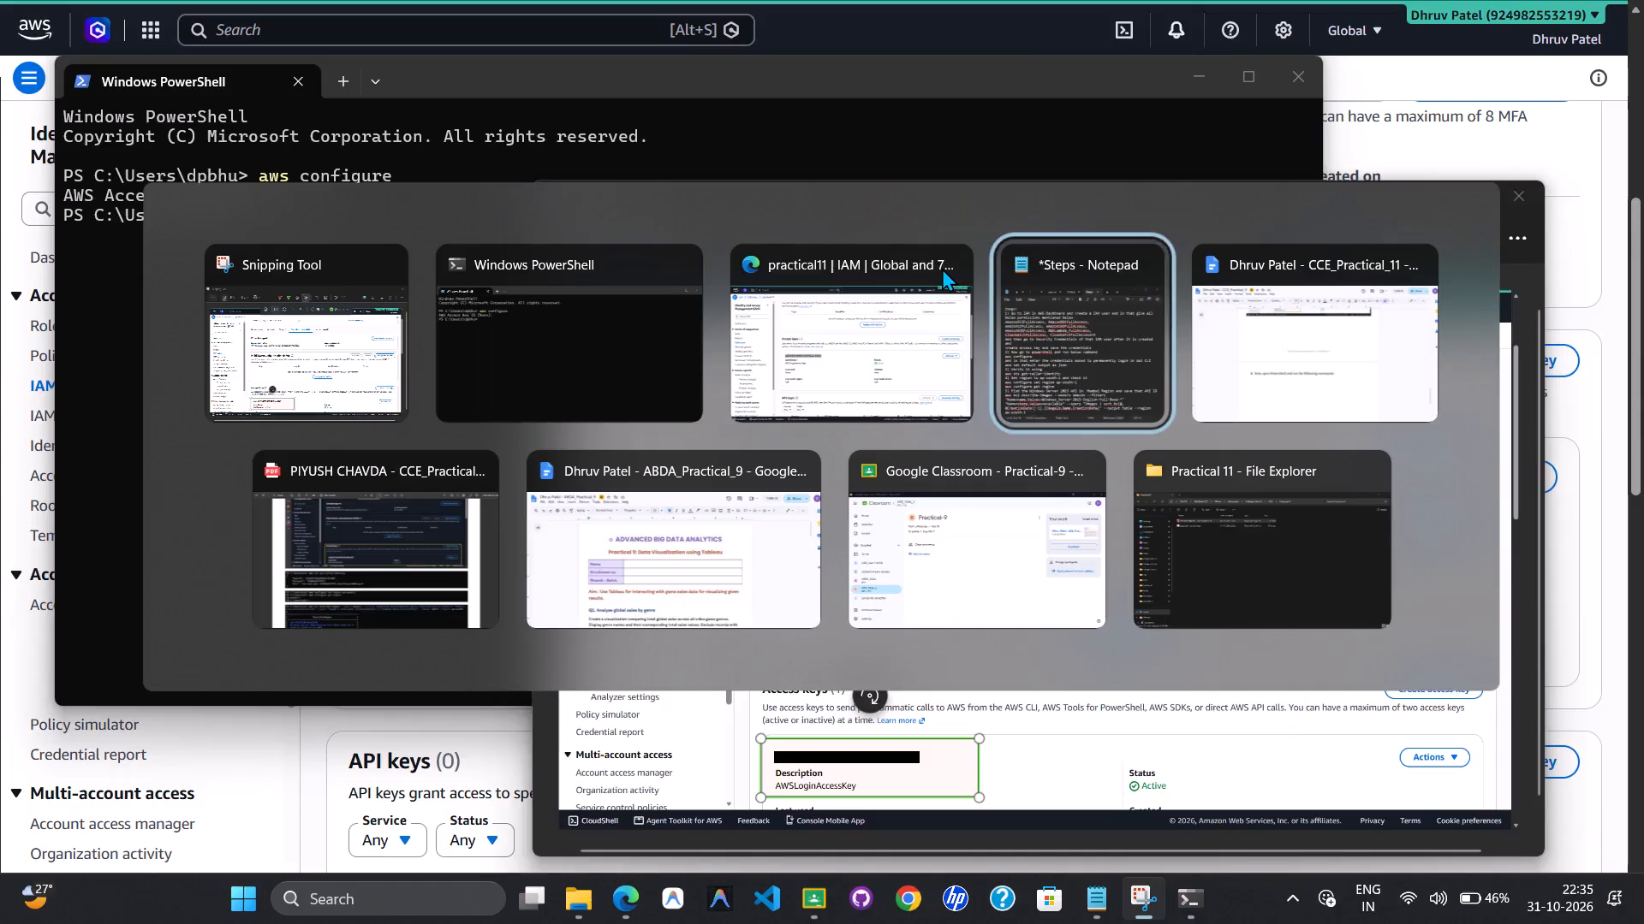
pyautogui.hotkey('alt', 'Tab')
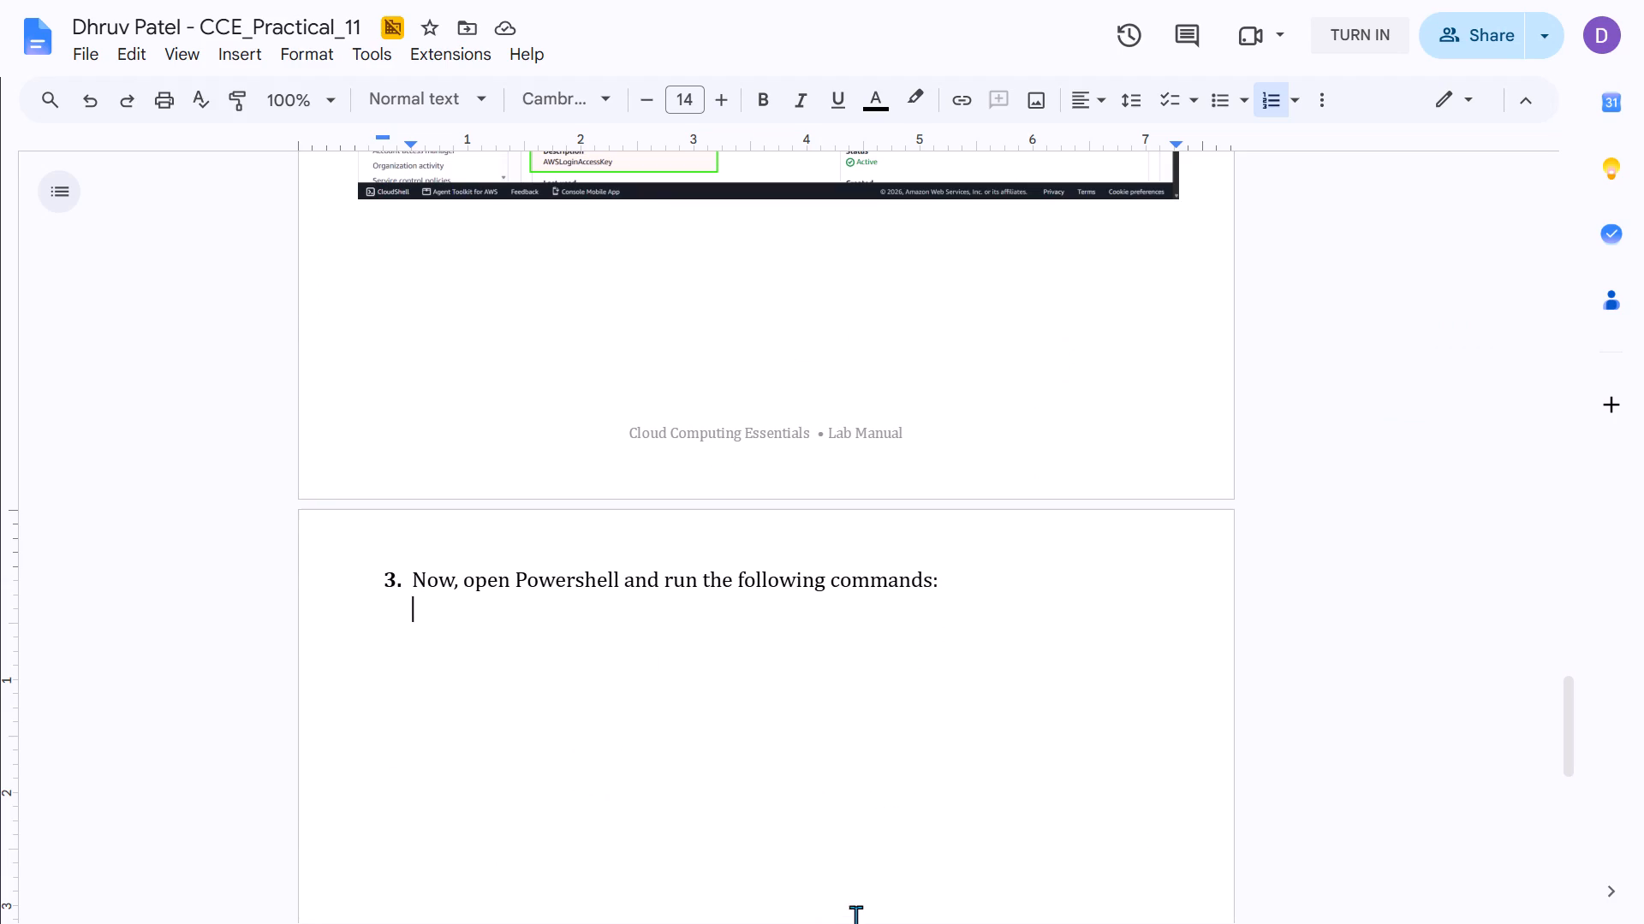
pyautogui.click(814, 898)
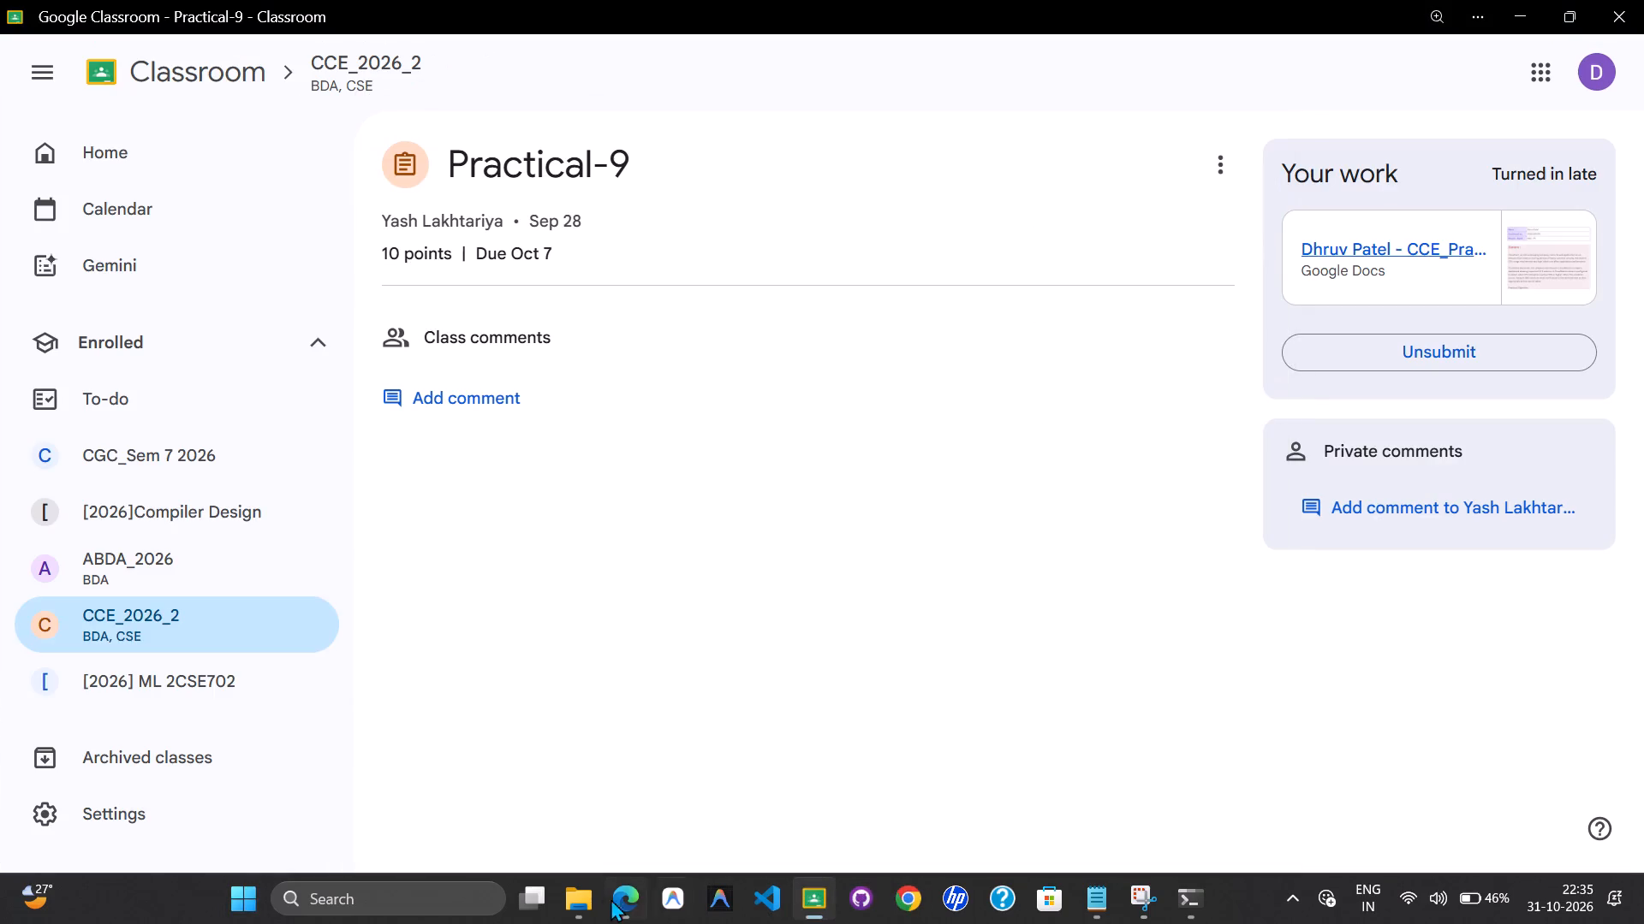
pyautogui.click(597, 898)
pyautogui.click(594, 273)
pyautogui.press('BackSpace')
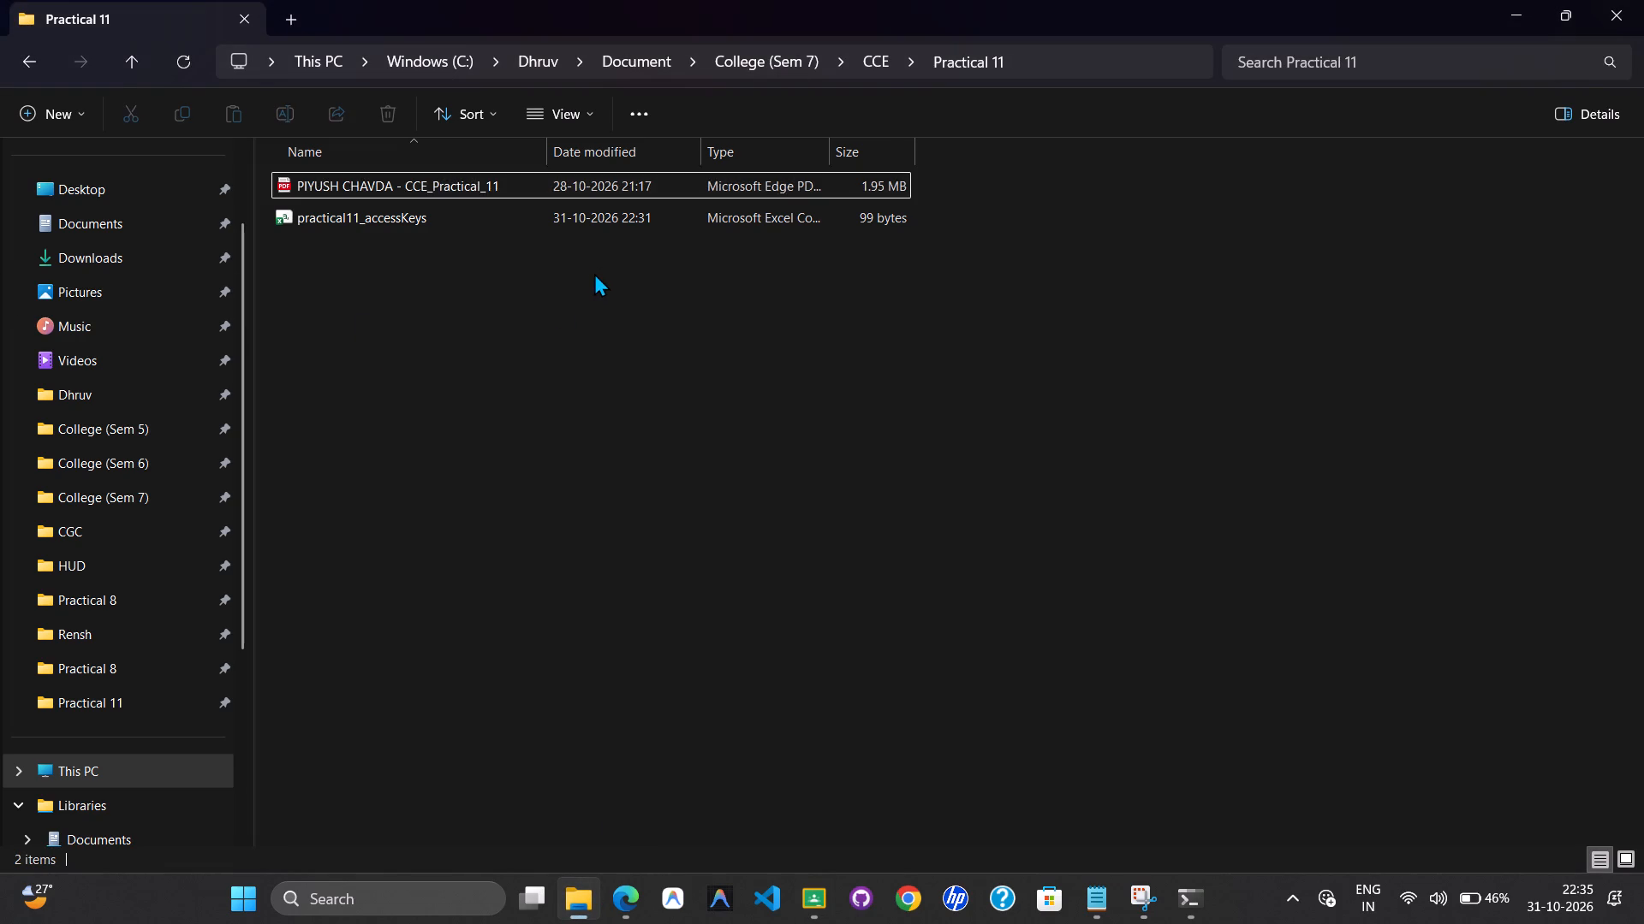
pyautogui.doubleClick(452, 530)
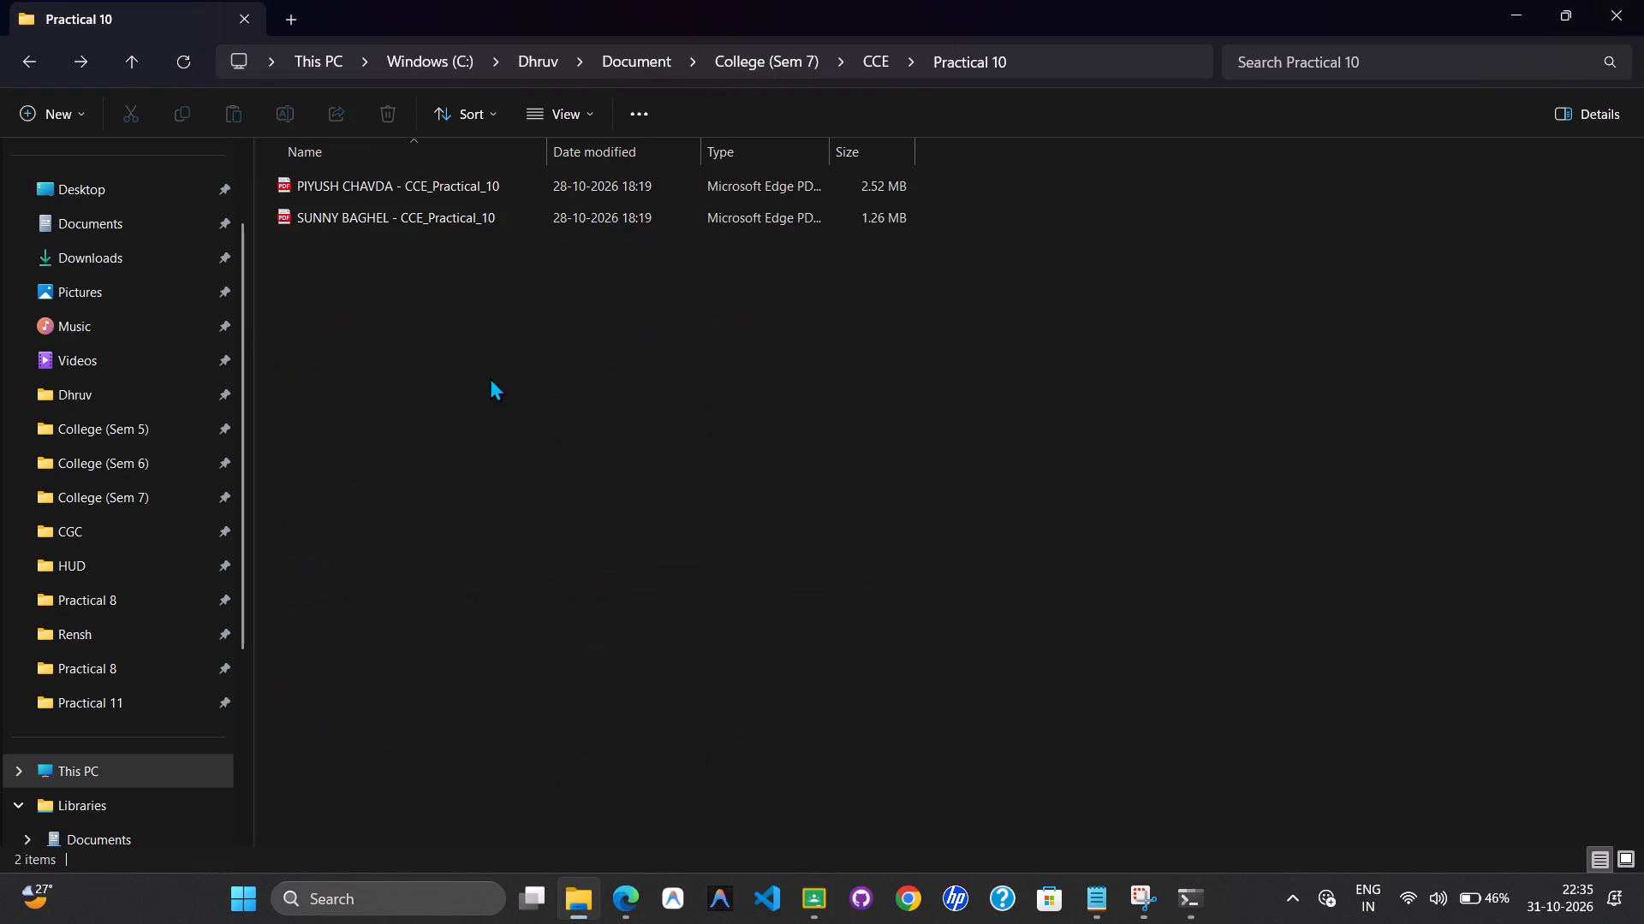
pyautogui.doubleClick(502, 188)
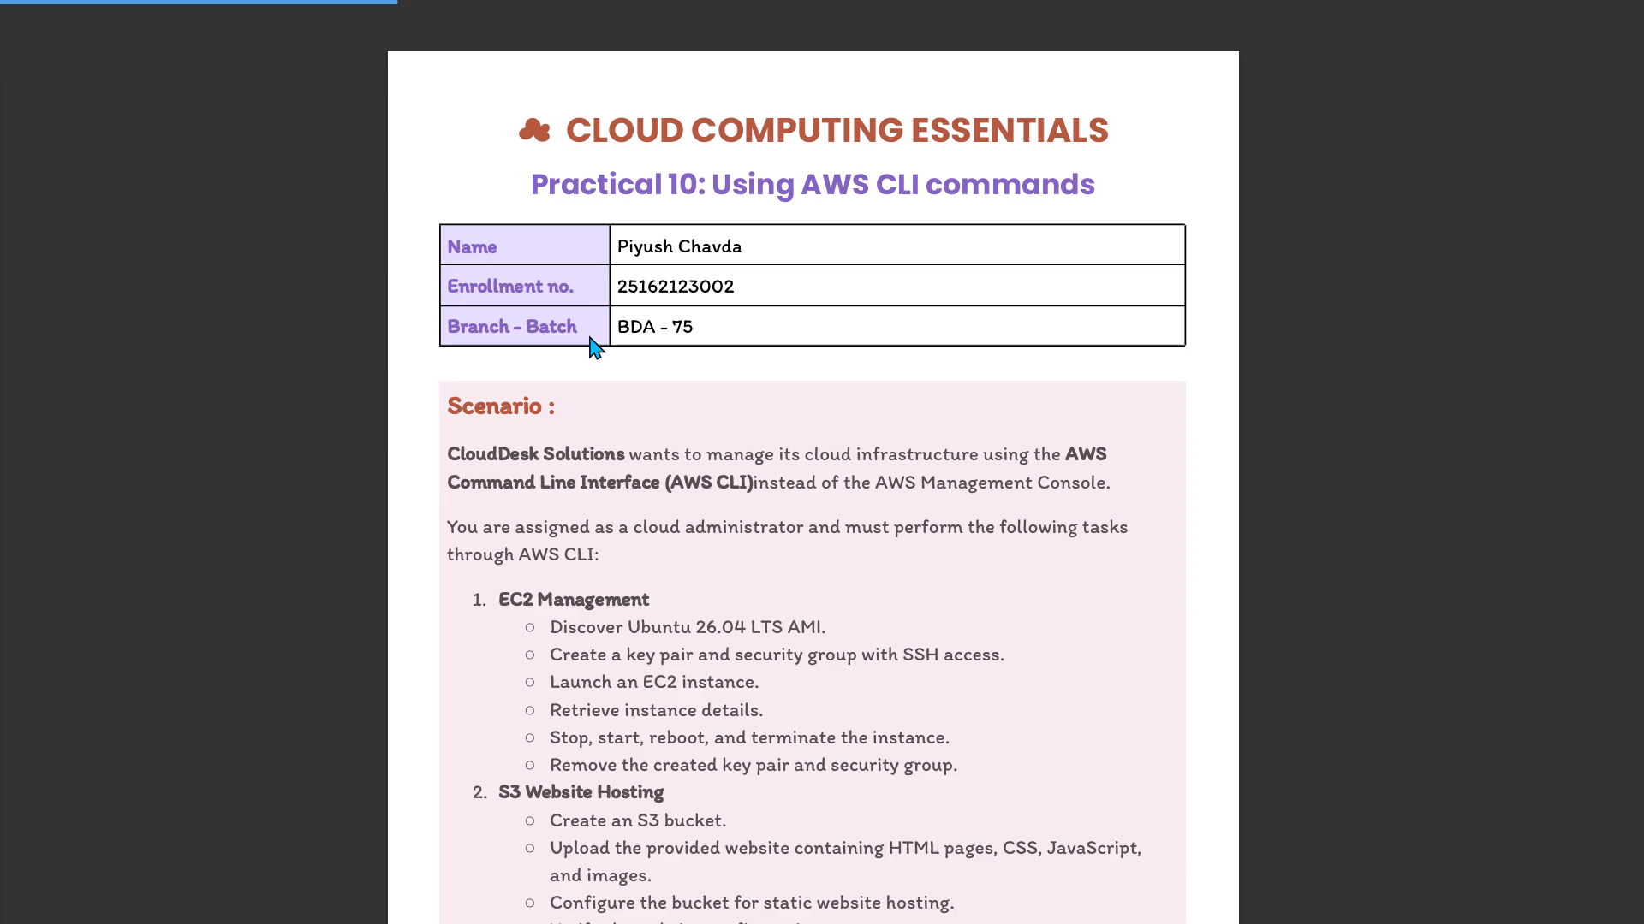
# Examine the AWS CLI commands for EC2 management and S3 website hosting in the Practical 10 PDF.
pyautogui.scroll(-11, 582, 406)
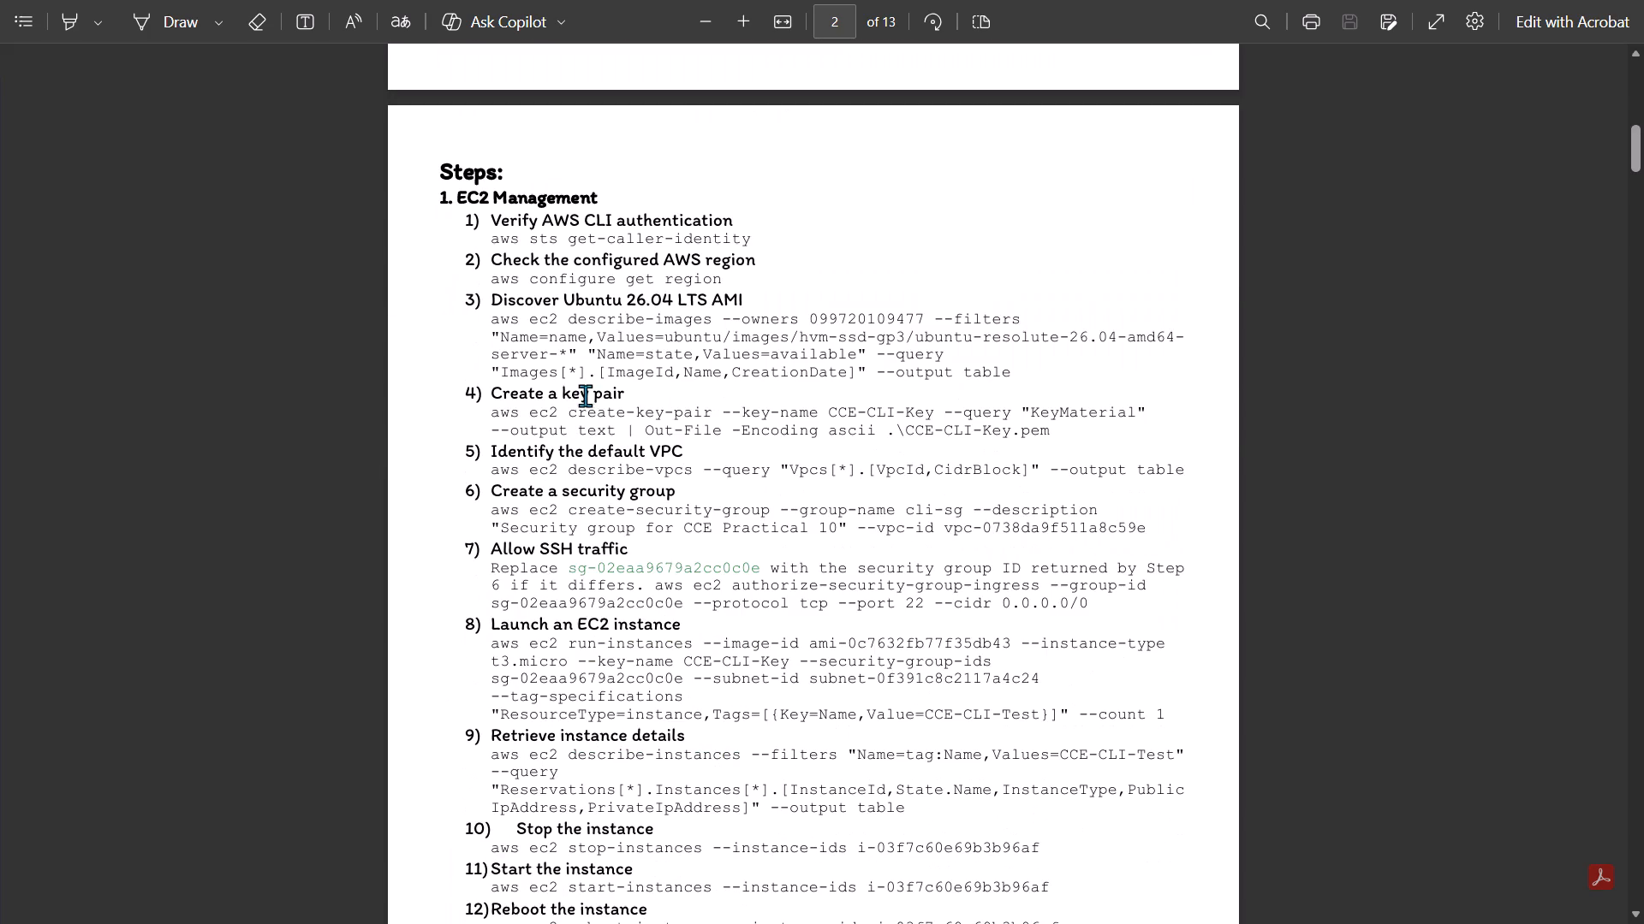
pyautogui.scroll(-6, 593, 682)
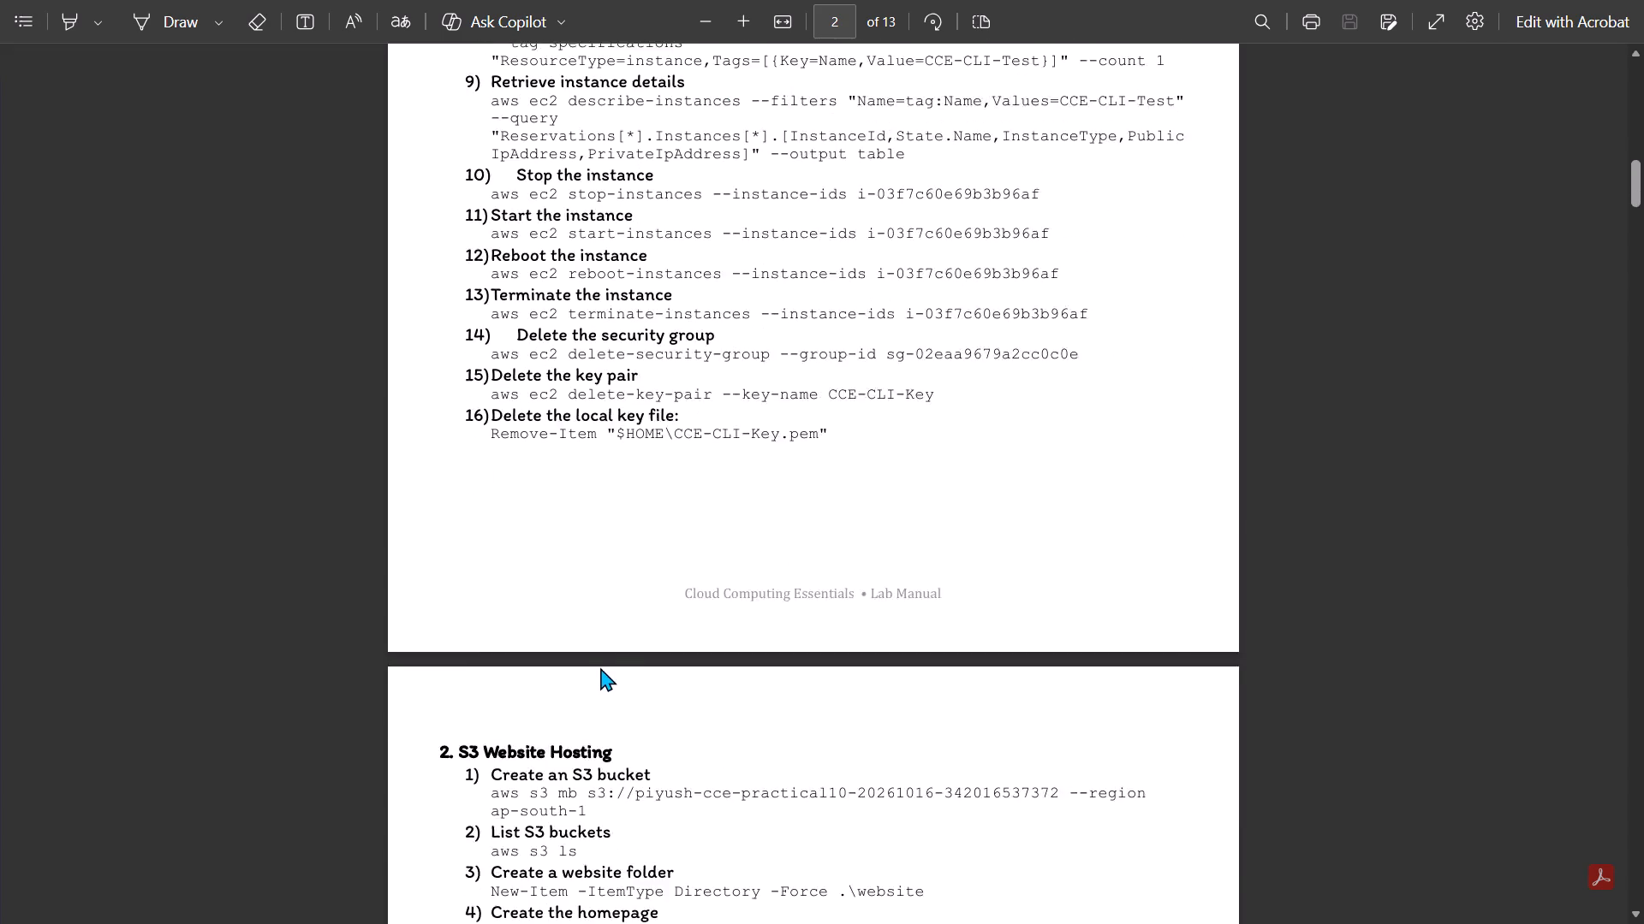
pyautogui.scroll(-12, 600, 667)
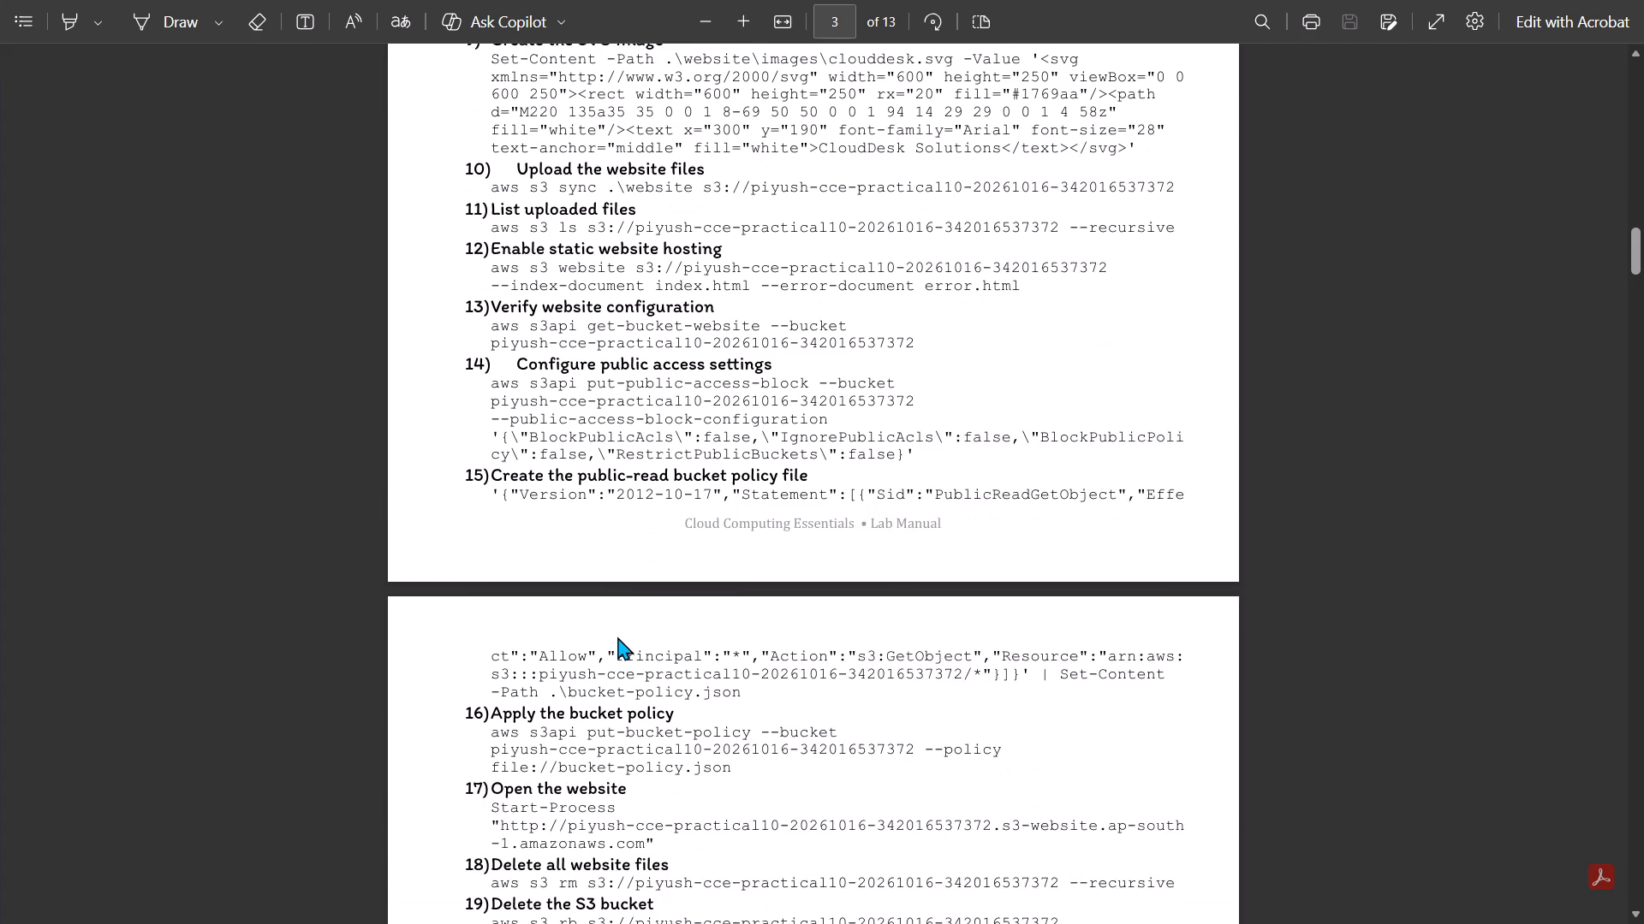
pyautogui.scroll(-6, 617, 635)
pyautogui.scroll(10, 619, 631)
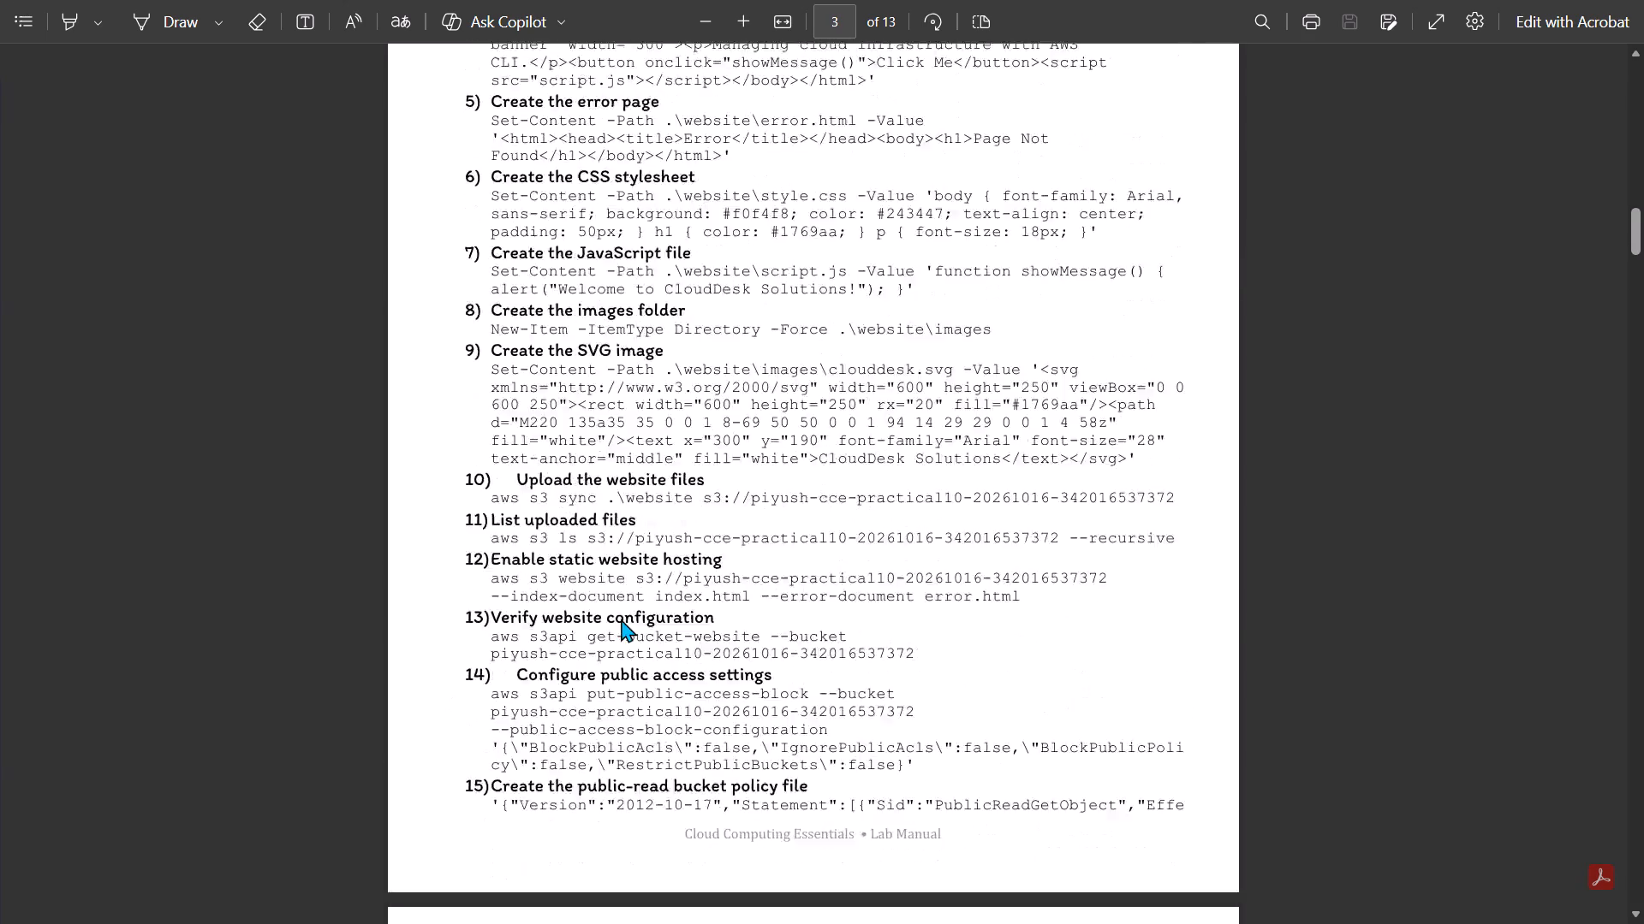
pyautogui.scroll(13, 621, 618)
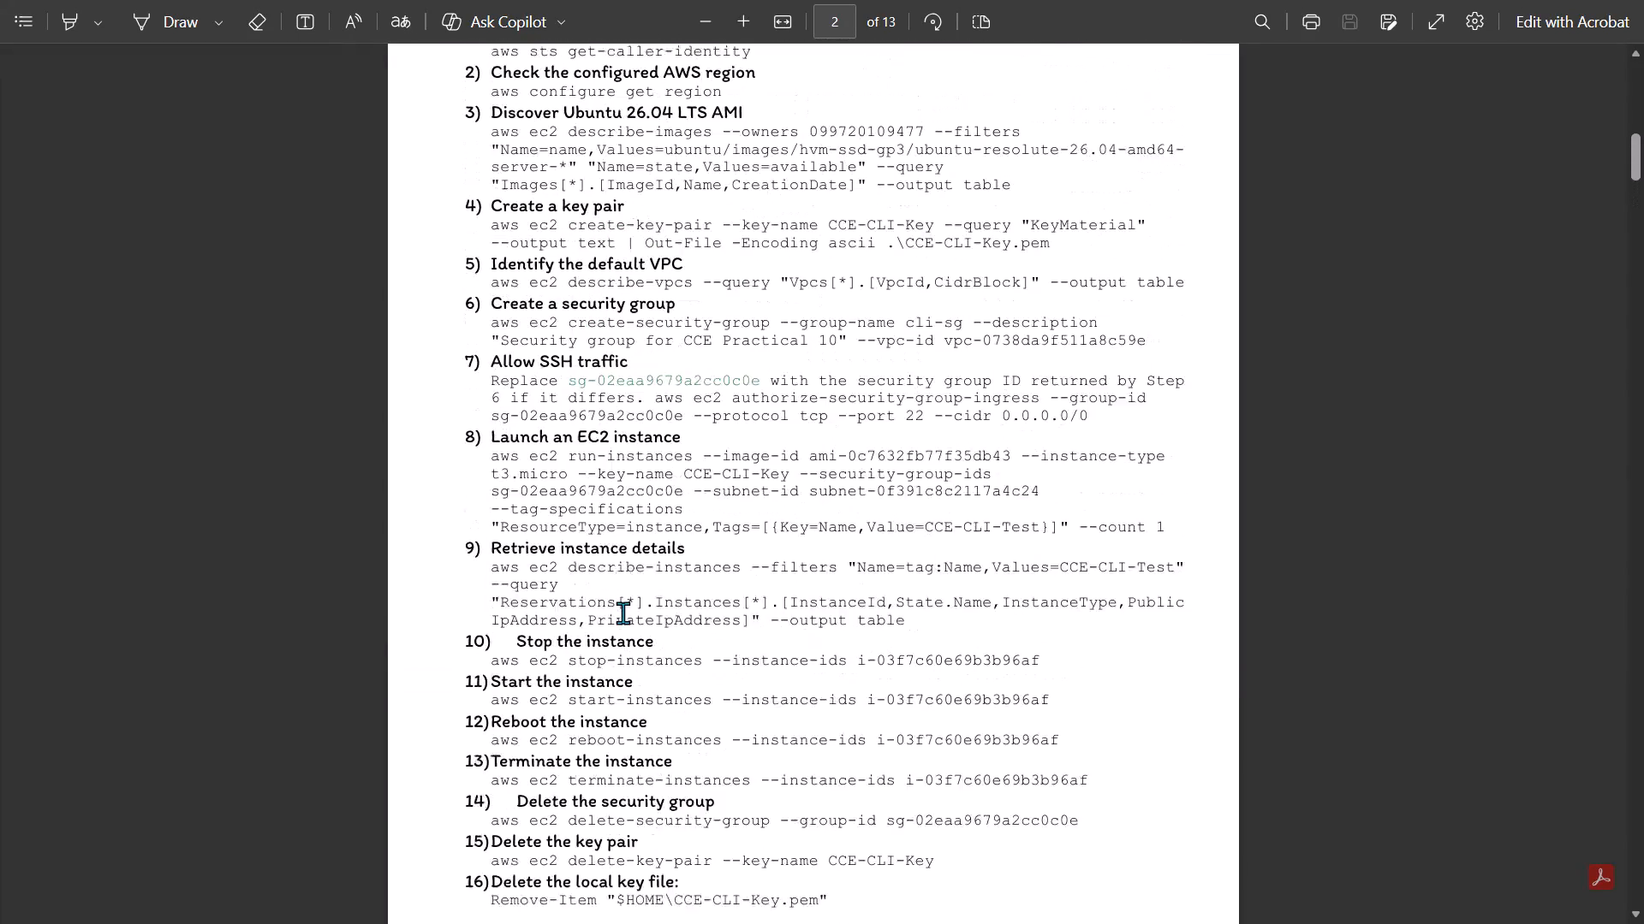
pyautogui.scroll(1, 625, 607)
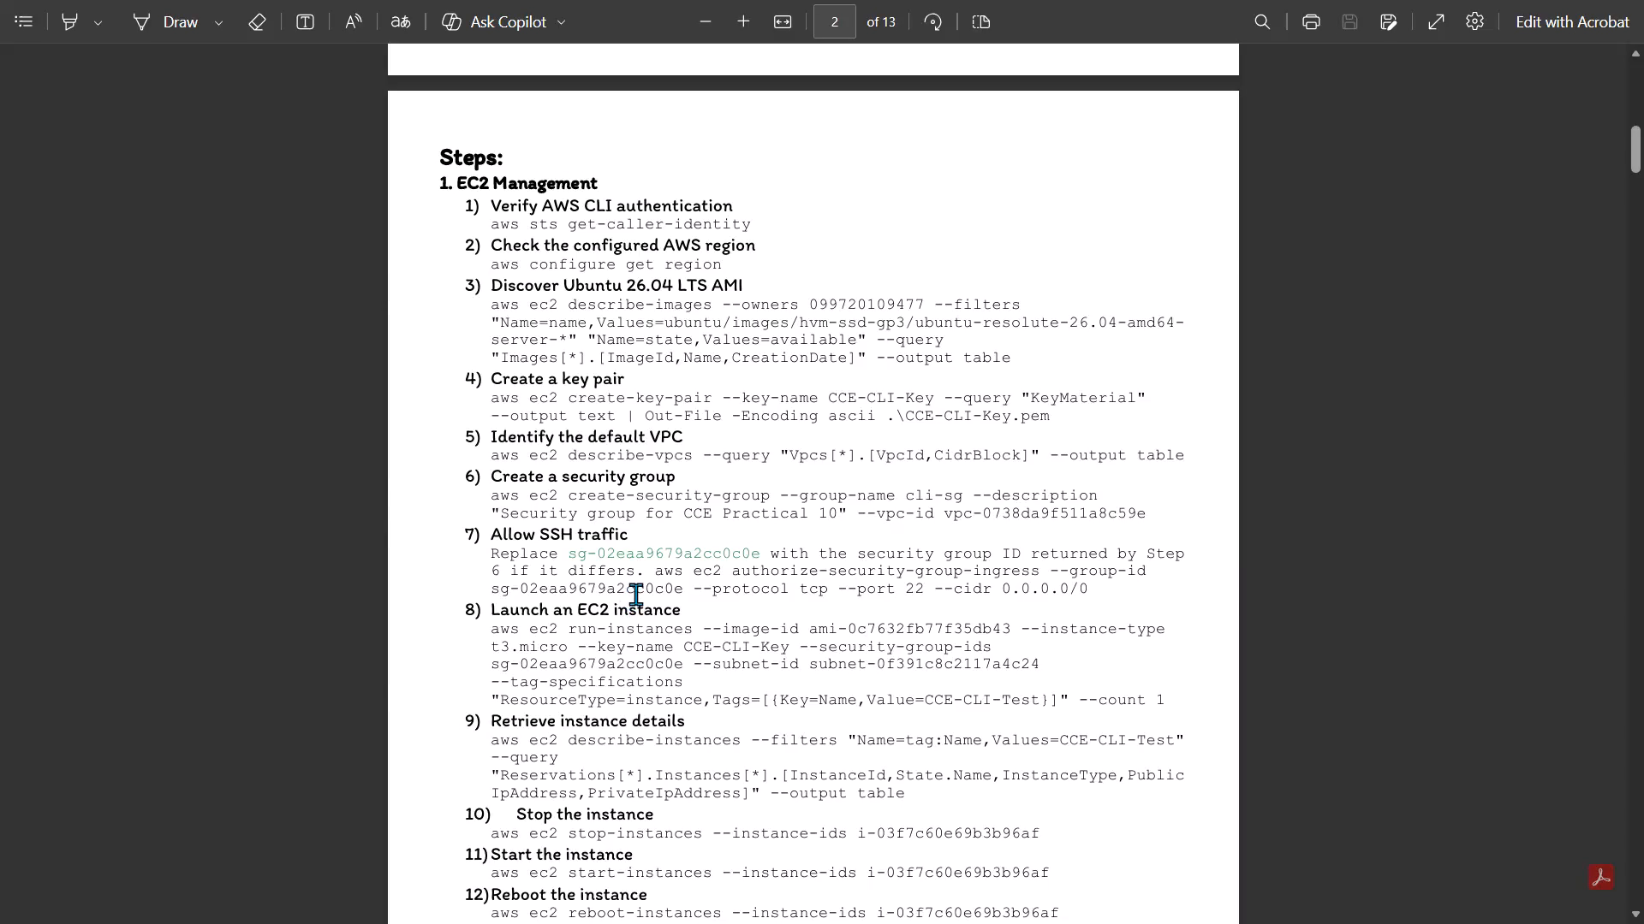
# Switch to Google Classroom, go to the CCE_2026_2 class's Practical-10 assignment and open its attached CCE_Practical_10 Google Doc.
pyautogui.hotkey('alt', 'Tab')
pyautogui.hotkey('alt', 'Tab')
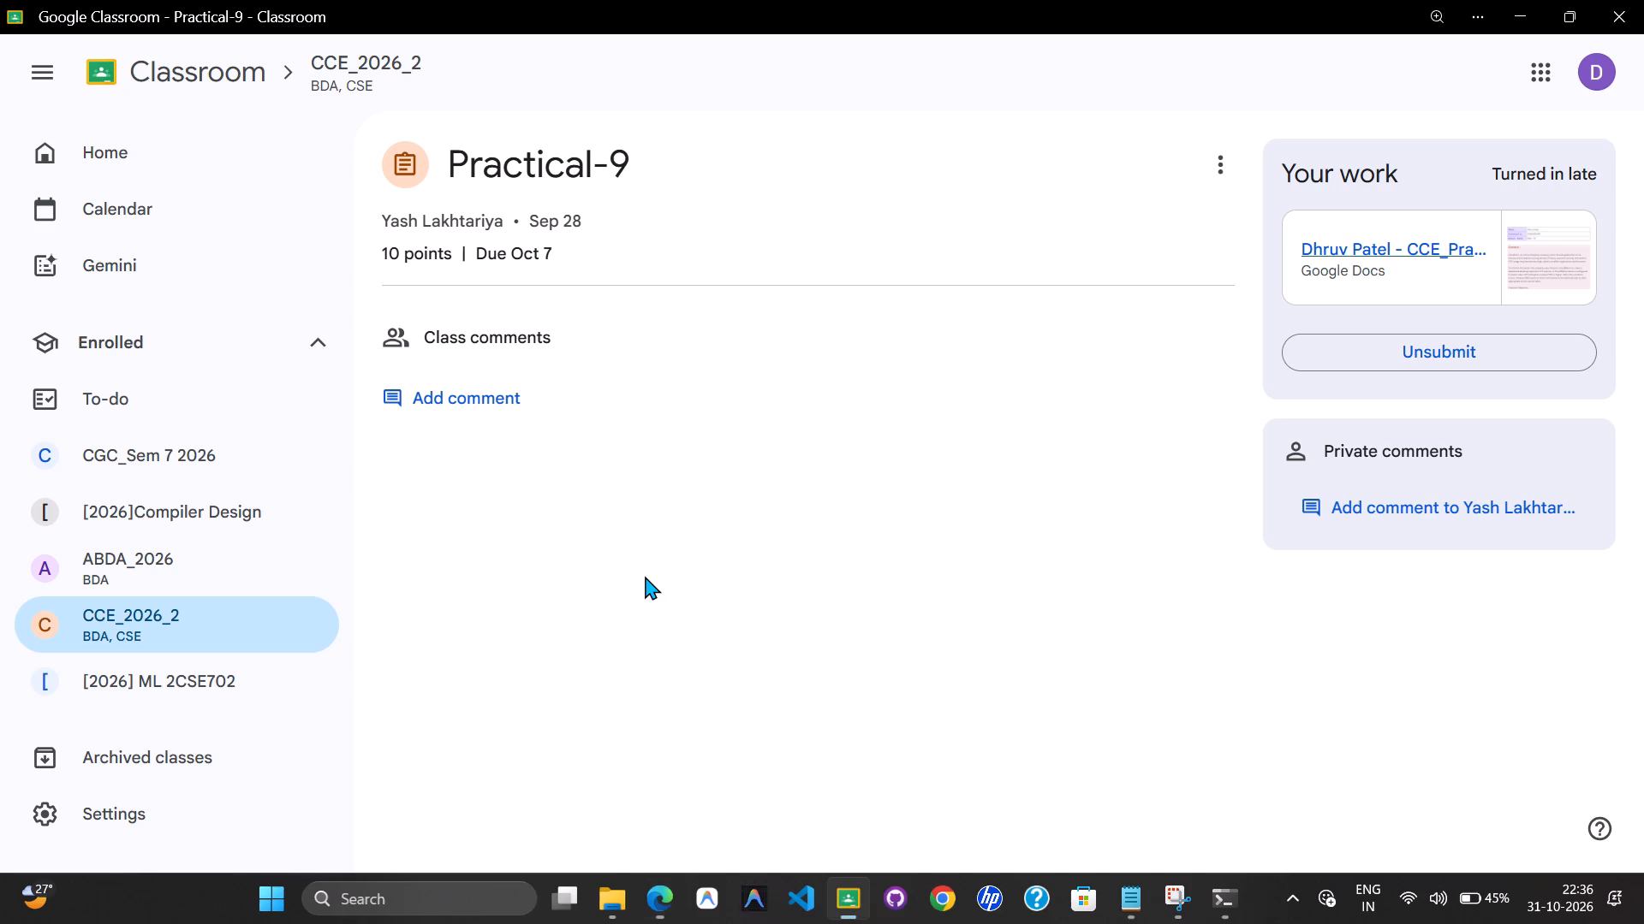
pyautogui.hscroll(9, 868, 459)
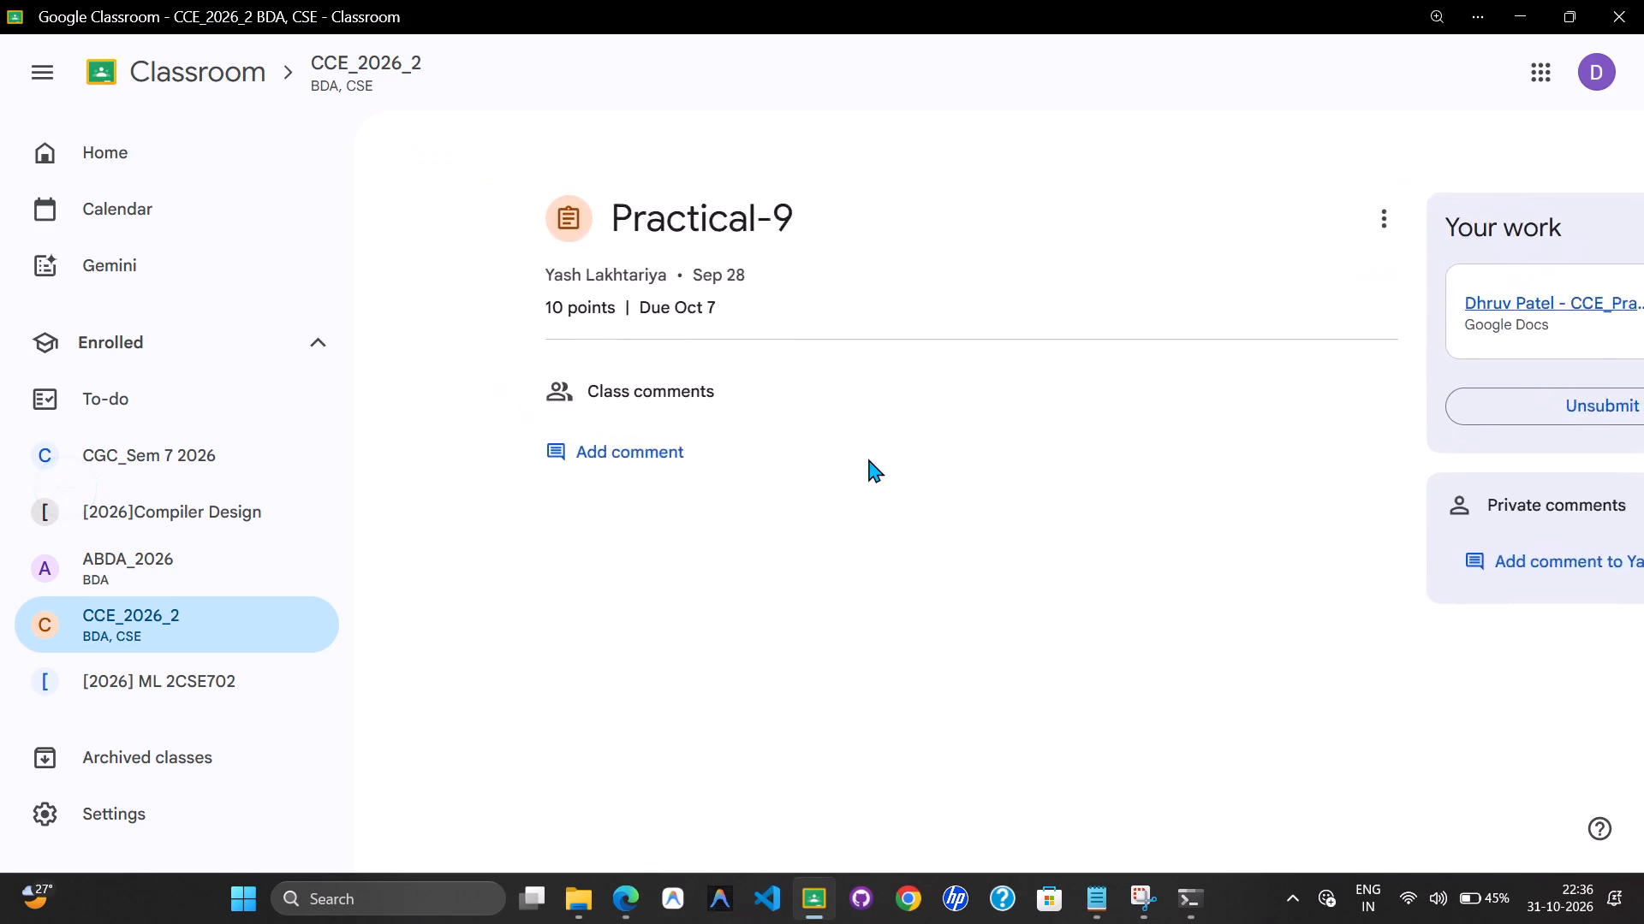
pyautogui.click(1051, 447)
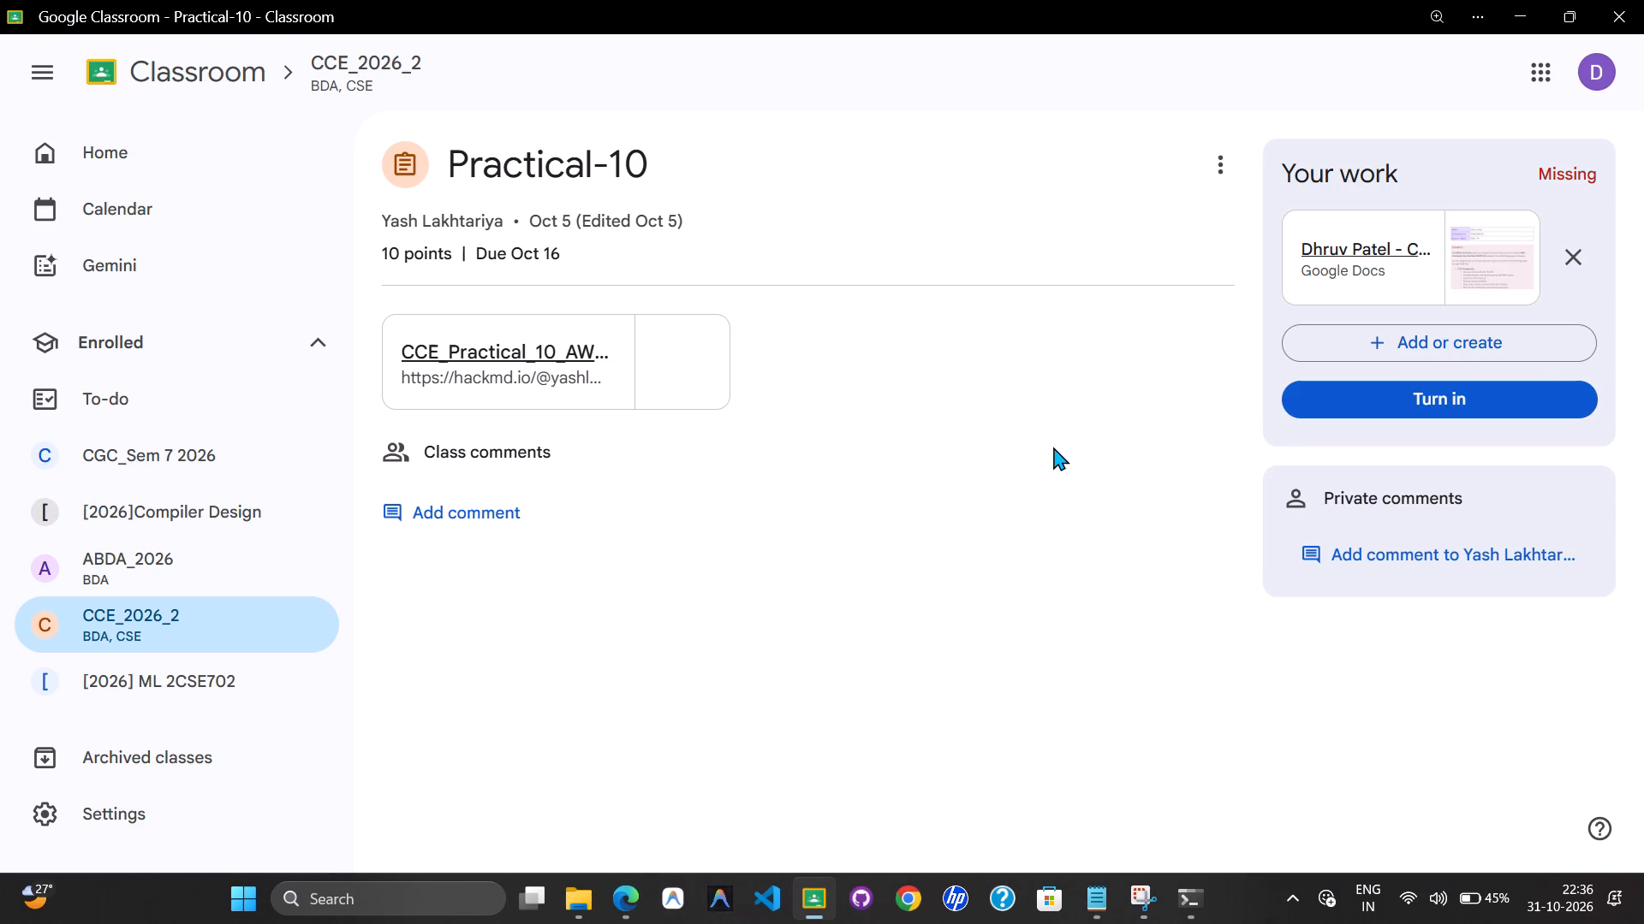
pyautogui.click(1337, 256)
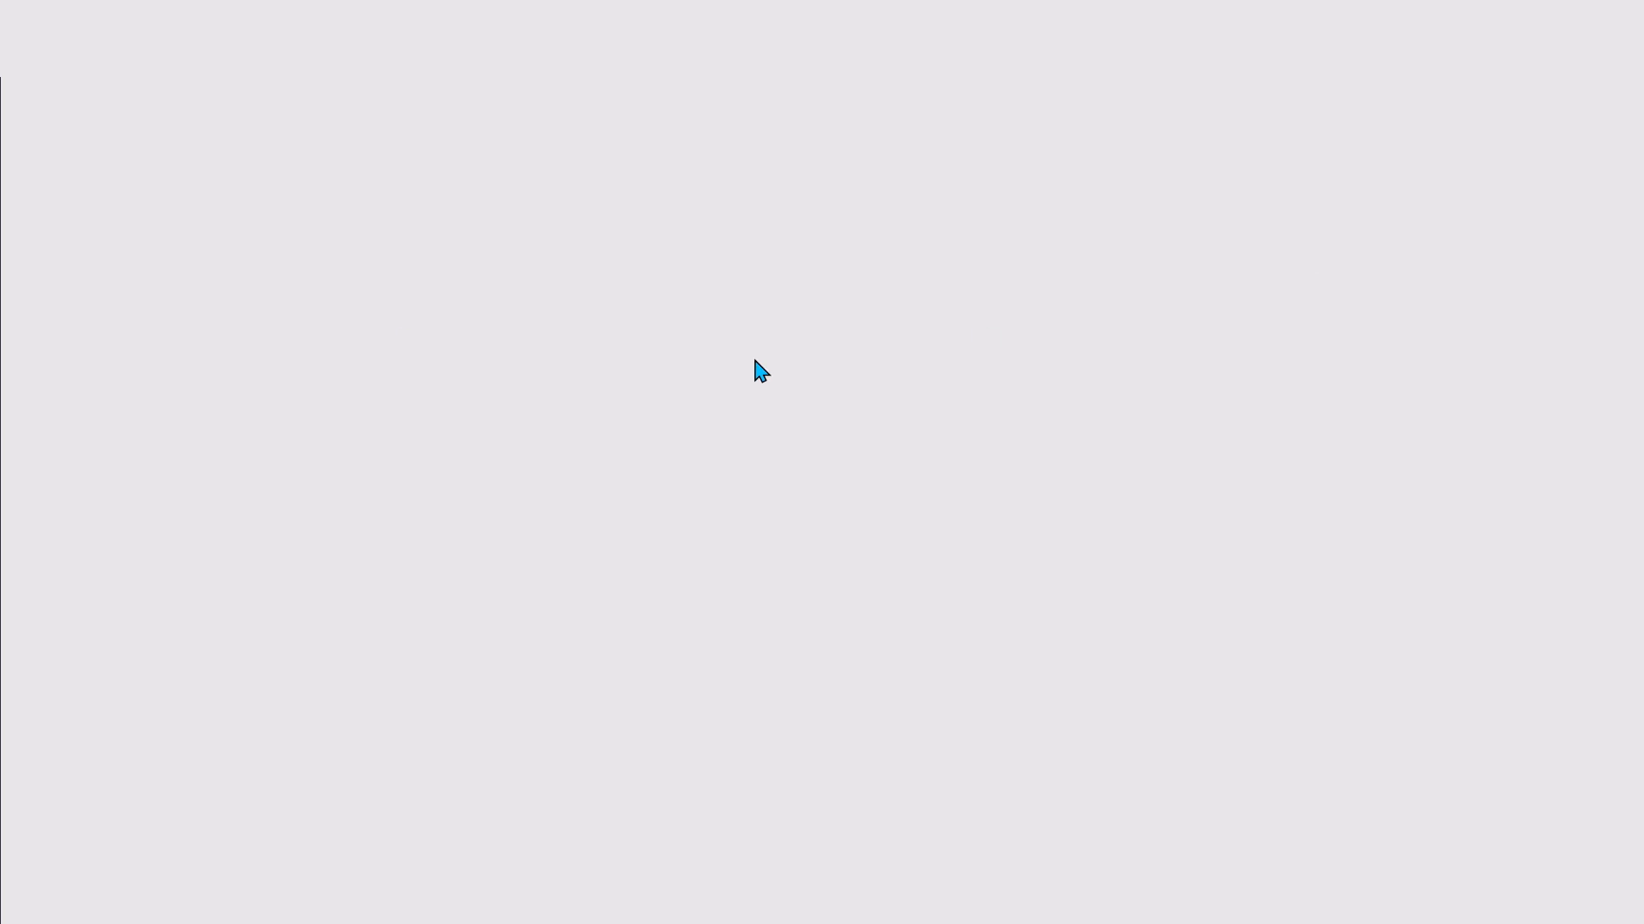
# Read through the CCE_Practical_10 doc to review its AWS CLI setup, login, region and EC2 listing commands.
pyautogui.scroll(-9, 765, 348)
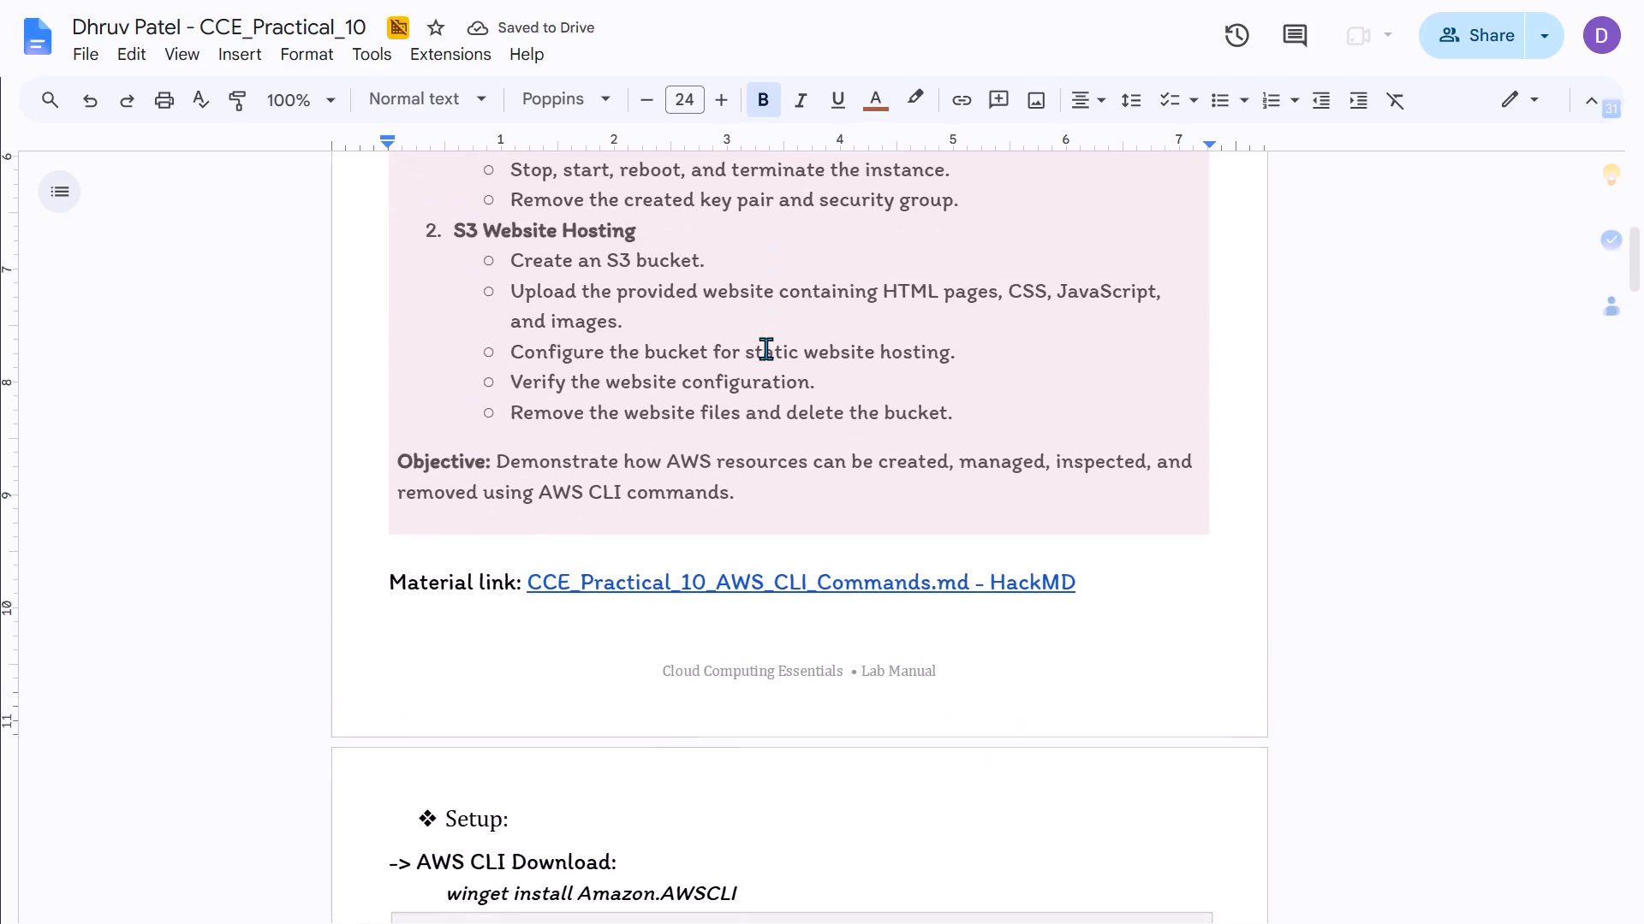
pyautogui.scroll(-3, 767, 347)
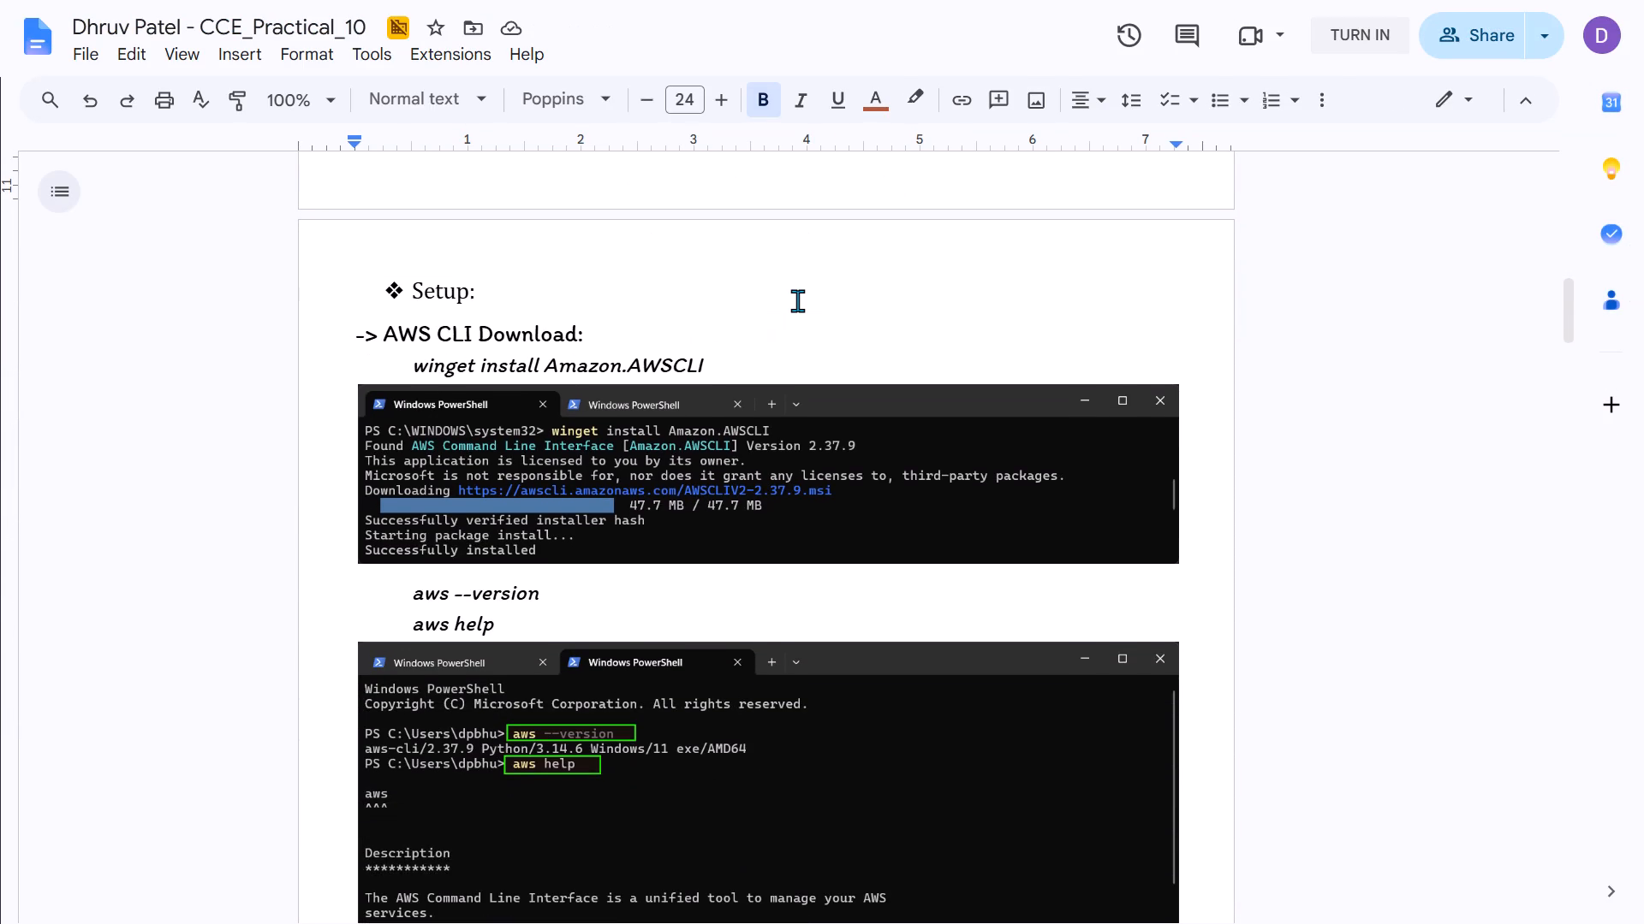
pyautogui.scroll(-13, 801, 277)
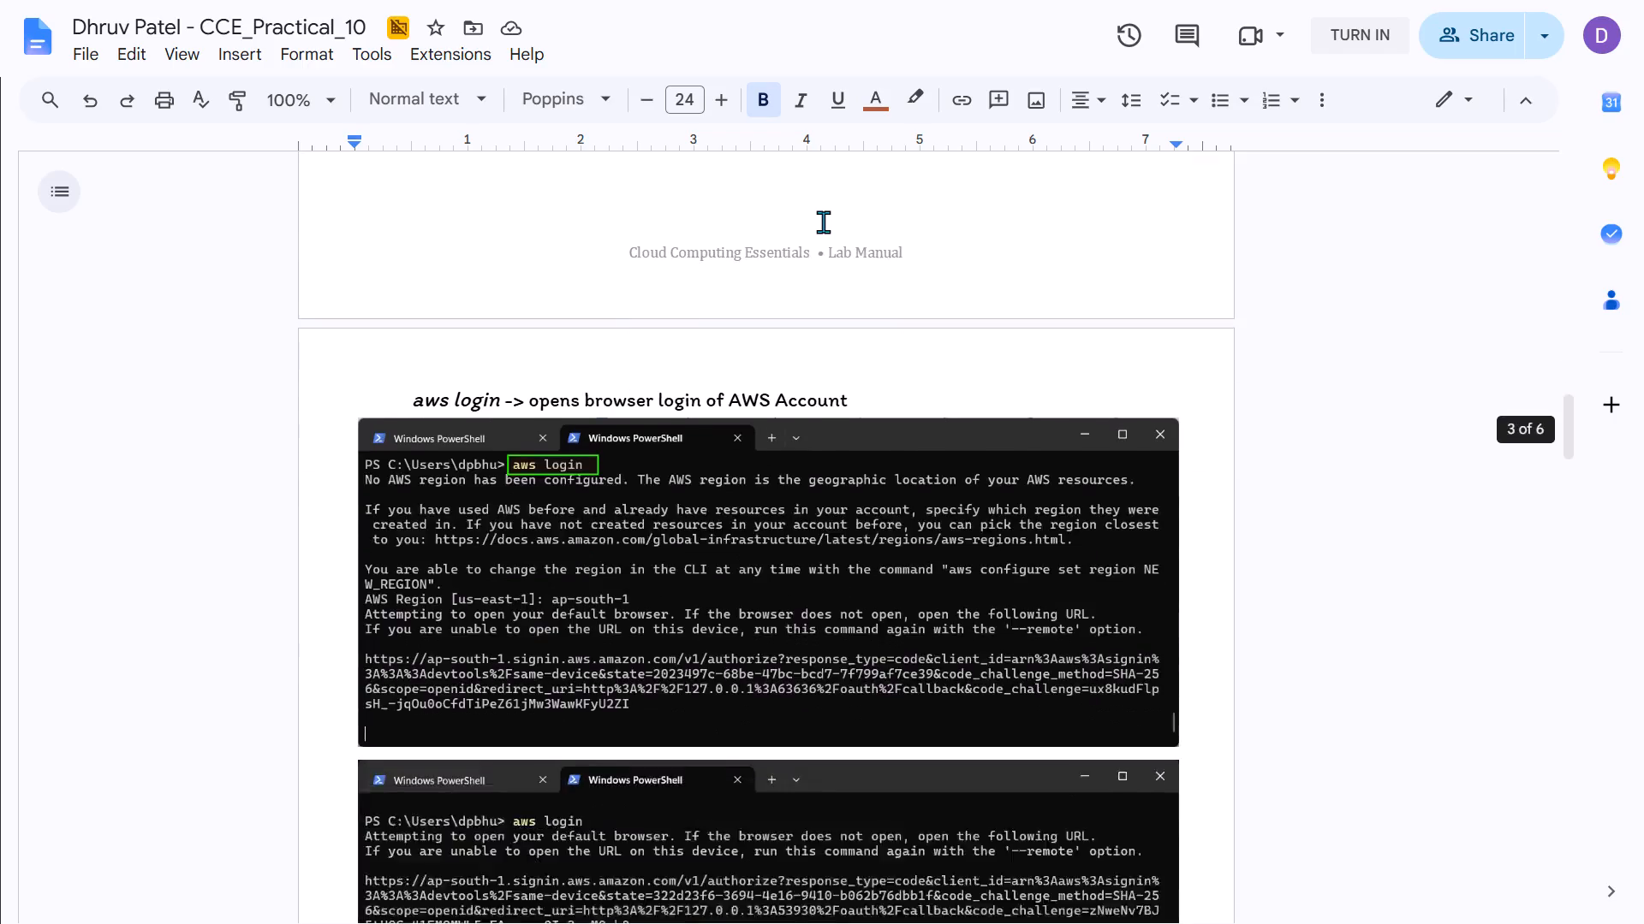
pyautogui.scroll(-10, 823, 222)
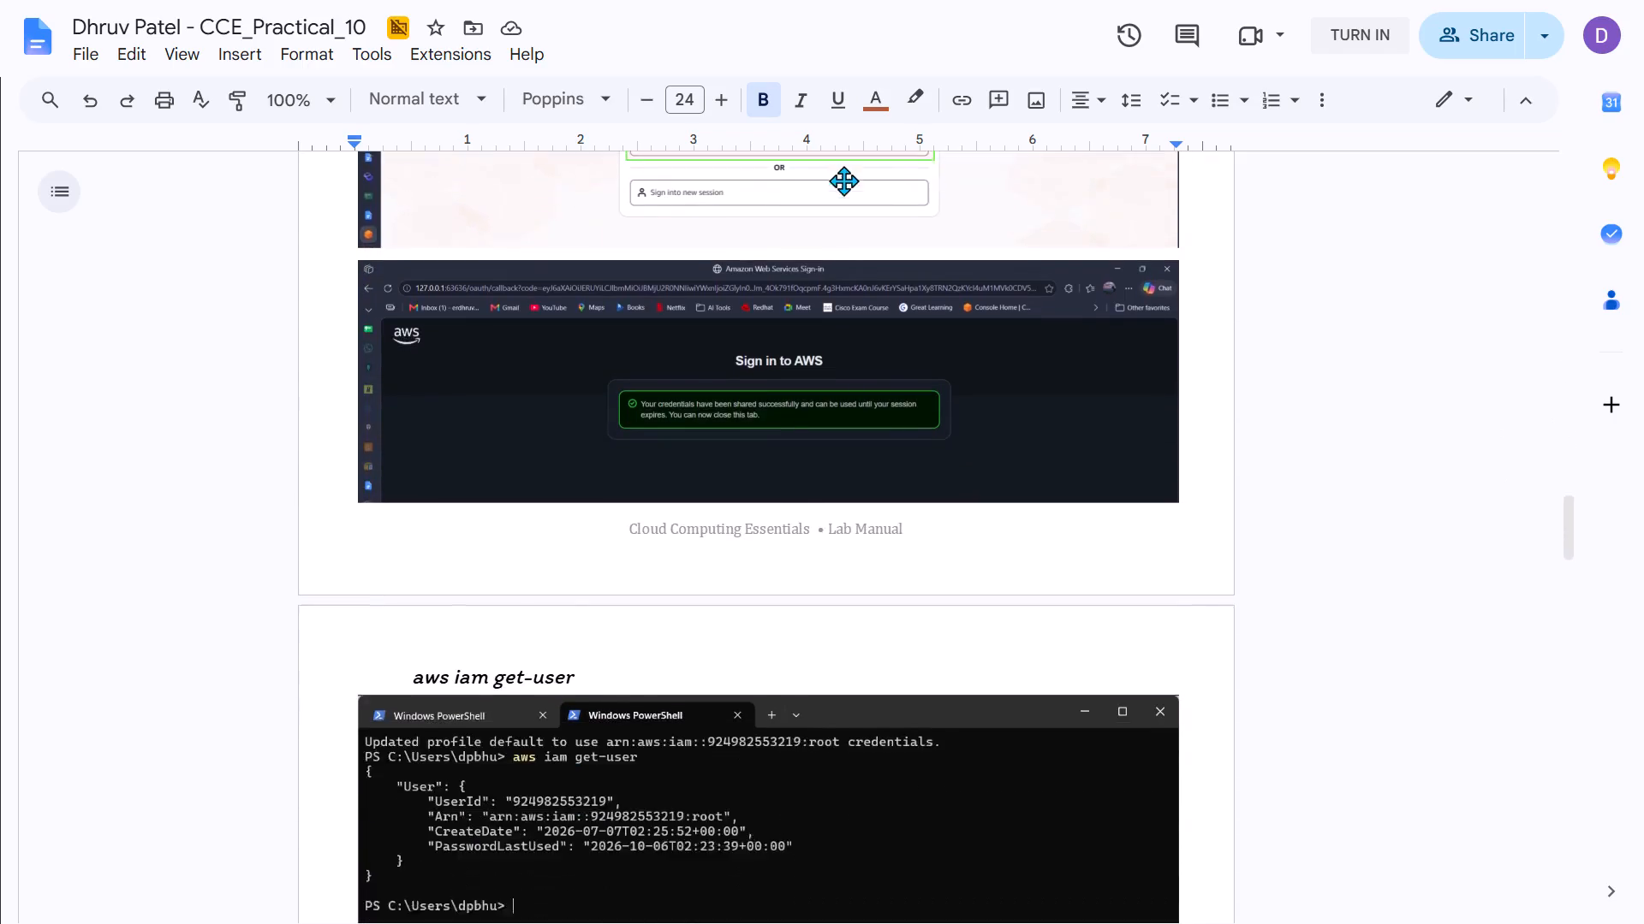
pyautogui.scroll(-2, 849, 172)
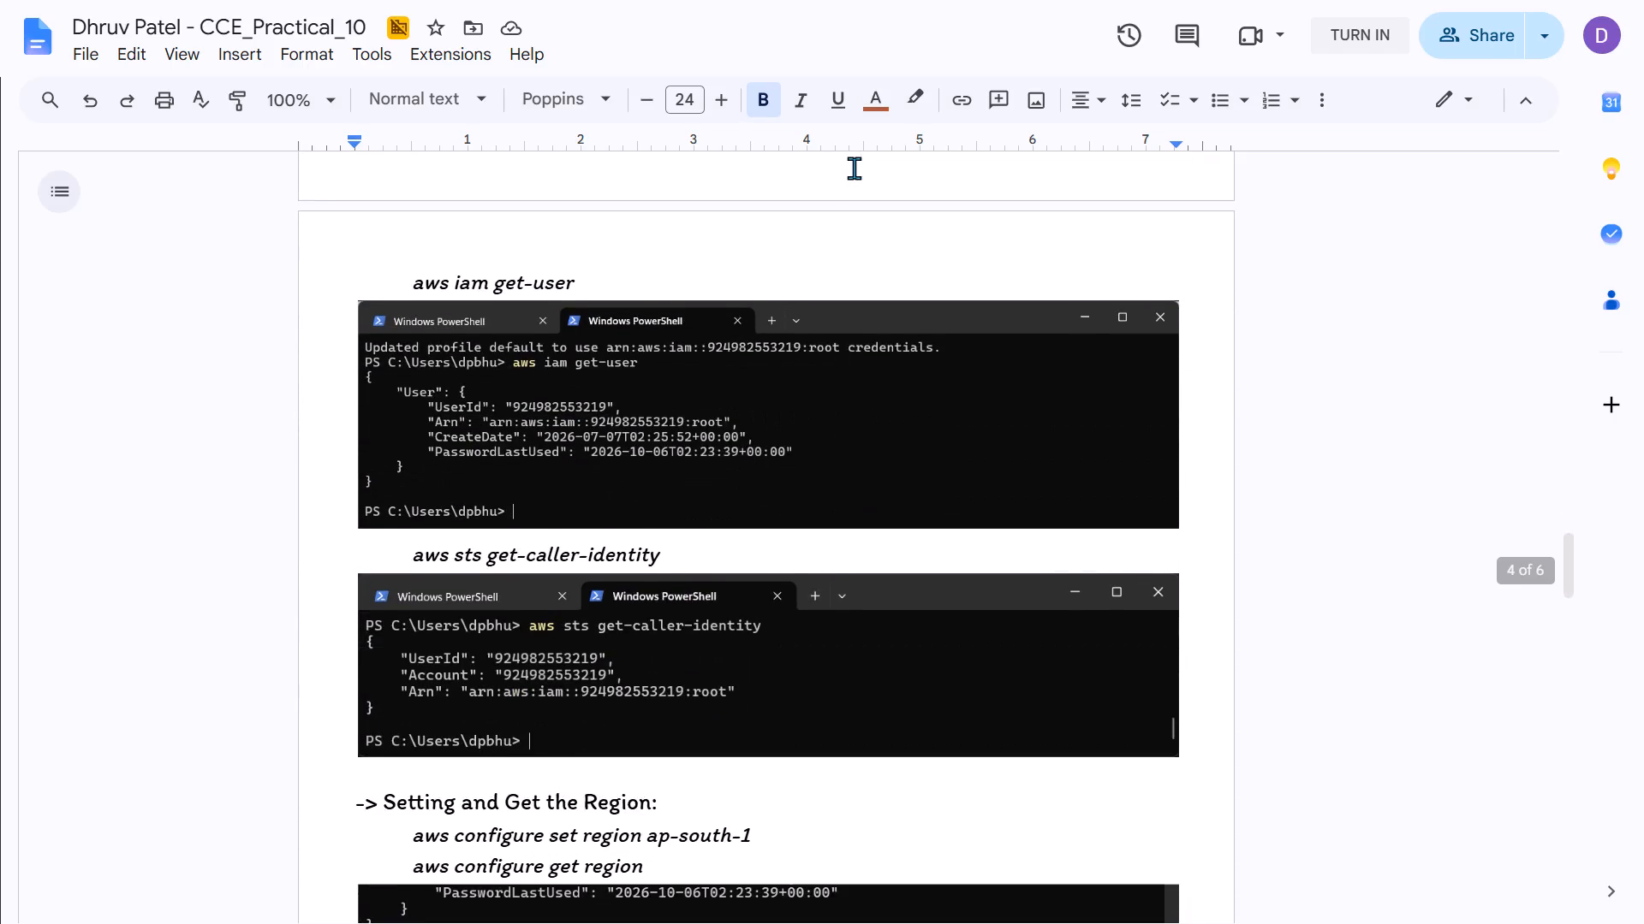
pyautogui.scroll(-10, 854, 168)
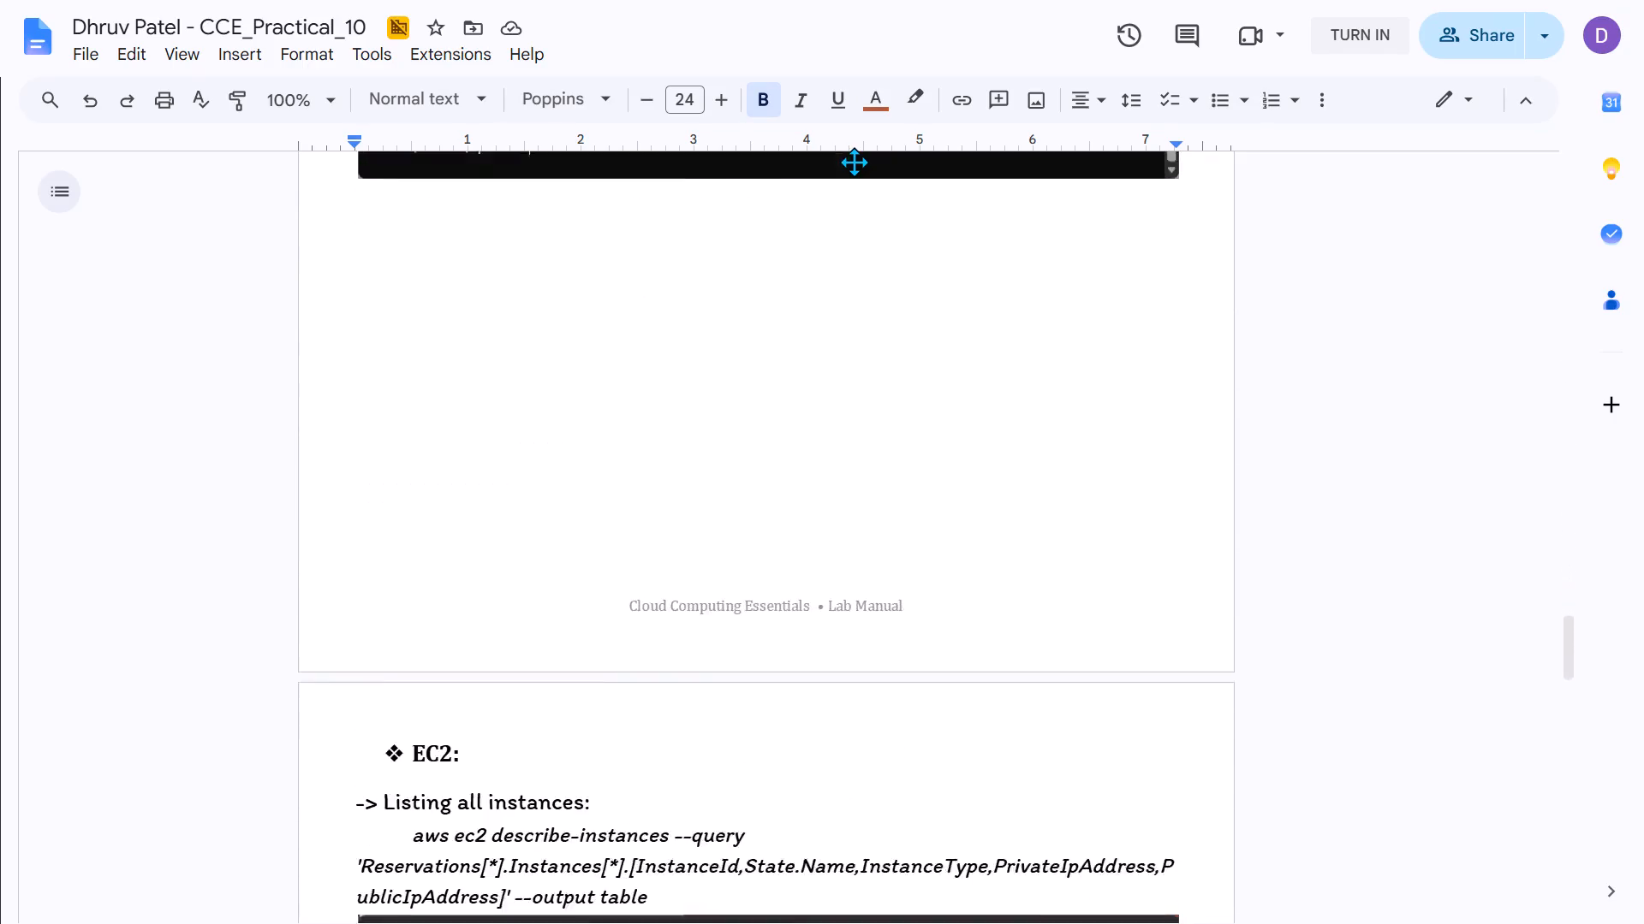
pyautogui.scroll(-5, 854, 162)
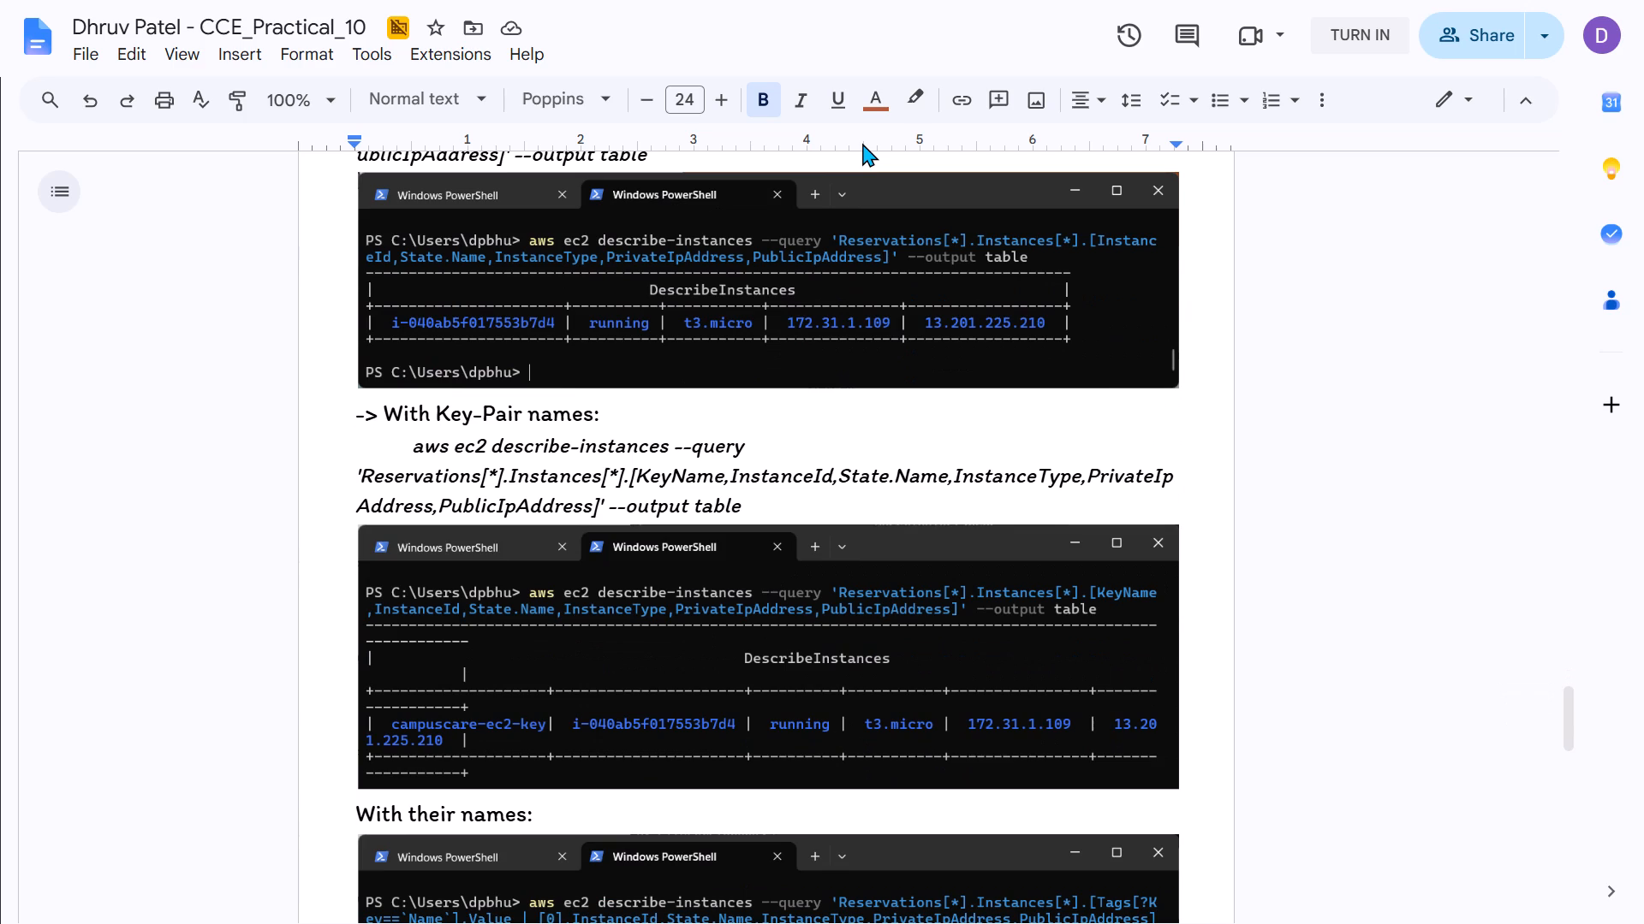
pyautogui.scroll(-3, 862, 143)
pyautogui.scroll(-1, 824, 307)
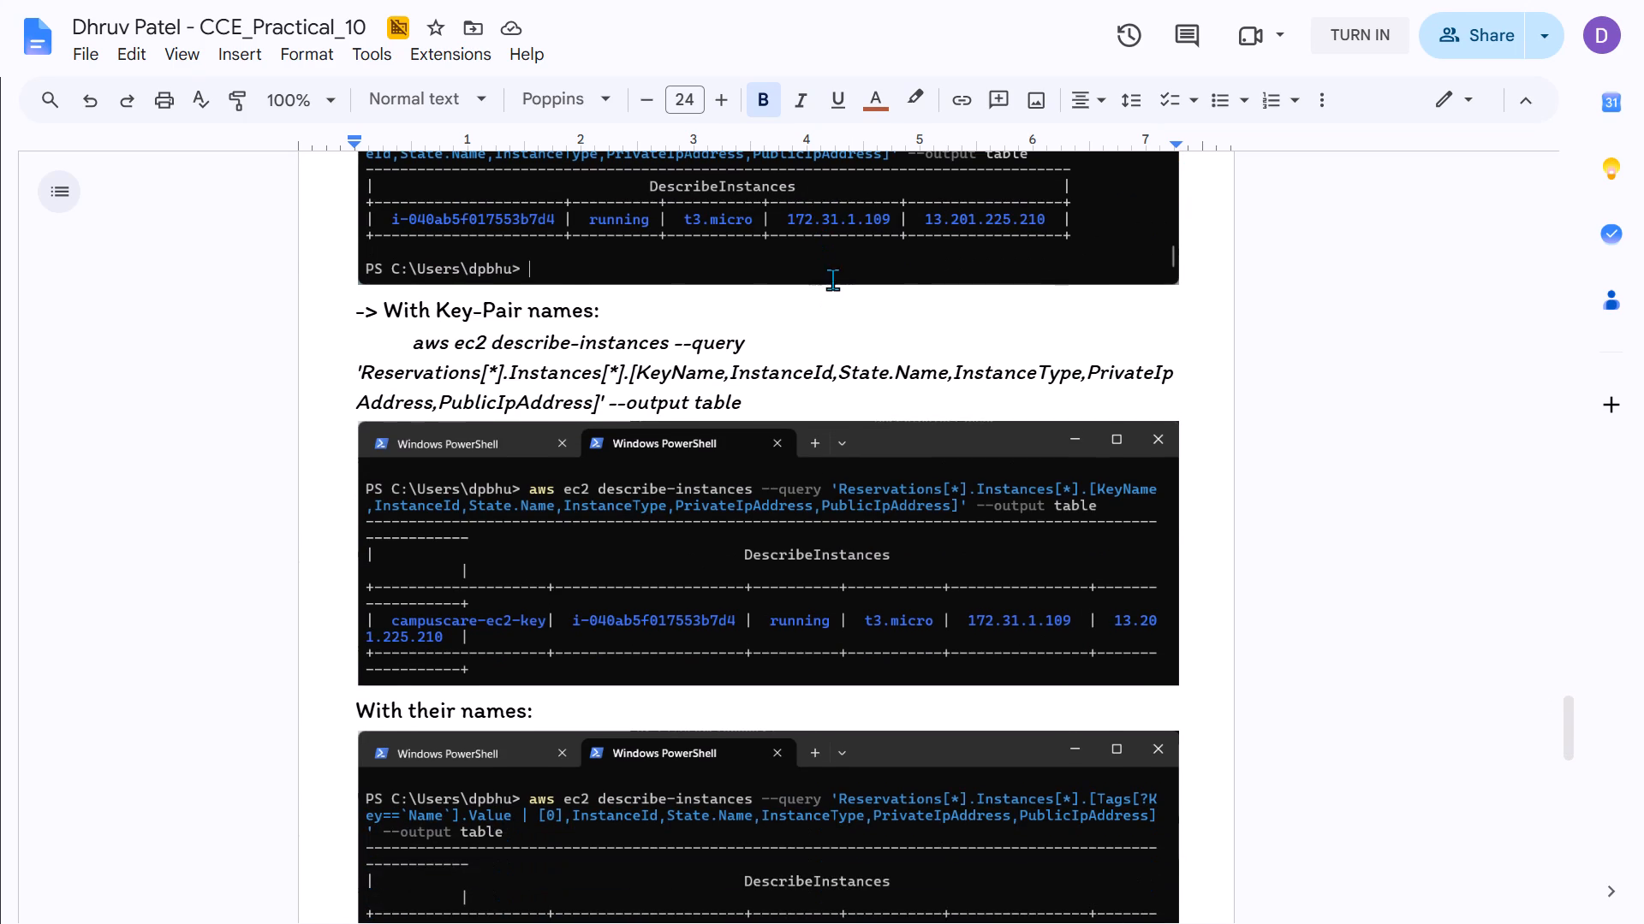
pyautogui.scroll(-3, 837, 271)
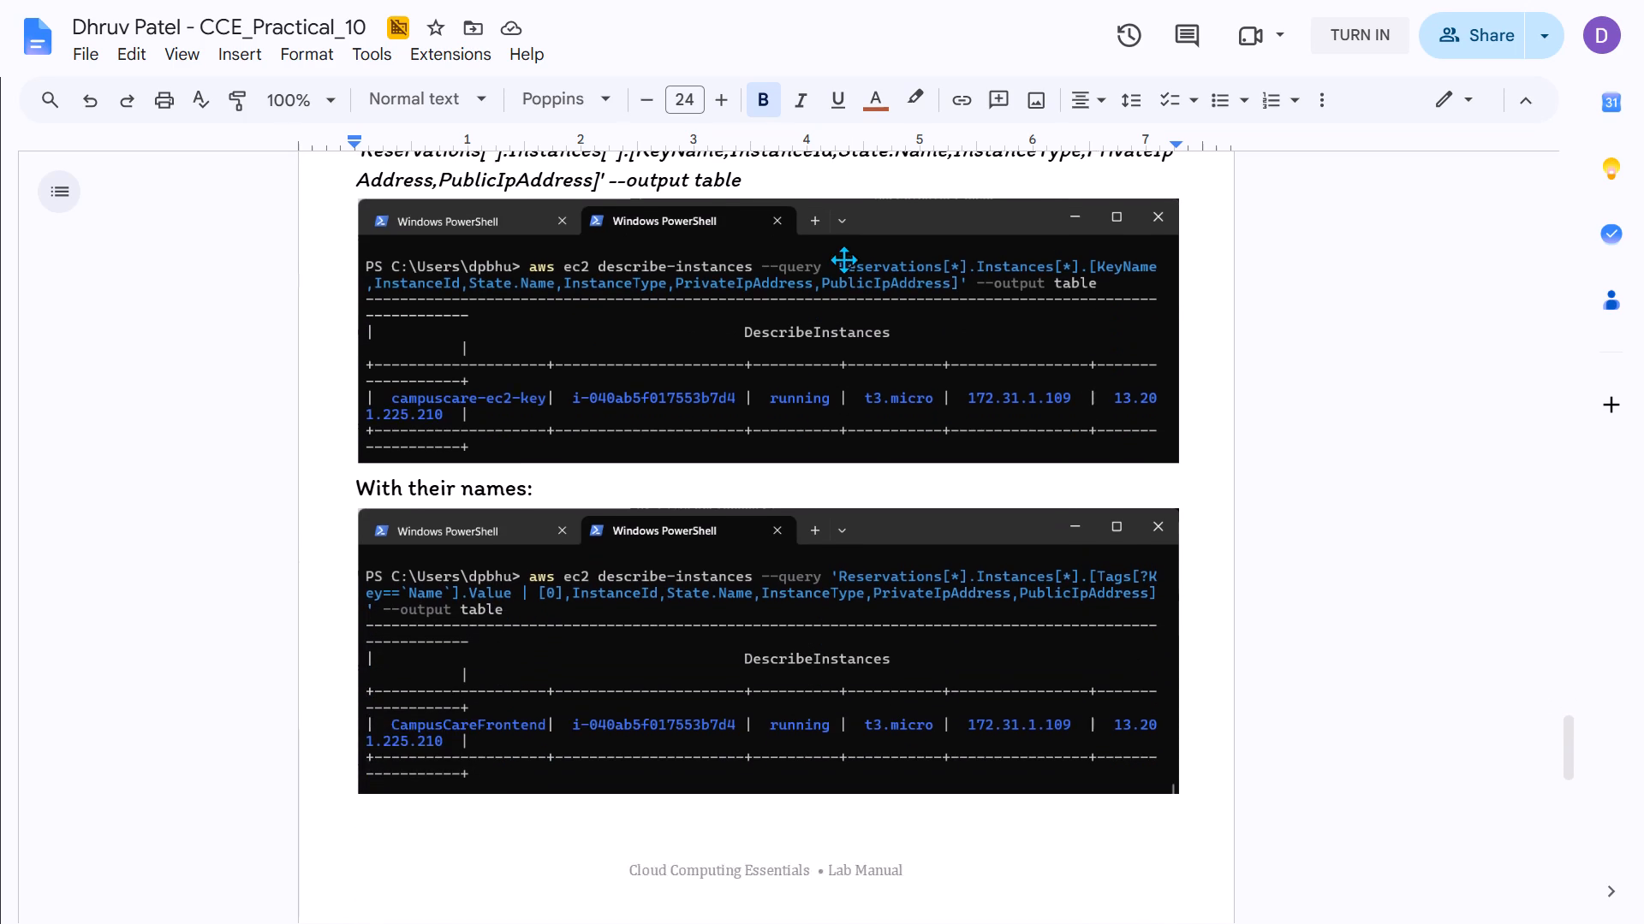
pyautogui.scroll(-5, 847, 252)
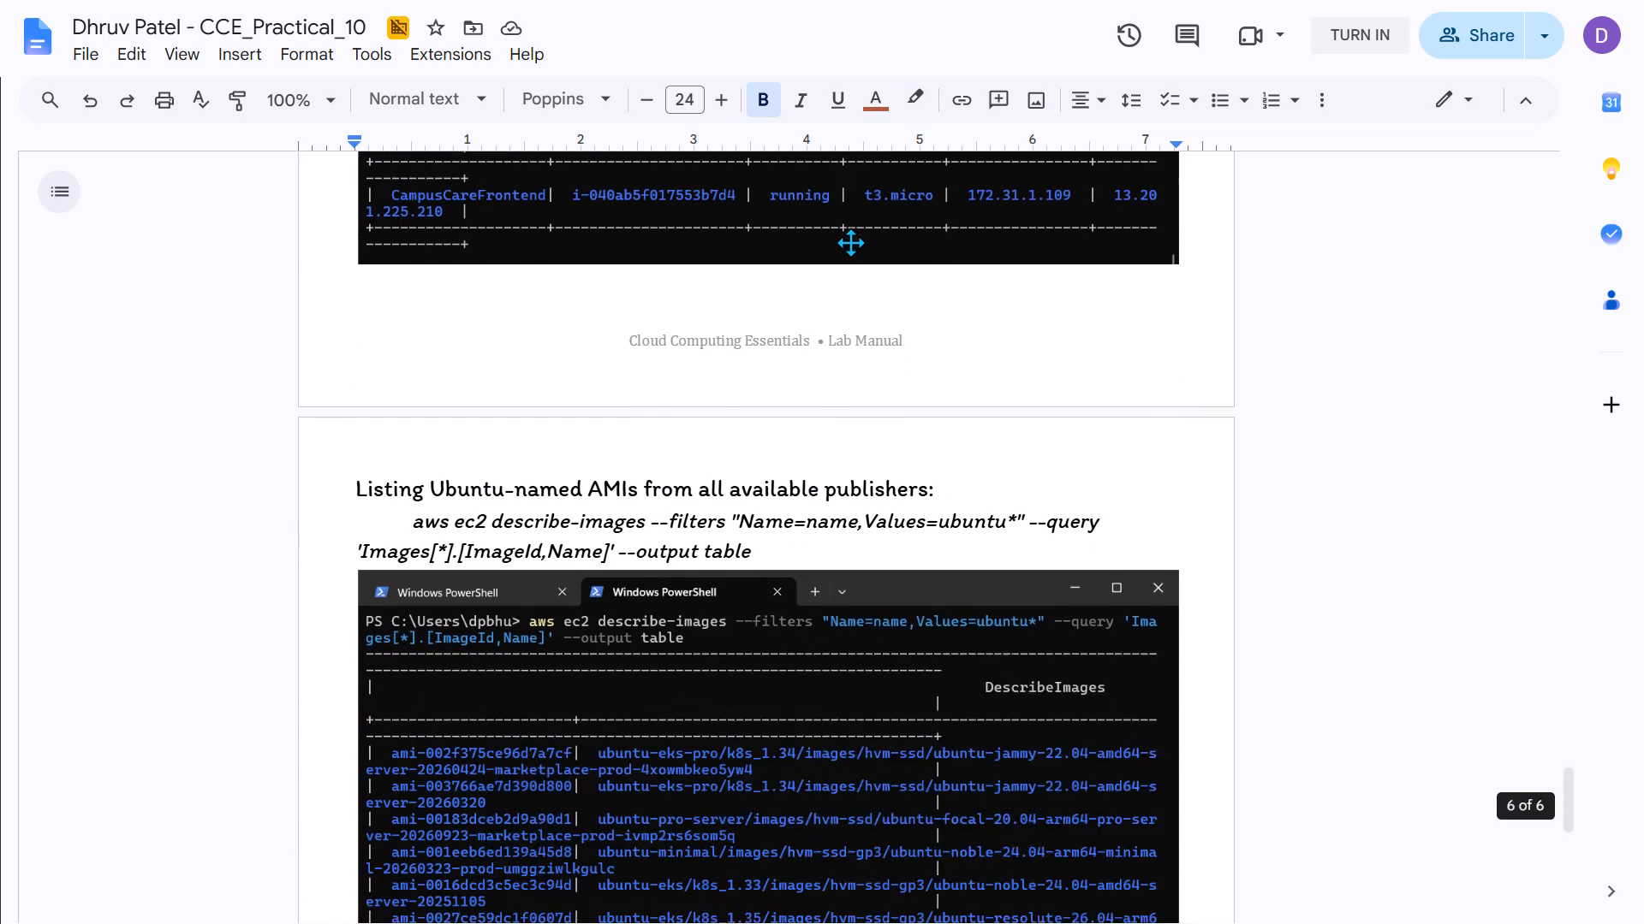
pyautogui.scroll(-3, 850, 242)
# Compare the PDF's EC2 Management commands with the Ubuntu AMI listing section at the end of the CCE_Practical_10 doc.
pyautogui.hotkey('alt', 'Tab')
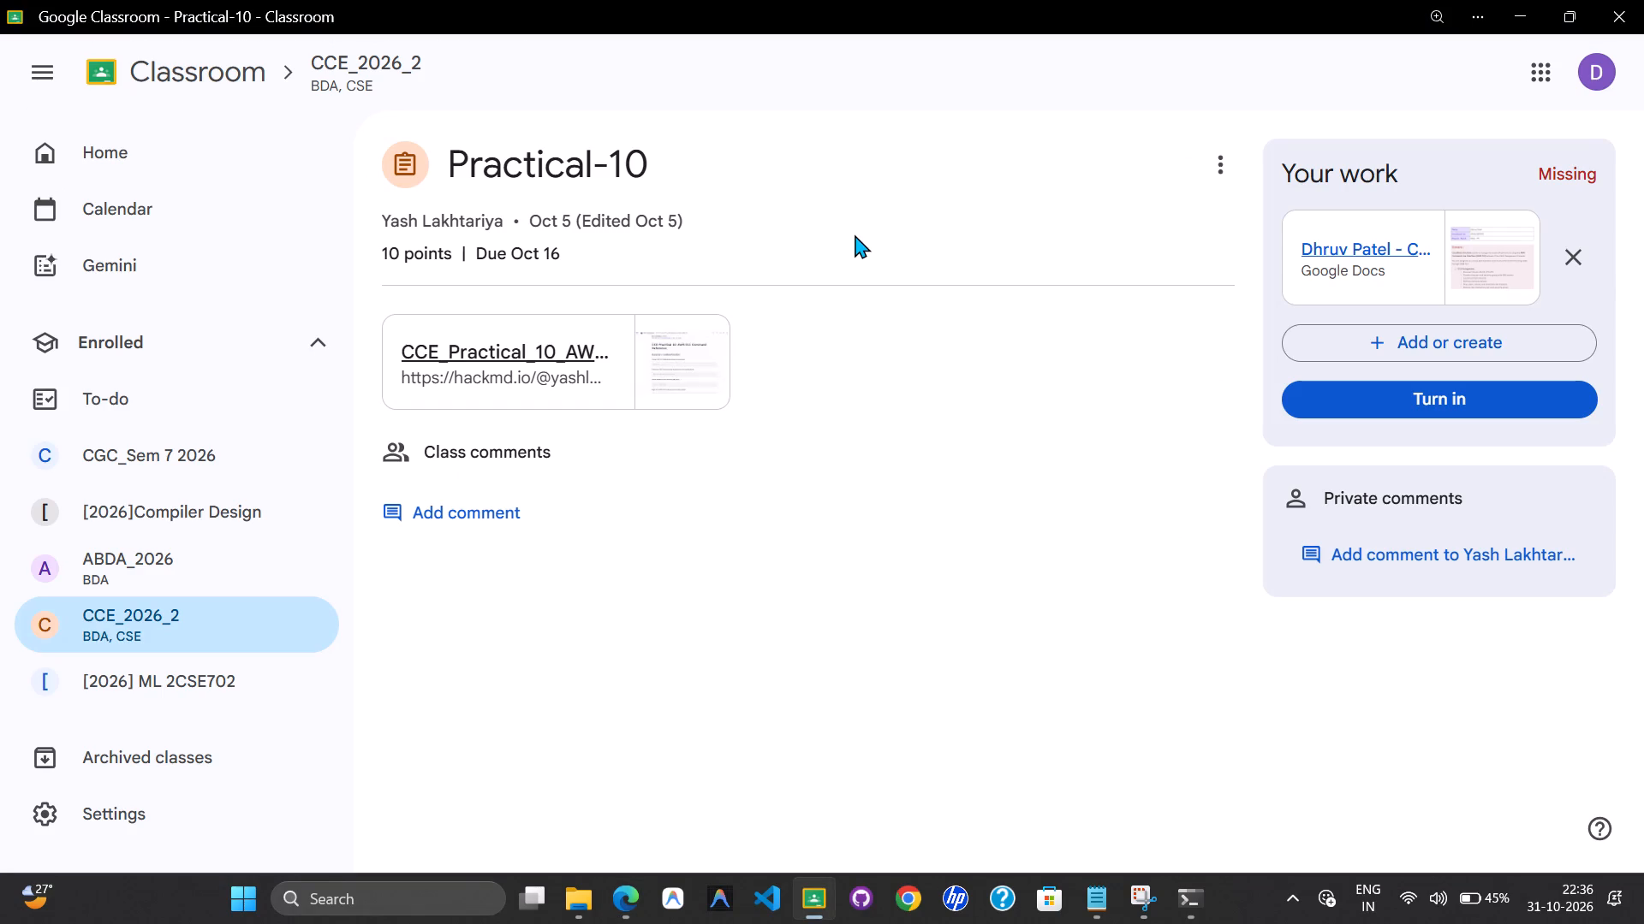
pyautogui.hotkey('alt', 'Tab')
pyautogui.hotkey('alt', 'Tab')
pyautogui.hotkey('alt', 'Tab')
pyautogui.hotkey('alt', 'Tab')
pyautogui.hotkey('alt', 'shift', 'Tab')
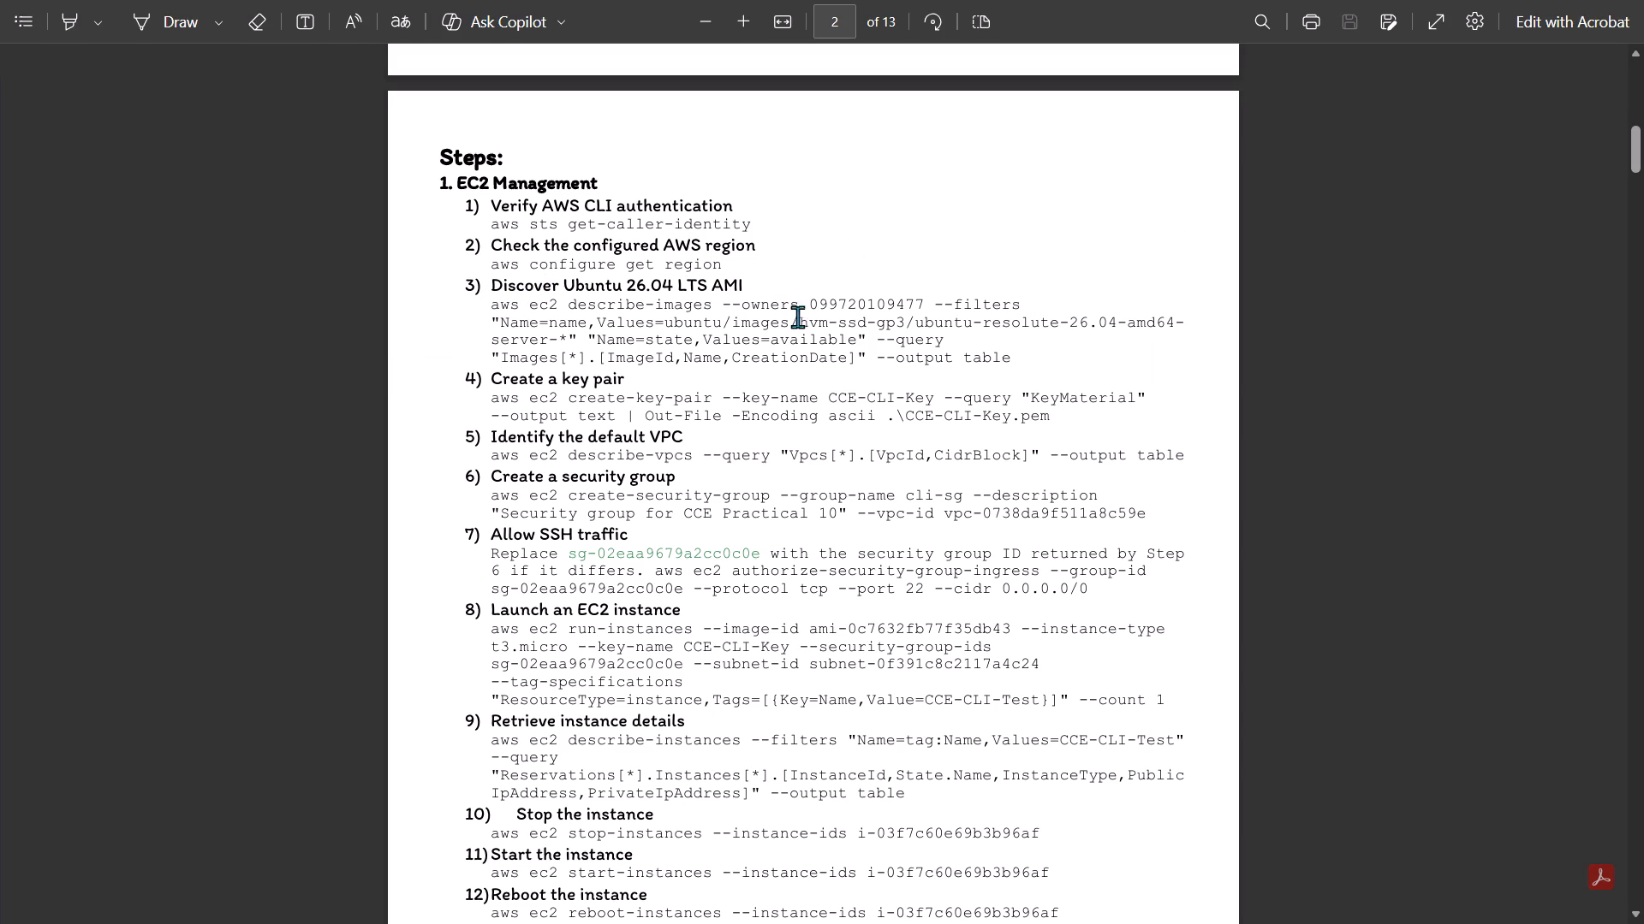
pyautogui.hotkey('alt', 'Tab')
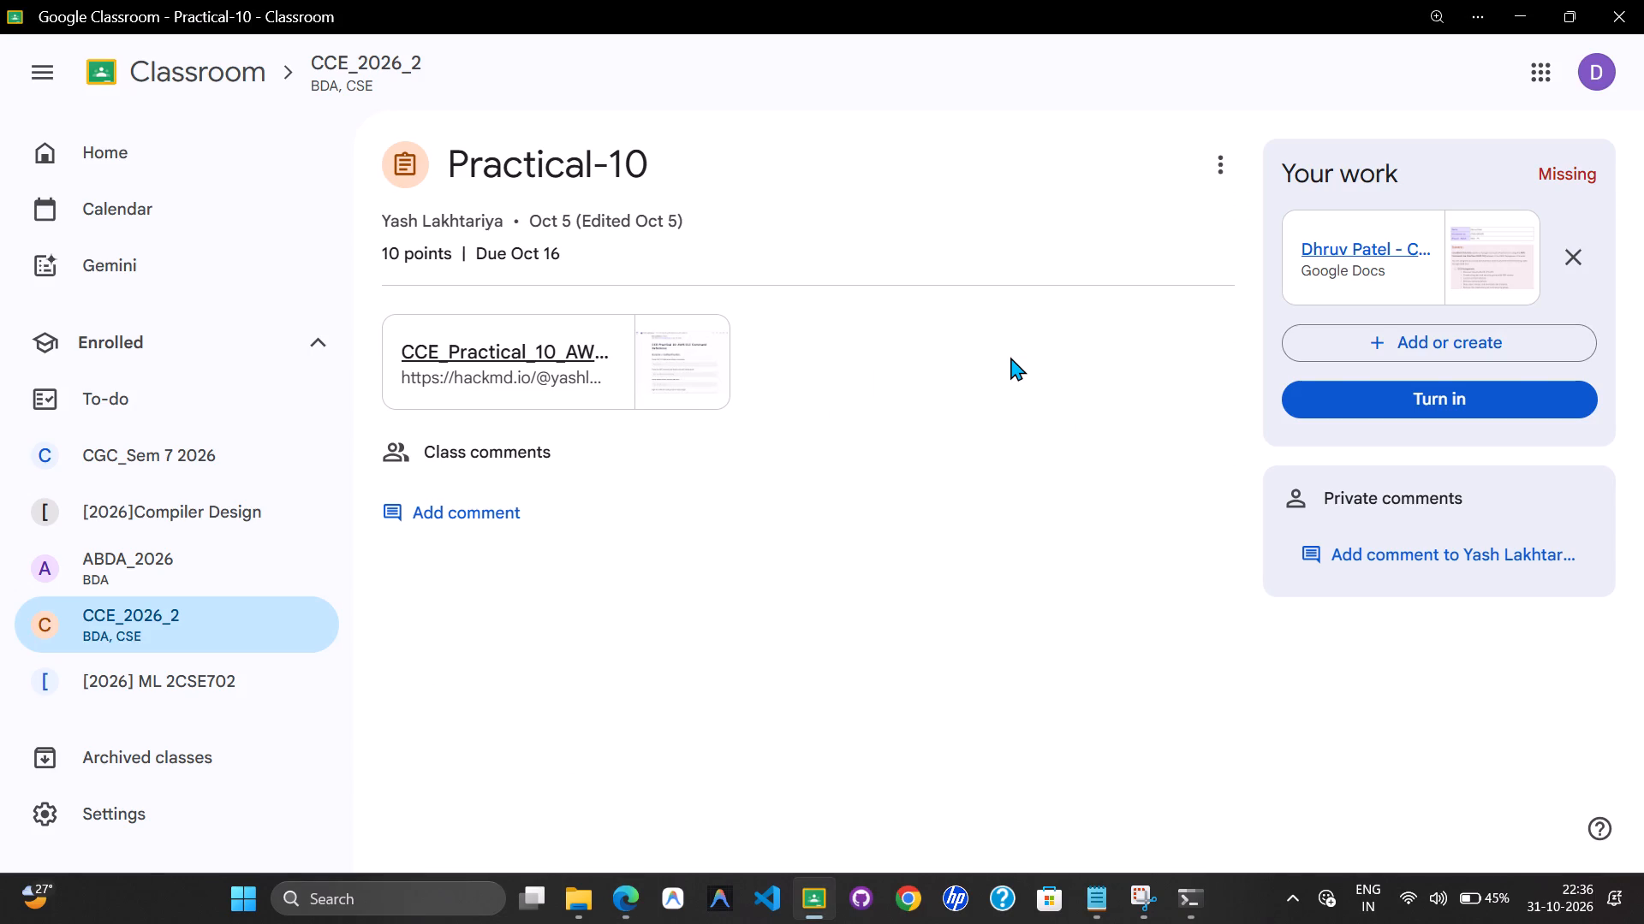
pyautogui.hotkey('alt', 'Tab')
pyautogui.hotkey('alt', 'Tab')
pyautogui.hotkey('alt', 'Tab')
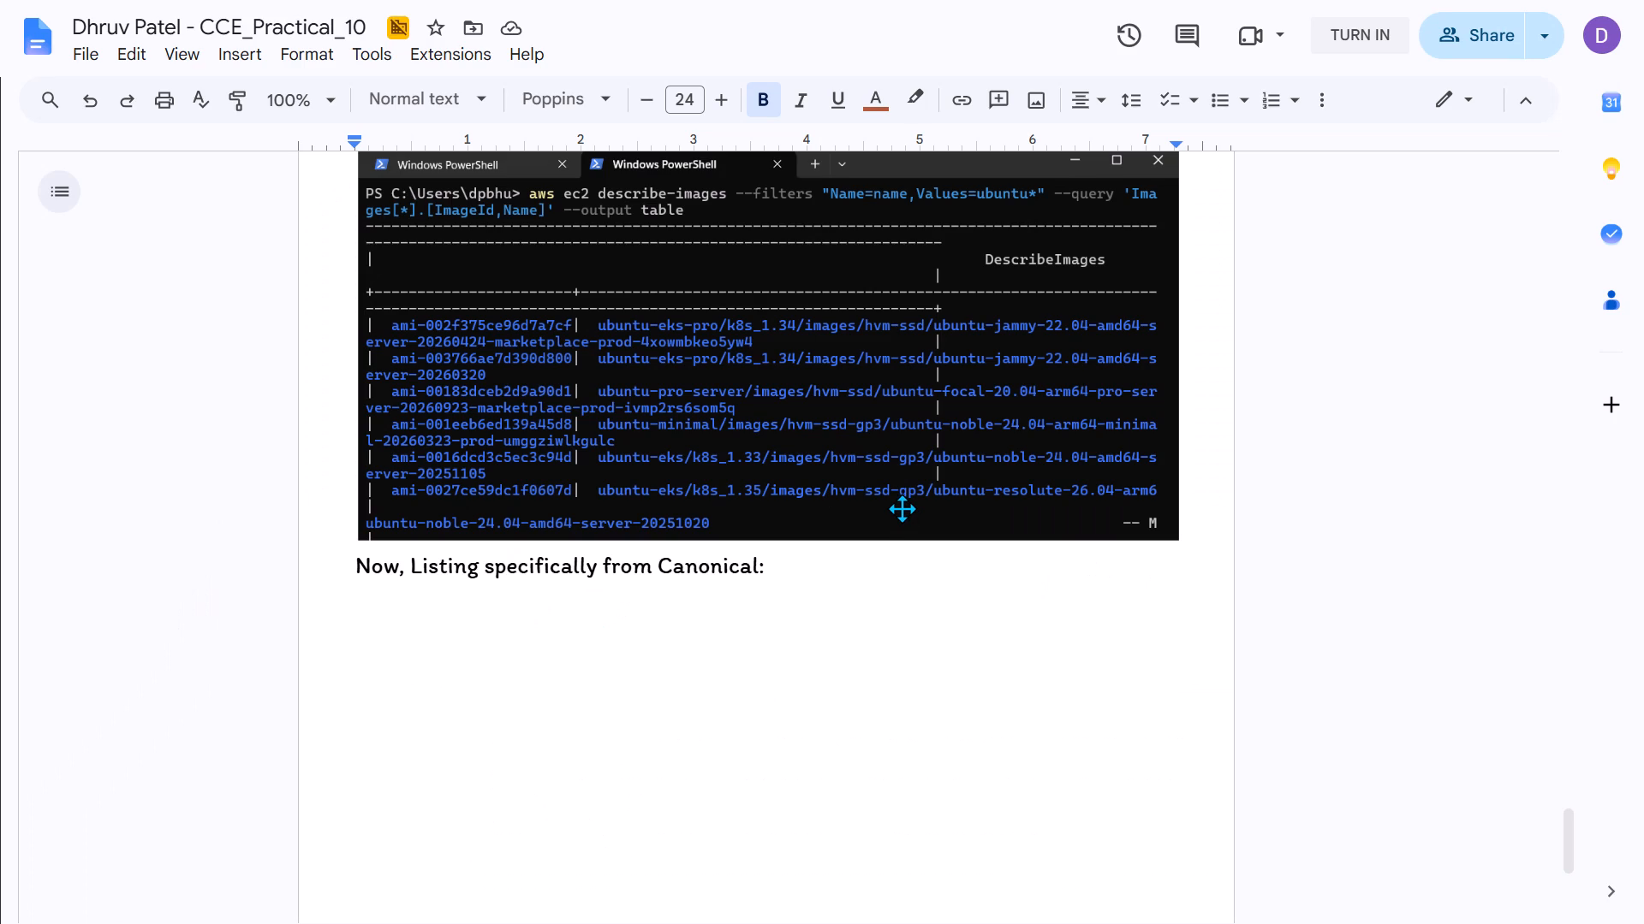
pyautogui.scroll(1, 902, 506)
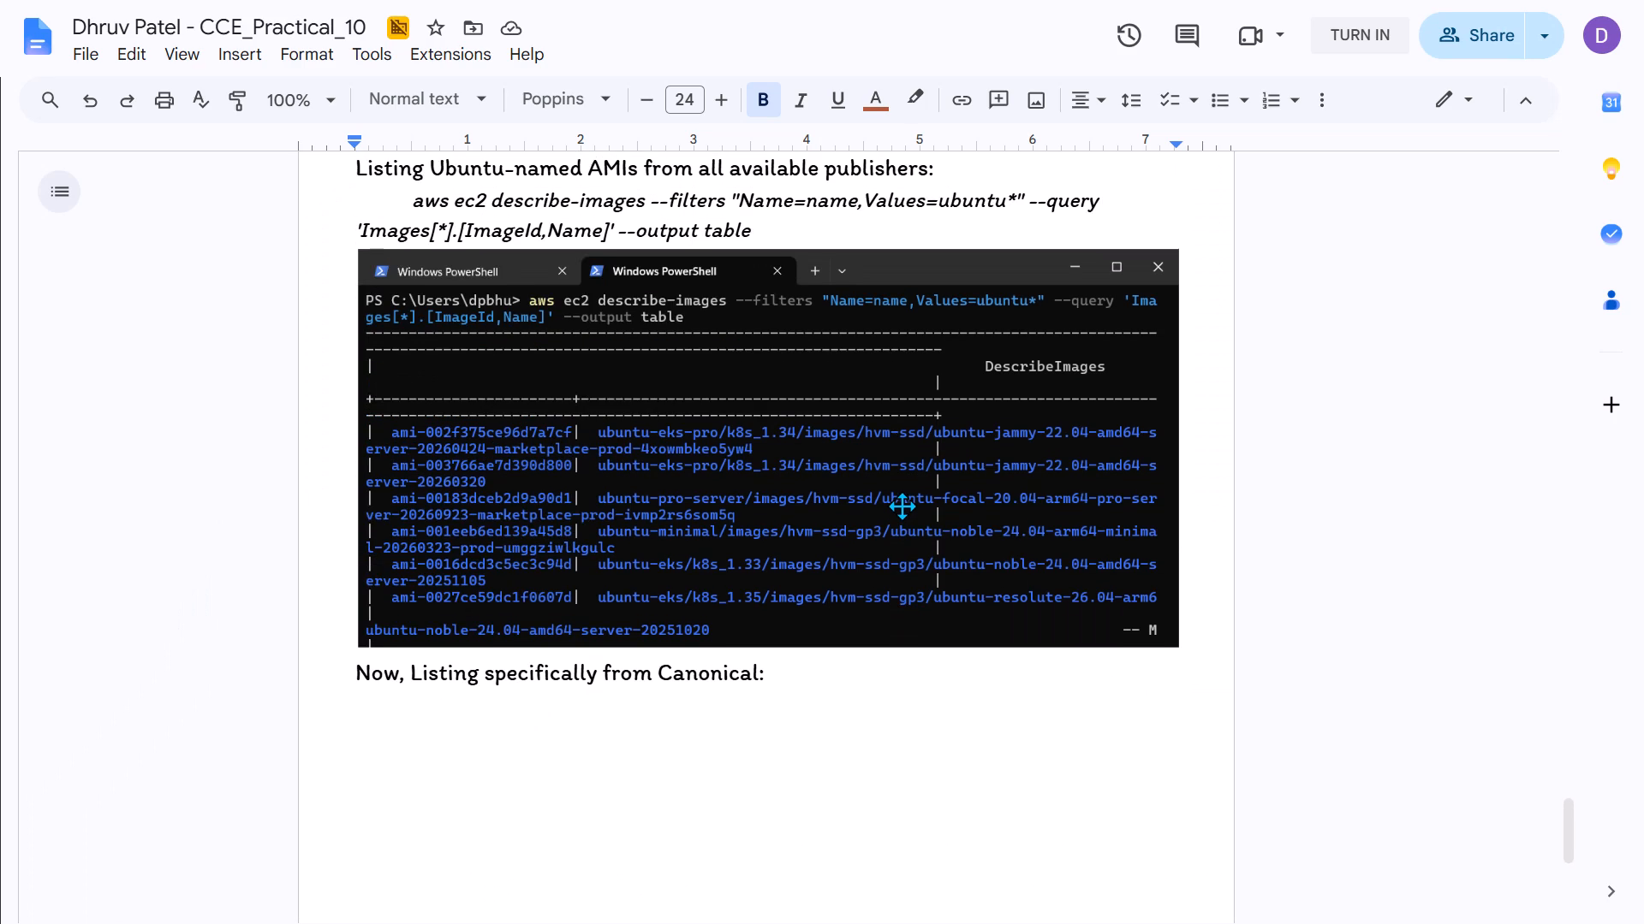
# In the Practical 10 PDF, copy the full "aws ec2 describe-images" command under "Discover Ubuntu 26.04 LTS AMI".
pyautogui.hotkey('alt', 'Tab')
pyautogui.hotkey('alt', 'Tab')
pyautogui.hotkey('alt', 'Tab')
pyautogui.hotkey('alt', 'Tab')
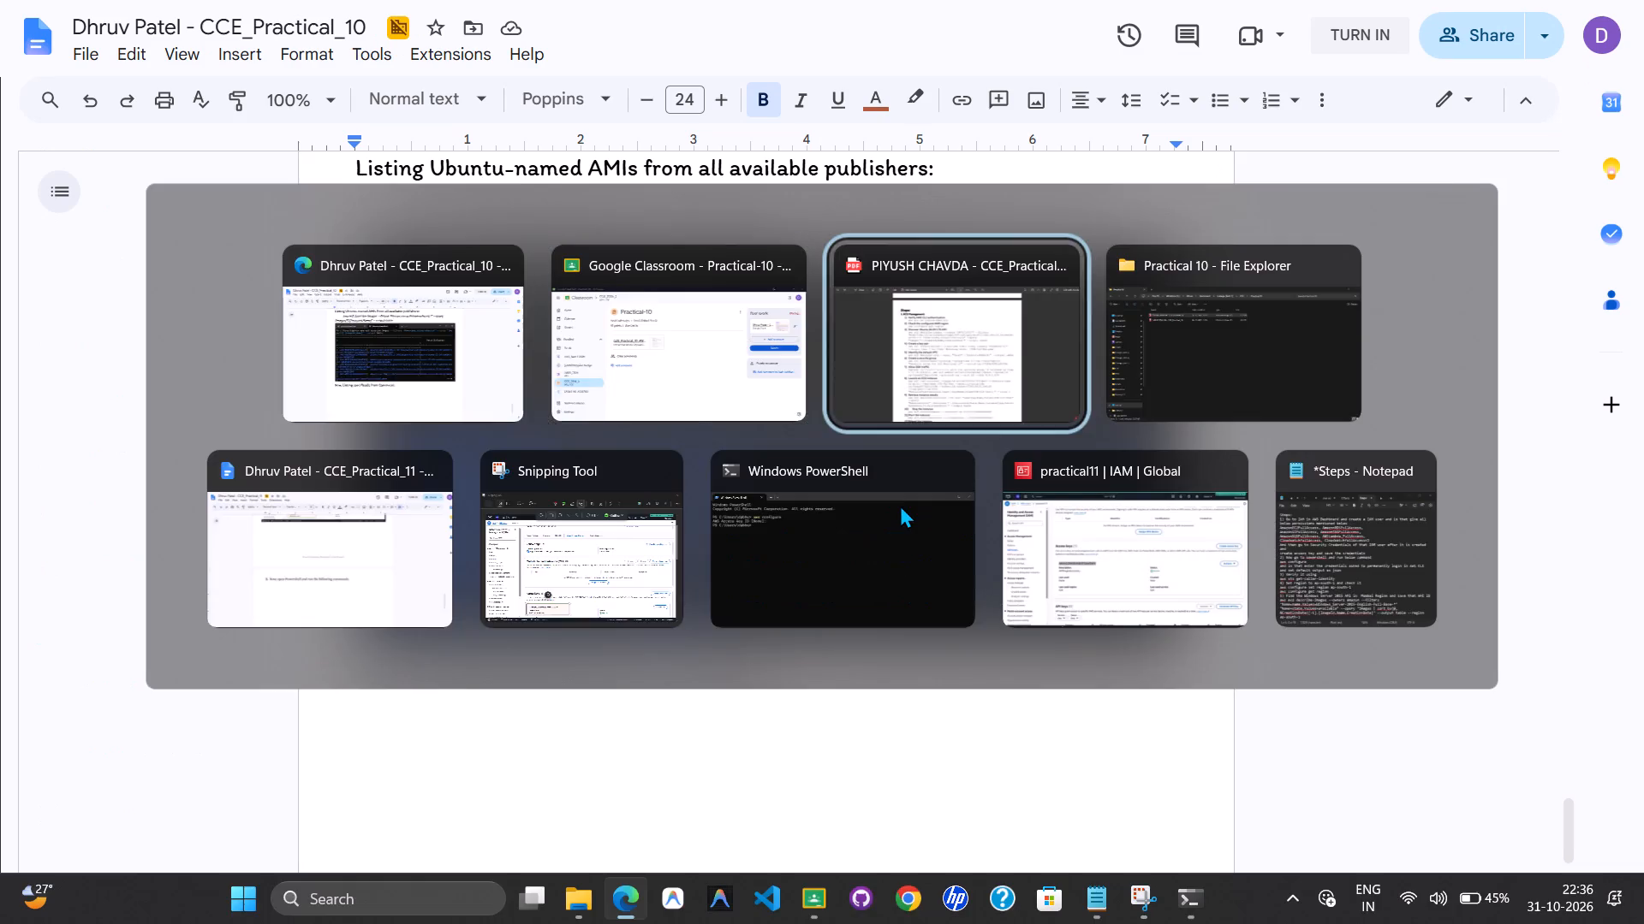
pyautogui.moveTo(1019, 363); pyautogui.dragTo(526, 317)
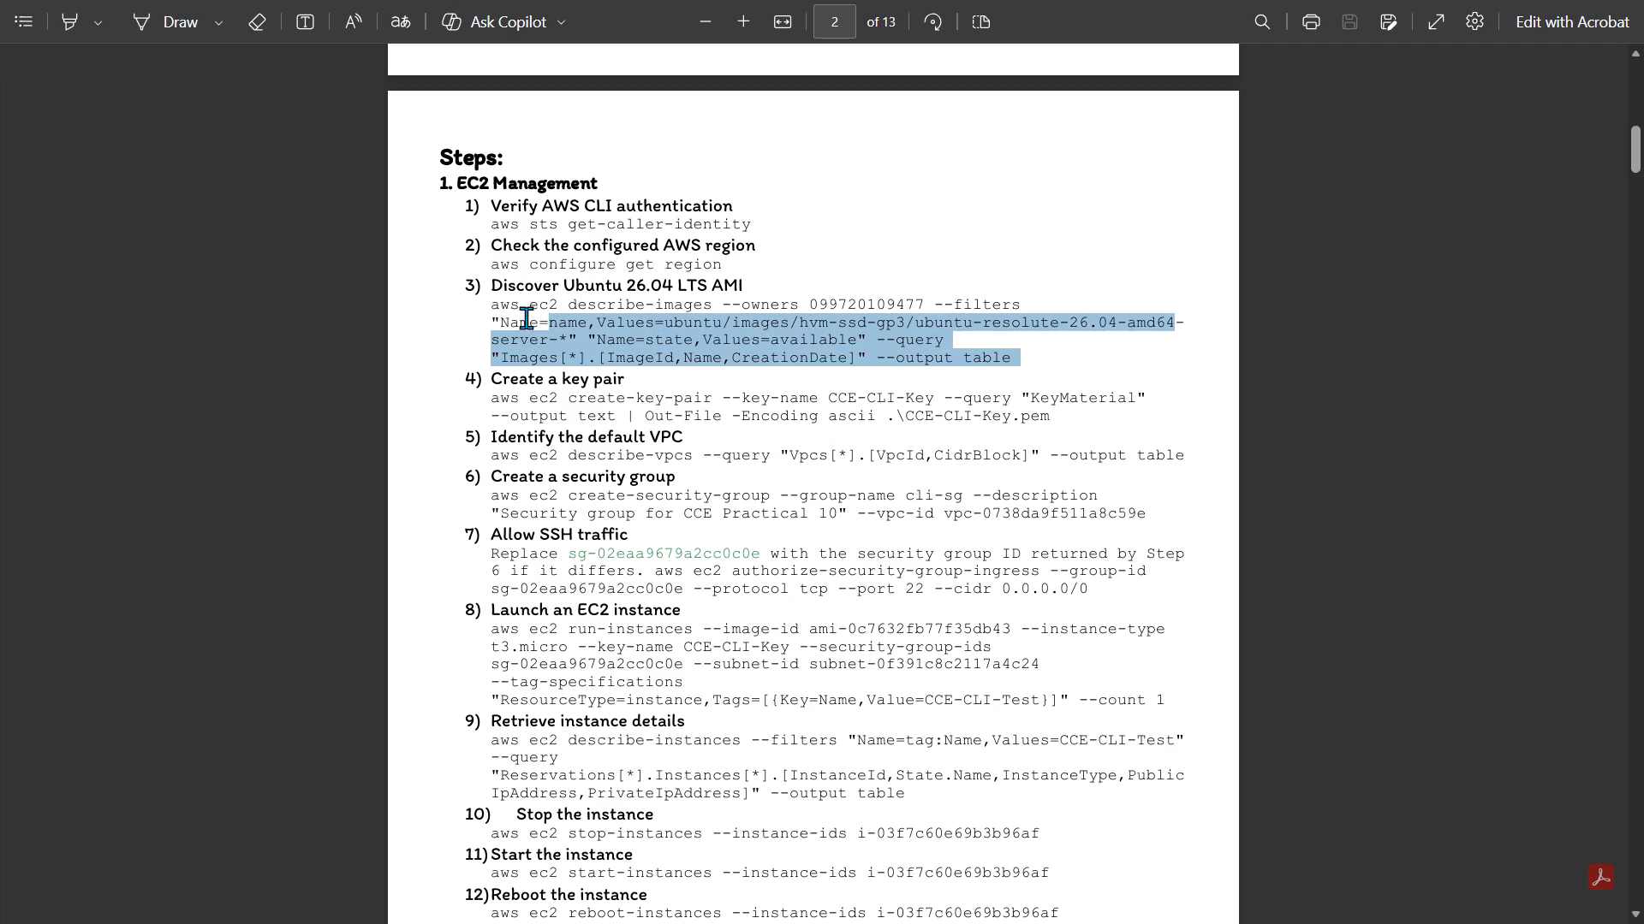
pyautogui.moveTo(526, 317); pyautogui.dragTo(476, 297)
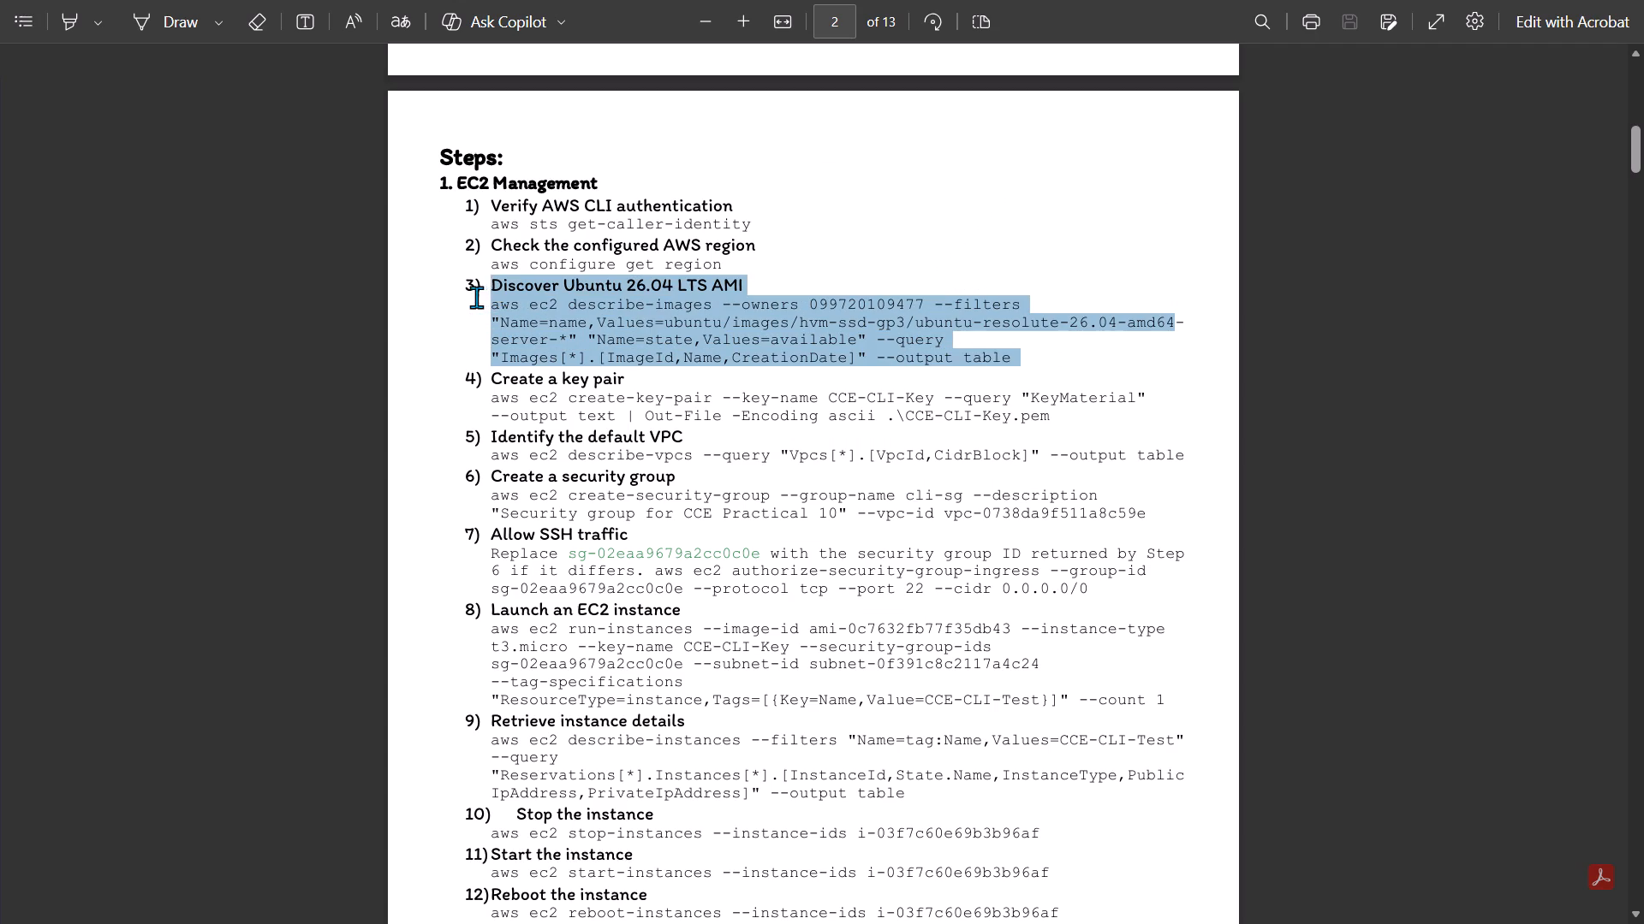
pyautogui.moveTo(476, 297); pyautogui.dragTo(656, 299)
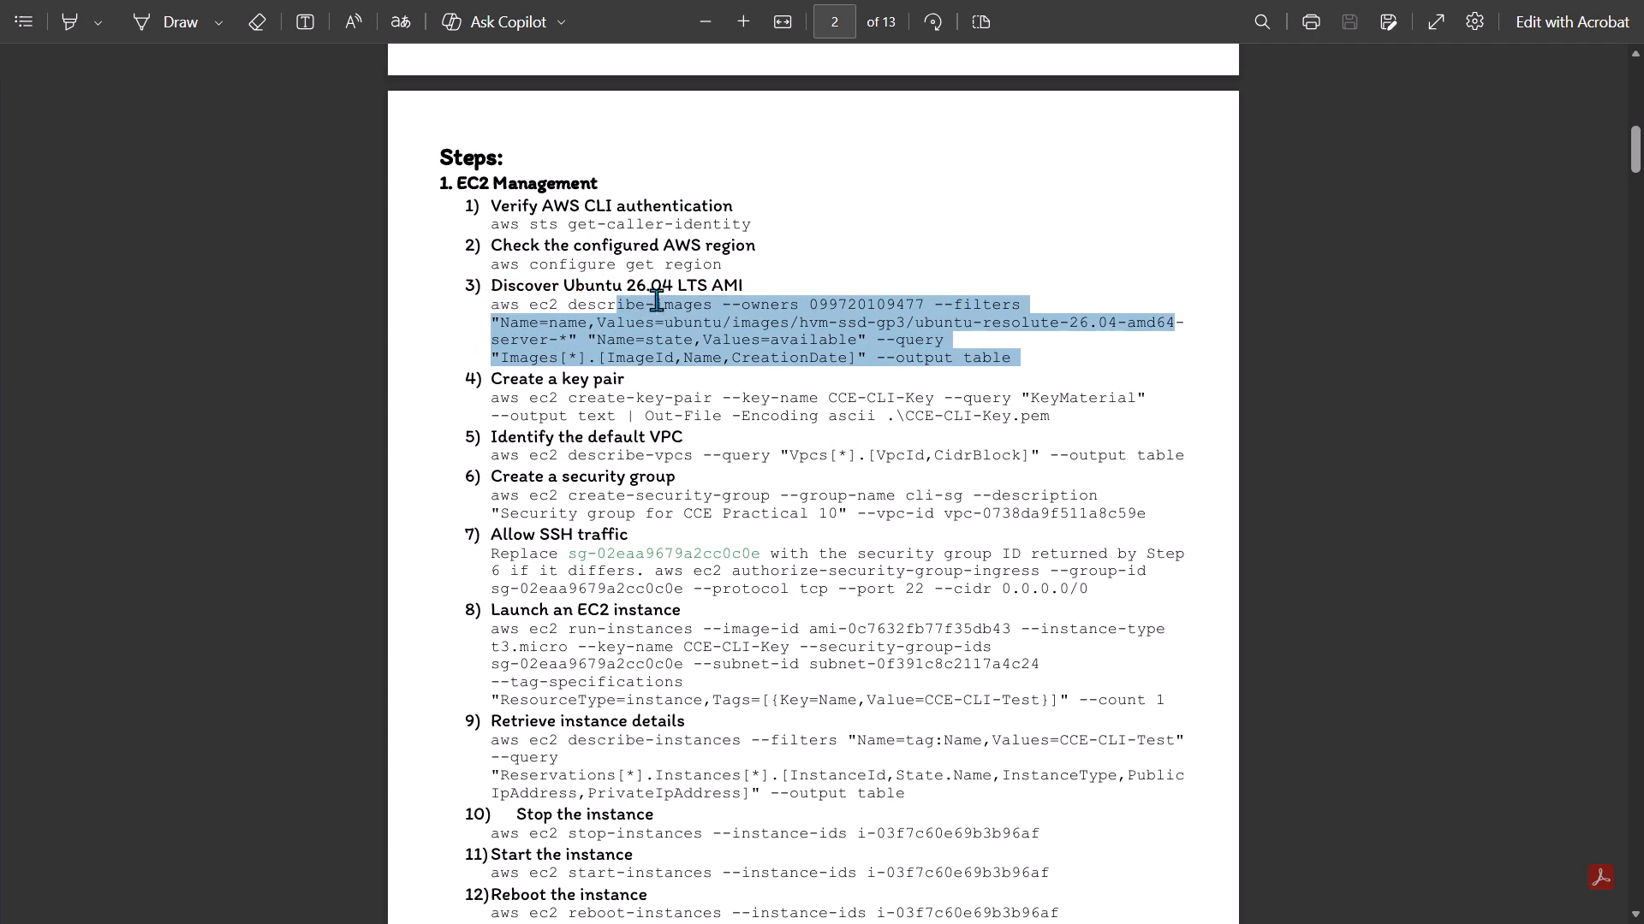
pyautogui.moveTo(656, 299); pyautogui.dragTo(757, 289)
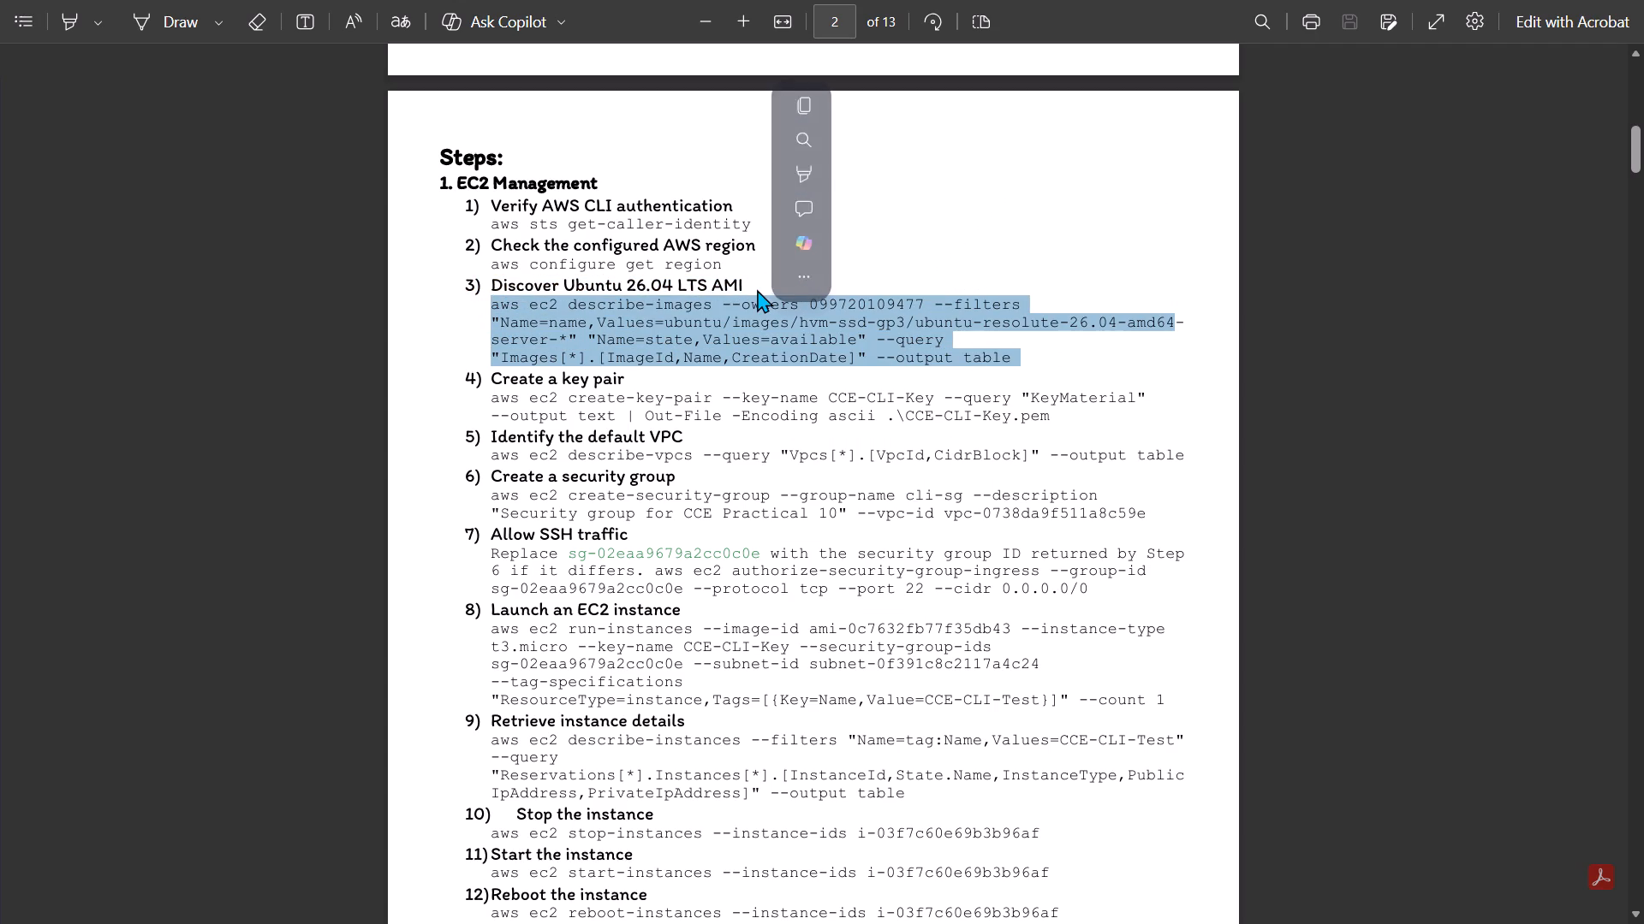
pyautogui.hotkey('ctrl', 'c')
# Switch to Windows PowerShell and run "aws login".
pyautogui.hotkey('alt', 'Tab')
pyautogui.hotkey('alt', 'Tab')
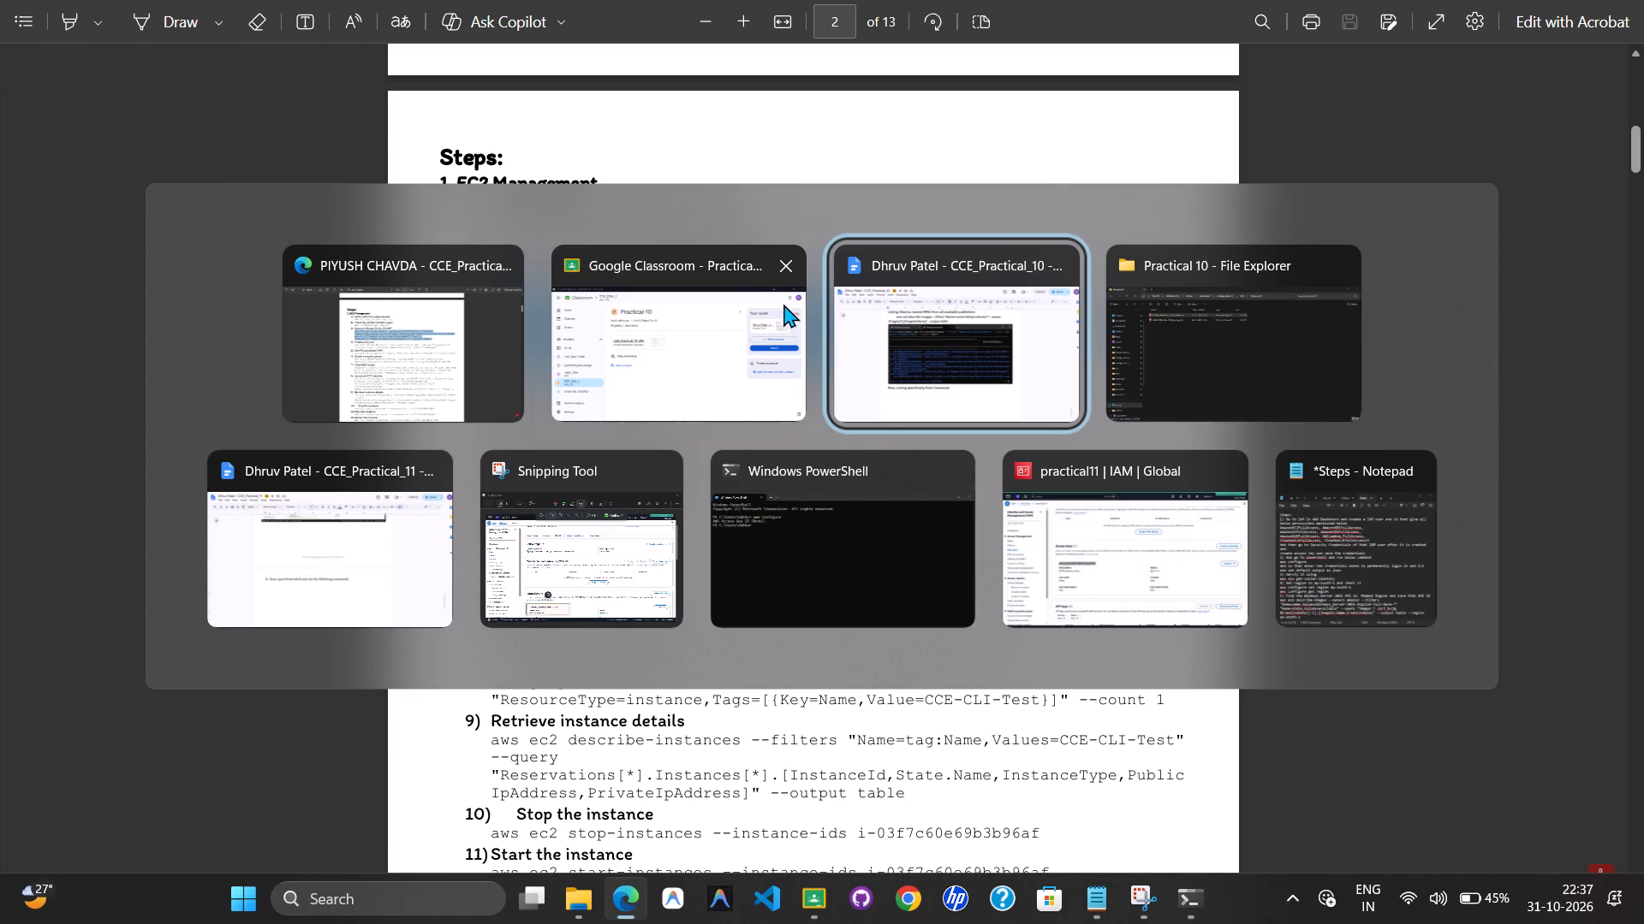
pyautogui.keyDown('alt'); pyautogui.click(831, 534); pyautogui.keyUp('alt')
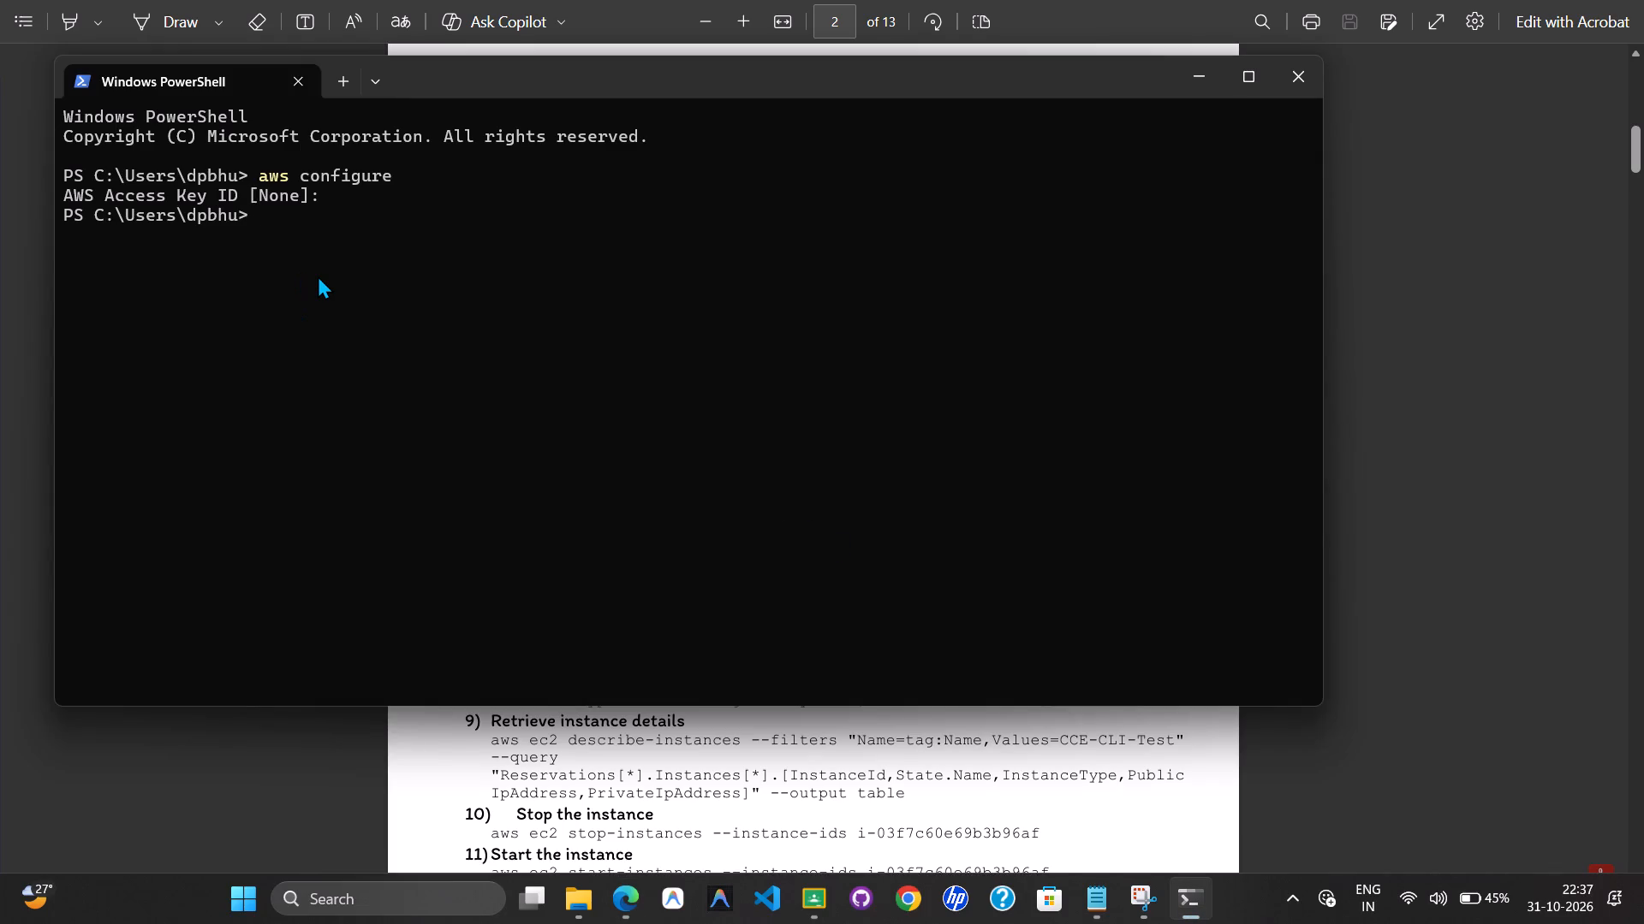
pyautogui.write('aws login')
pyautogui.press('Return')
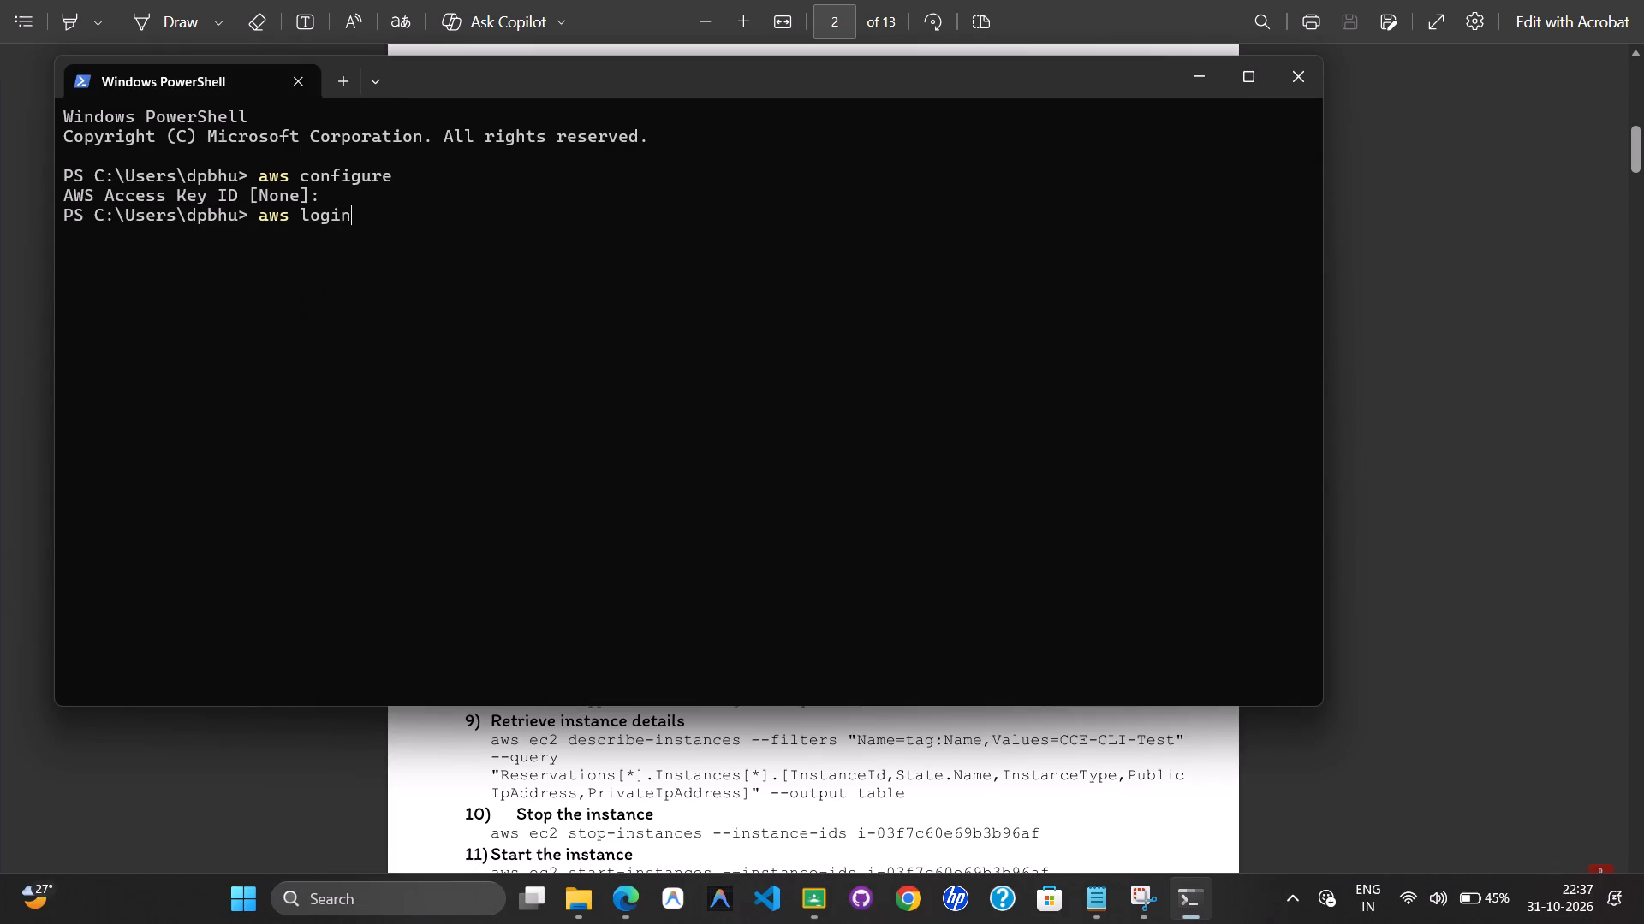